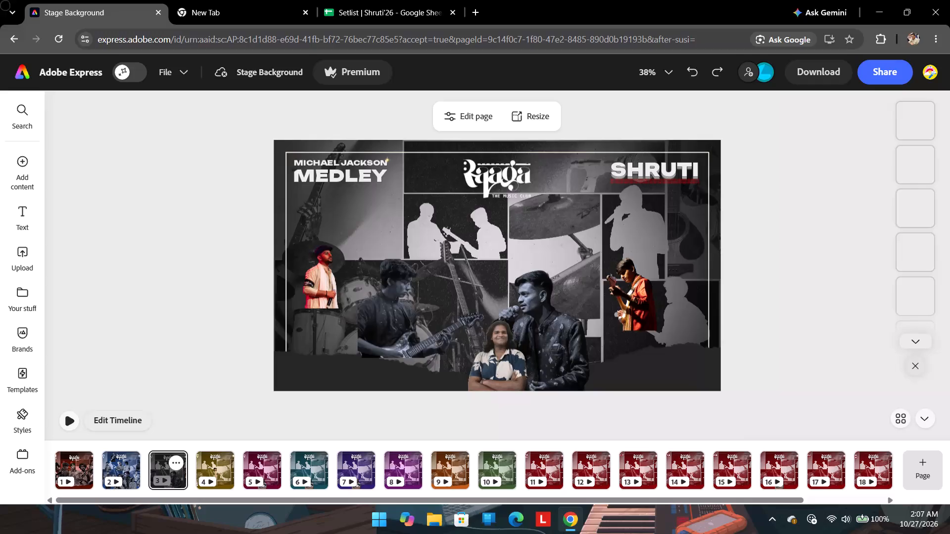
Search Windows for "wh" to find the WhatsApp app.
text(wh)
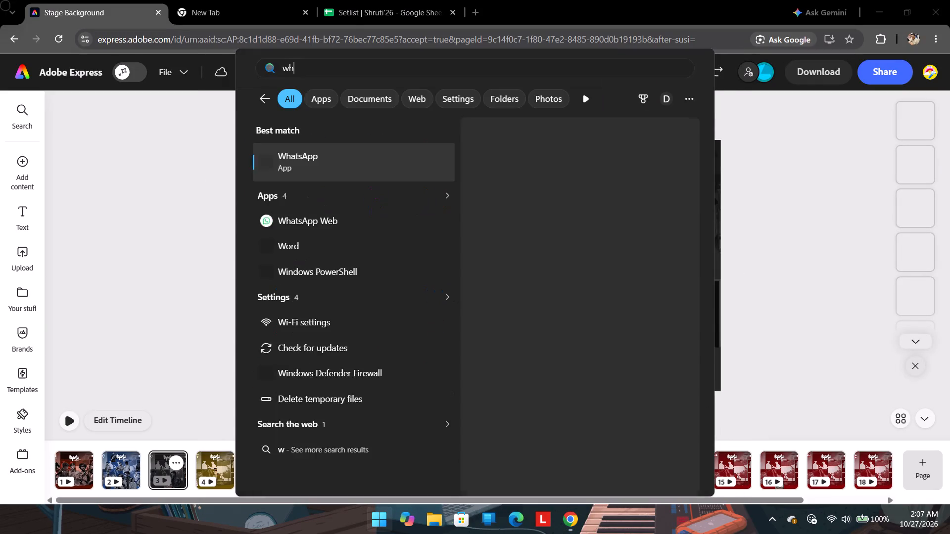
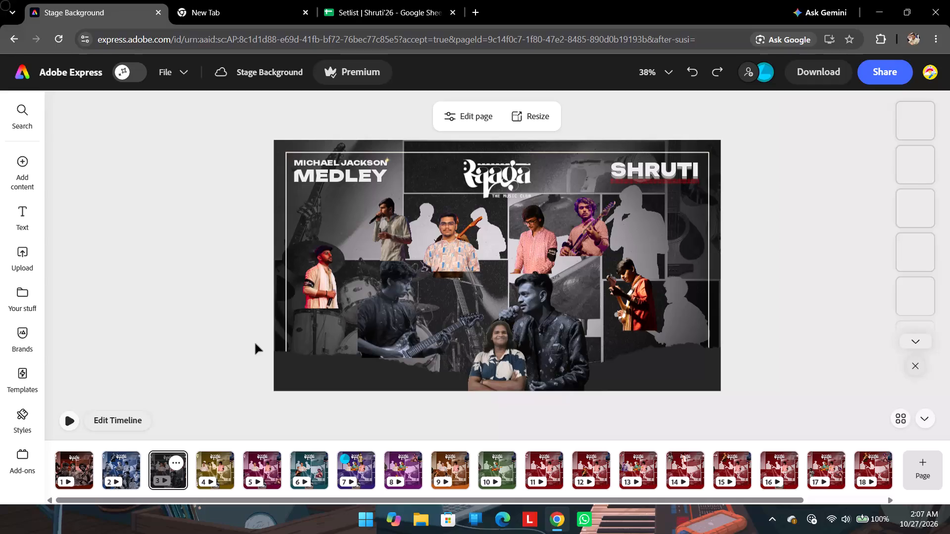
Review the medley designs on pages 2 to 5 and the page the collaborator is editing.
click(124, 481)
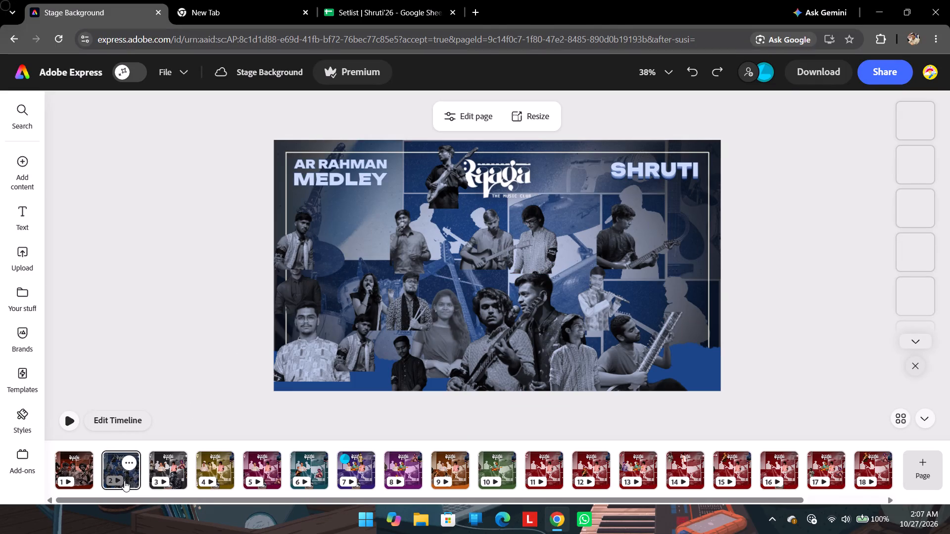
click(171, 471)
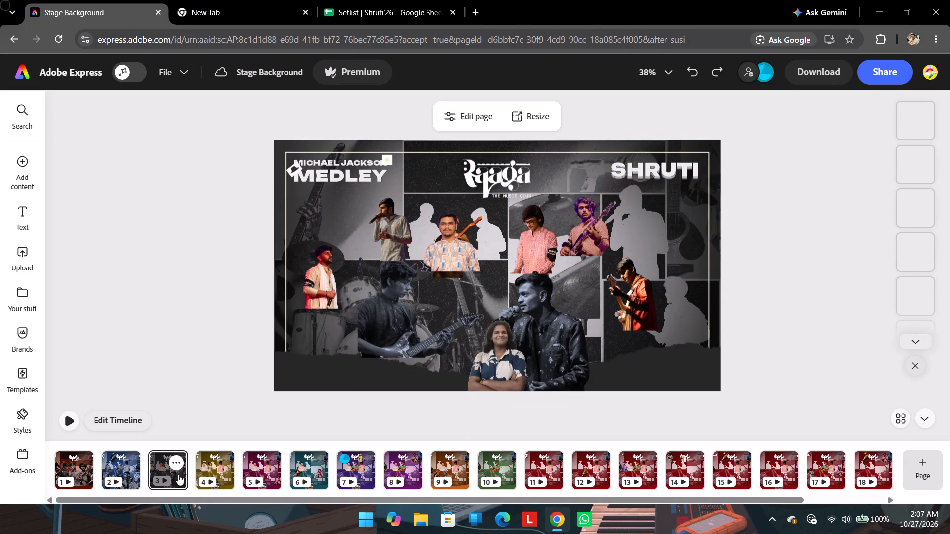
click(233, 475)
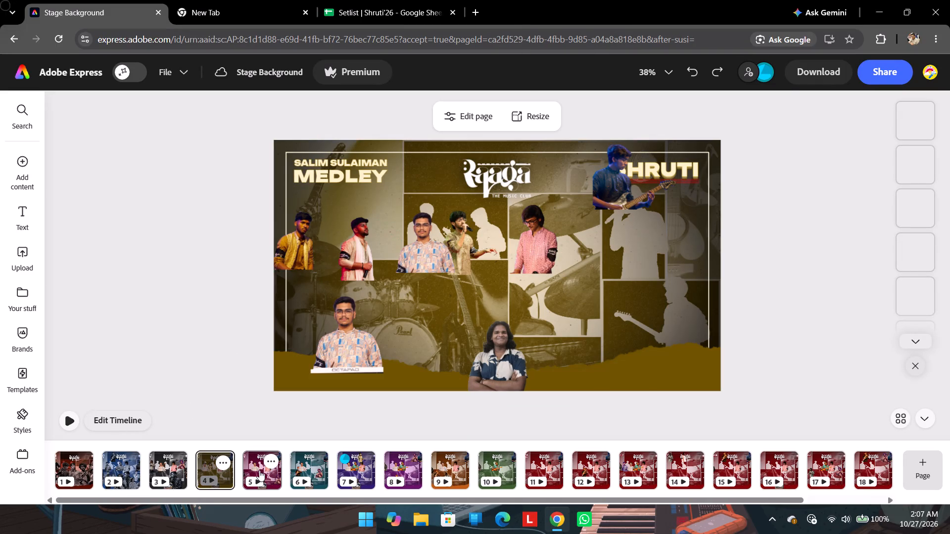
click(263, 474)
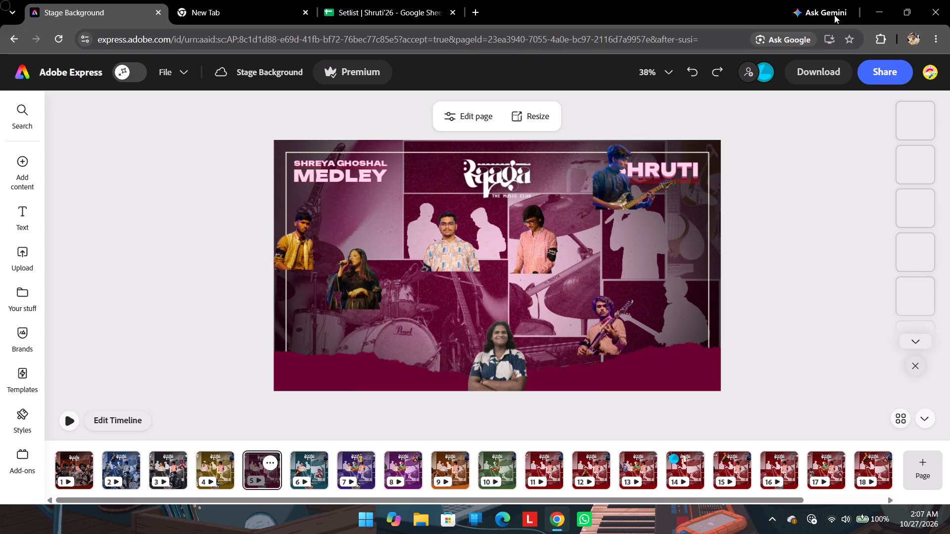
click(769, 72)
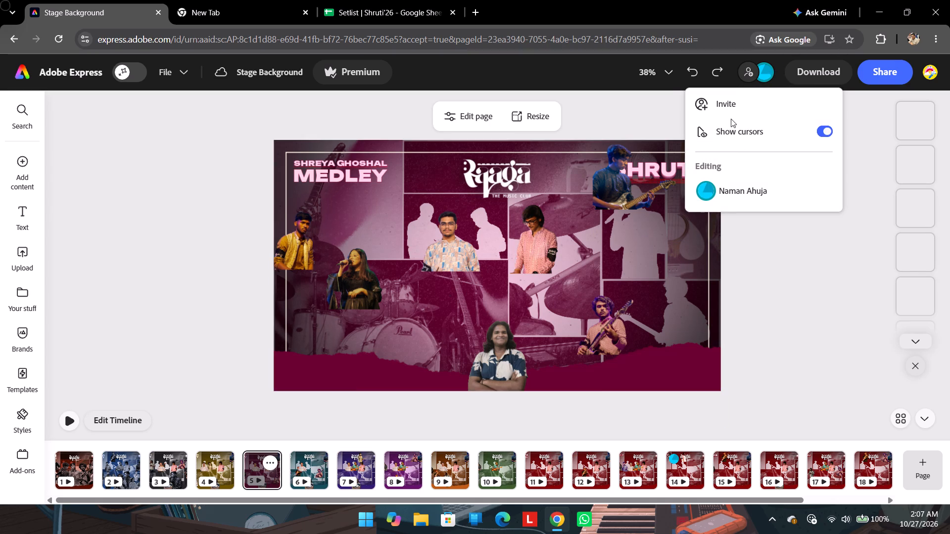
click(750, 186)
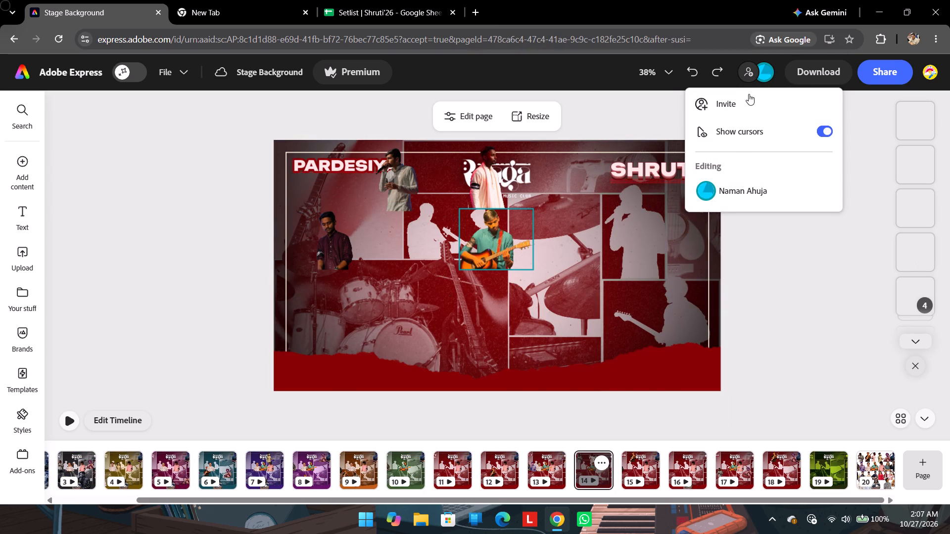
click(763, 74)
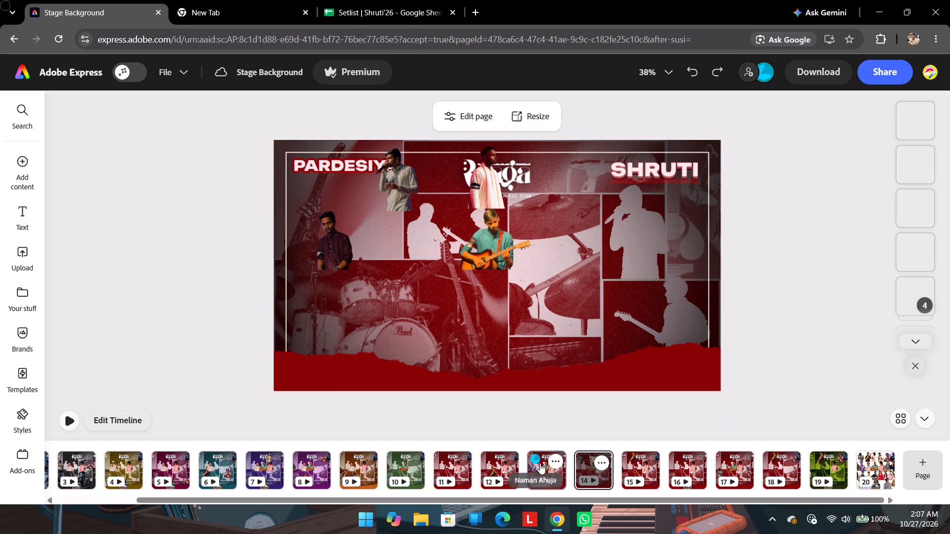
scroll(516, 463, right, 4)
scroll(503, 455, left, 1)
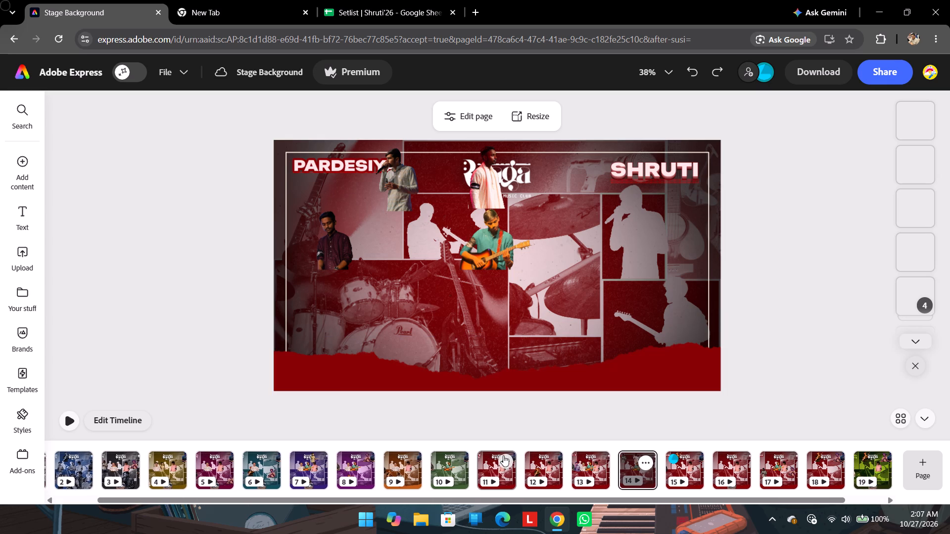
scroll(503, 455, left, 1)
On the Chuttamalle page 13, move the blue-shirted singer to the lower centre of the design and enlarge him.
click(582, 465)
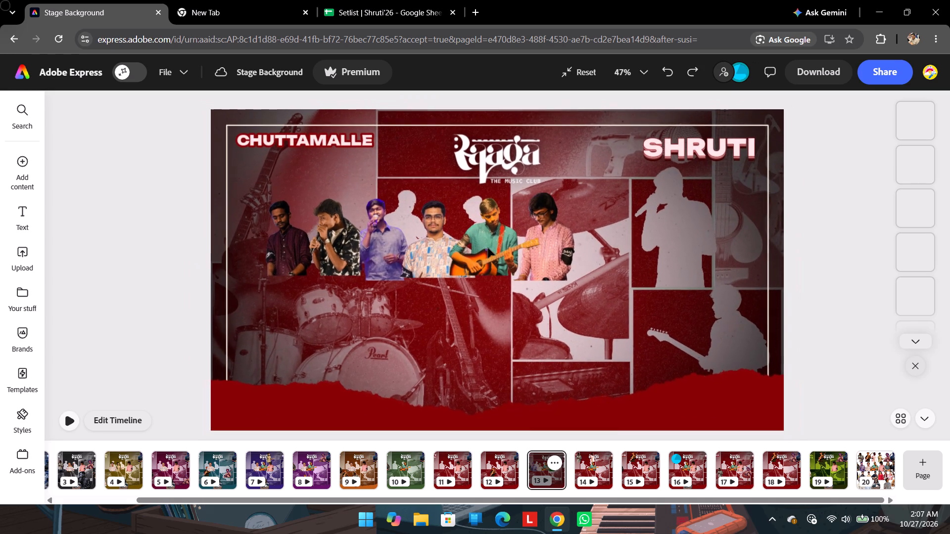
drag(384, 257, 503, 351)
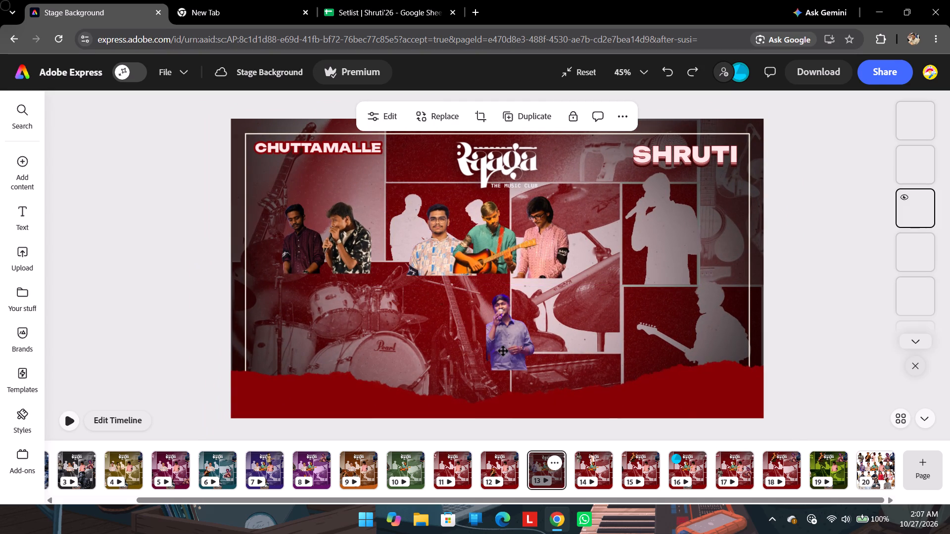
drag(503, 351, 505, 359)
drag(490, 379, 446, 409)
drag(506, 371, 495, 337)
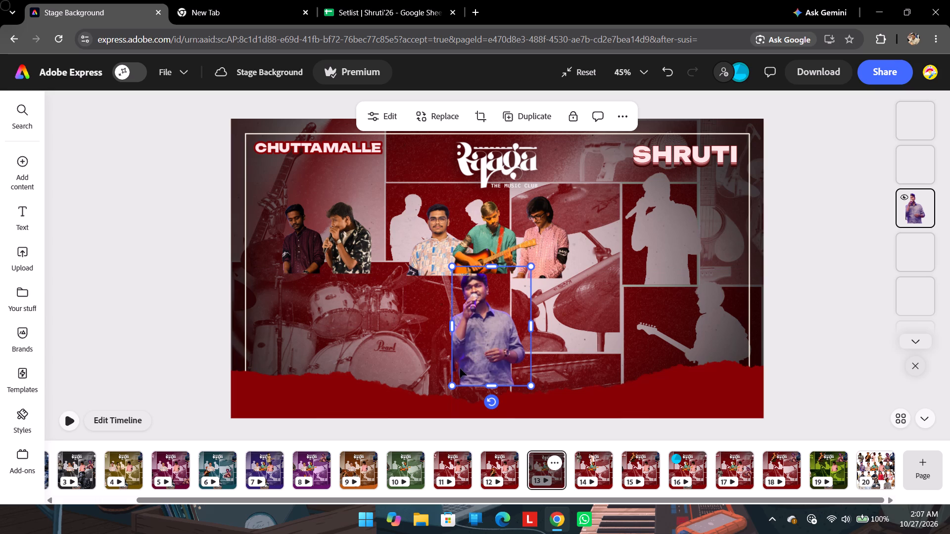
drag(453, 385, 430, 412)
drag(474, 374, 483, 364)
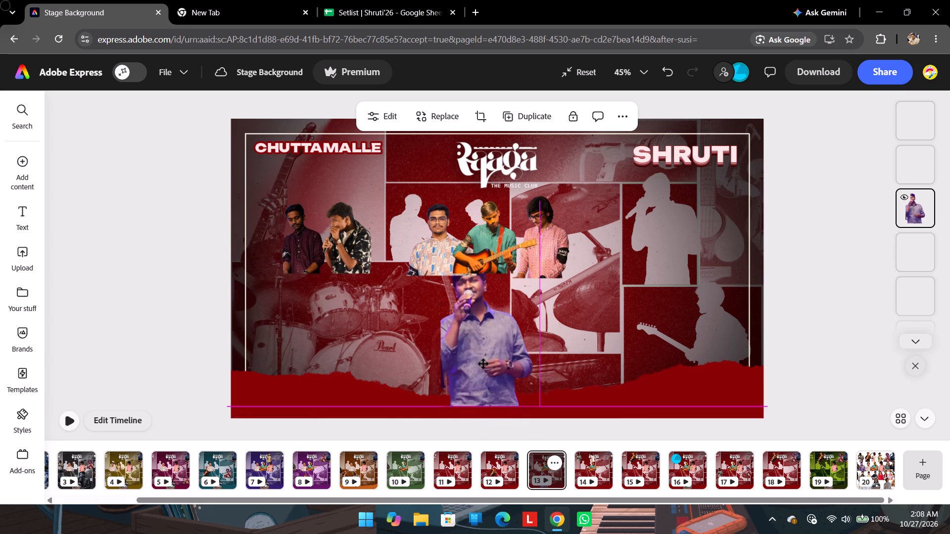
drag(483, 364, 485, 358)
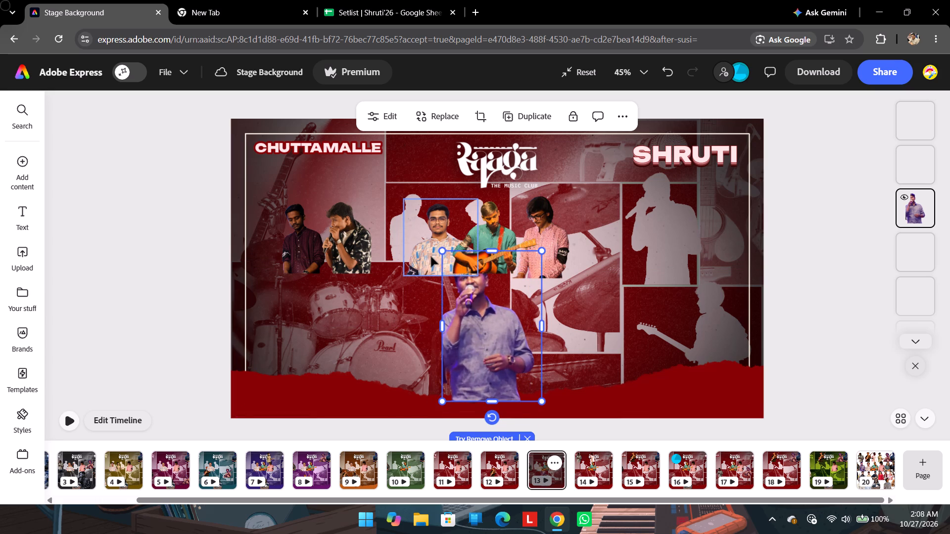
Move the performer in the pink kurta to the lower area just right of the singer and enlarge him to a similar height.
drag(554, 249, 563, 350)
drag(580, 292, 581, 292)
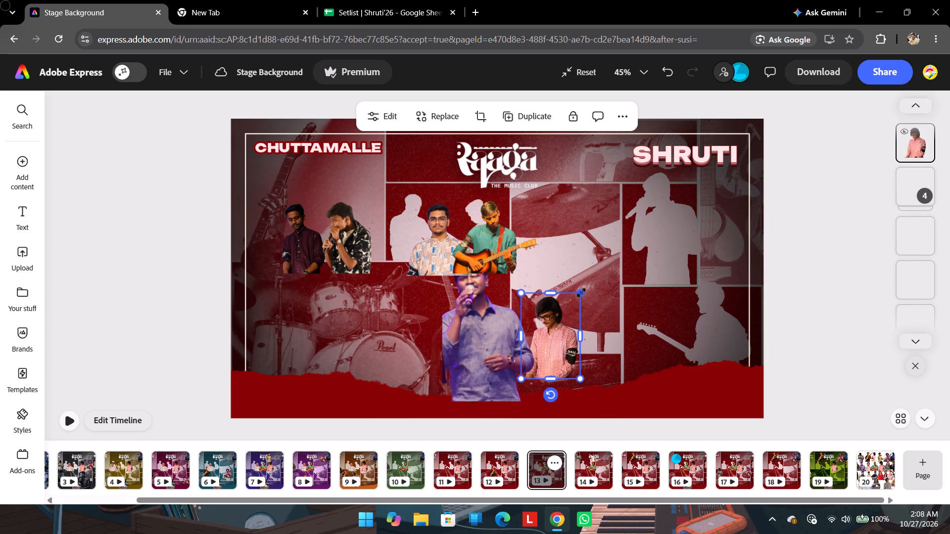
drag(581, 292, 627, 239)
drag(599, 294, 592, 316)
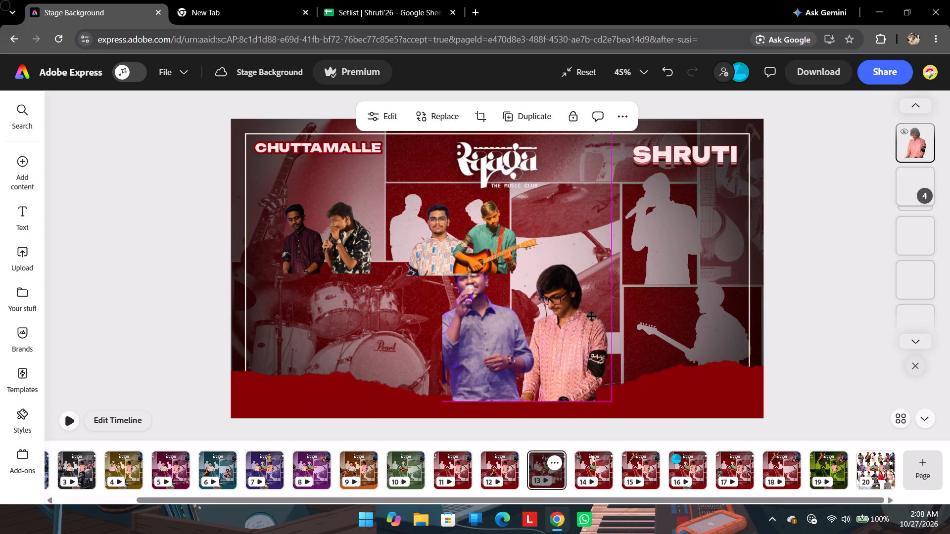
drag(592, 316, 592, 315)
Enlarge the blue-shirted singer slightly more and reposition the pink-kurta performer close beside him on the right.
click(486, 304)
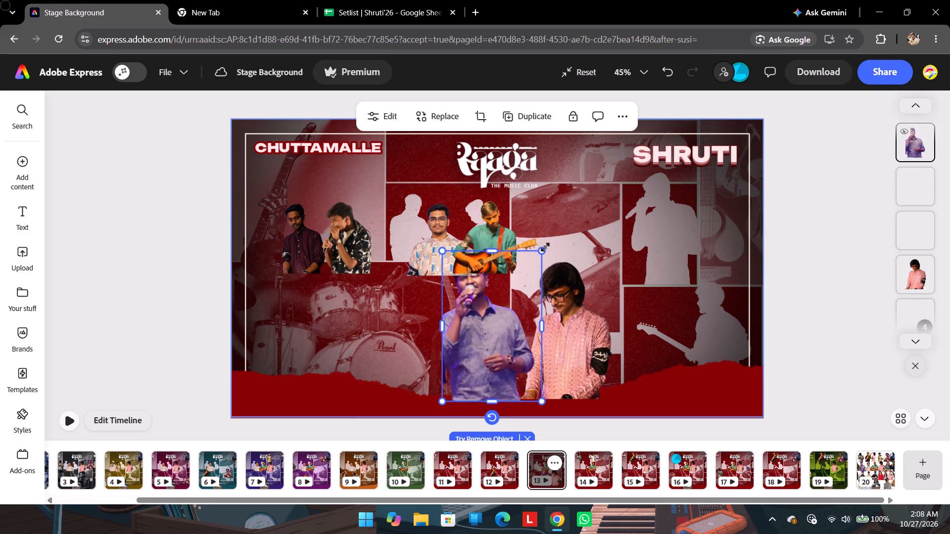
drag(542, 249, 561, 228)
drag(579, 315, 435, 321)
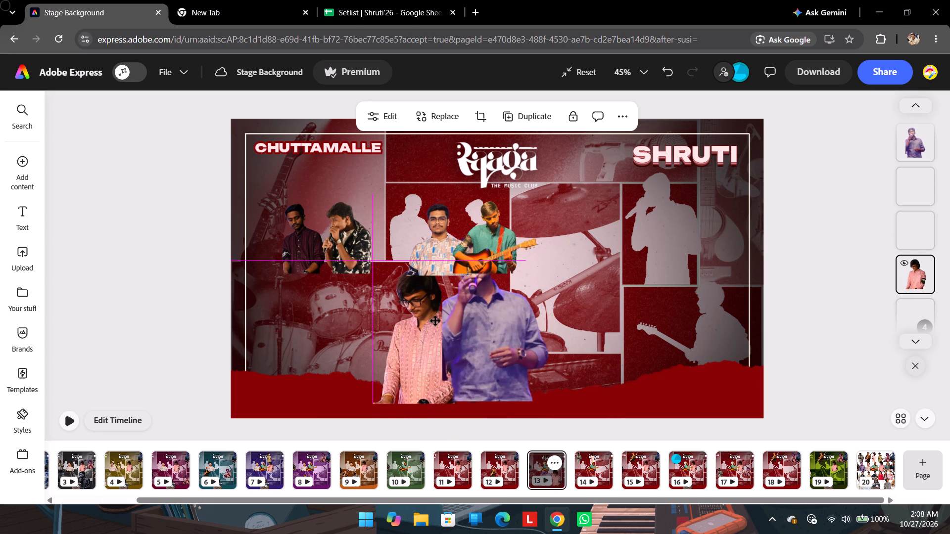
drag(435, 321, 571, 316)
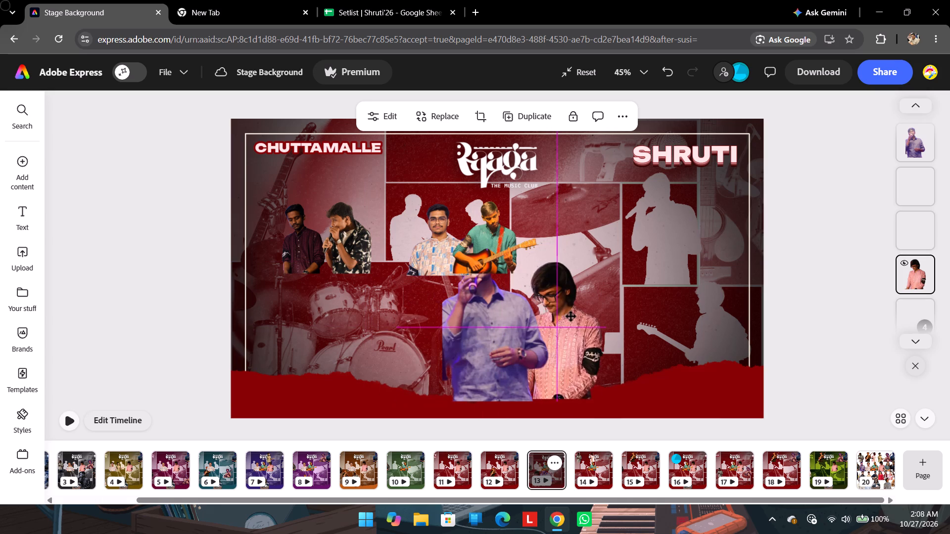
drag(571, 316, 586, 315)
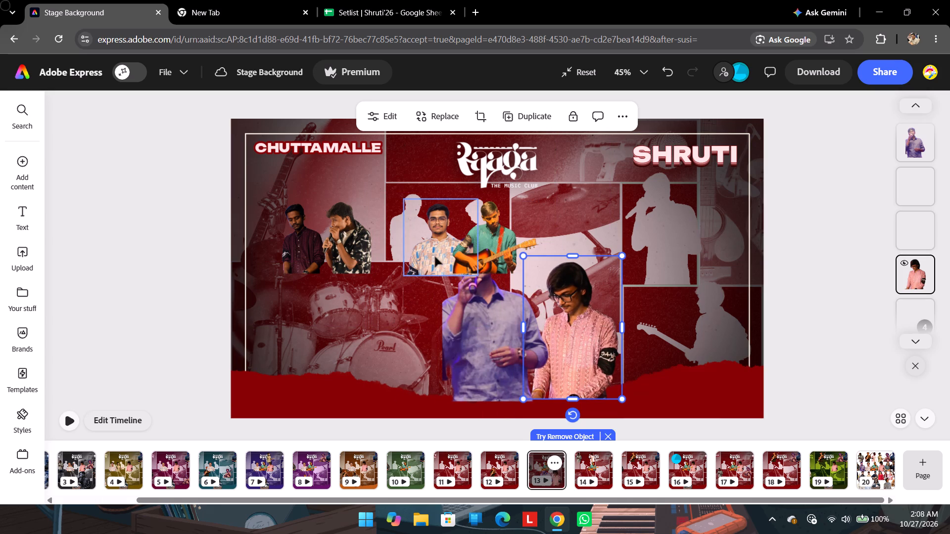
Place the octapad player in the patterned shirt left of the singer, enlarge him, and adjust the crop of the image's side and bottom edges.
drag(435, 257, 420, 318)
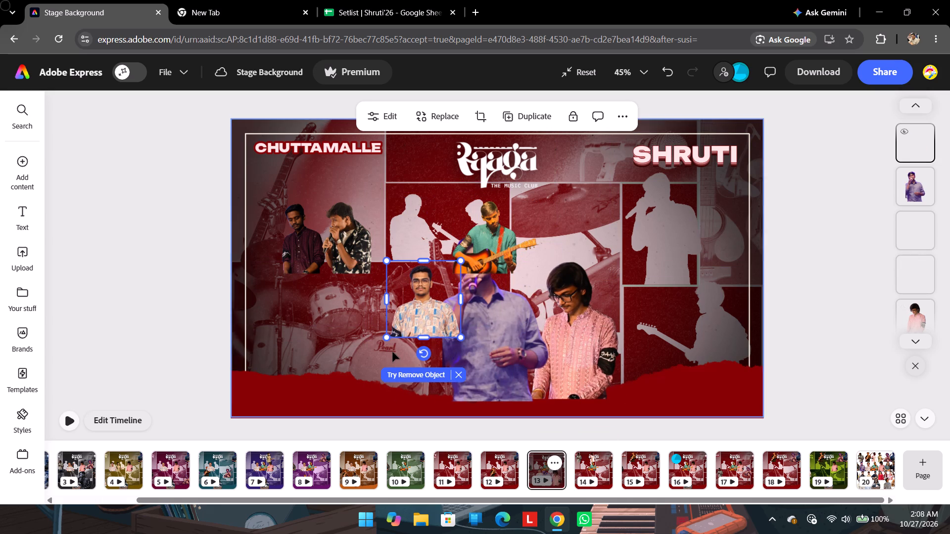
drag(386, 336, 358, 402)
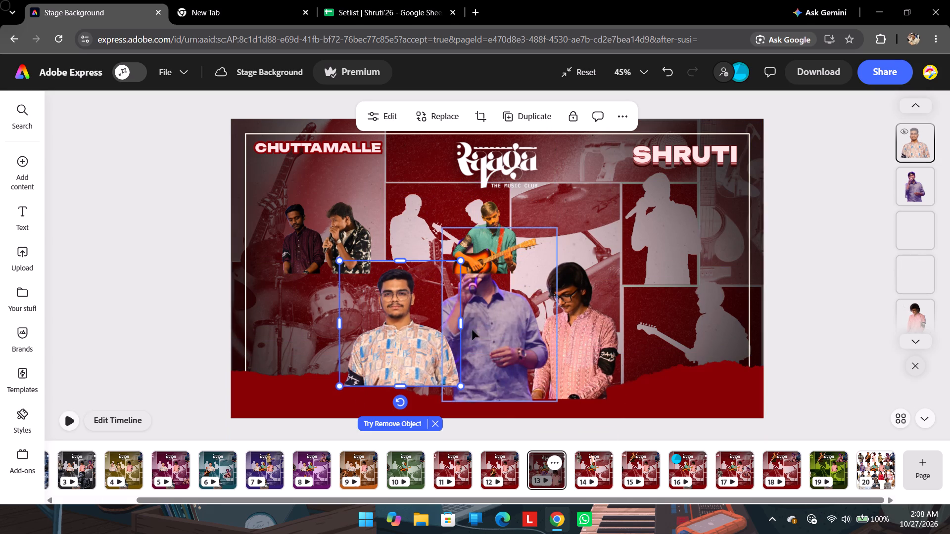
drag(461, 321, 451, 323)
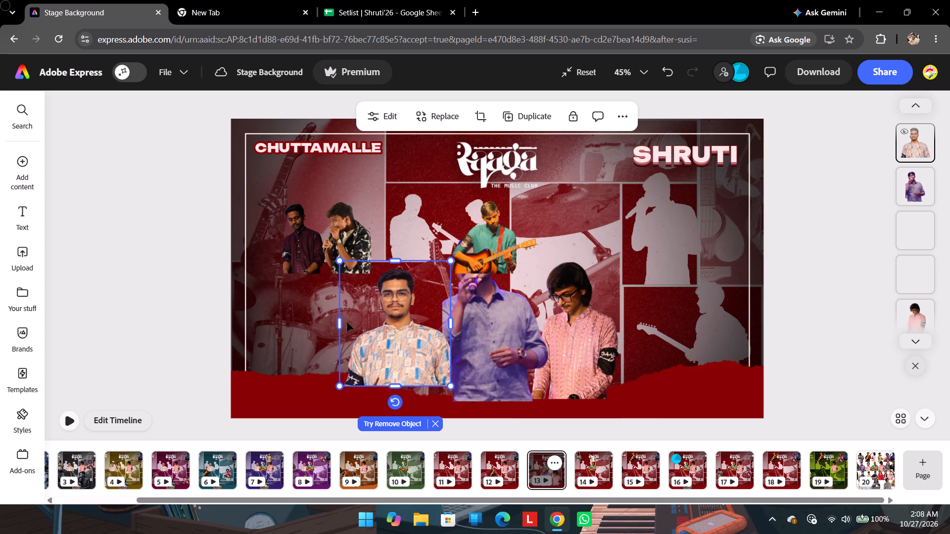
drag(338, 320, 351, 322)
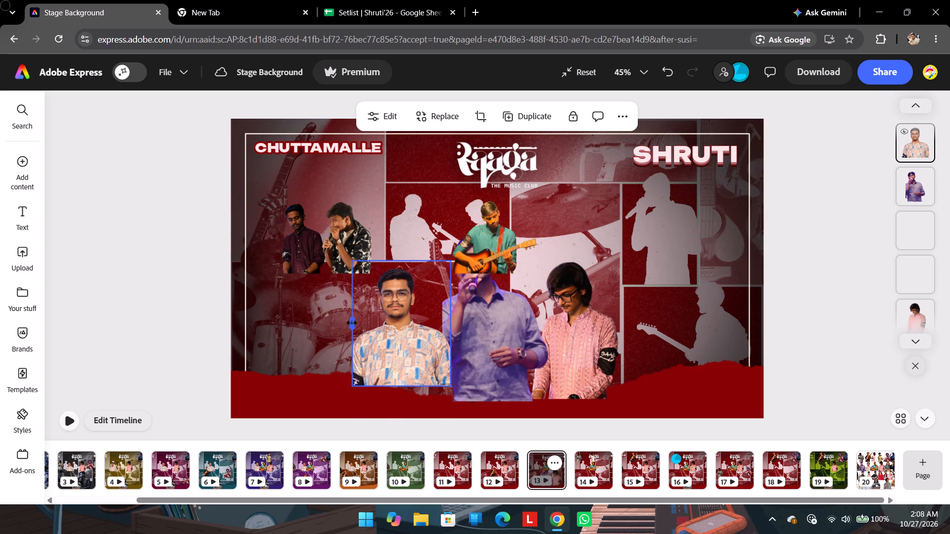
drag(351, 322, 349, 322)
drag(399, 386, 401, 403)
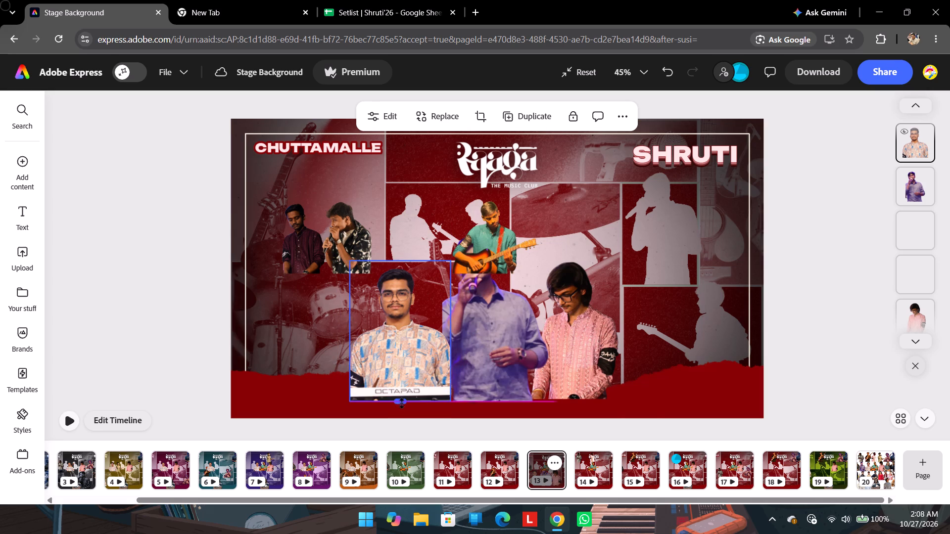
drag(401, 403, 402, 395)
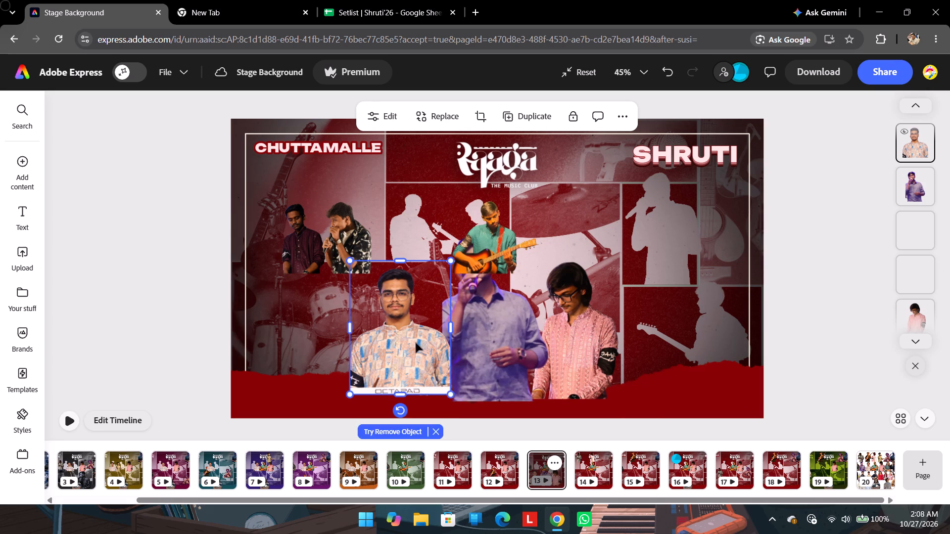
drag(418, 336, 410, 336)
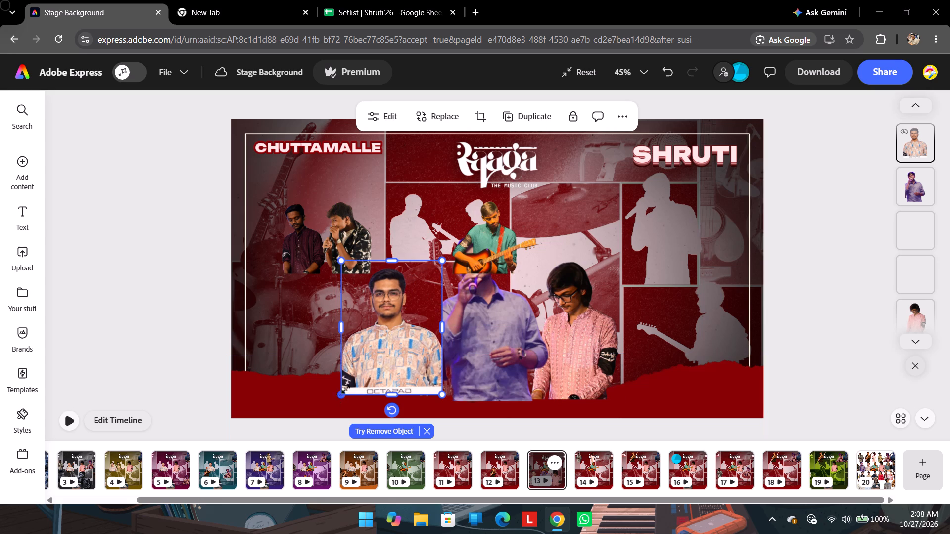
drag(402, 303, 404, 287)
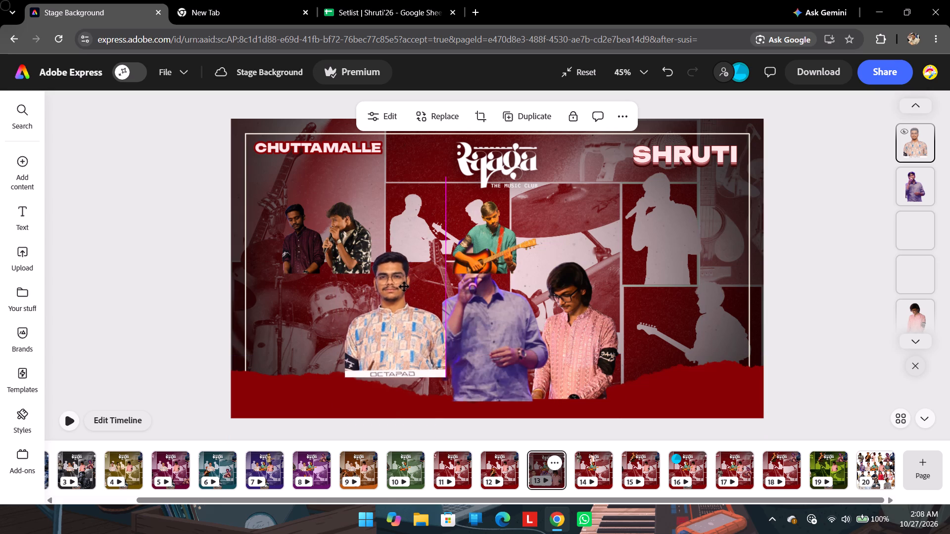
drag(404, 287, 404, 288)
Send the octapad player's image back three layers and enlarge it so its base and OCTAPAD label sit behind the torn red strip.
key(ctrl+bracketleft)
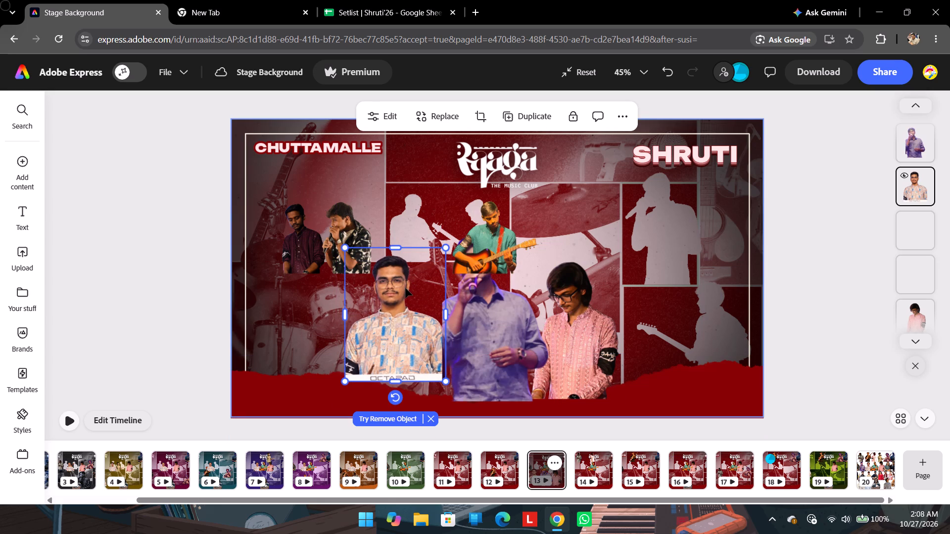
key(ctrl+bracketleft)
key(ctrl+bracketleft)
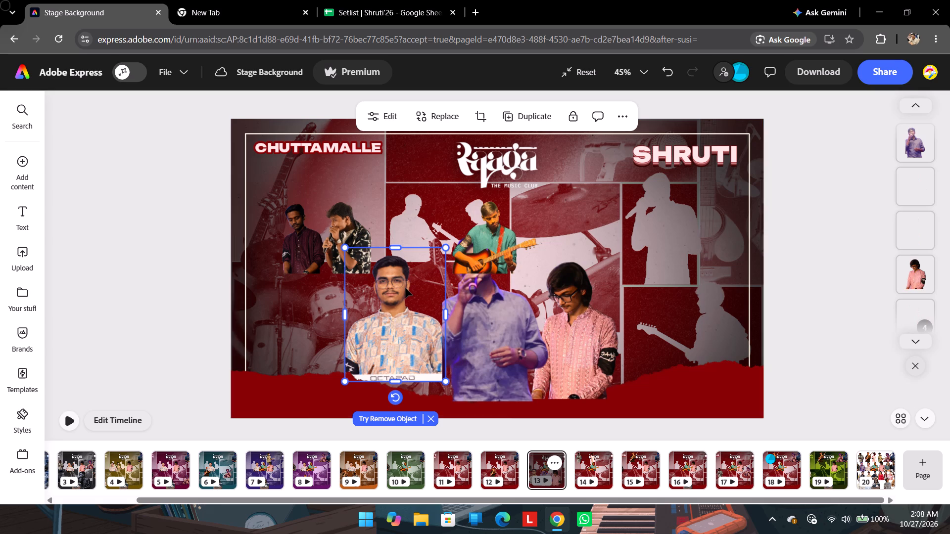
click(154, 326)
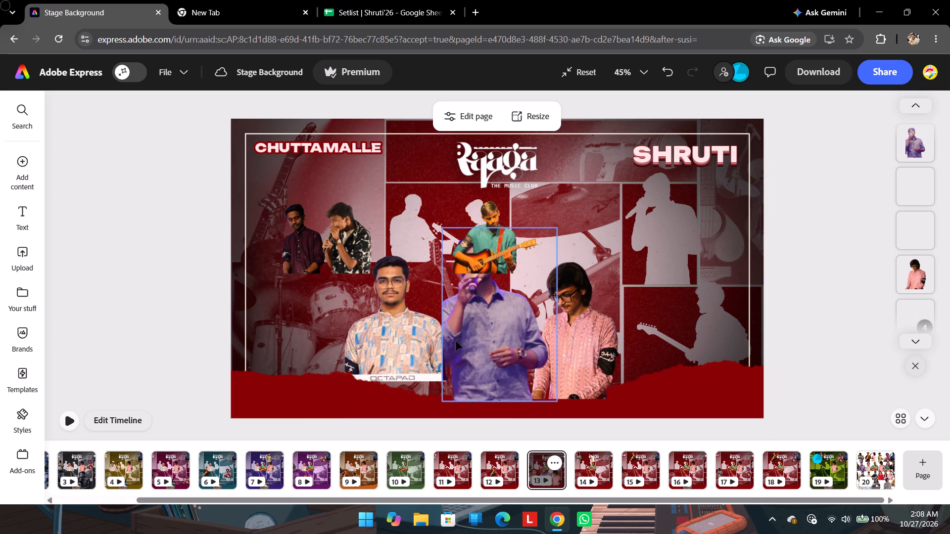
click(397, 313)
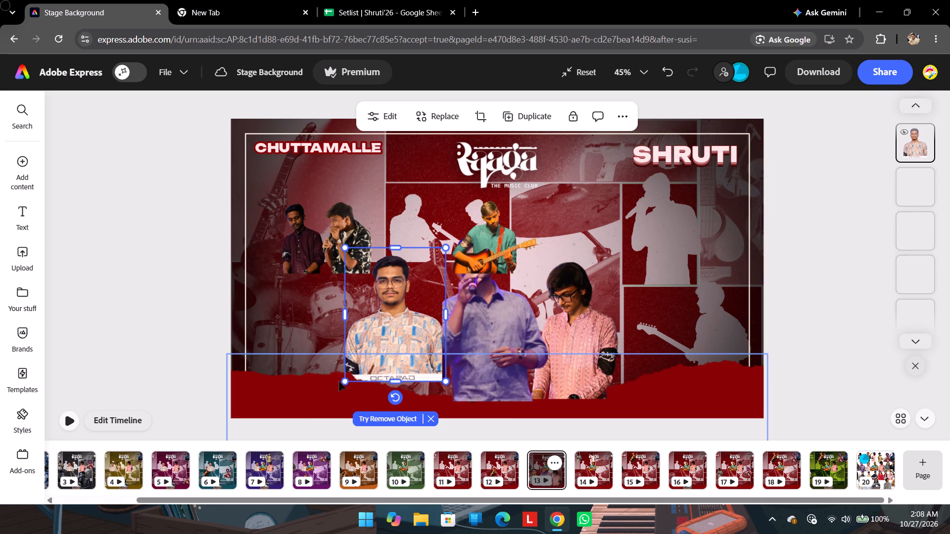
drag(344, 381, 325, 416)
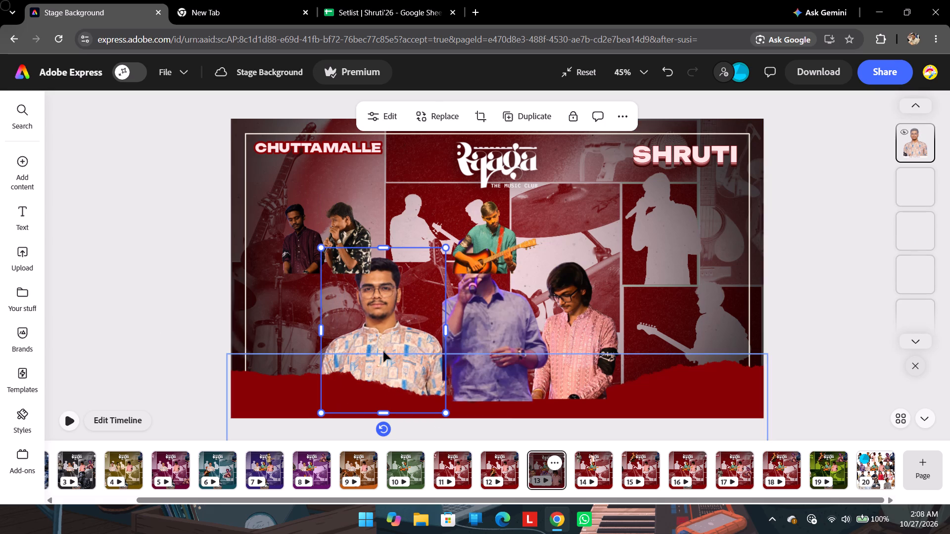
click(147, 300)
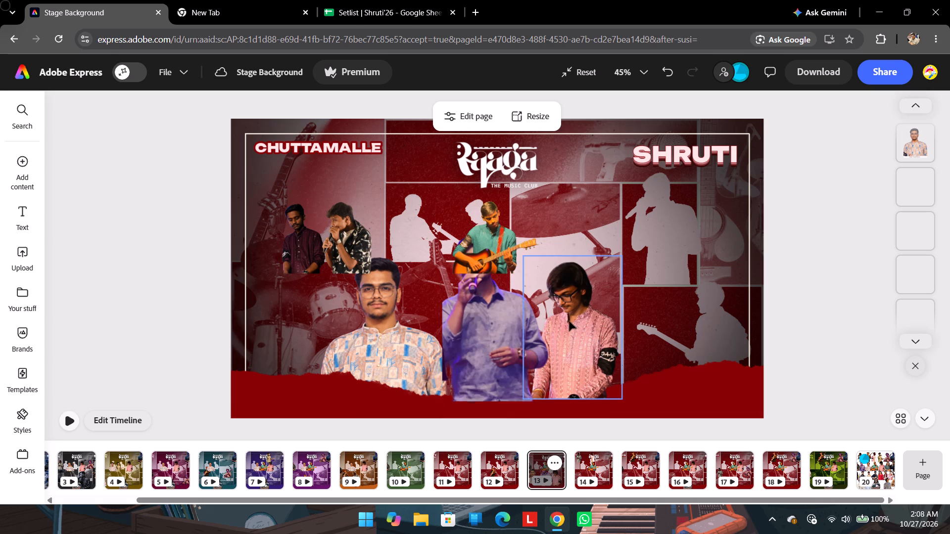
Shift the blue-shirted singer slightly toward the octapad player and enlarge him further.
drag(502, 330, 494, 327)
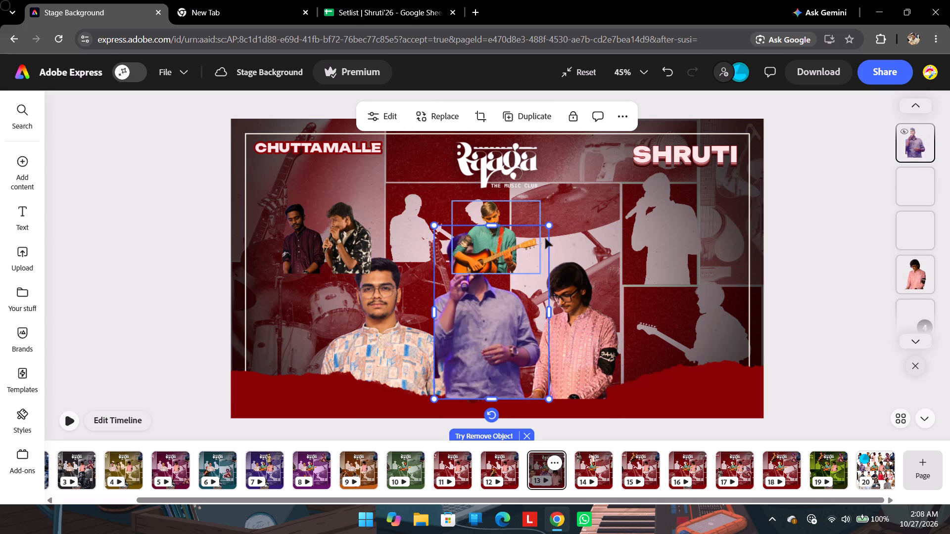
drag(551, 225, 563, 214)
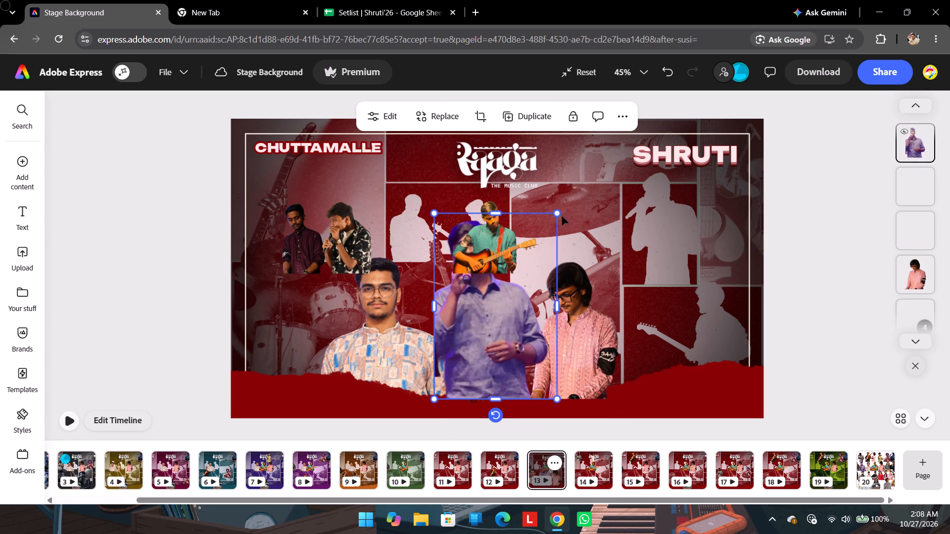
Shrink the octapad player in the patterned shirt and lower him so his base sits behind the torn red strip.
click(120, 308)
click(362, 348)
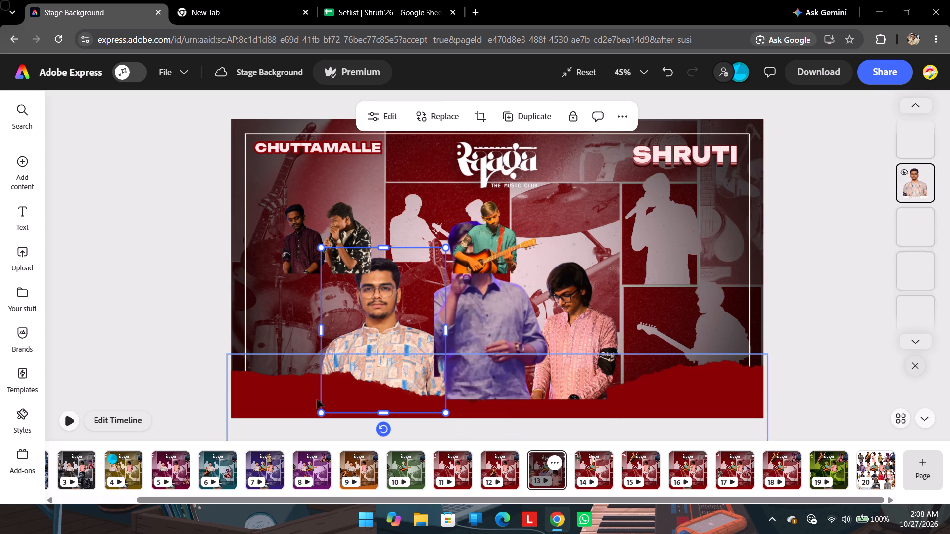
drag(321, 411, 348, 390)
drag(393, 356, 395, 359)
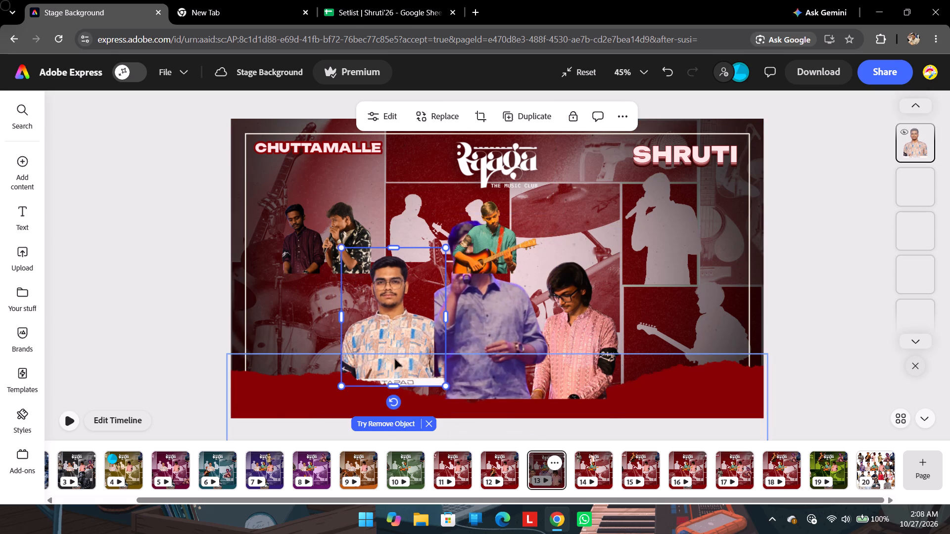
drag(395, 359, 395, 370)
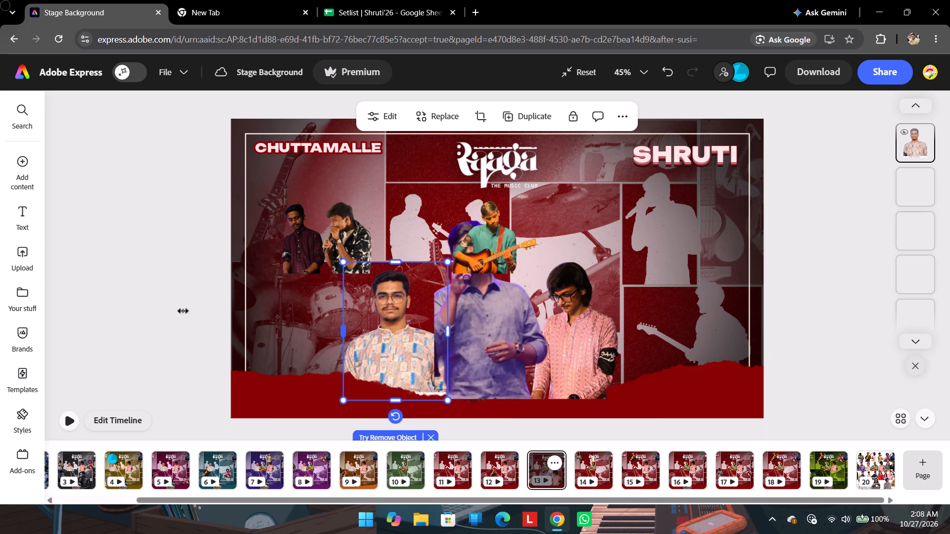
click(164, 302)
Shrink the pink-kurta performer slightly and send his image backward so his base sits behind the torn red strip.
click(592, 325)
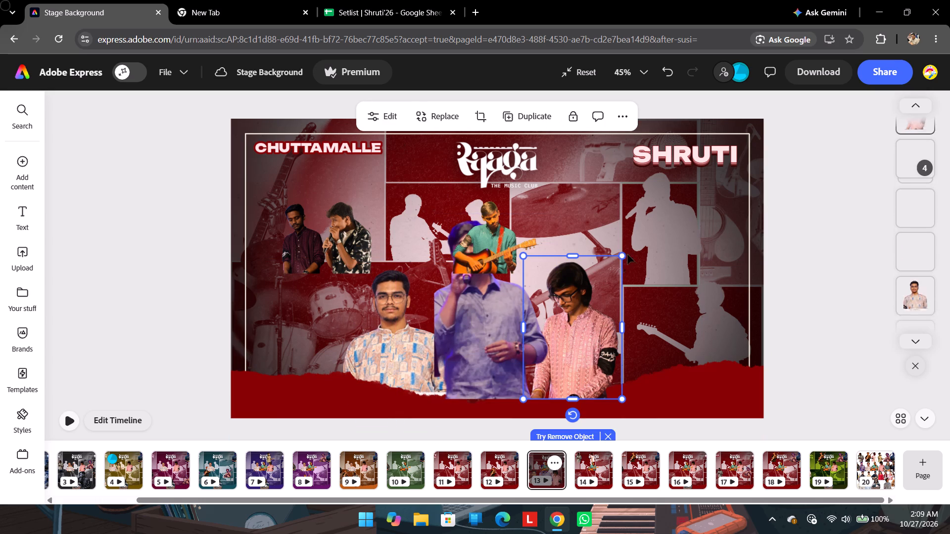
drag(623, 256, 614, 273)
click(580, 304)
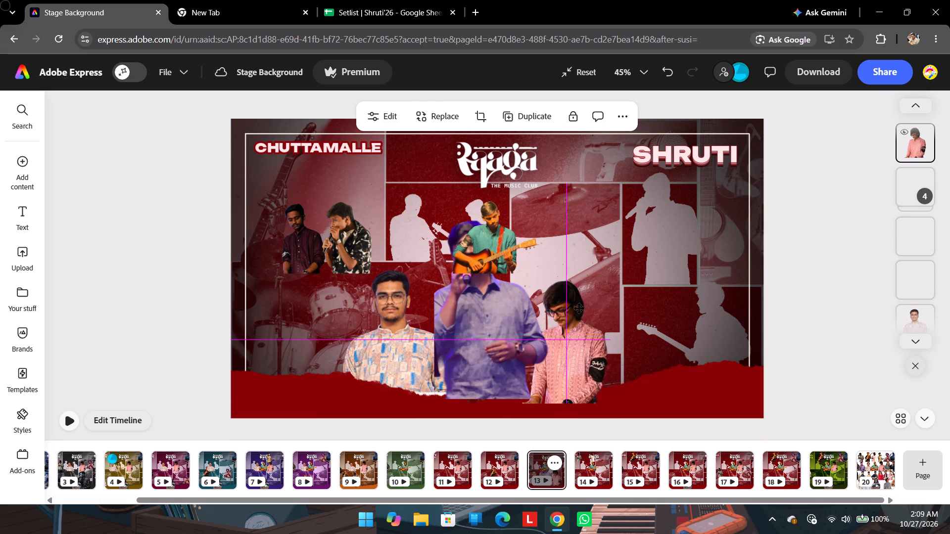
key(ctrl+bracketleft)
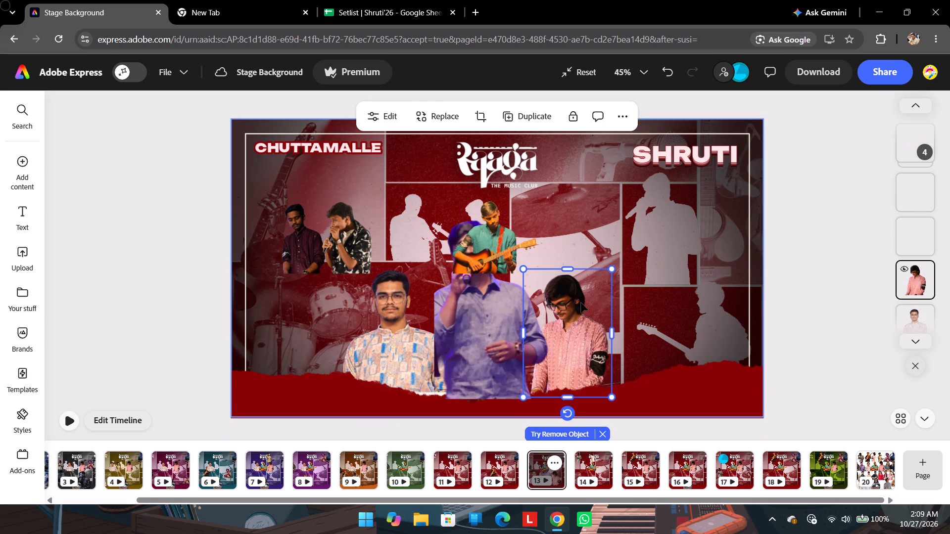
click(828, 234)
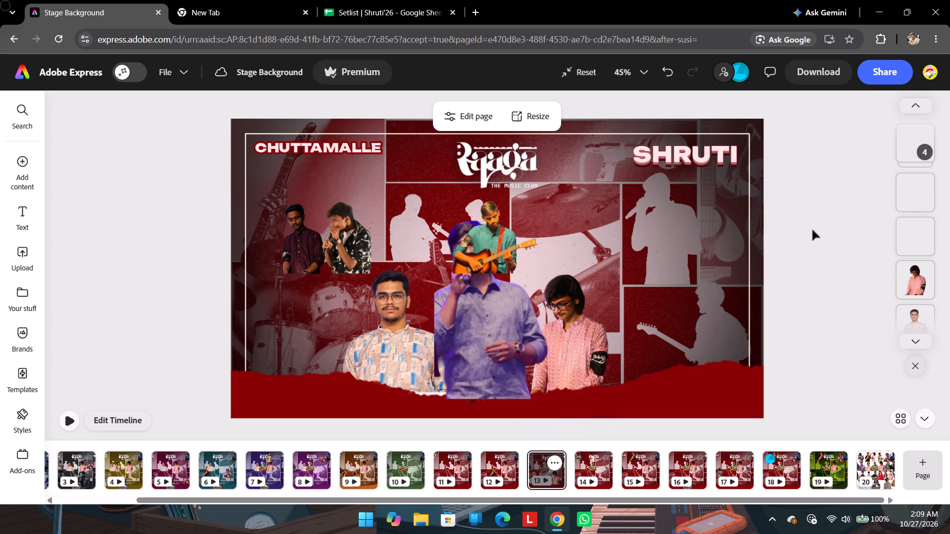
Move the guitarist in the green shirt off the blue-shirted singer to the area above the pink-kurta performer.
drag(489, 239, 632, 252)
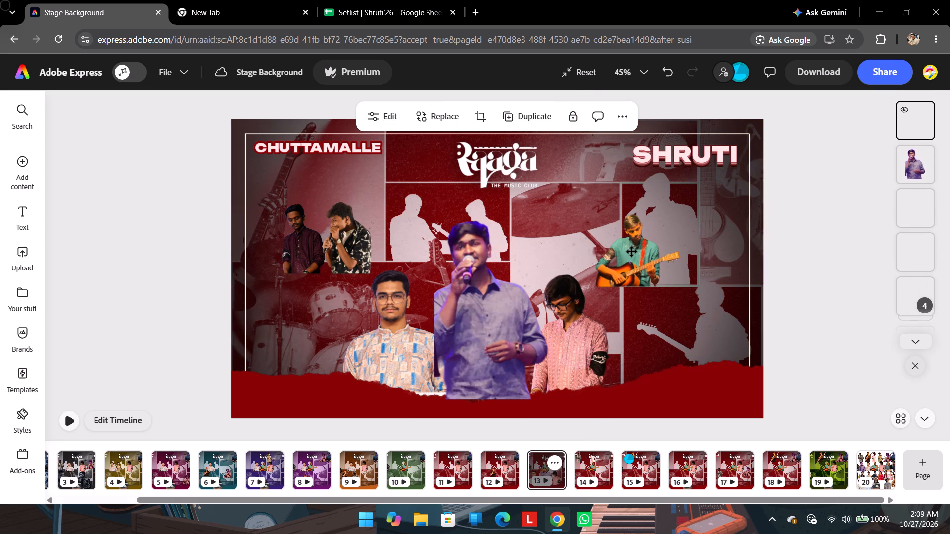
drag(632, 252, 631, 252)
Extend the crop on the left side of the blue-shirted singer's image, shrink him slightly, and nudge him lower.
click(469, 298)
drag(436, 306, 431, 306)
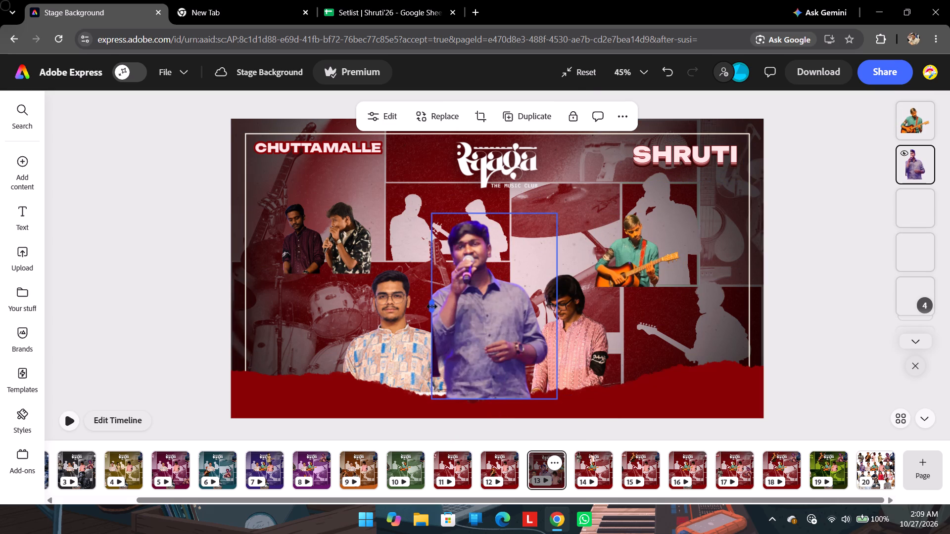
drag(431, 306, 429, 305)
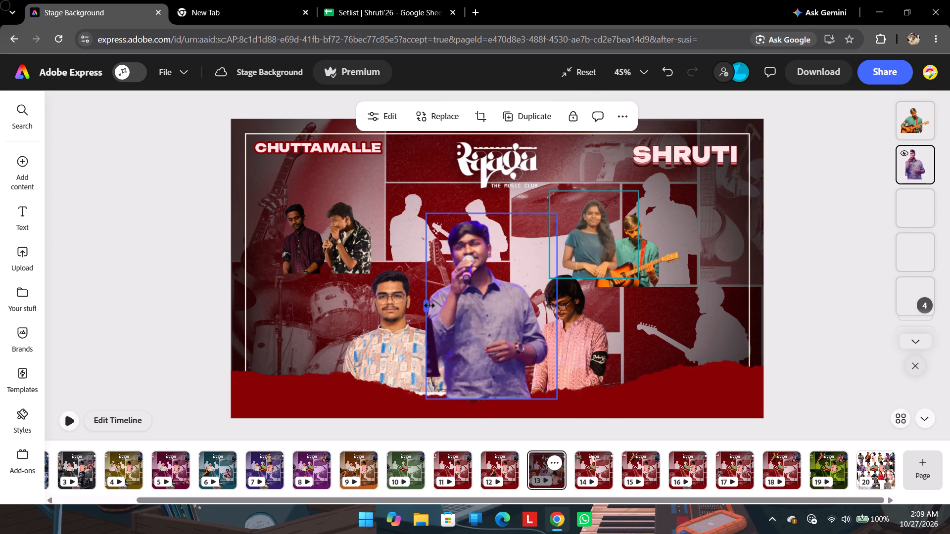
drag(429, 305, 429, 305)
drag(559, 212, 554, 221)
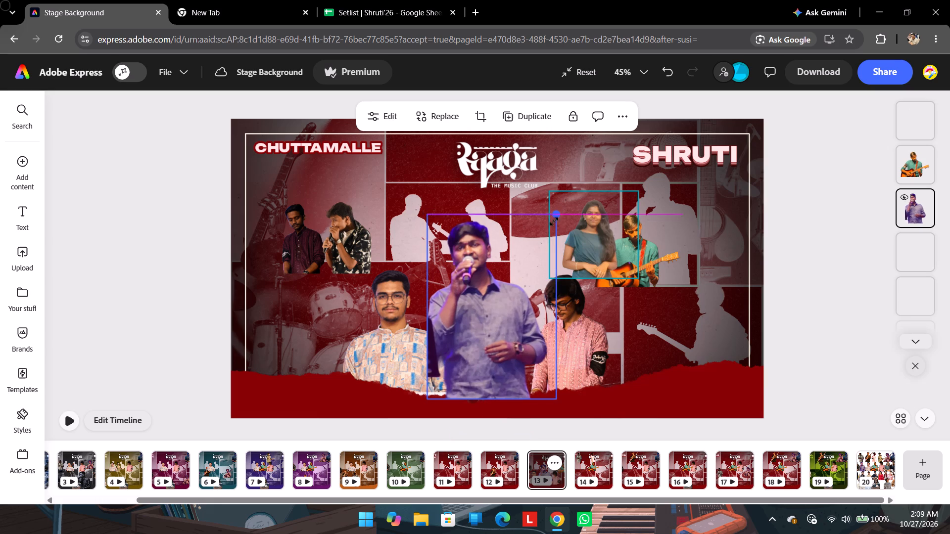
drag(554, 221, 548, 228)
drag(487, 295, 489, 300)
click(781, 316)
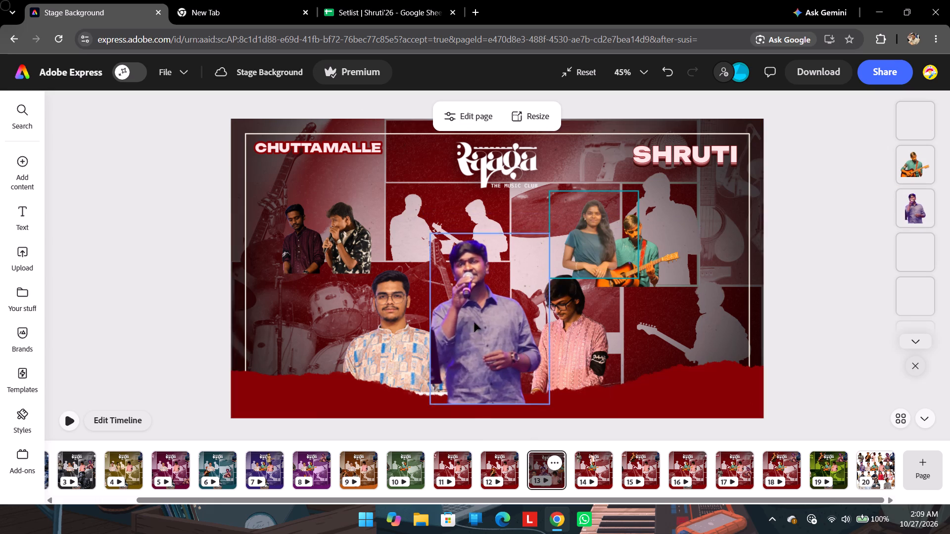
Place the black floral-shirt performer beside the octapad player's left, enlarge him, and send him backward behind the torn red strip.
drag(348, 244, 336, 349)
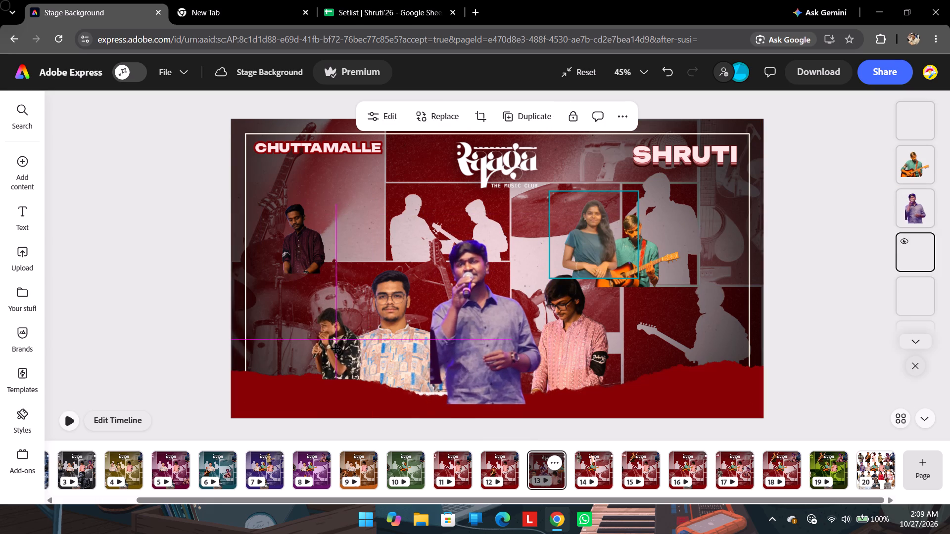
drag(336, 349, 335, 348)
drag(360, 297, 384, 277)
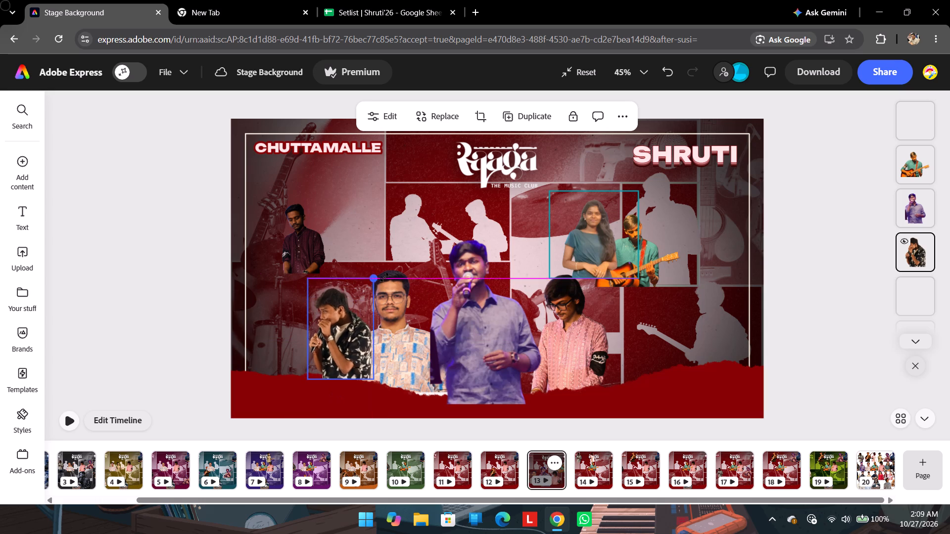
drag(384, 277, 384, 275)
drag(352, 329, 339, 328)
key(ctrl+bracketleft)
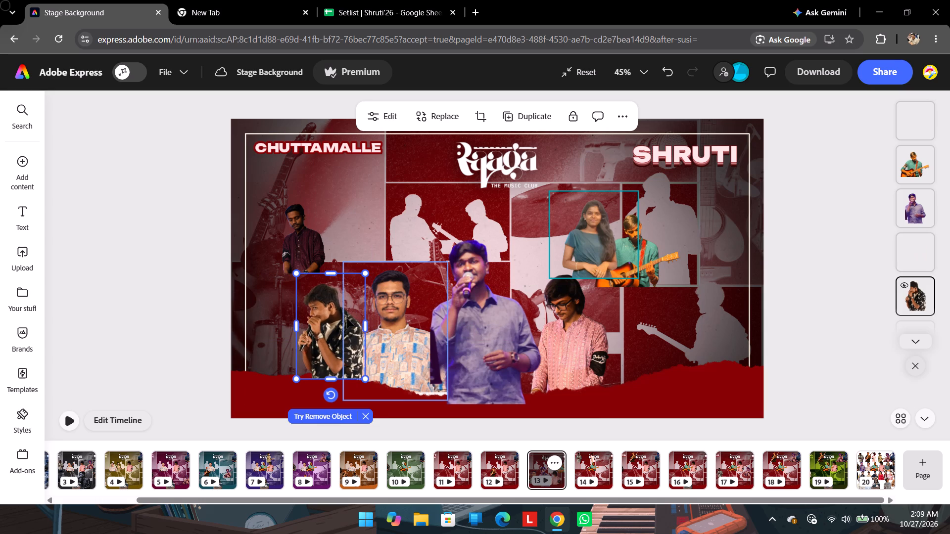
key(ctrl+bracketleft)
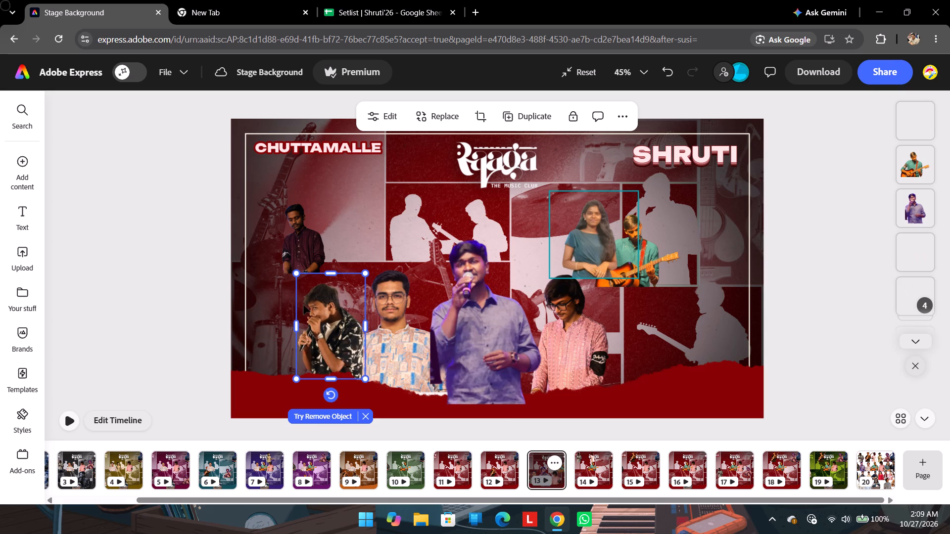
click(143, 254)
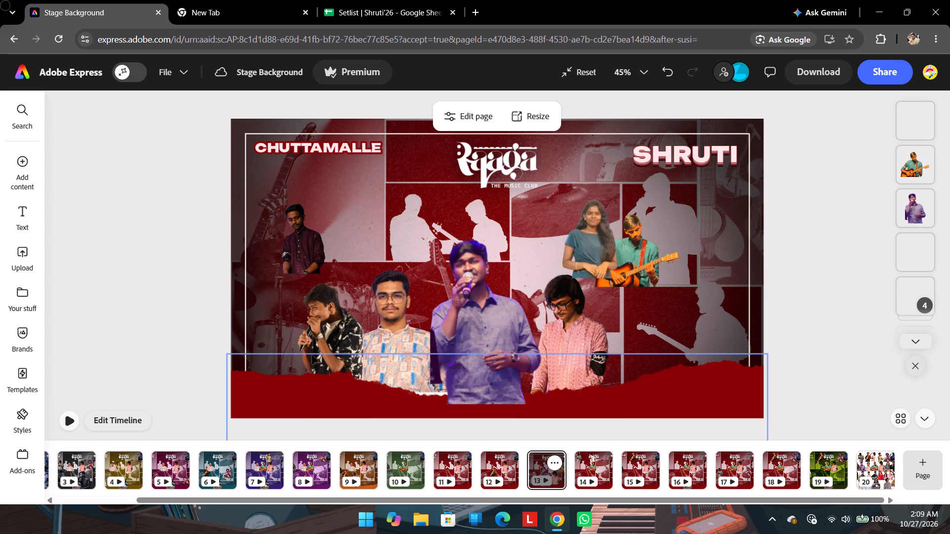
Shift the floral-shirt performer, the octapad player and the blue-shirted singer leftward, opening space beside the pink-kurta performer.
drag(323, 333, 300, 335)
drag(398, 335, 376, 339)
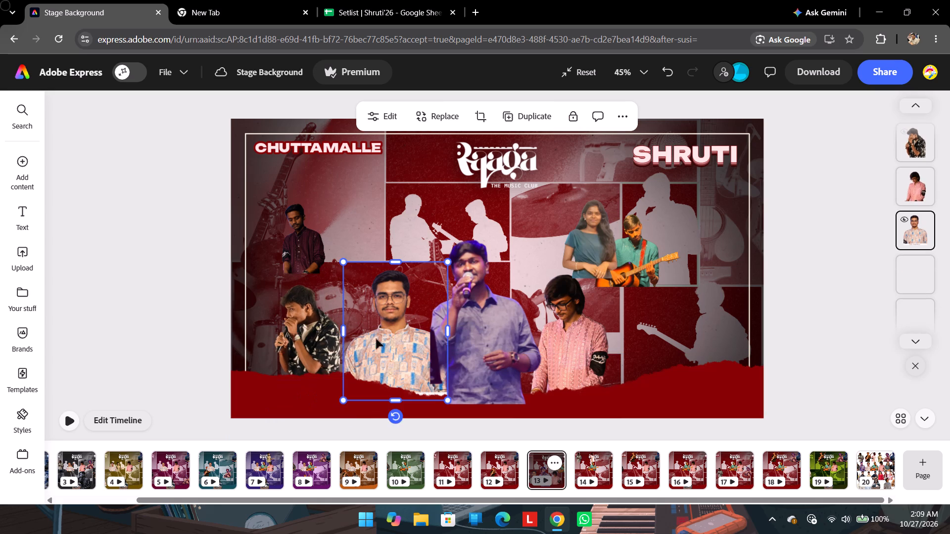
drag(376, 339, 365, 338)
drag(498, 341, 481, 342)
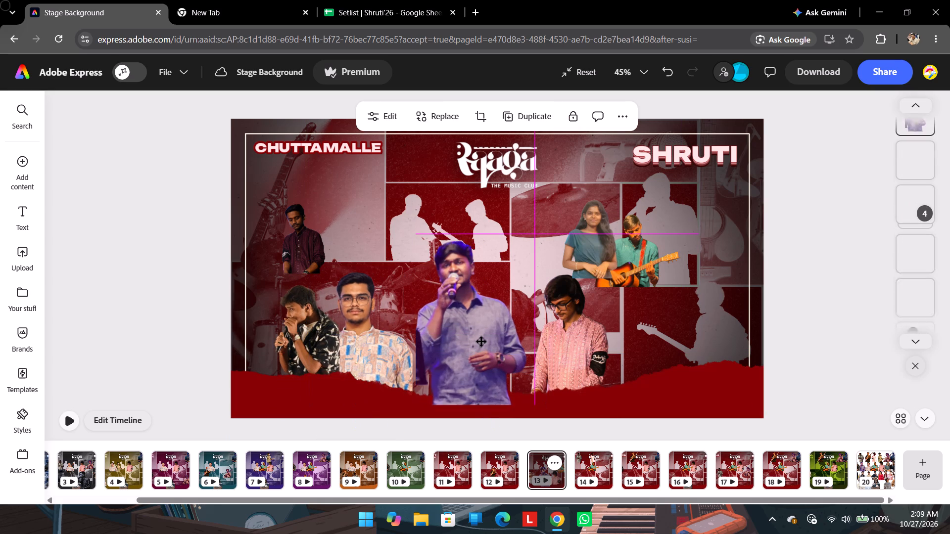
drag(481, 342, 473, 339)
Bring the woman in the teal top down into the front row, enlarge her, and place her beside the octapad player.
drag(597, 241, 488, 353)
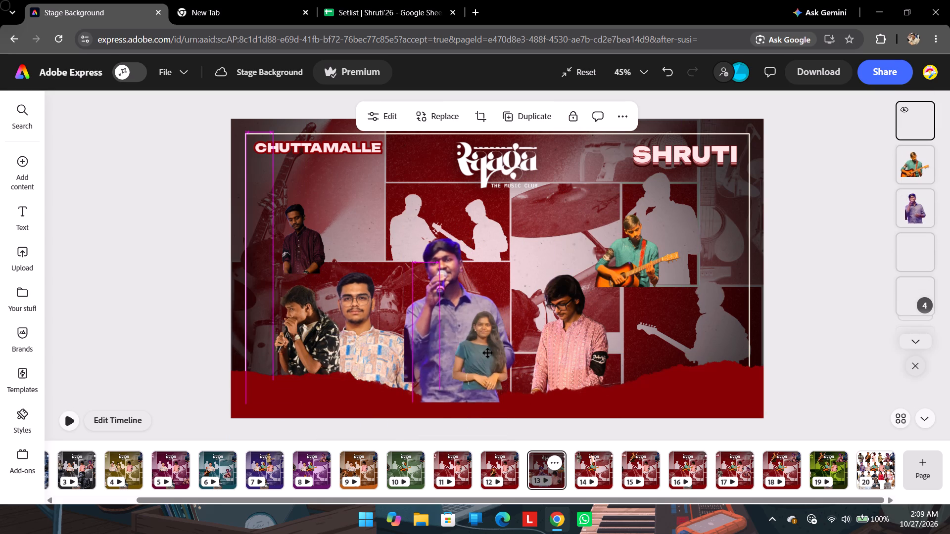
drag(488, 353, 490, 352)
drag(528, 299, 573, 229)
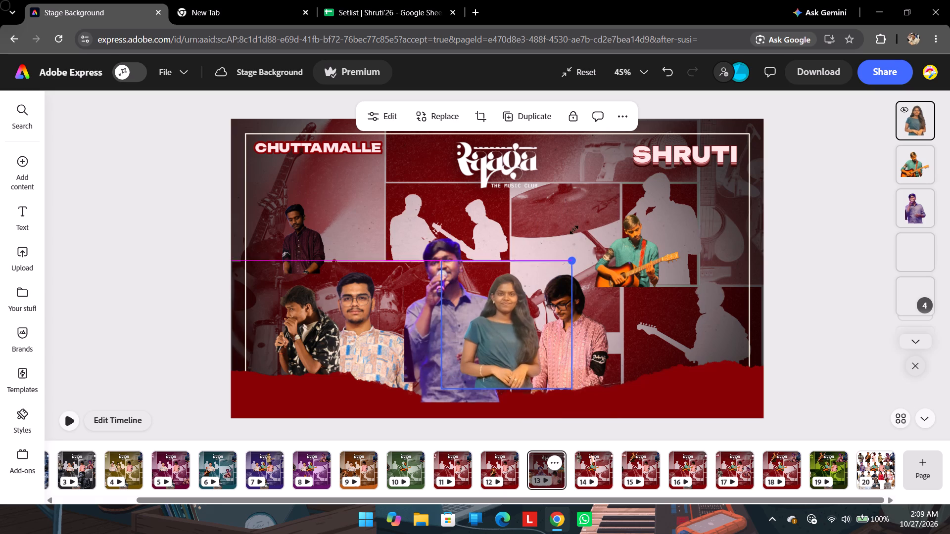
drag(573, 229, 584, 212)
drag(531, 313, 440, 321)
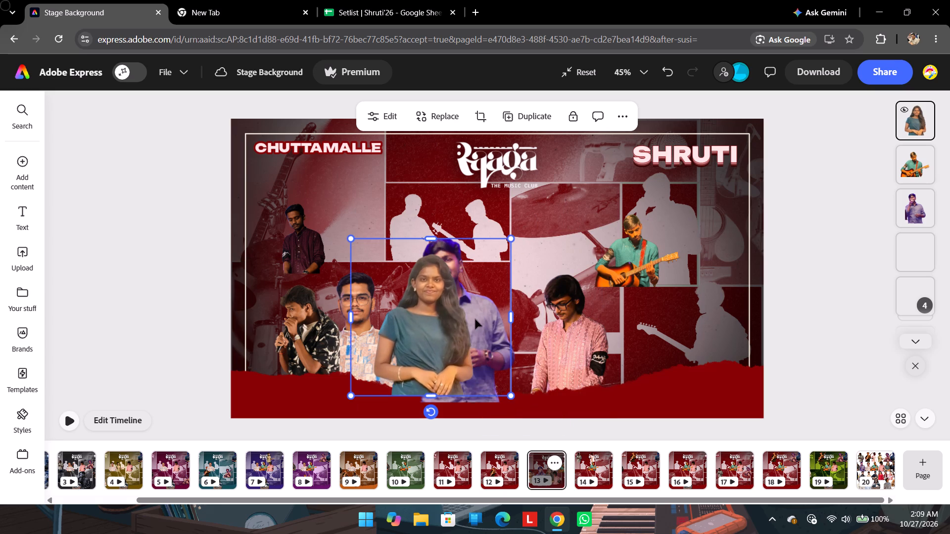
Move the blue-shirted singer right toward the pink-kurta performer and align his base with that of the woman in teal.
drag(494, 401, 518, 395)
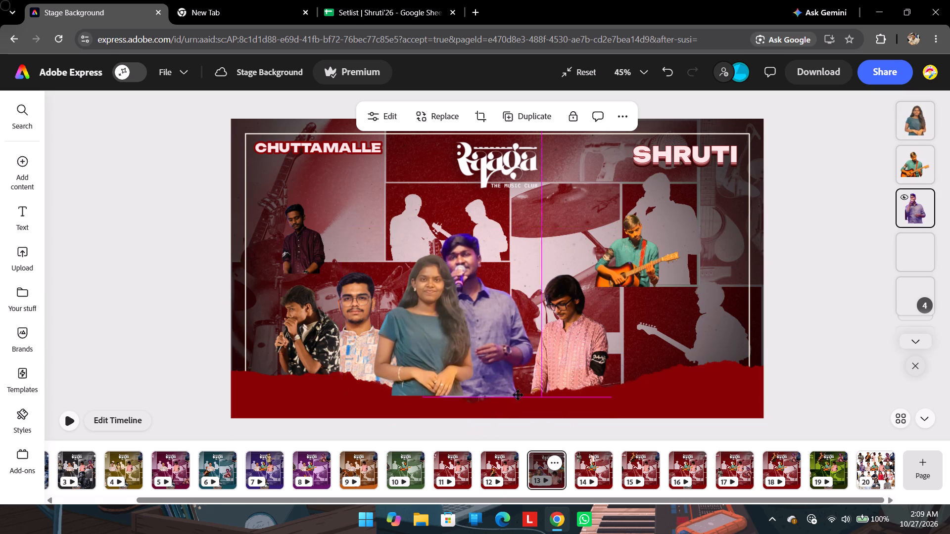
drag(518, 395, 538, 392)
drag(441, 358, 444, 349)
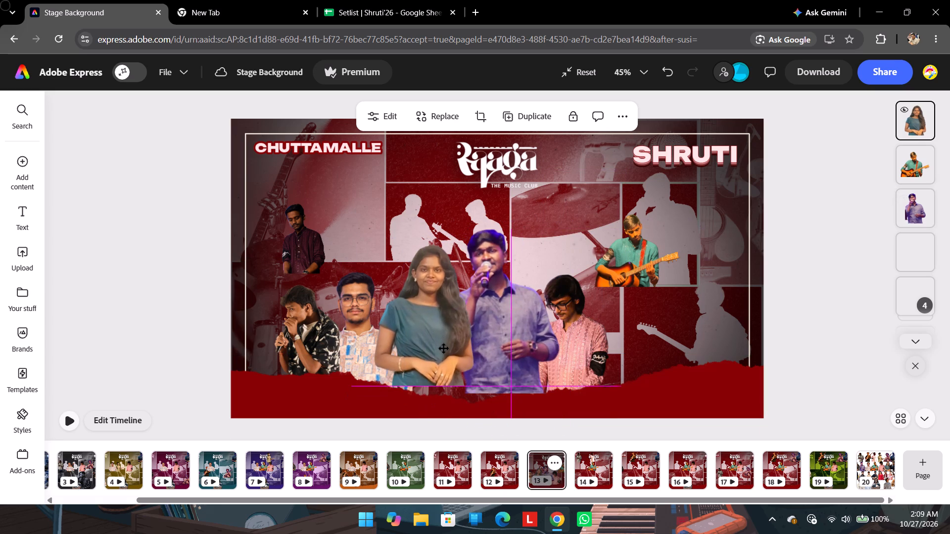
drag(444, 349, 446, 364)
drag(527, 384, 527, 387)
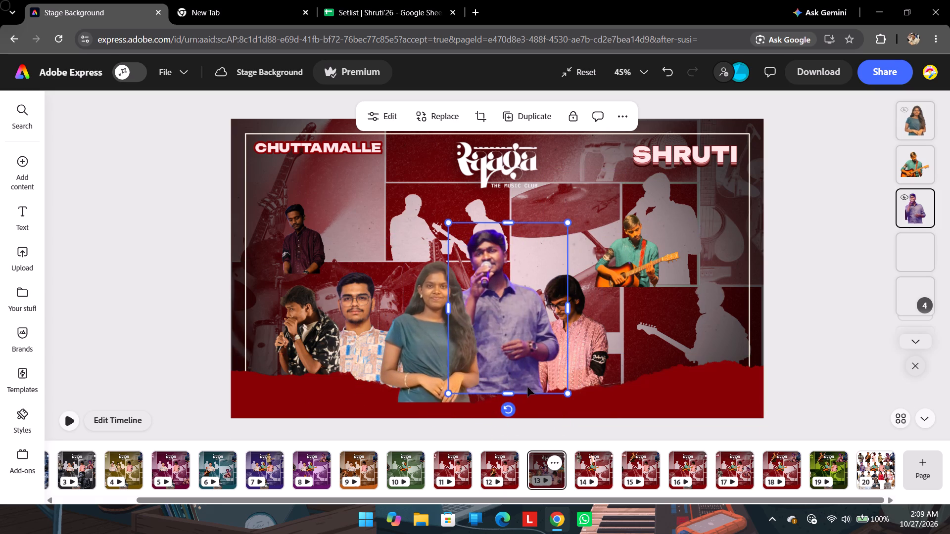
drag(527, 387, 525, 395)
Reorder the teal-top woman's layer so she sits behind both the blue-shirted singer and the torn red strip.
click(419, 378)
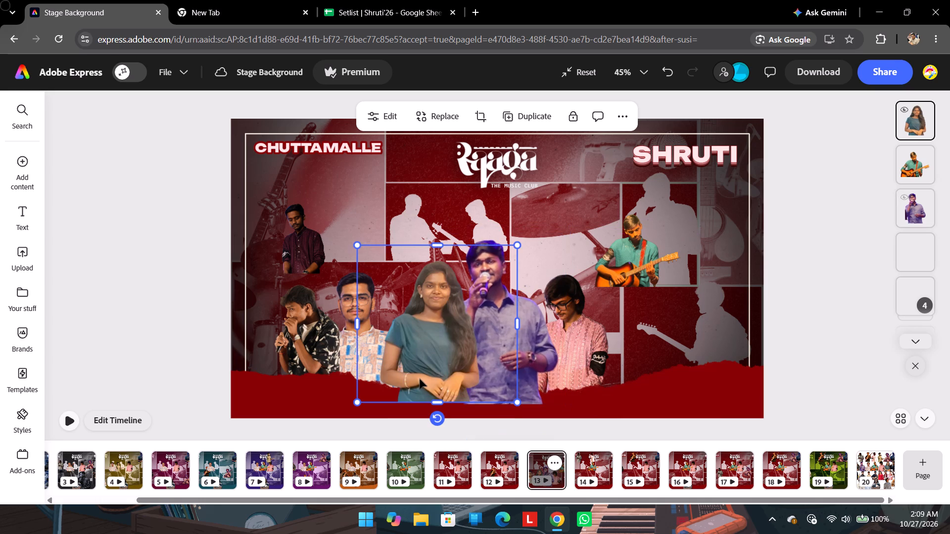
key(ctrl+bracketleft)
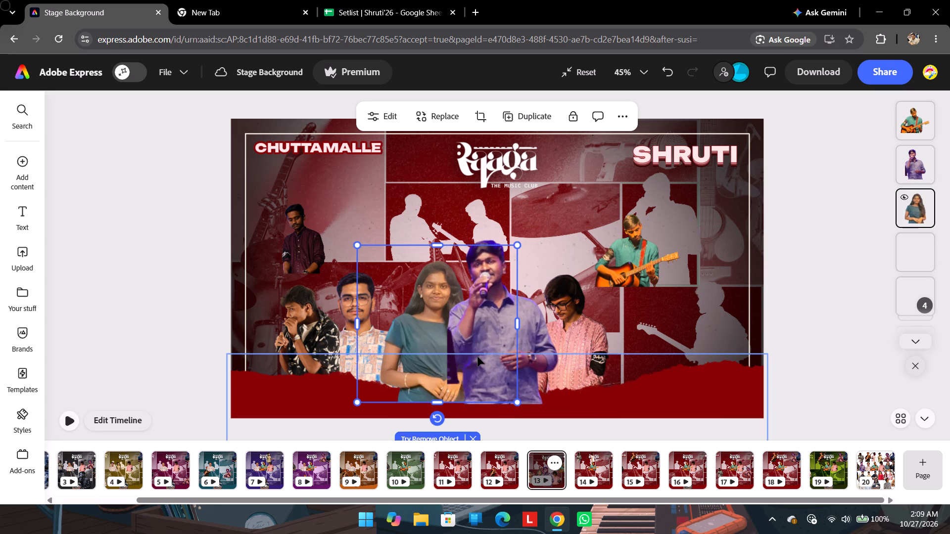
key(ctrl+bracketleft)
key(ctrl+bracketright)
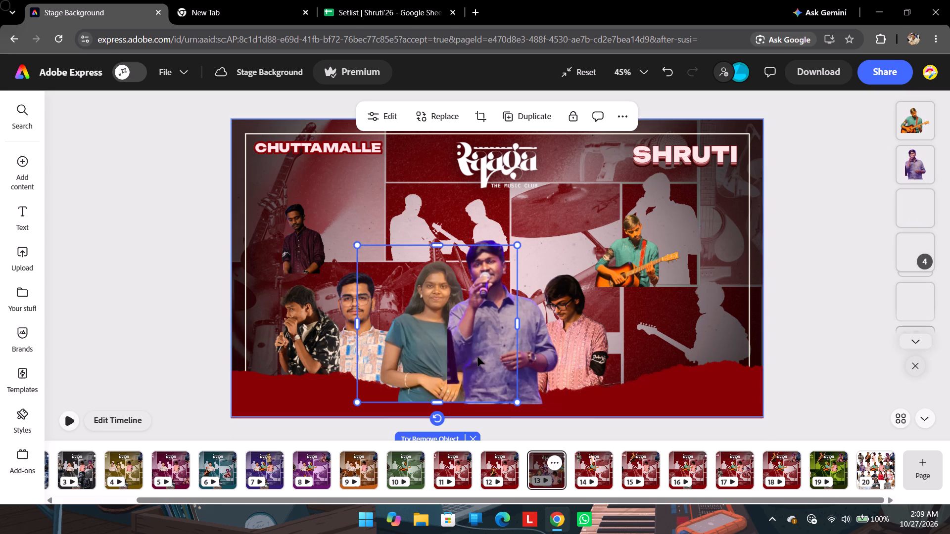
key(ctrl+bracketright)
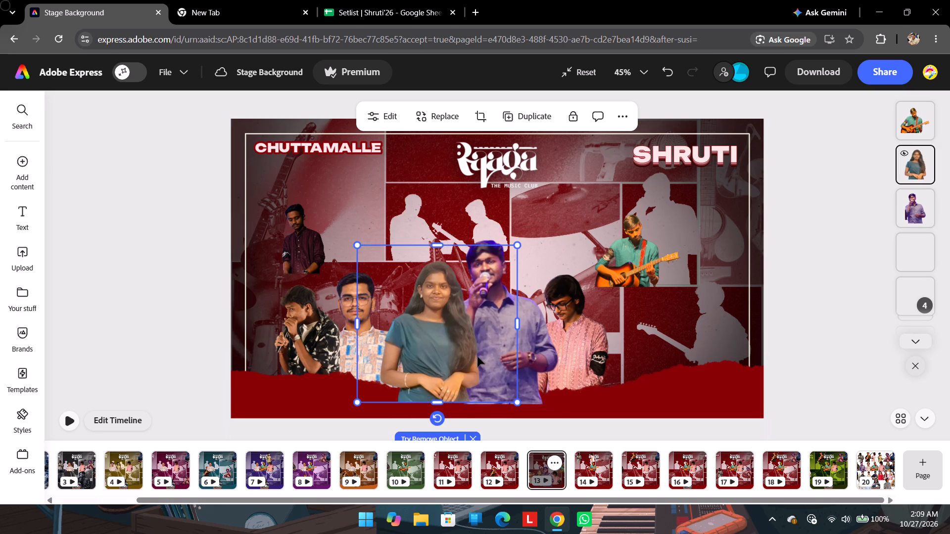
click(829, 290)
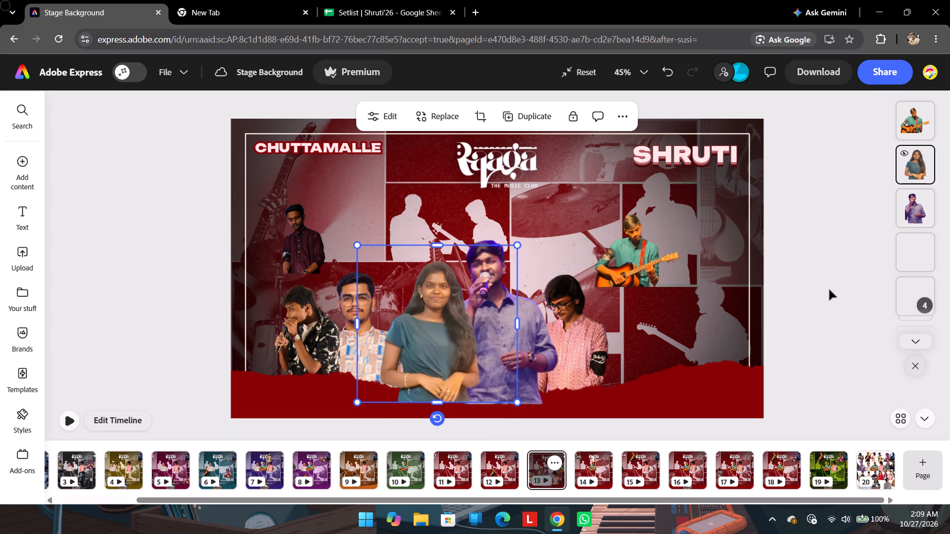
click(437, 360)
key(ctrl+bracketright)
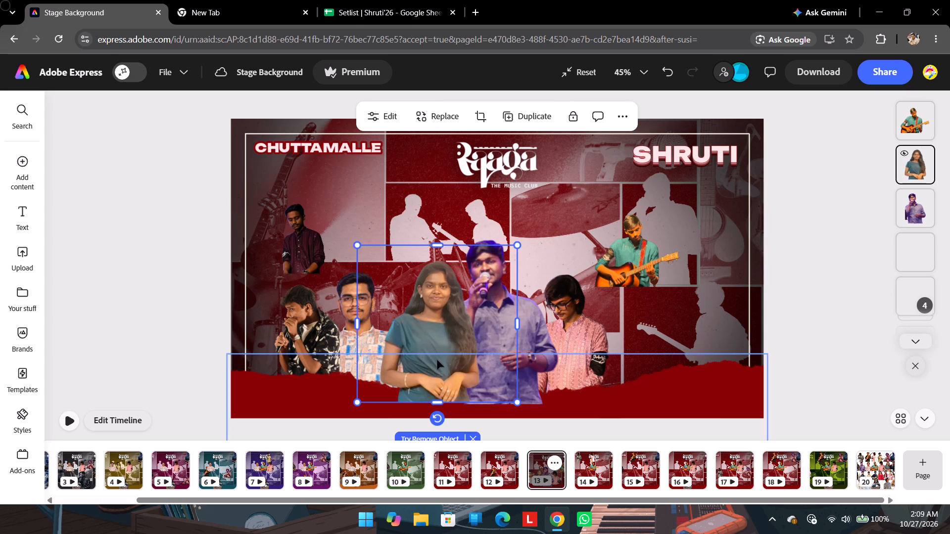
key(ctrl+bracketleft)
key(ctrl+bracketleft)
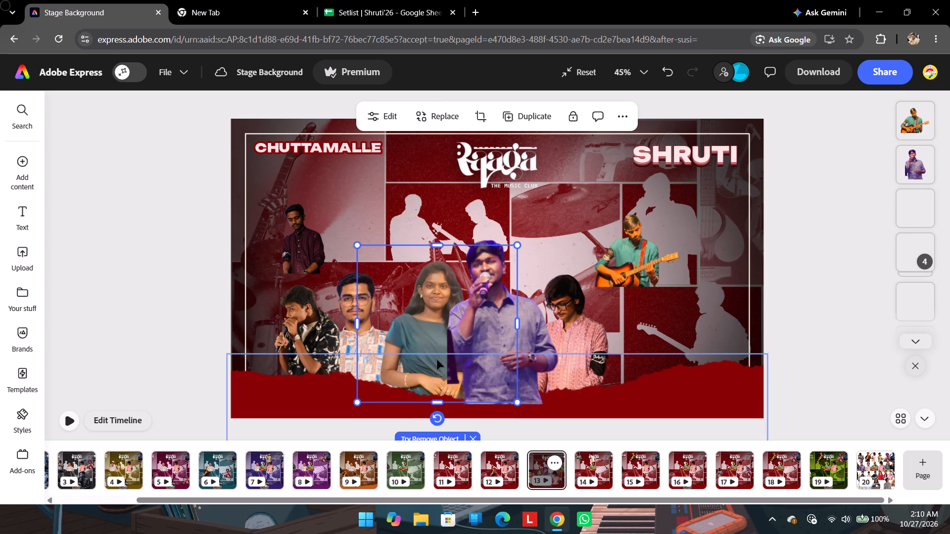
Bring the blue-shirted singer's image forward to the top of the layer stack, above the guitarist.
click(529, 341)
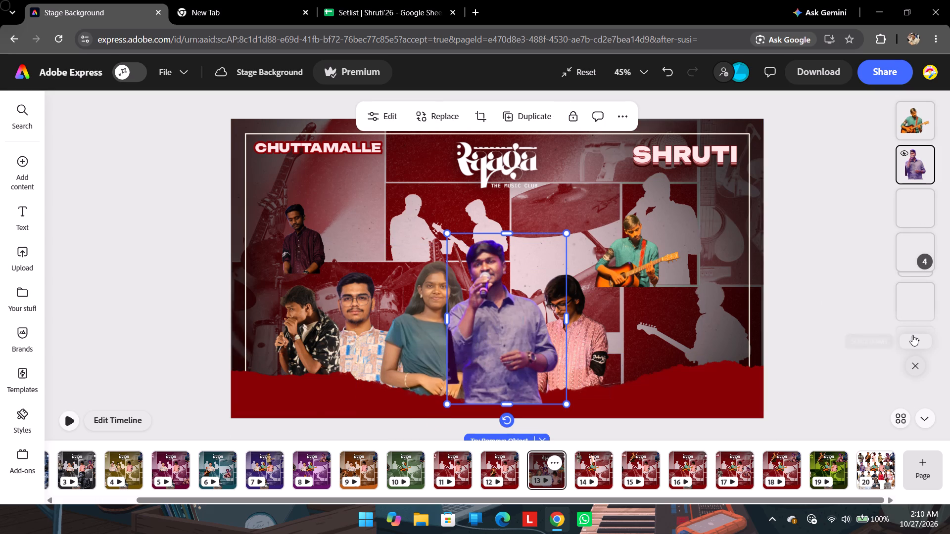
key(ctrl+bracketright)
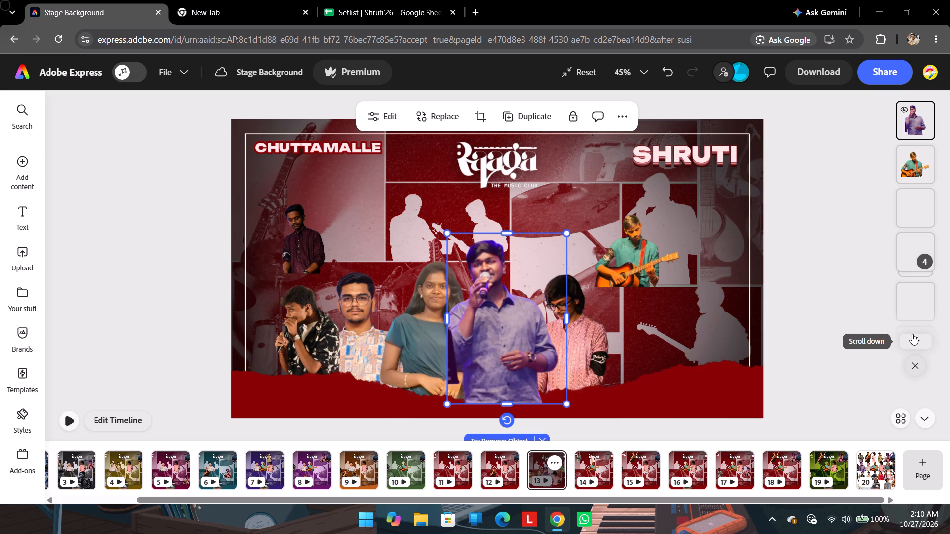
key(ctrl+bracketright)
key(ctrl+bracketright)
Send the blue-shirted singer's image back in the layer stack so he sits behind the woman in the teal top.
key(ctrl+bracketleft)
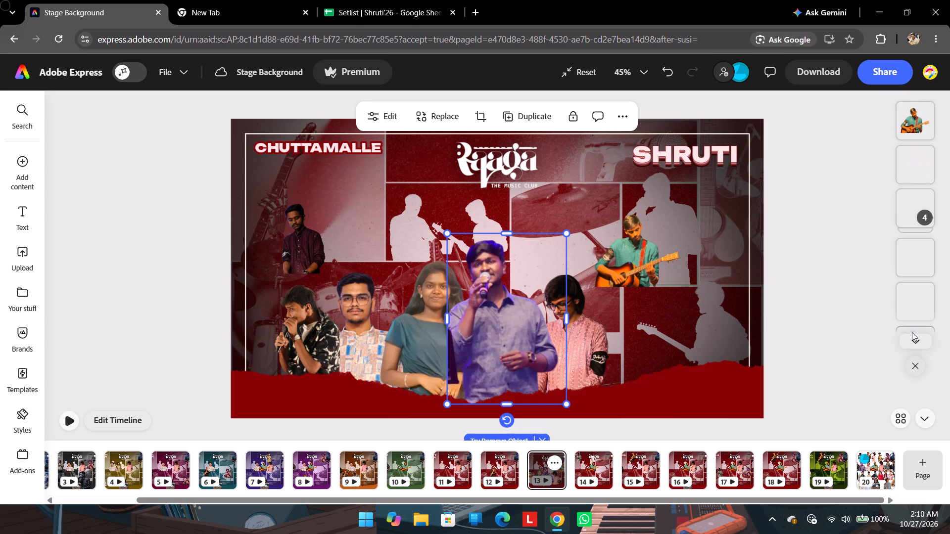
click(819, 291)
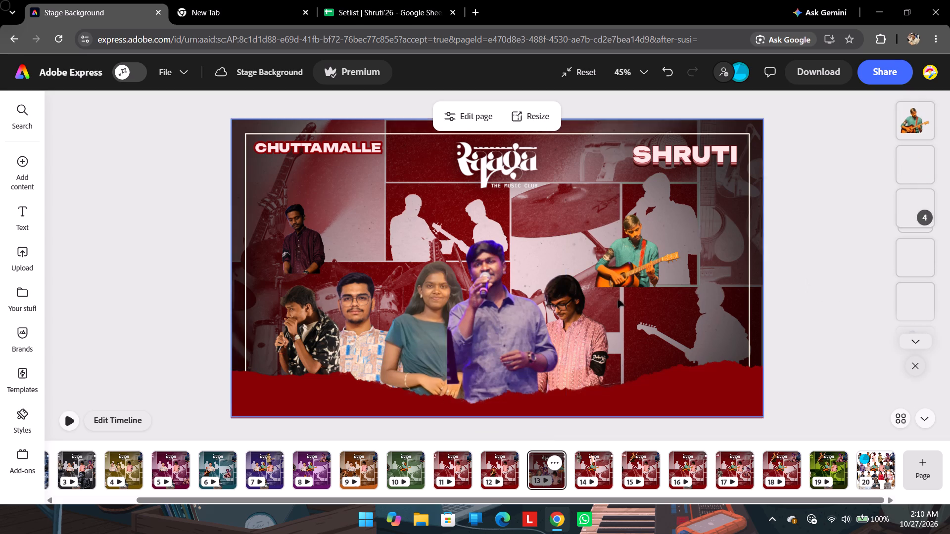
click(474, 340)
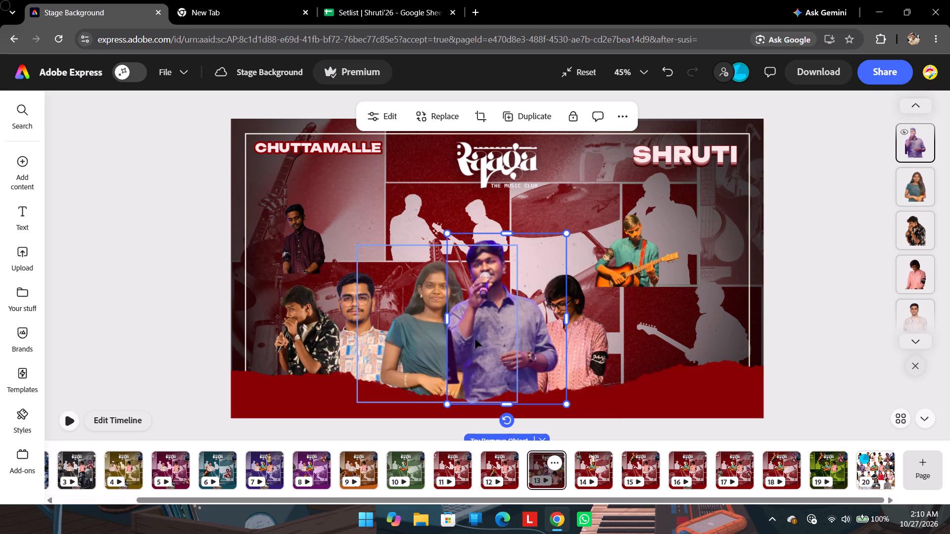
key(ctrl+bracketleft)
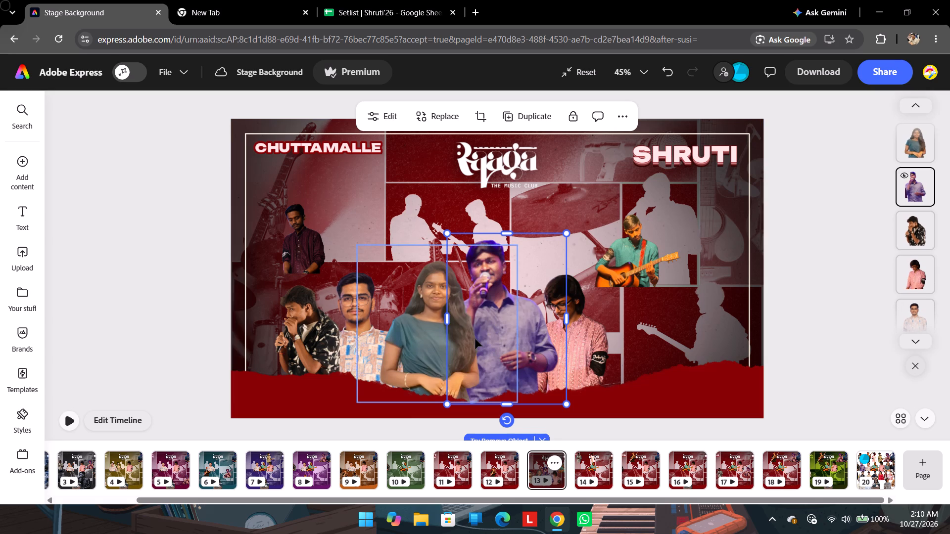
click(835, 334)
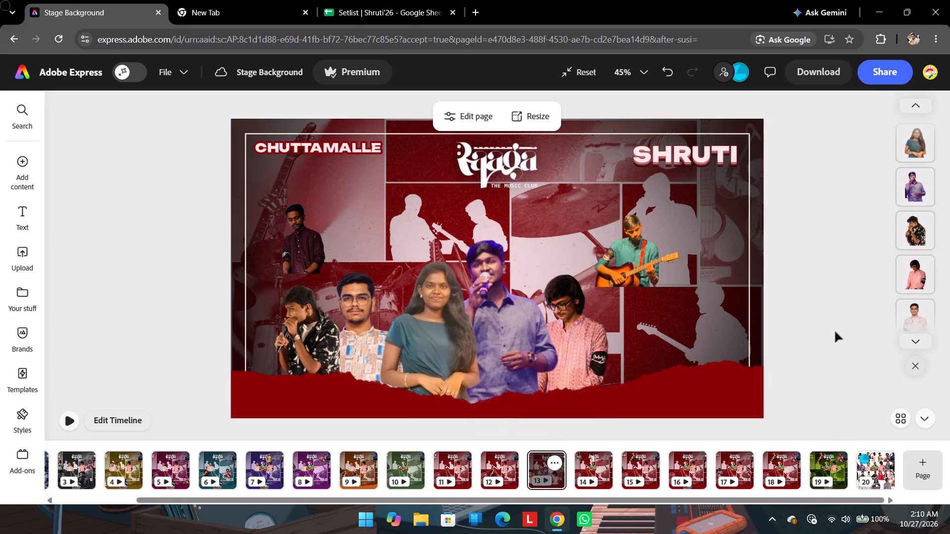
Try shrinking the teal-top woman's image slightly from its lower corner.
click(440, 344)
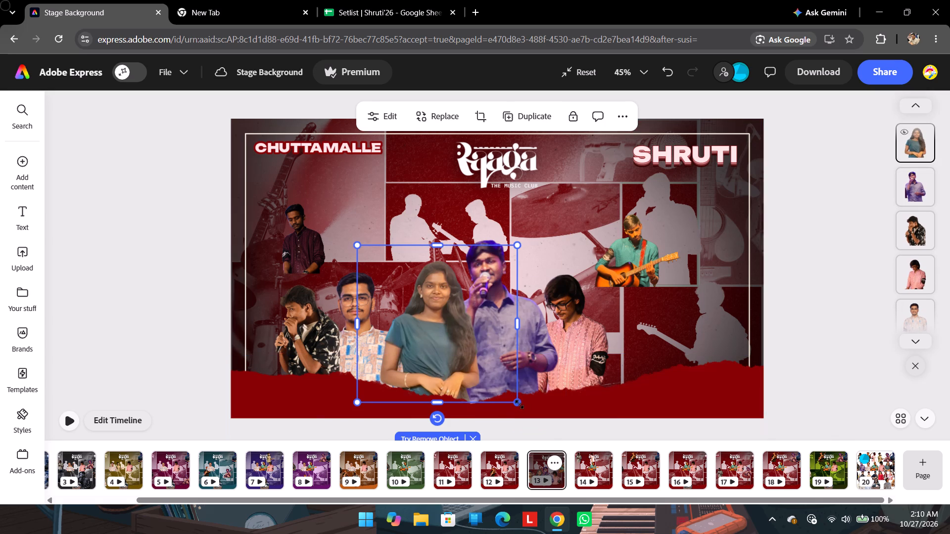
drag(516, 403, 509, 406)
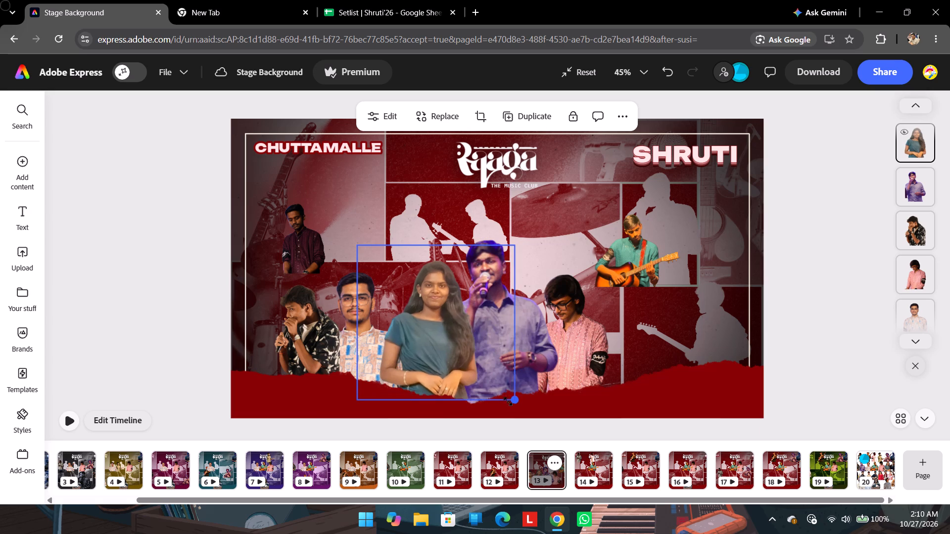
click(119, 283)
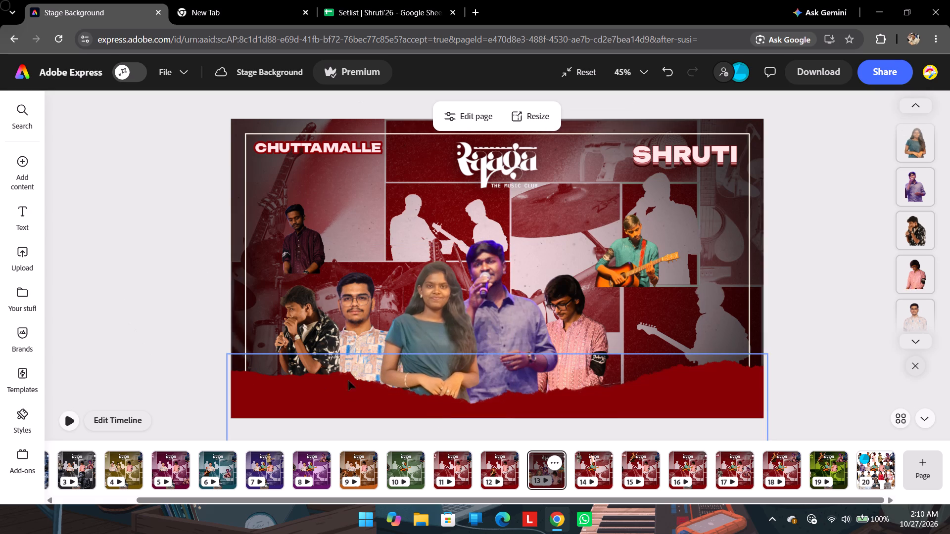
Shrink the man in the patterned shirt and raise him slightly beside the woman in teal.
click(357, 321)
click(349, 298)
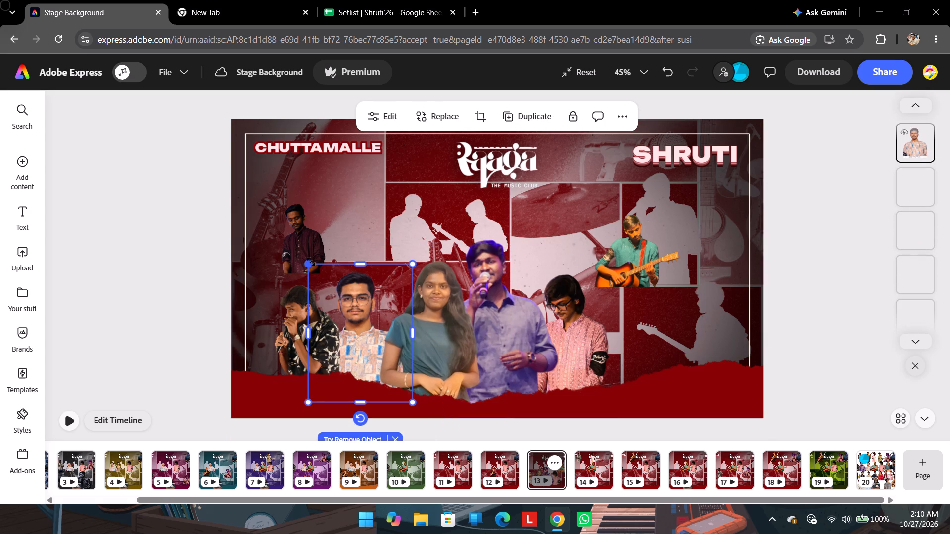
drag(309, 261, 333, 265)
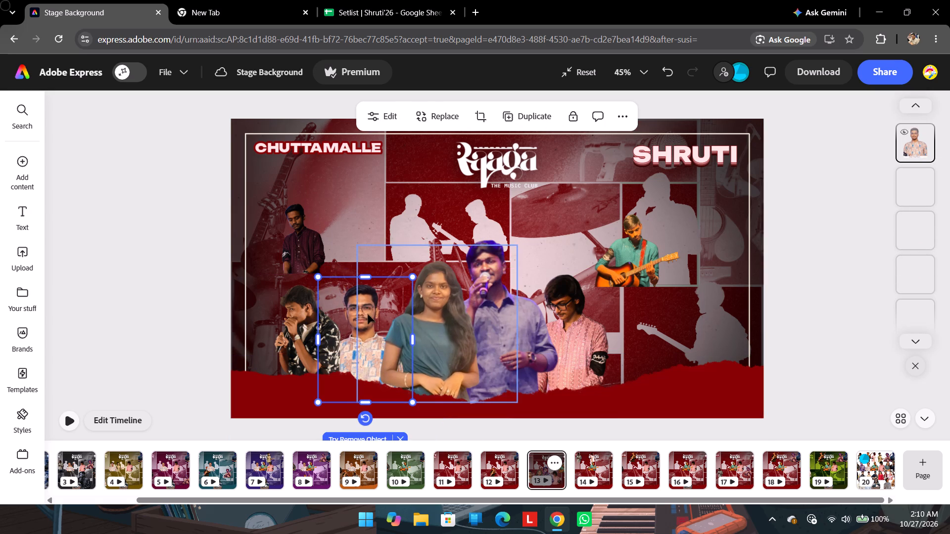
drag(368, 315, 369, 292)
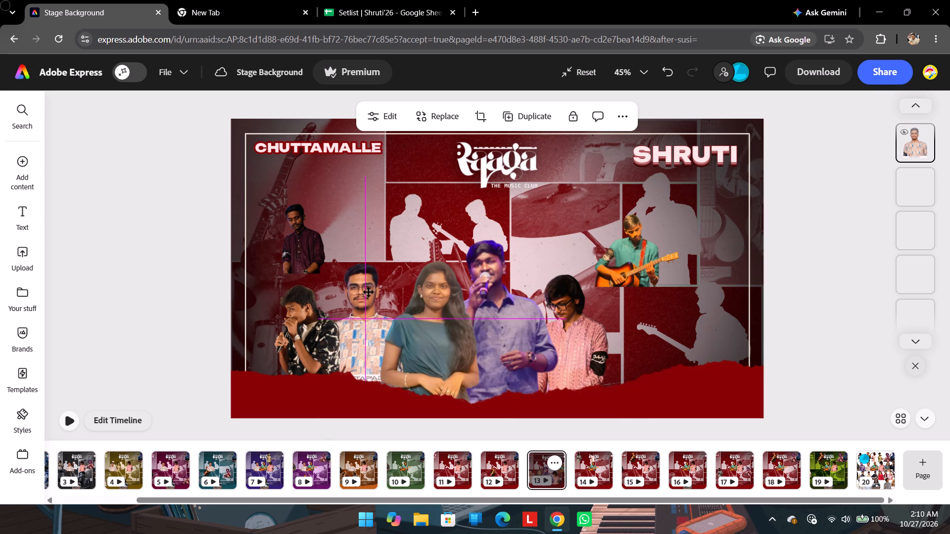
drag(369, 292, 370, 297)
click(162, 303)
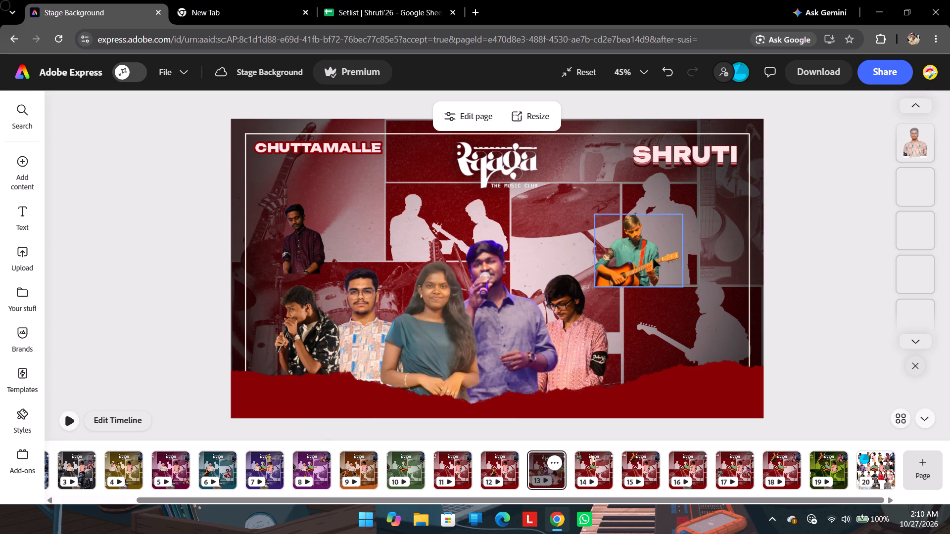
Bring the guitarist down into the front row beside the pink-kurta performer and enlarge him.
drag(648, 262, 655, 353)
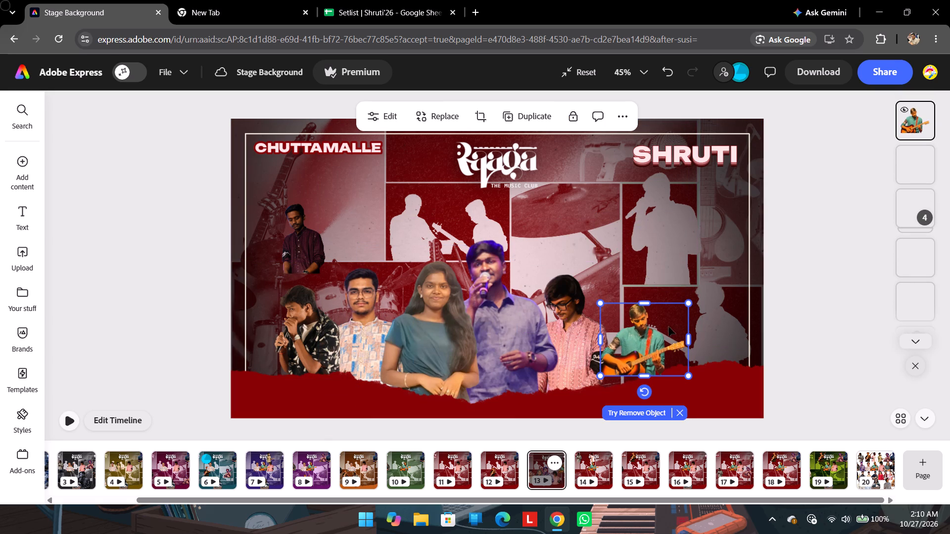
drag(689, 303, 711, 266)
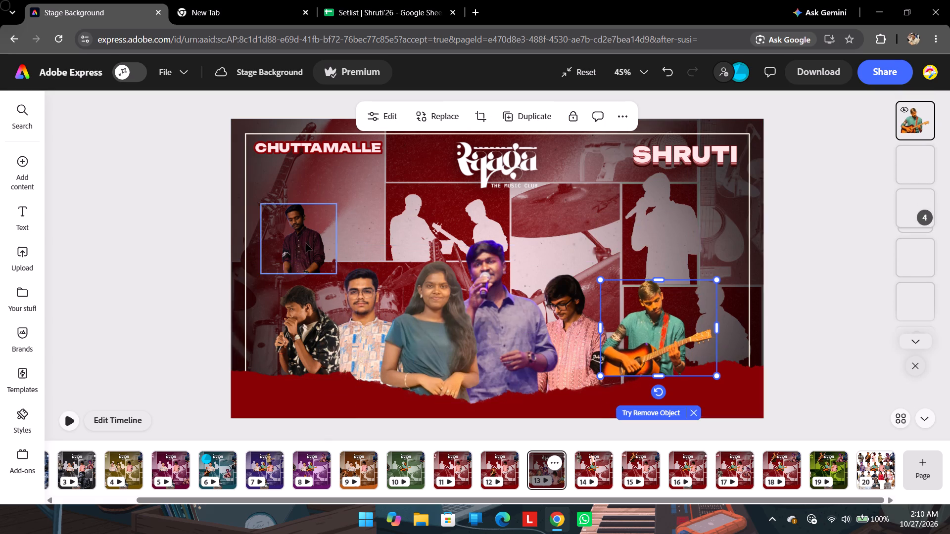
Move the maroon-shirted man into the front row between the pink-kurta performer and the guitarist, shifting the guitarist right and enlarging the man.
drag(303, 244, 617, 345)
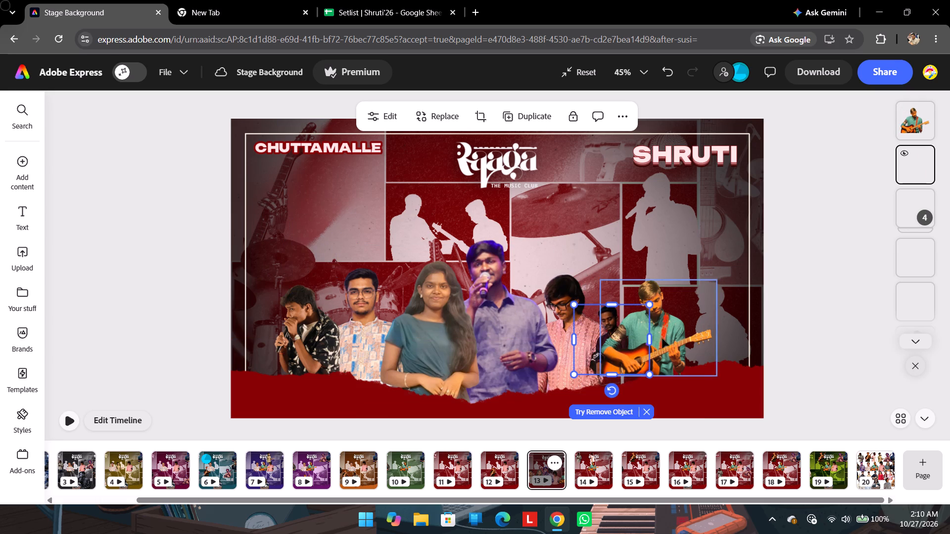
drag(663, 338, 696, 339)
click(617, 340)
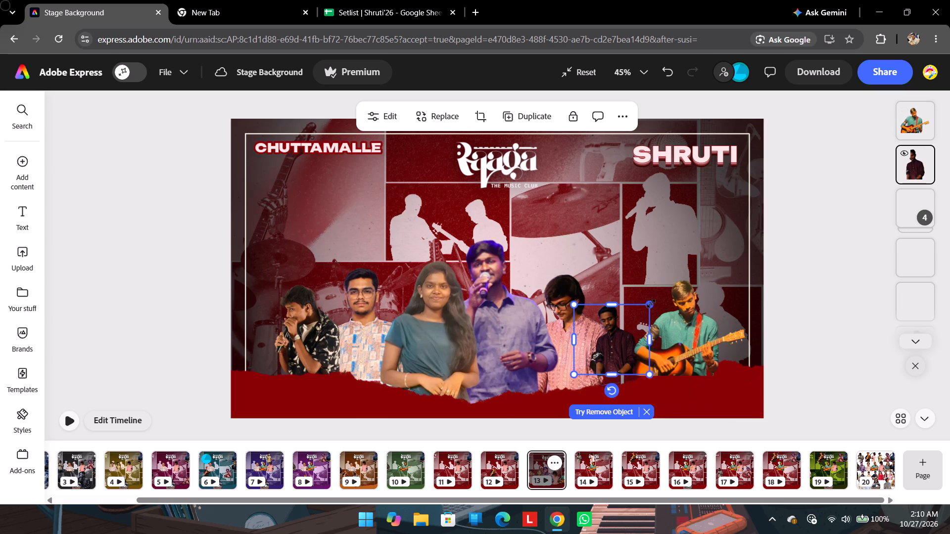
drag(651, 303, 691, 247)
drag(634, 308, 632, 311)
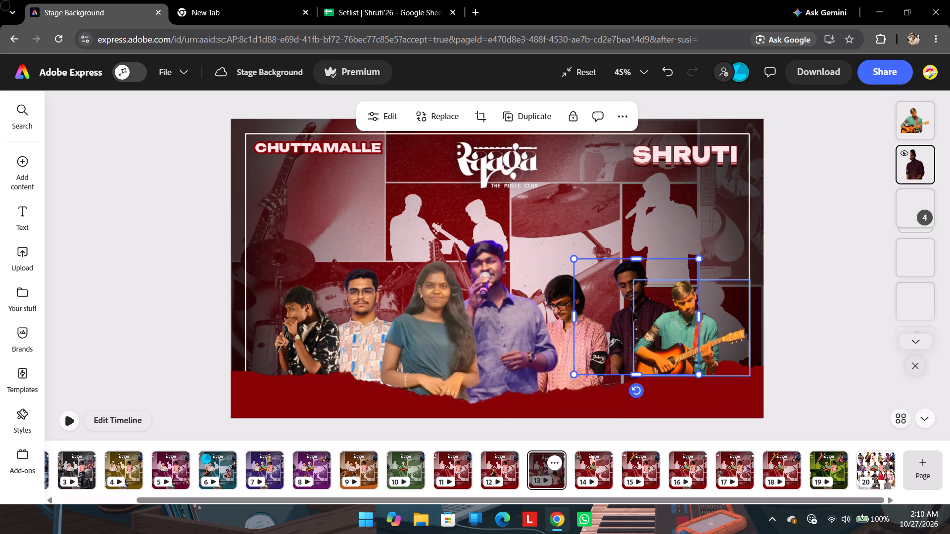
drag(632, 311, 620, 316)
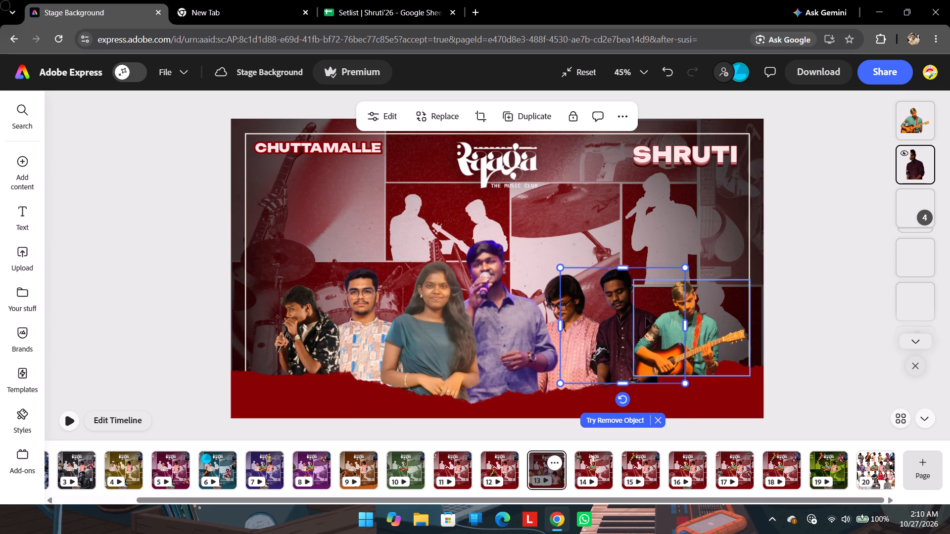
Crop the guitar-neck side of the guitarist's image to fit inside the page frame, and enlarge him.
click(694, 329)
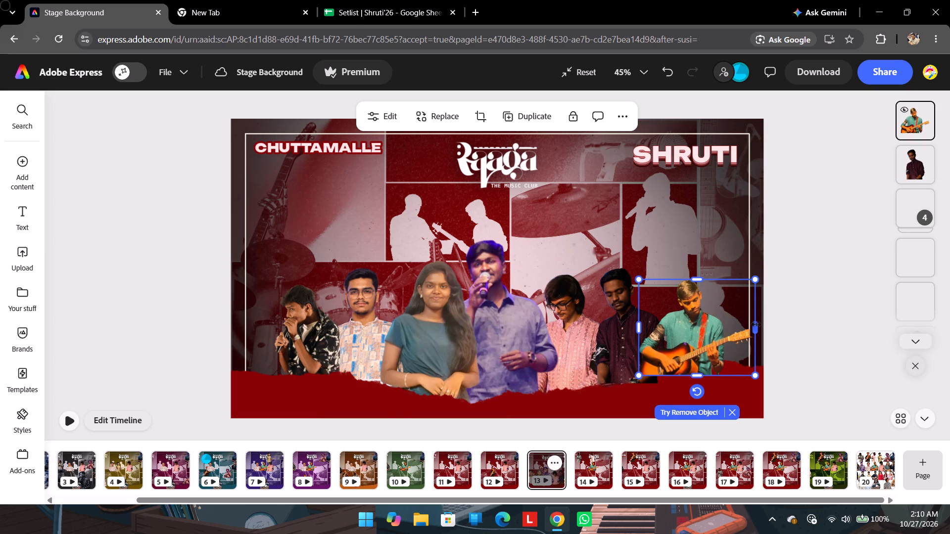
drag(755, 324, 728, 318)
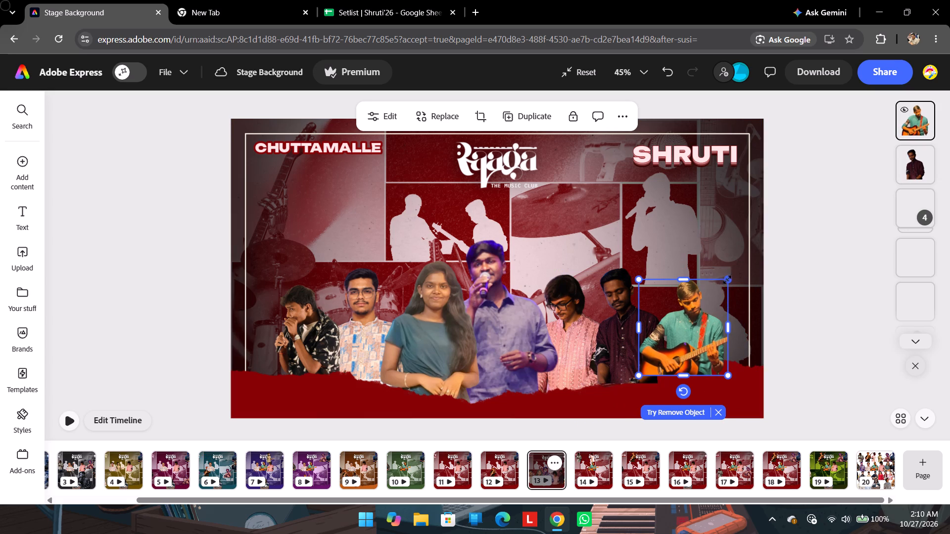
drag(726, 280, 749, 259)
Send the guitarist back one layer so he sits behind the maroon-shirted man.
click(714, 303)
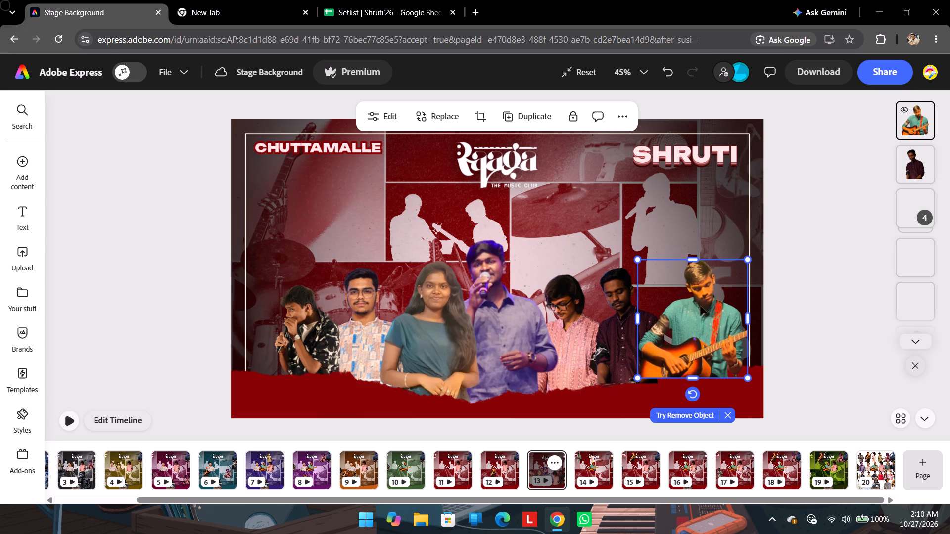
key(ctrl+bracketleft)
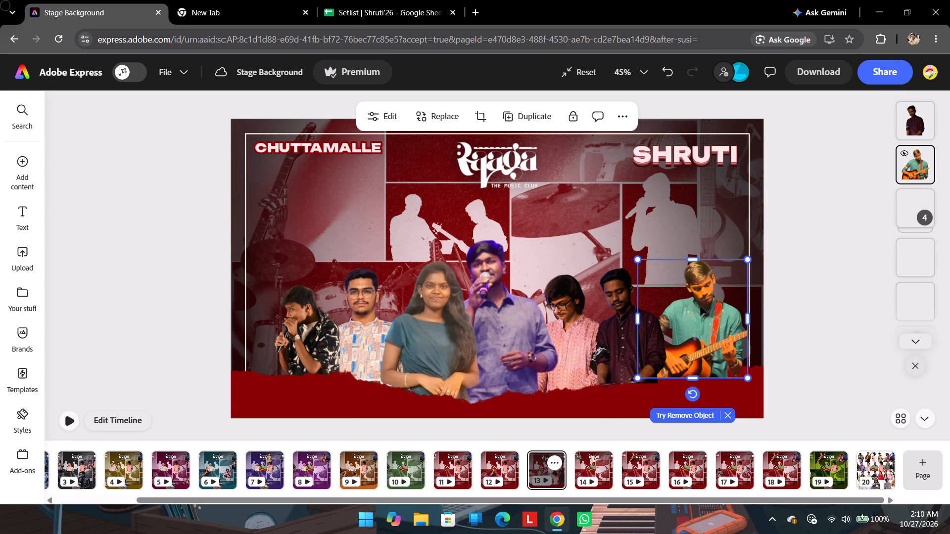
Shift the maroon-shirted man right toward the guitarist, and move the pink-kurta performer right and slightly up beside him.
drag(620, 341, 635, 342)
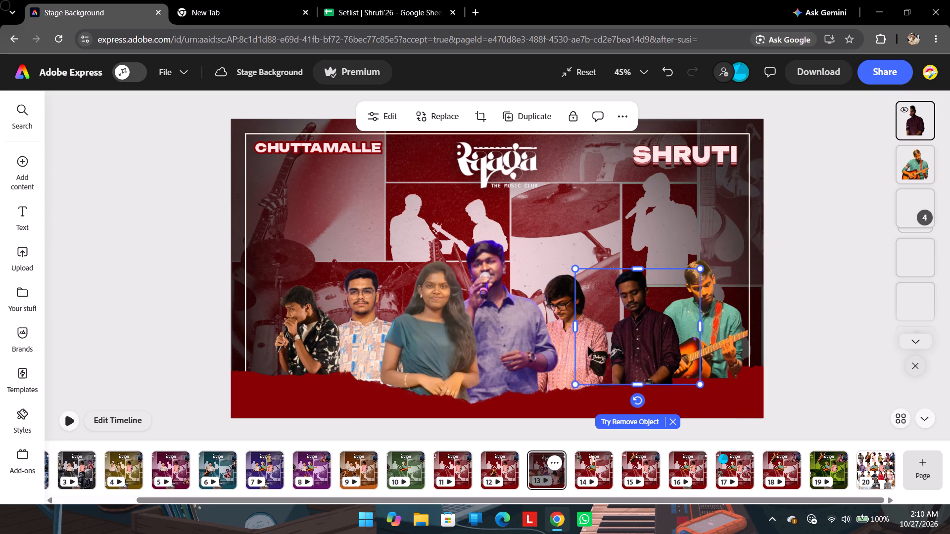
drag(570, 347, 583, 338)
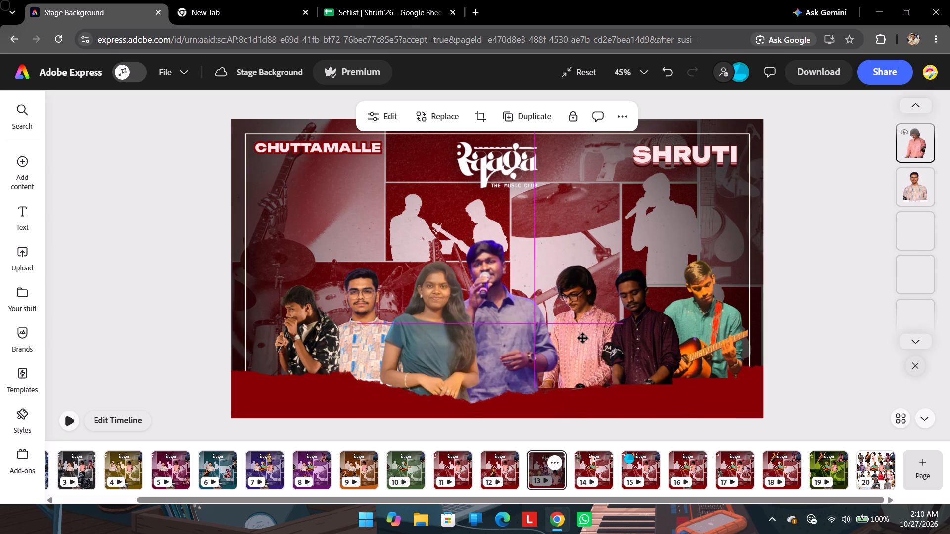
drag(583, 338, 582, 337)
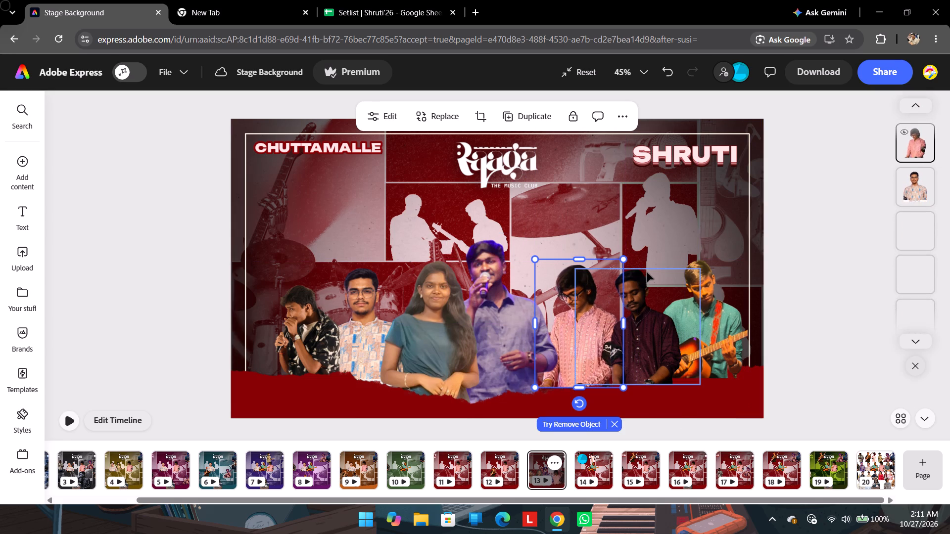
Enlarge the man in the patterned shirt, keeping his base near the torn red strip.
click(357, 336)
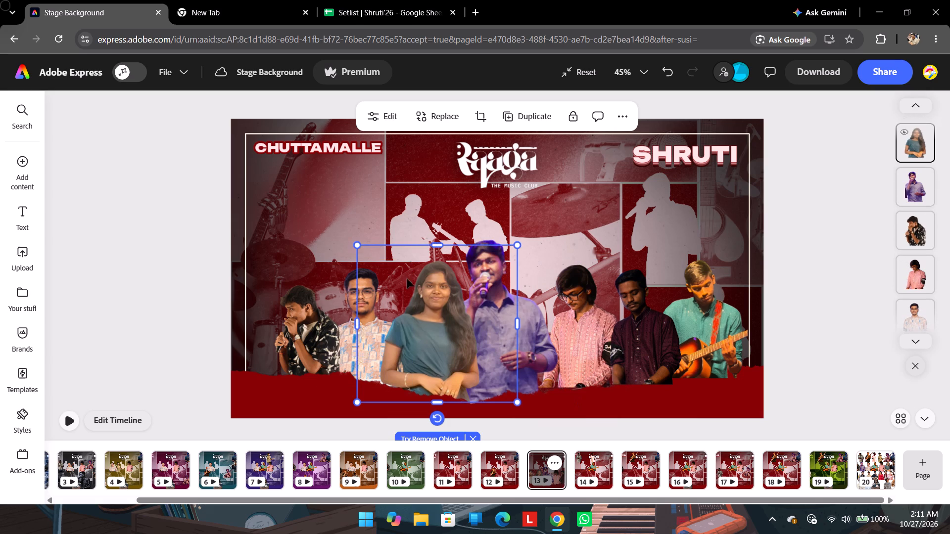
click(350, 287)
drag(409, 263, 416, 257)
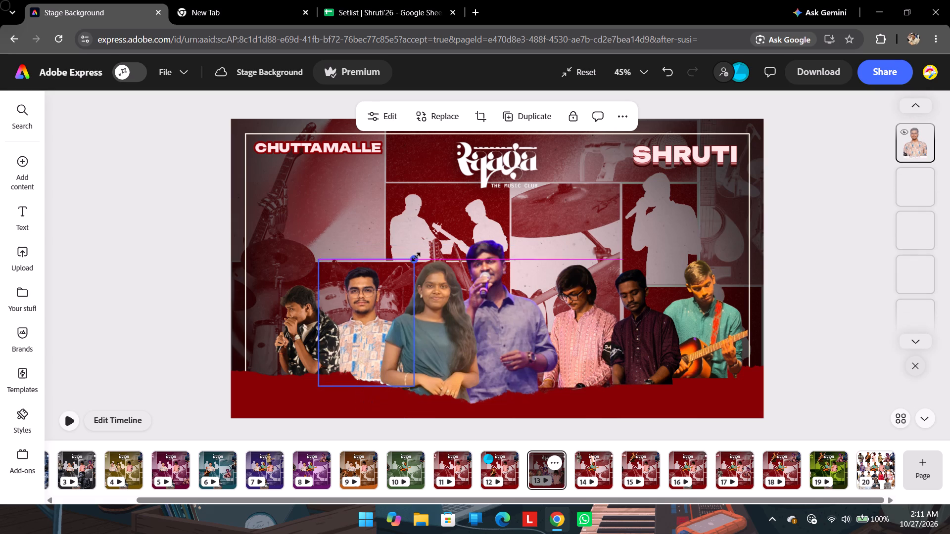
drag(416, 257, 426, 258)
Enlarge the woman in the teal top upward and to the left, keeping her base in place.
click(438, 311)
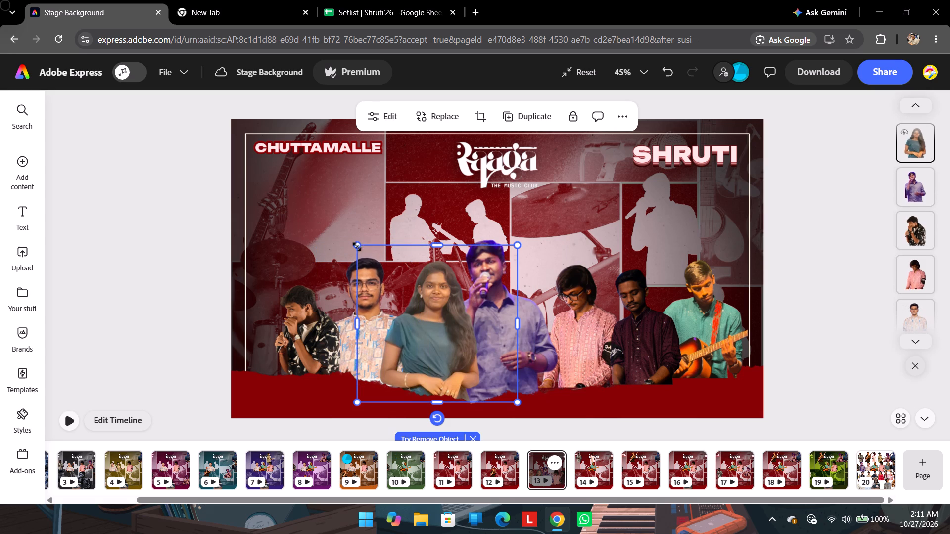
drag(353, 243, 342, 232)
Shift the floral-shirted performer and the man in the patterned shirt left to make room beside the woman in teal.
drag(316, 343, 300, 339)
drag(341, 327, 340, 327)
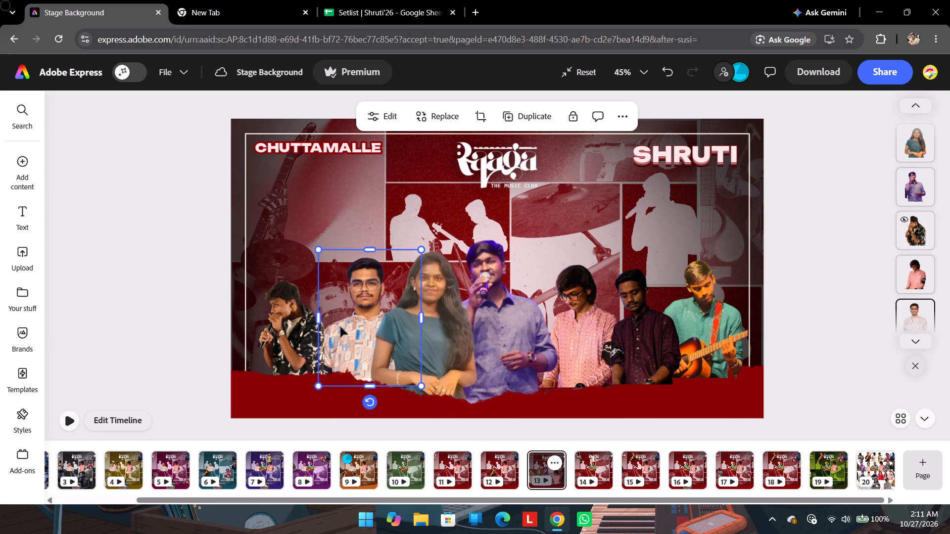
drag(340, 327, 332, 325)
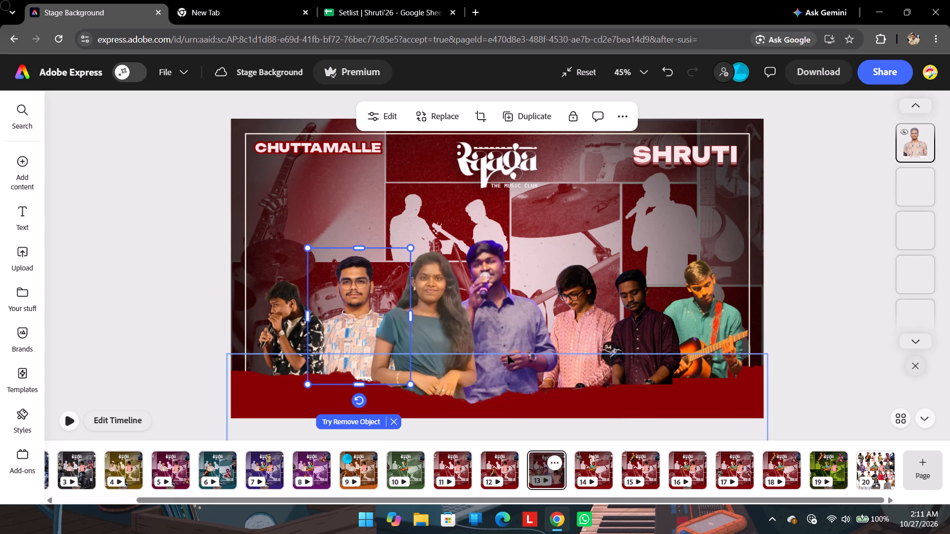
Shift the blue-shirted singer and the woman in teal right so the pair stands around the page centre.
drag(523, 326, 540, 326)
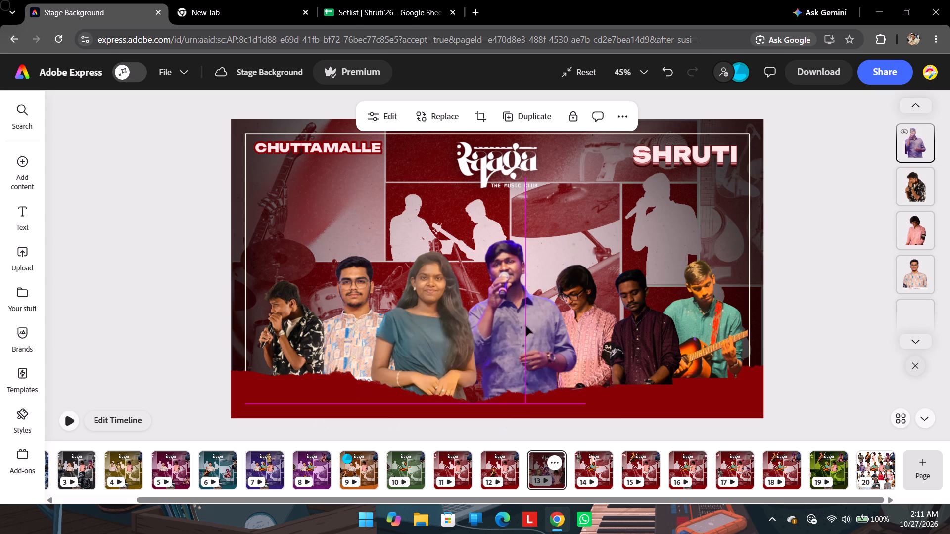
drag(454, 332, 468, 331)
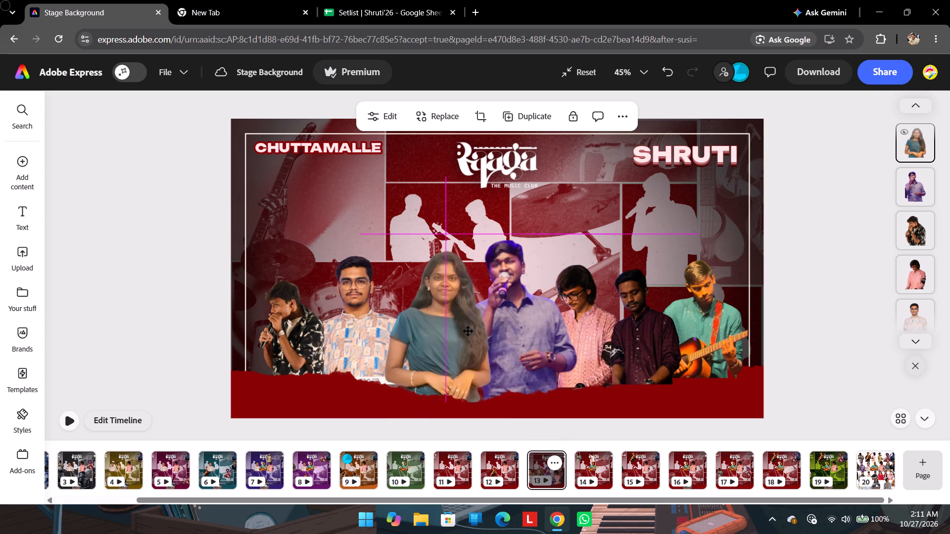
drag(468, 331, 472, 332)
Move the man in the patterned shirt and the floral-shirted performer right to close the gap beside the woman in teal.
drag(356, 342, 368, 340)
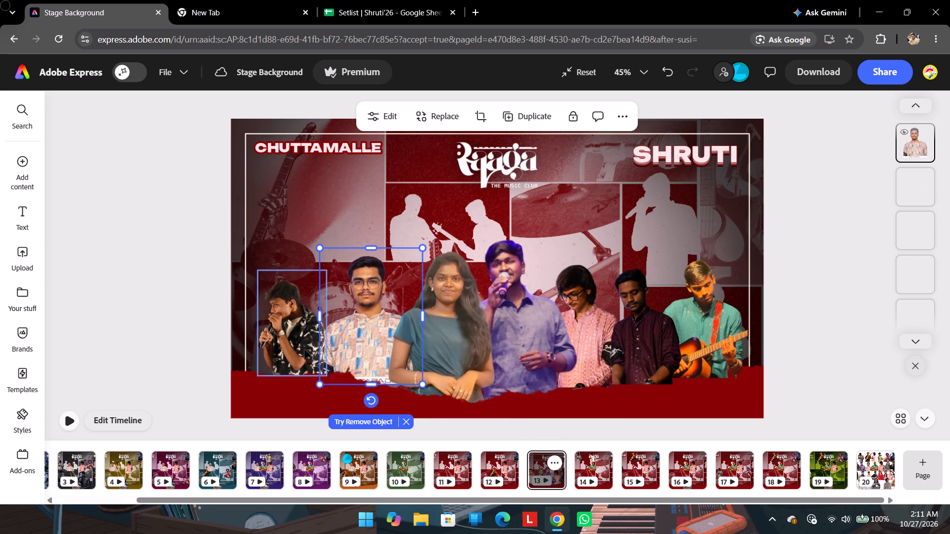
drag(304, 349, 311, 349)
click(184, 311)
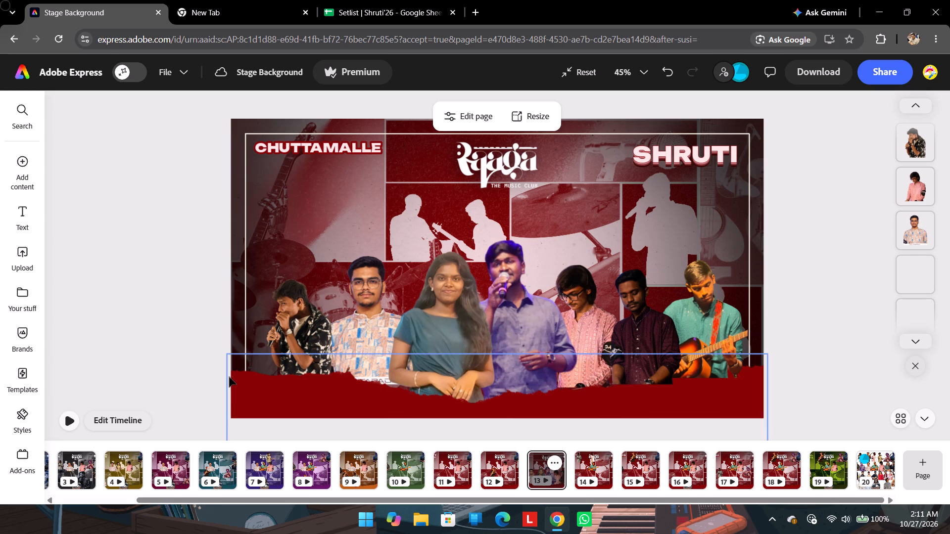
Look over the performer layouts on pages 2, 3 and 4, and return to the Chuttamalle page.
drag(151, 501, 88, 500)
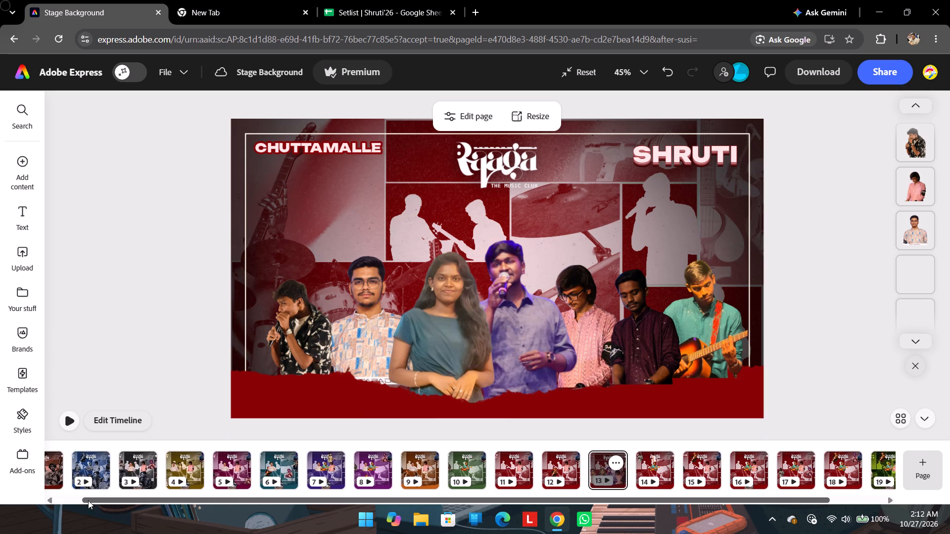
drag(88, 500, 72, 498)
click(110, 464)
click(171, 468)
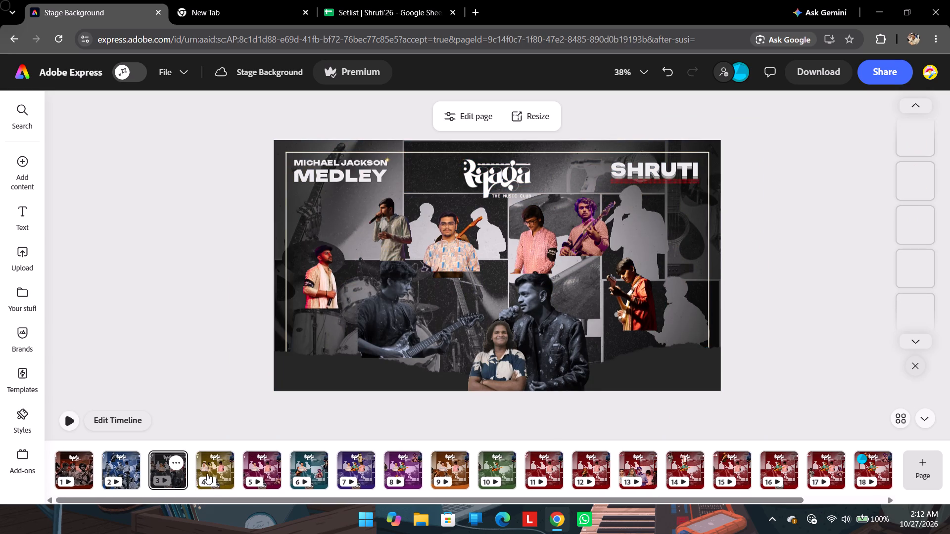
click(207, 472)
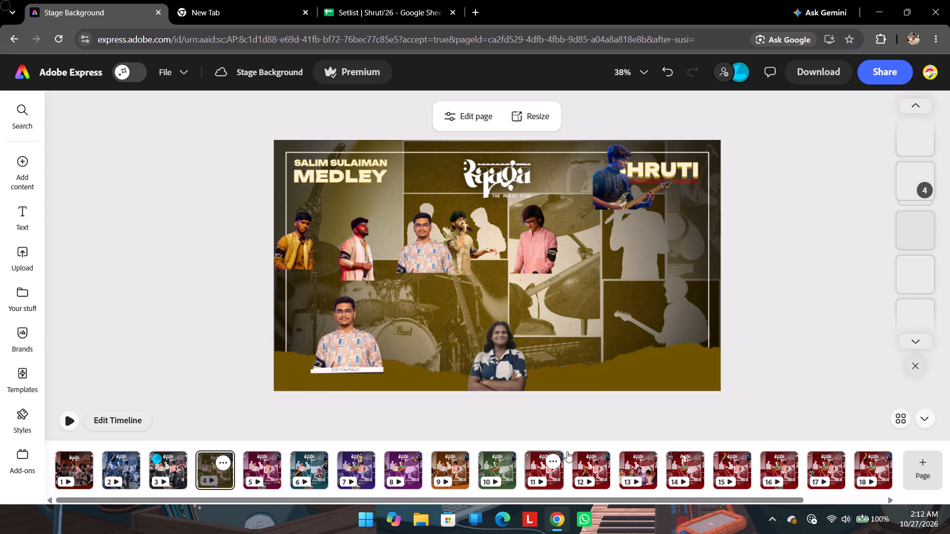
click(633, 471)
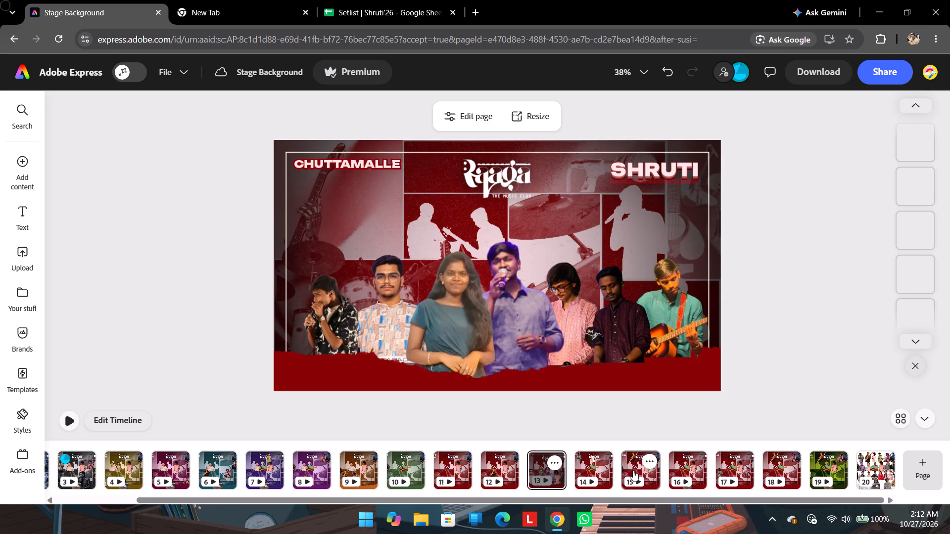
Send the man in the dark maroon shirt and the teal-shirted guitarist behind the red torn-edge strip, keeping the guitarist in front of him.
click(585, 426)
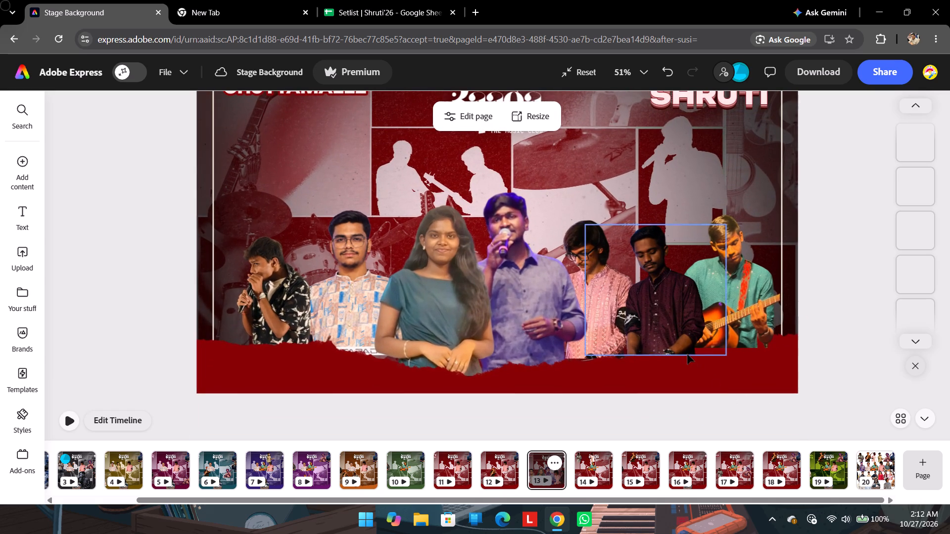
click(720, 374)
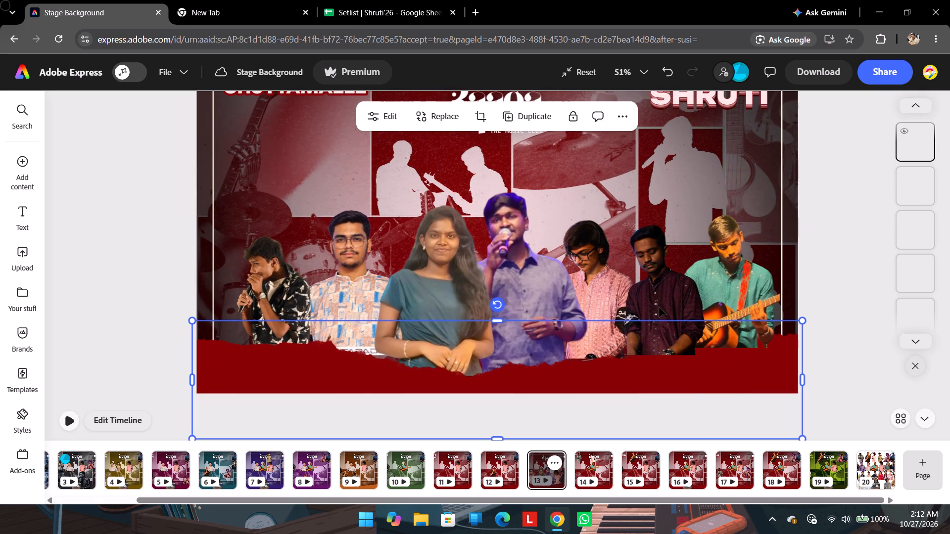
click(659, 307)
key(ctrl+bracketleft)
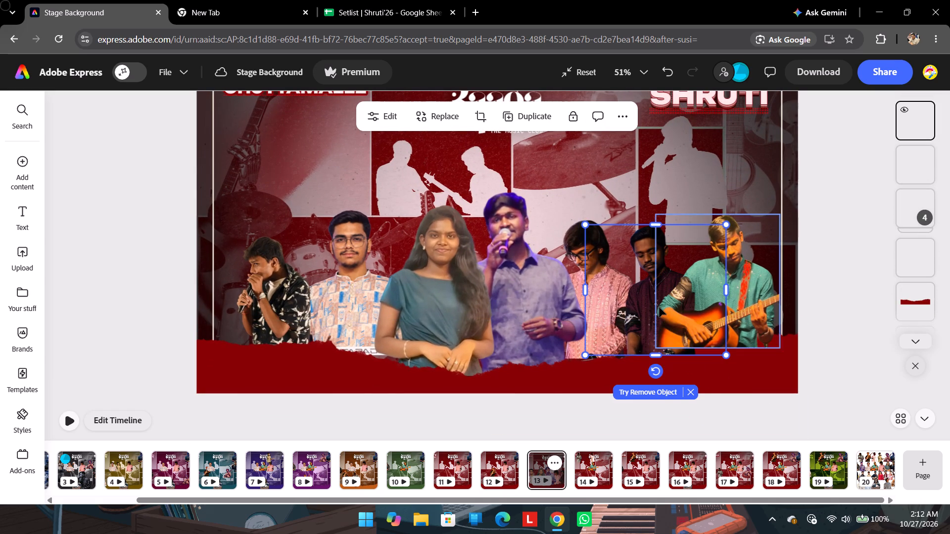
key(ctrl+bracketleft)
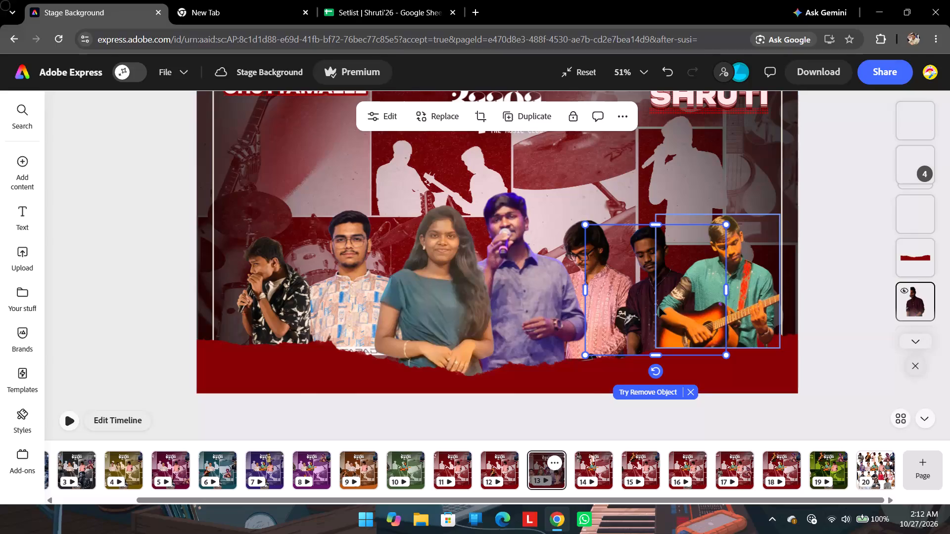
click(747, 302)
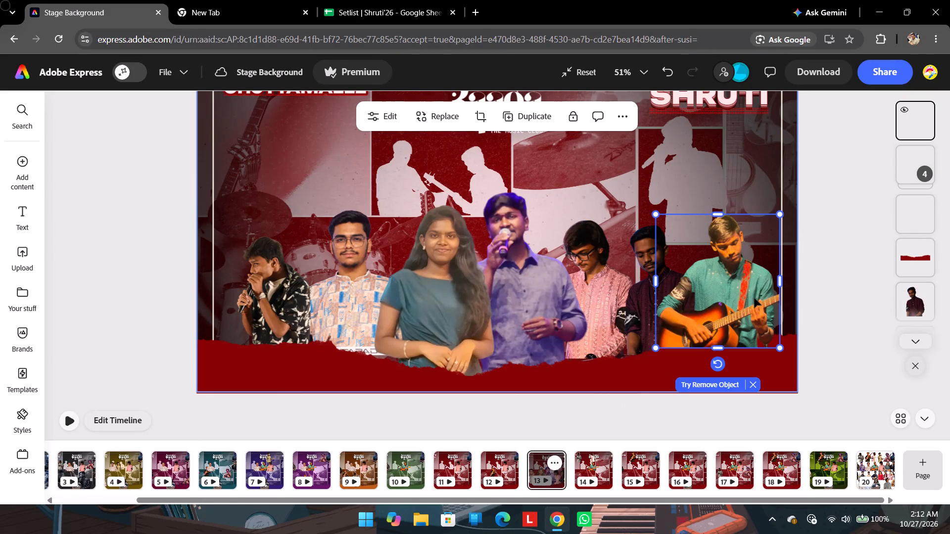
key(ctrl+bracketleft)
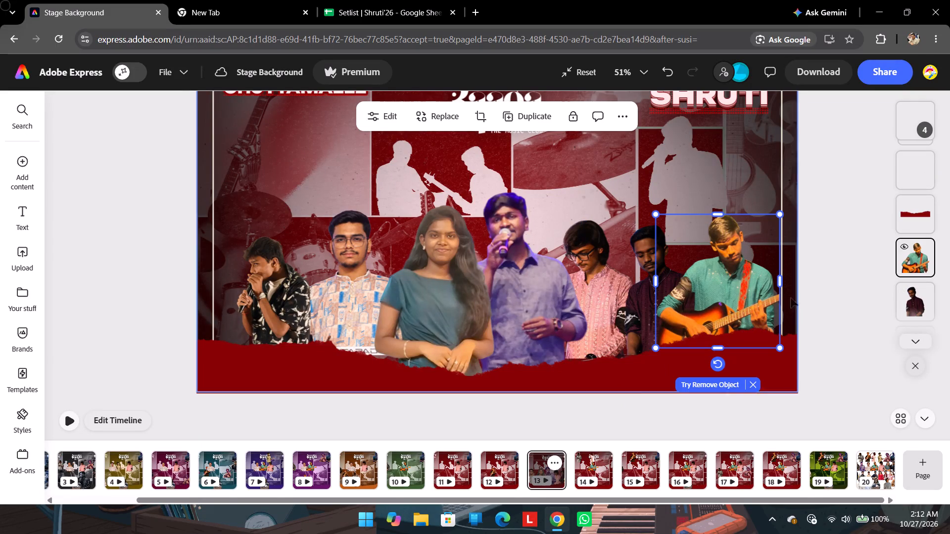
click(851, 335)
click(670, 382)
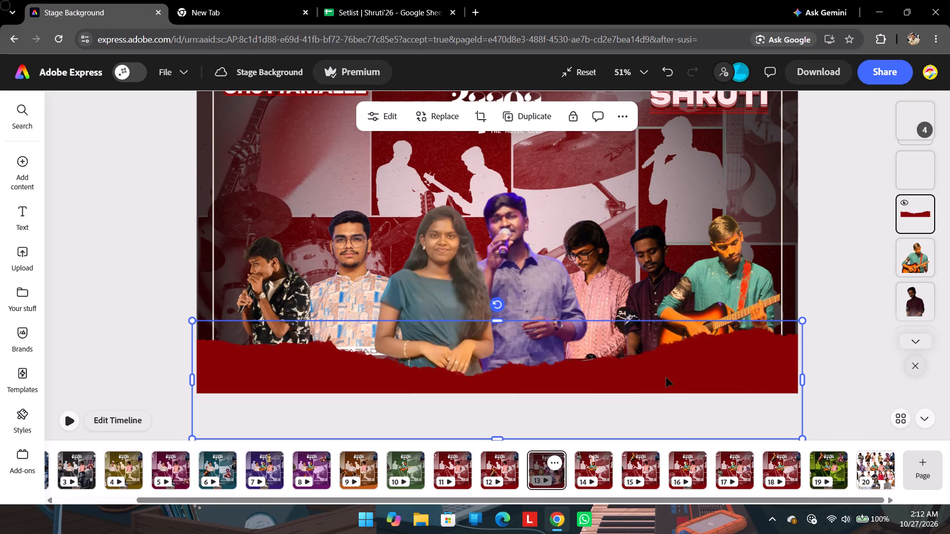
click(853, 314)
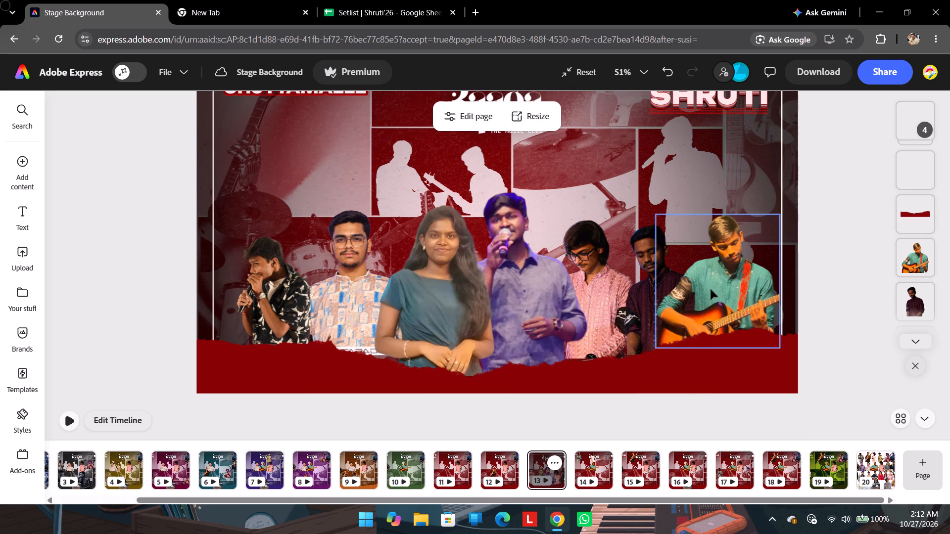
Nudge the teal-shirted guitarist slightly right and the man in the dark maroon shirt slightly up.
drag(714, 292, 721, 293)
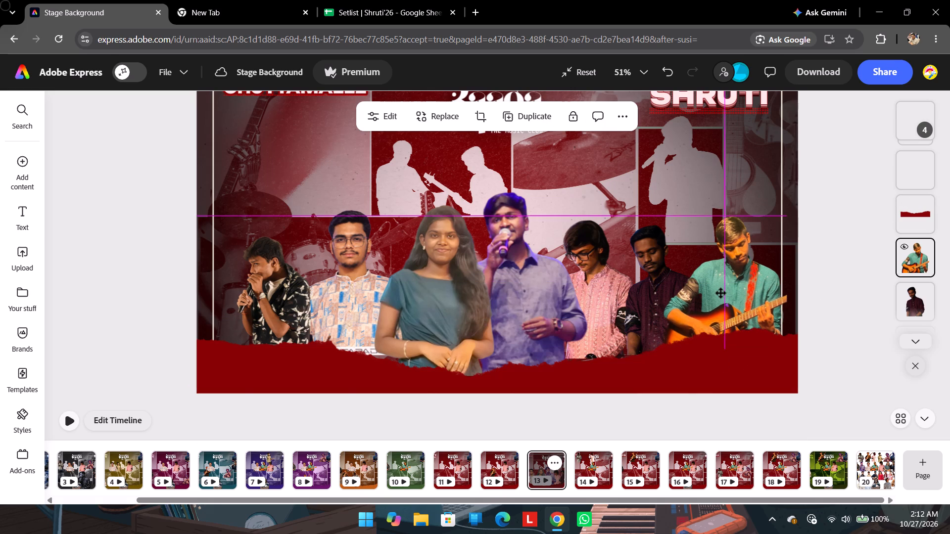
drag(721, 293, 722, 293)
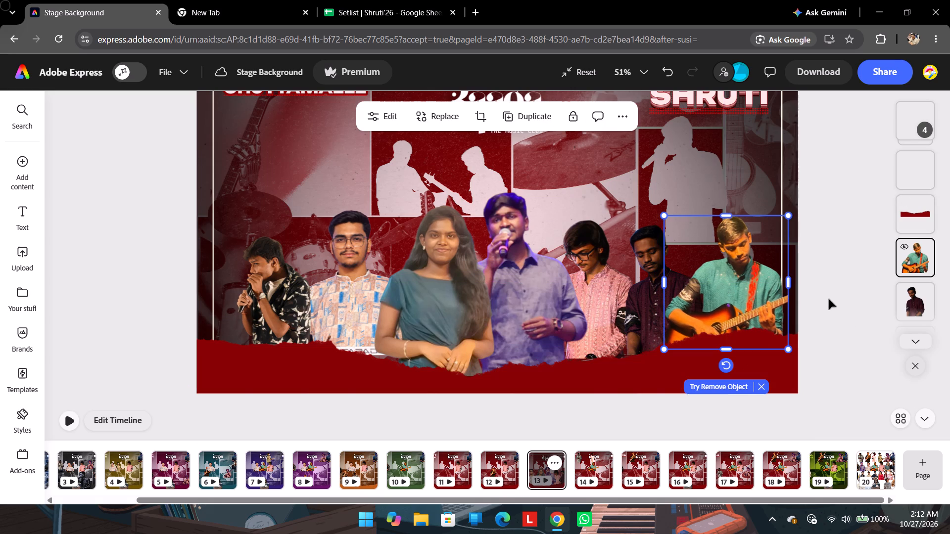
click(842, 307)
drag(642, 299, 646, 297)
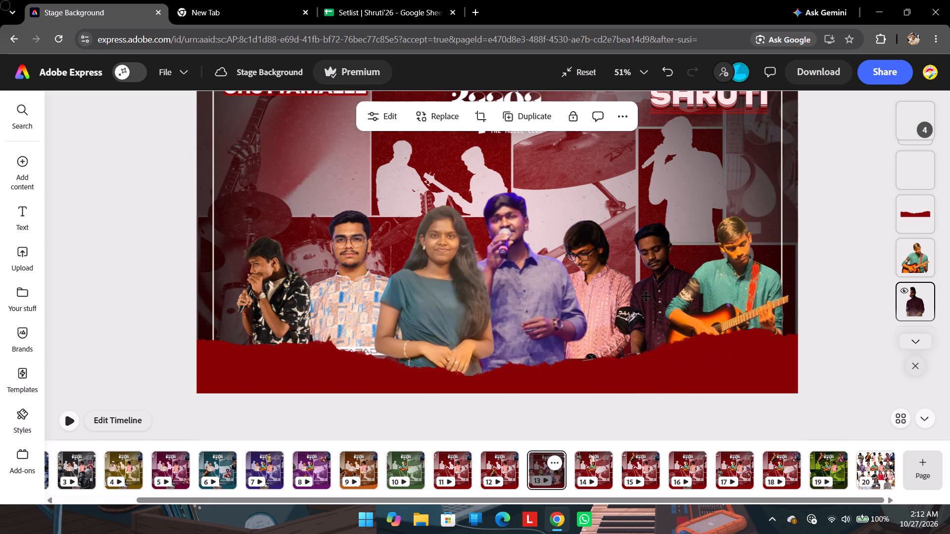
drag(646, 297, 646, 296)
click(646, 296)
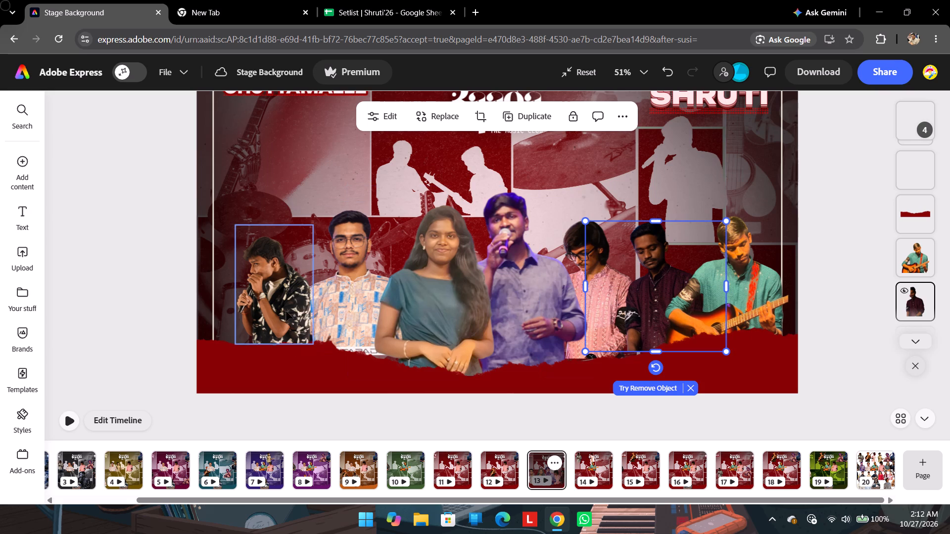
Enlarge the floral-shirted performer slightly toward the lower left and settle him at the left end of the row.
click(276, 283)
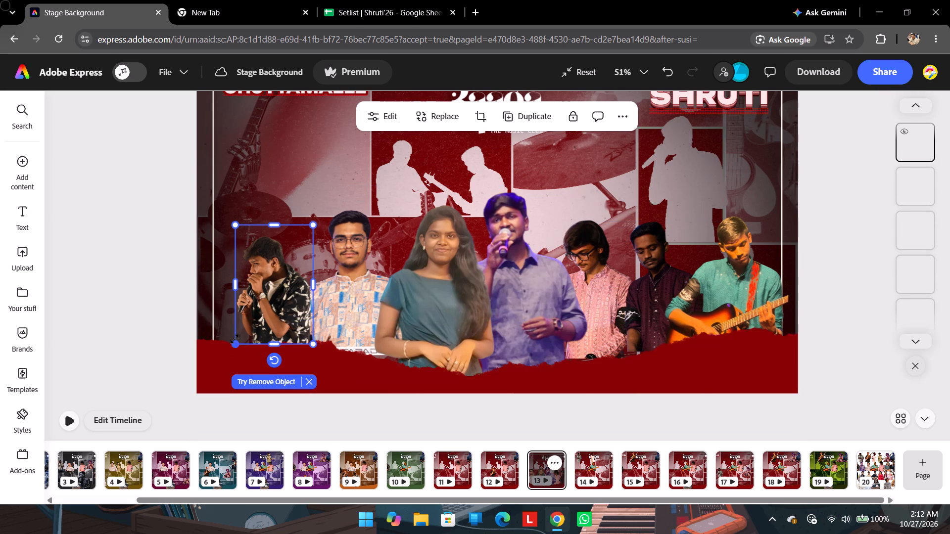
drag(235, 343, 227, 354)
click(274, 287)
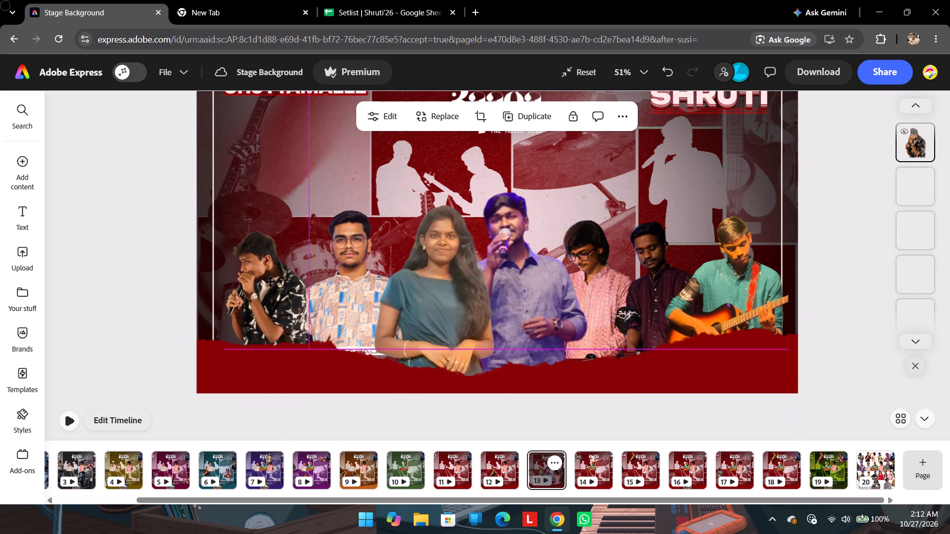
click(120, 303)
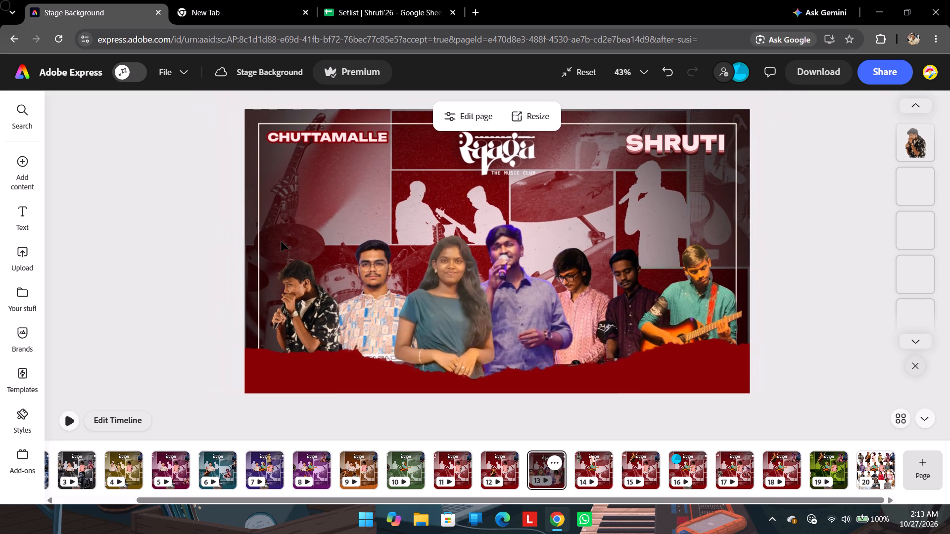
On page 2, the AR Rahman Medley, nudge the woman slightly right and the lower-left patterned-shirt man right and down to the page bottom.
scroll(472, 457, right, 6)
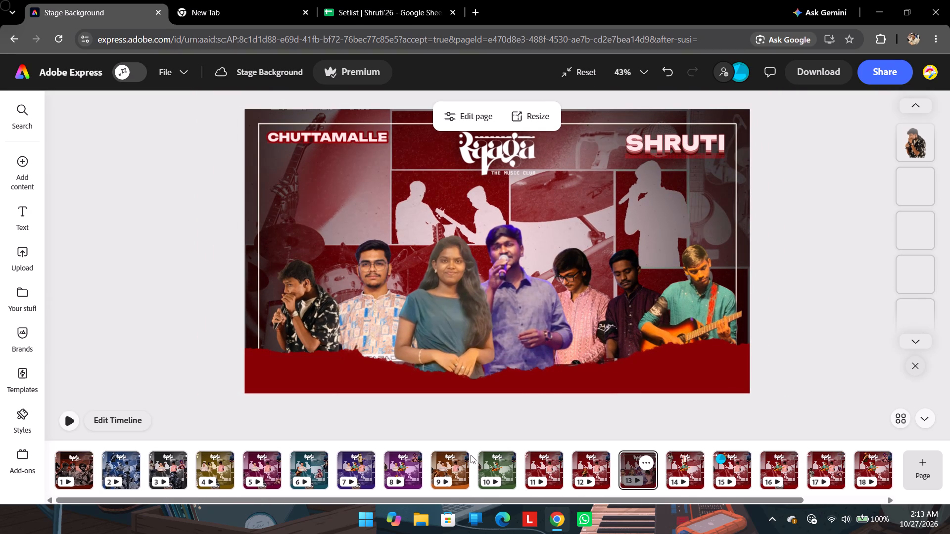
scroll(471, 455, right, 1)
click(128, 479)
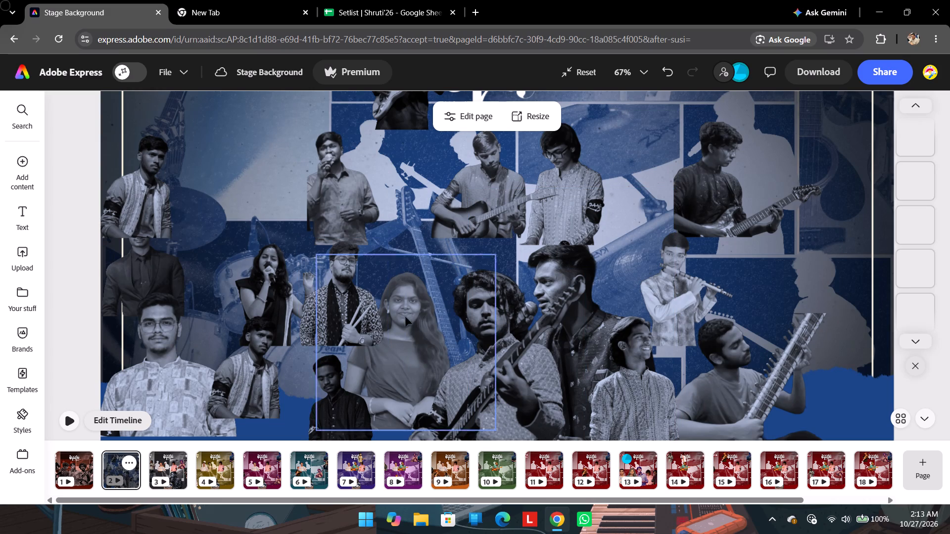
drag(395, 345, 409, 338)
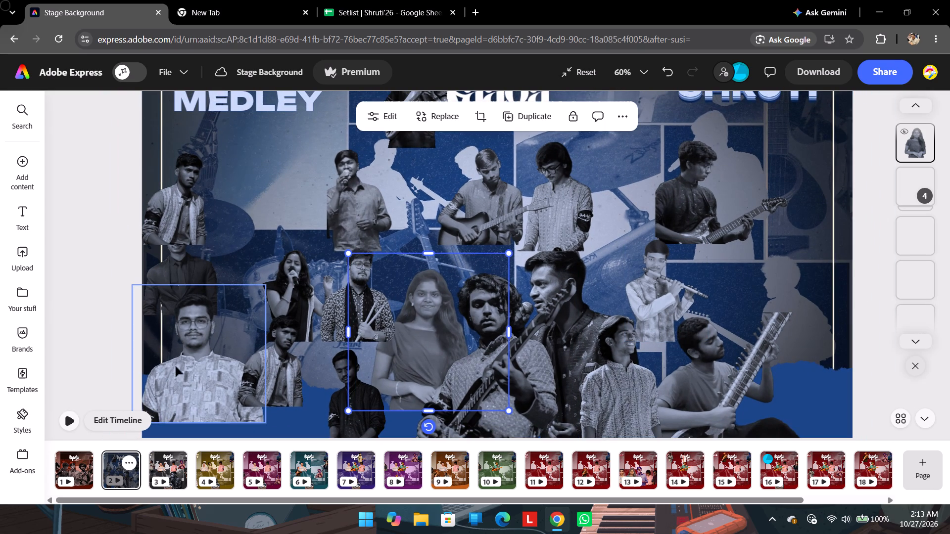
drag(196, 393, 211, 404)
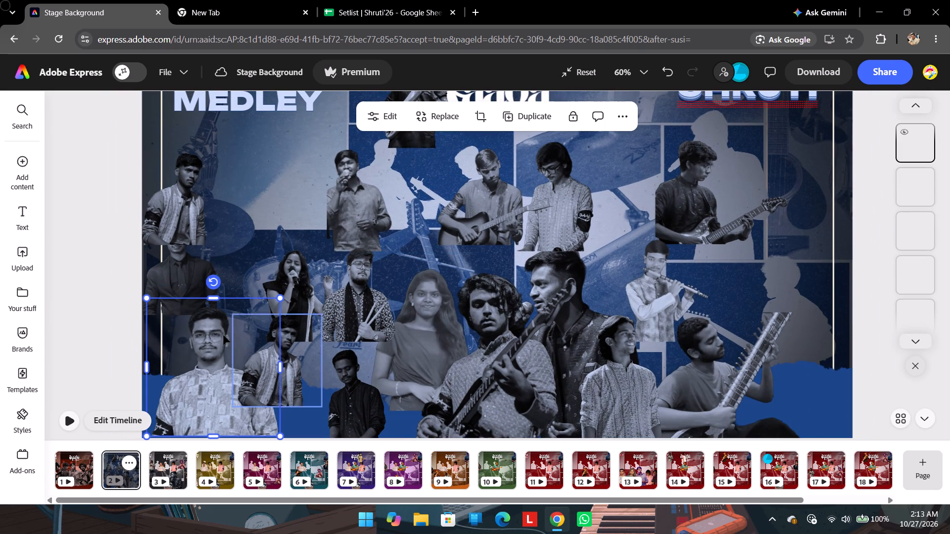
Move the upper jacketed man up and right, clear of the dark-suited man below him.
drag(183, 202, 248, 171)
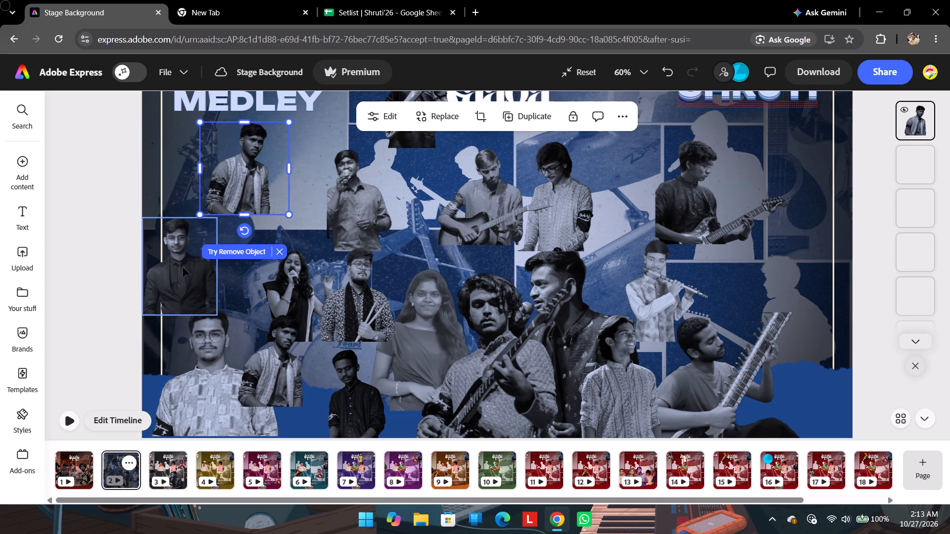
click(120, 276)
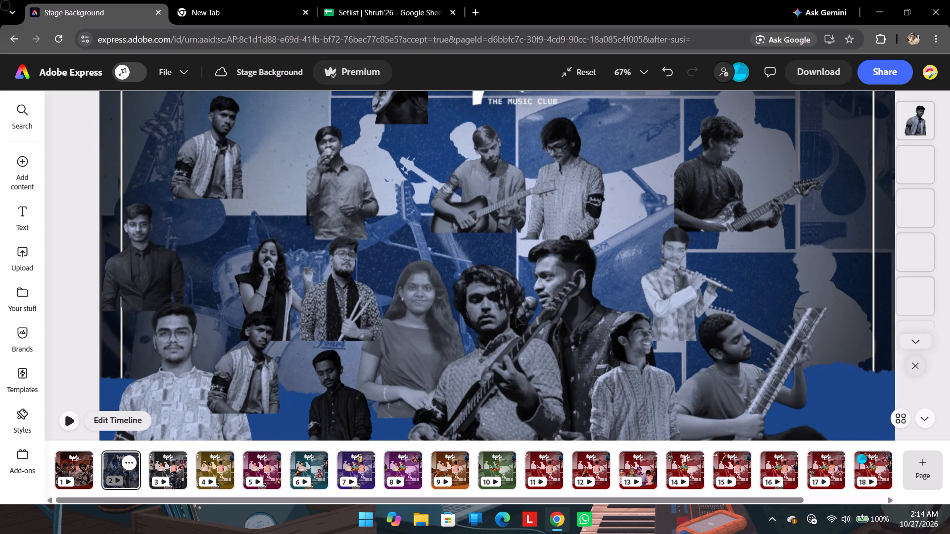
Move the plain-shirted singer from the upper row down to the front, between the woman and the electric guitarist.
scroll(631, 225, up, 1)
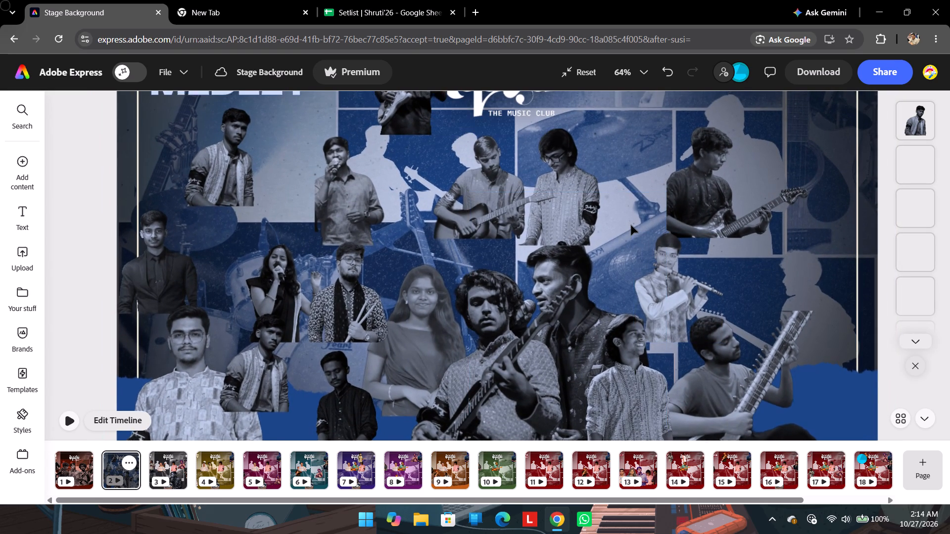
scroll(631, 225, up, 1)
drag(349, 232, 430, 395)
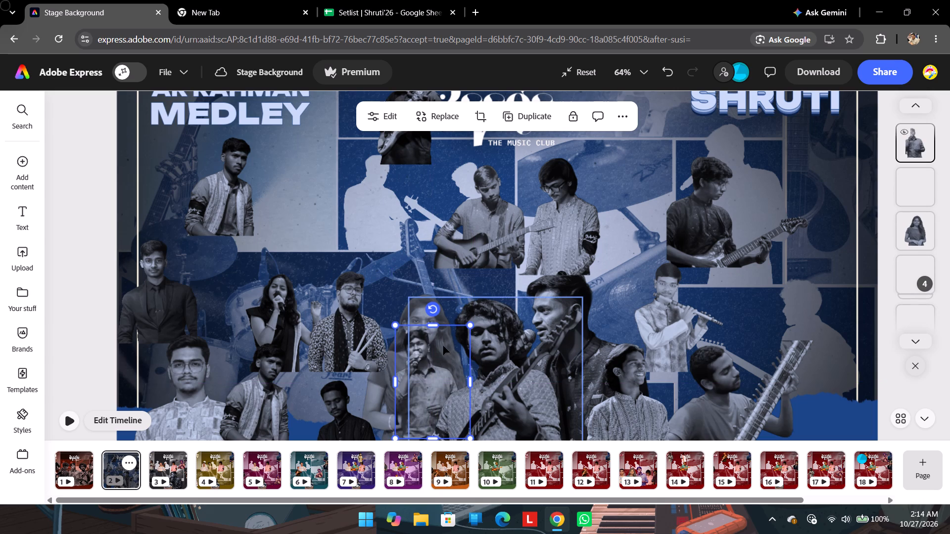
Move the dark-kurta man and the drummer holding sticks into the upper row between the jacketed man and the acoustic guitarist.
drag(353, 401, 309, 374)
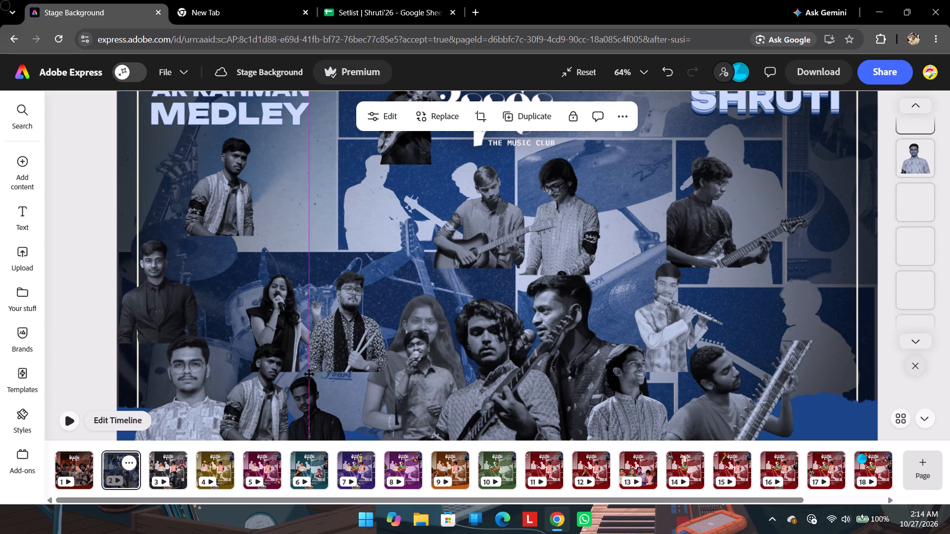
drag(309, 374, 375, 171)
drag(348, 327, 308, 295)
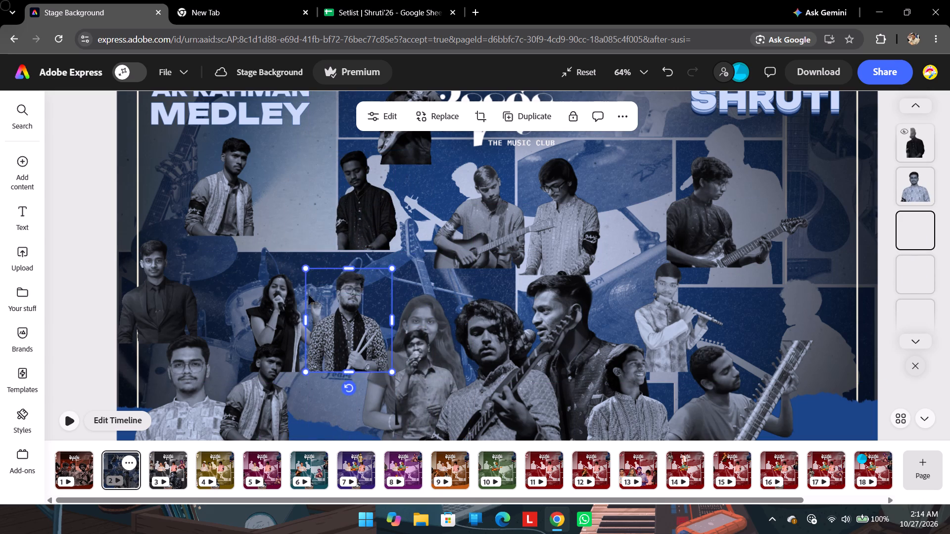
drag(308, 295, 283, 214)
Shift the woman left so the plain-shirted singer stands clear of her.
drag(384, 385, 322, 382)
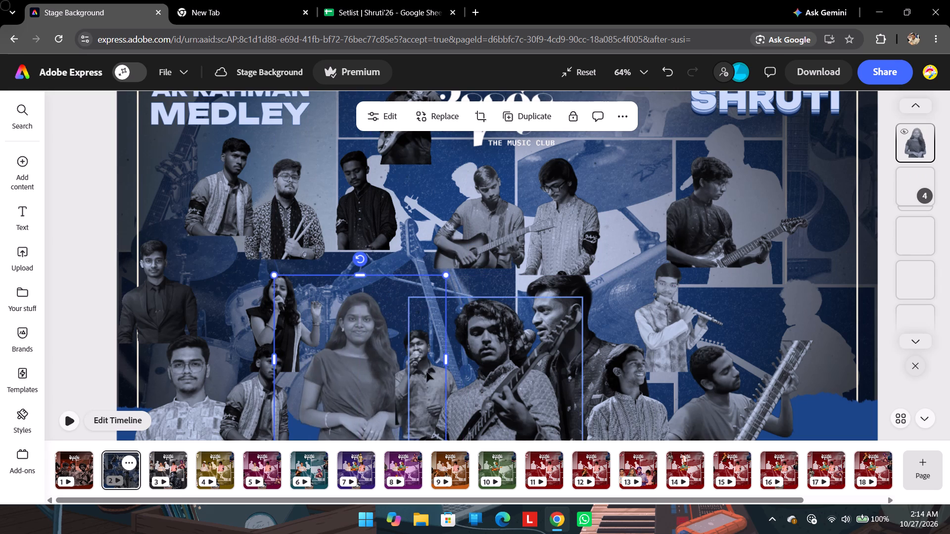
click(427, 372)
drag(361, 387, 342, 385)
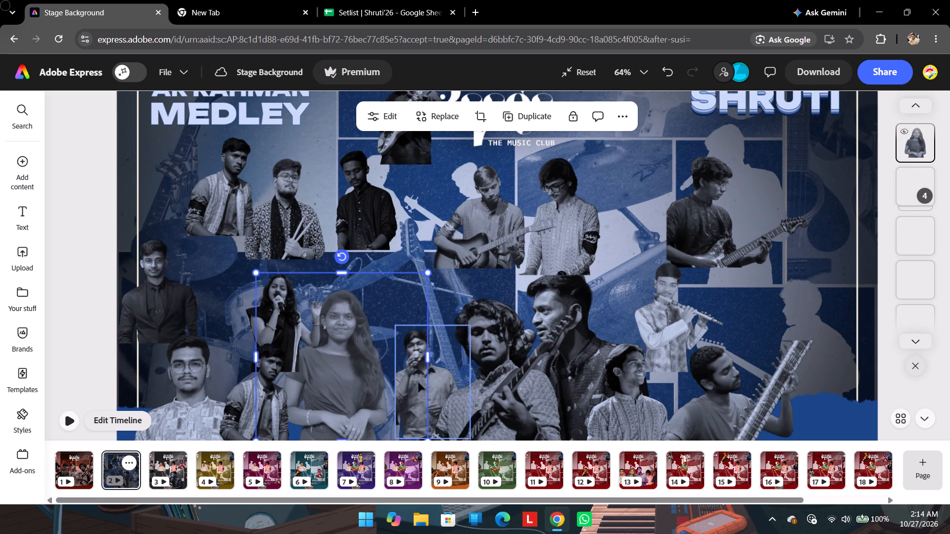
Shrink the central electric guitarist and move him to the upper right near the flautist, and shift the large singer left into the gap.
click(412, 396)
drag(406, 298, 441, 310)
drag(512, 394, 732, 256)
drag(561, 349, 513, 348)
Trim the plain-shirted singer's left edge, shift him slightly left and enlarge him up and right, between the woman and the large singer.
click(433, 378)
click(395, 380)
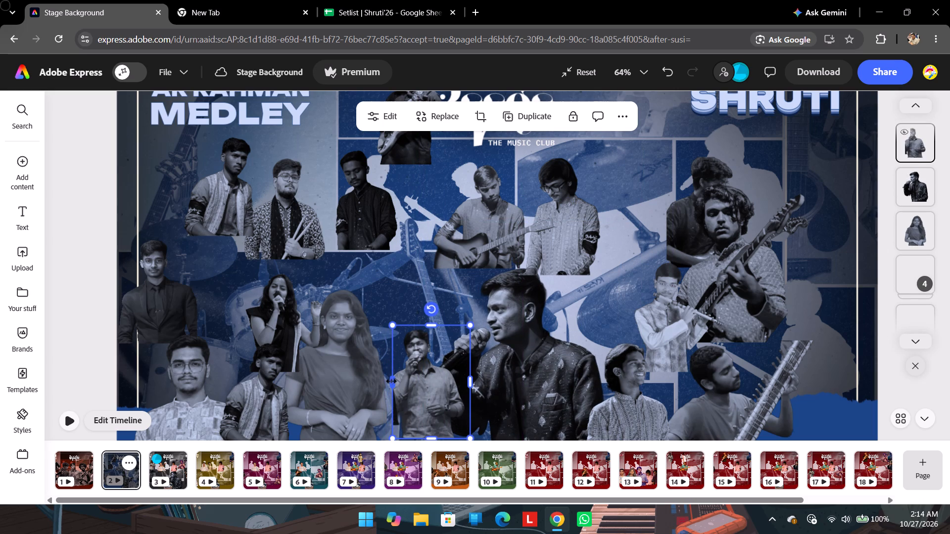
drag(391, 380, 396, 380)
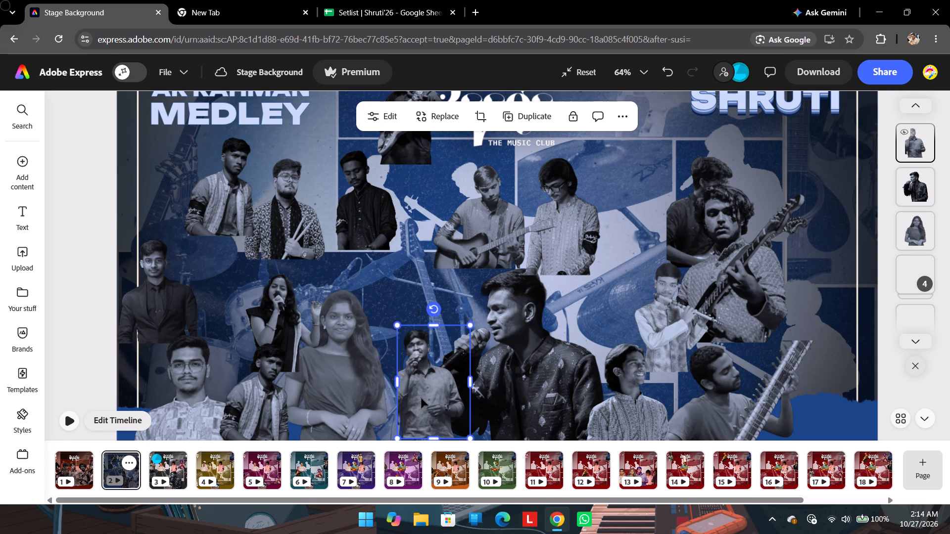
drag(421, 398, 413, 398)
drag(461, 327, 504, 298)
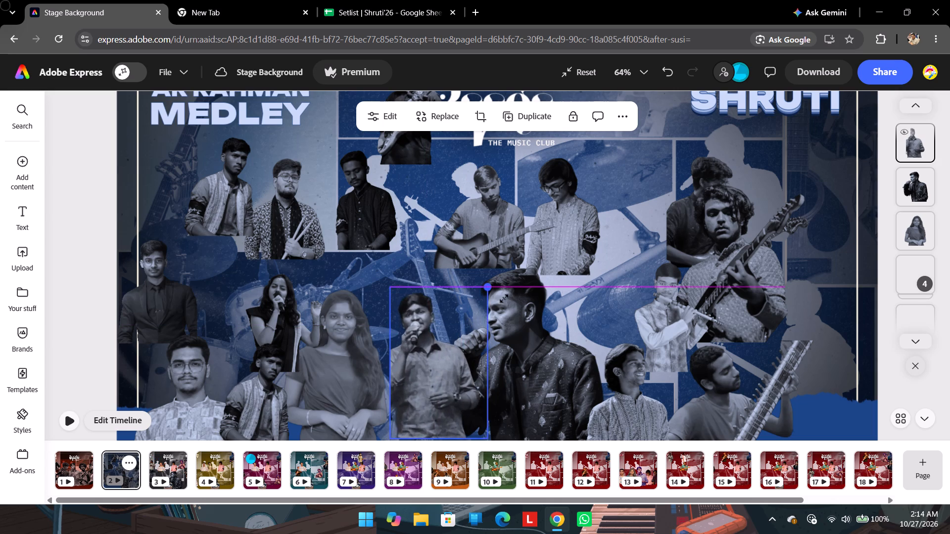
drag(504, 298, 511, 294)
click(859, 420)
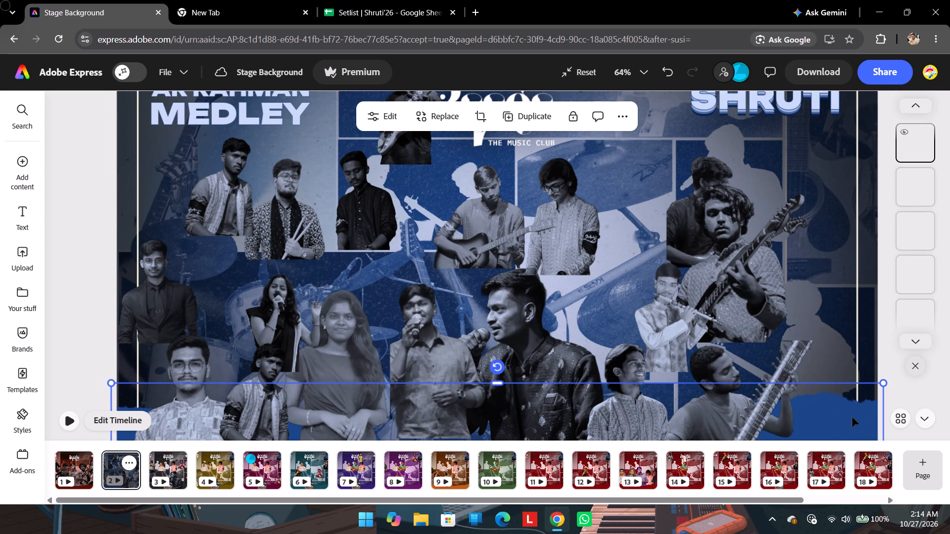
Bring the torn blue paper strip at the page's bottom forward in front of all the lower-row performers.
key(ctrl+bracketright)
key(ctrl+bracketright)
key(ctrl+bracketright)
key(ctrl+bracketright)
key(ctrl+bracketright)
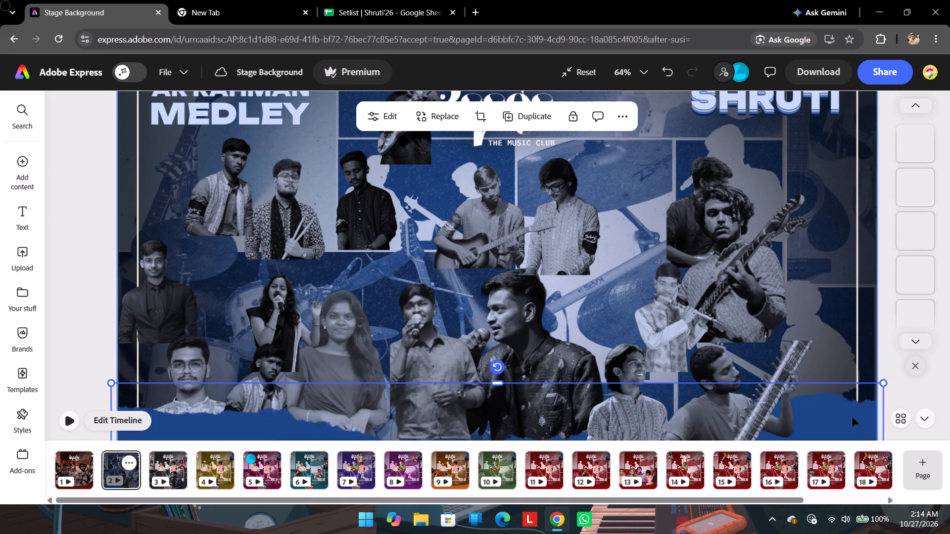
key(ctrl+bracketright)
key(ctrl+bracketright)
key(ctrl+bracketright)
key(ctrl+bracketright)
key(ctrl+bracketright)
key(ctrl+bracketright)
key(ctrl+bracketright)
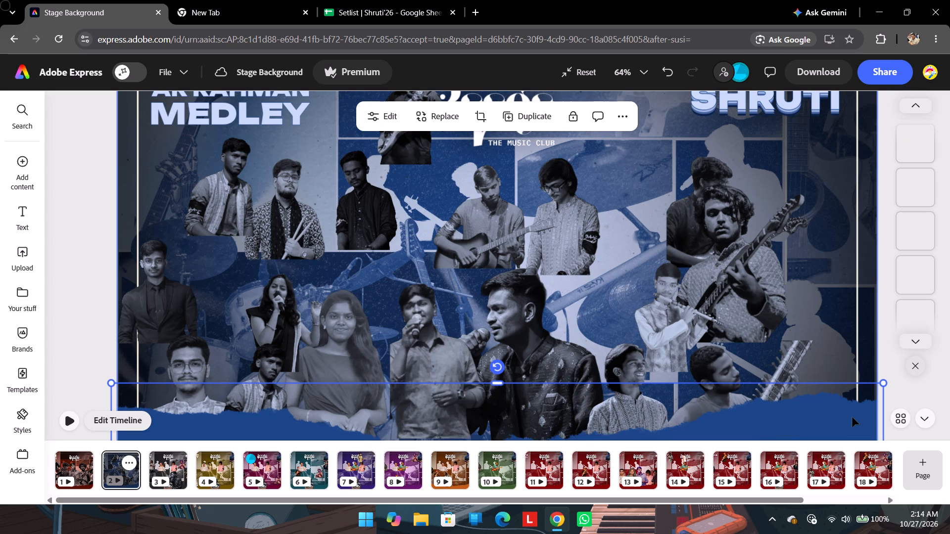
key(ctrl+bracketright)
key(ctrl+bracketright)
key(ctrl+bracketright)
key(ctrl+bracketright)
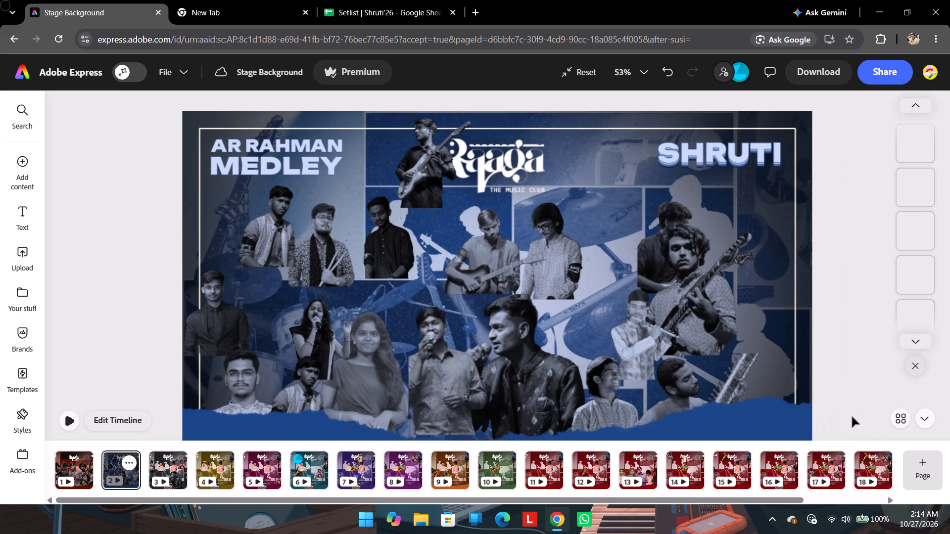
Move the sitar player up and right so he sits at the page's right edge above the torn strip.
scroll(852, 417, down, 2)
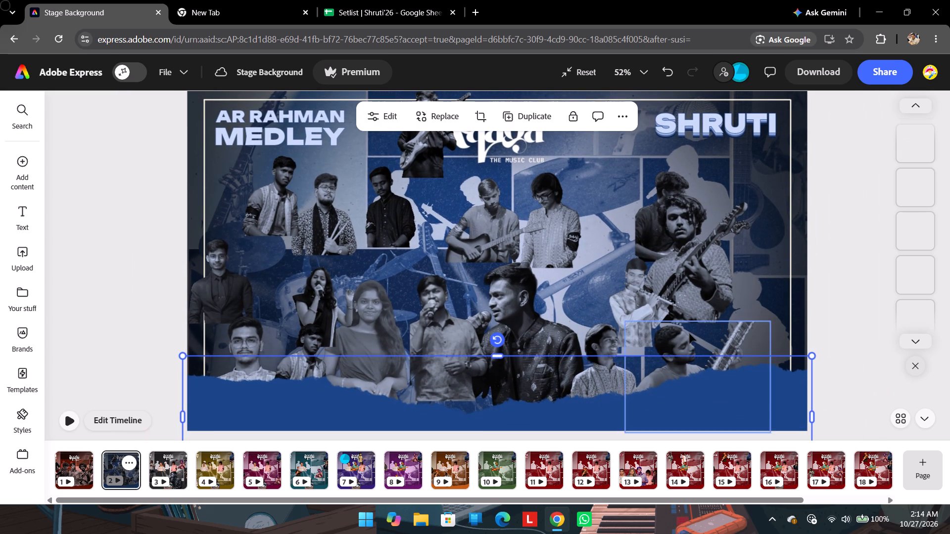
scroll(664, 324, down, 1)
drag(758, 337, 772, 328)
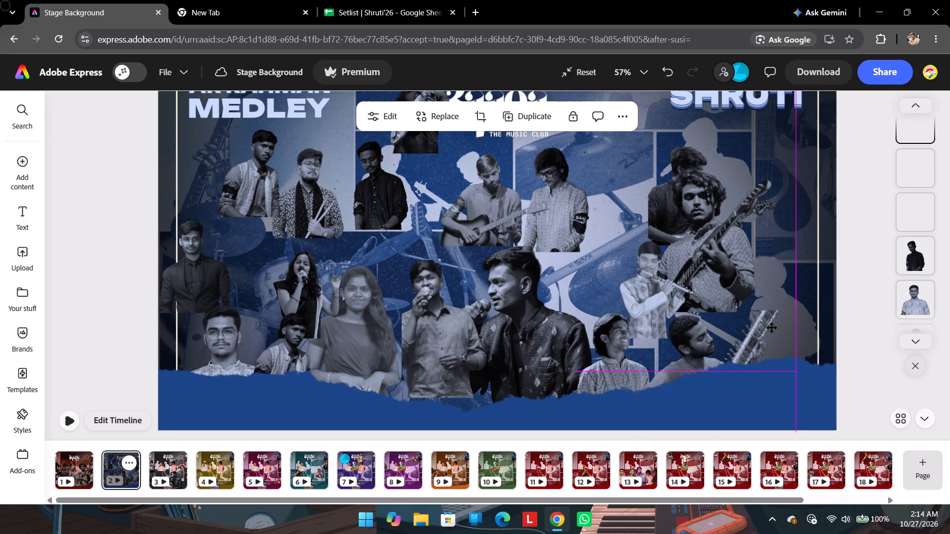
drag(772, 328, 829, 322)
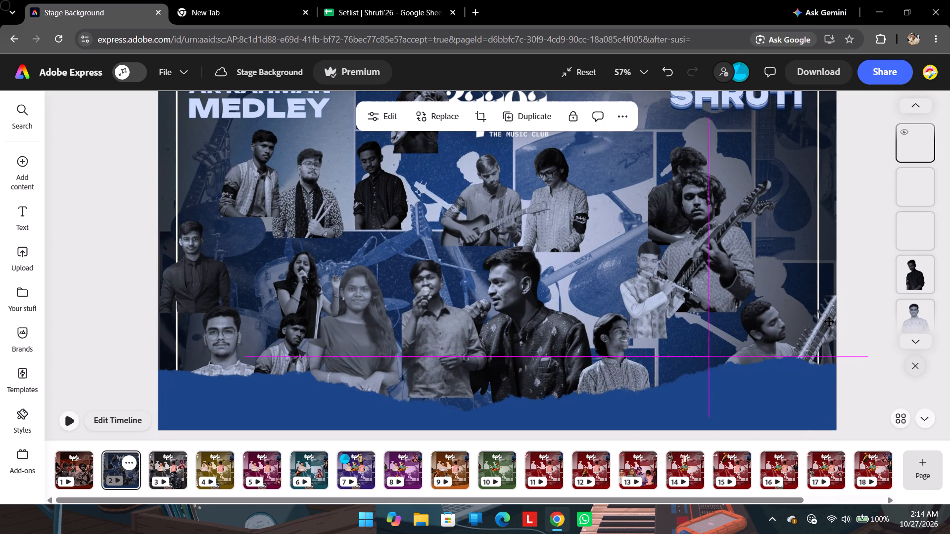
drag(829, 322, 839, 301)
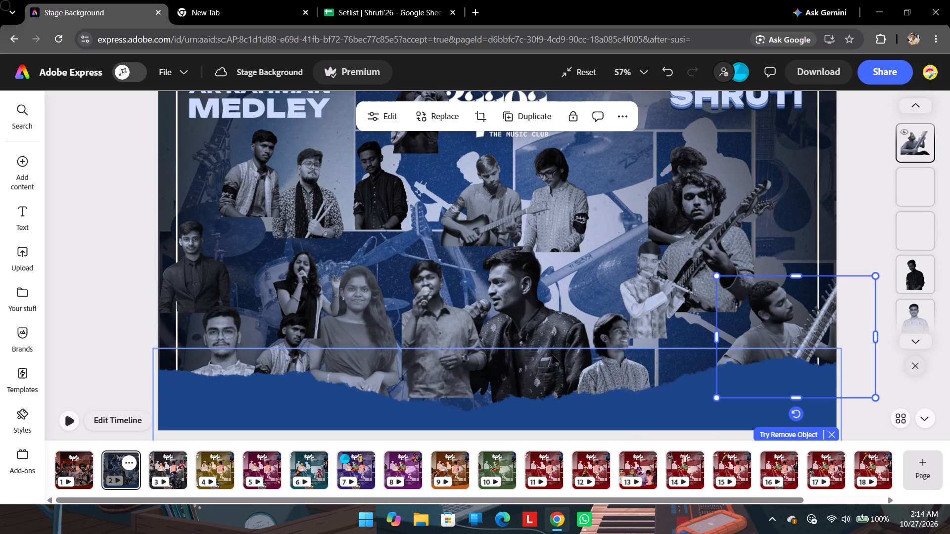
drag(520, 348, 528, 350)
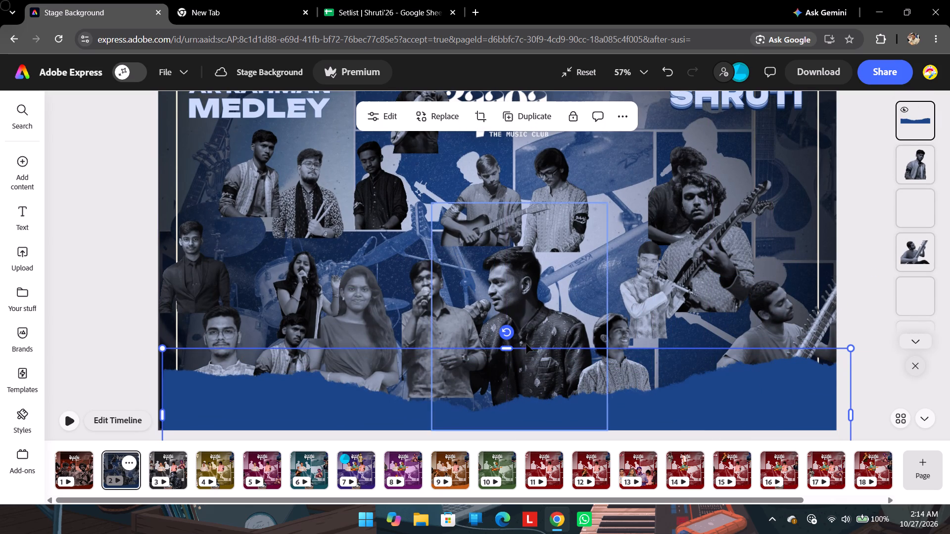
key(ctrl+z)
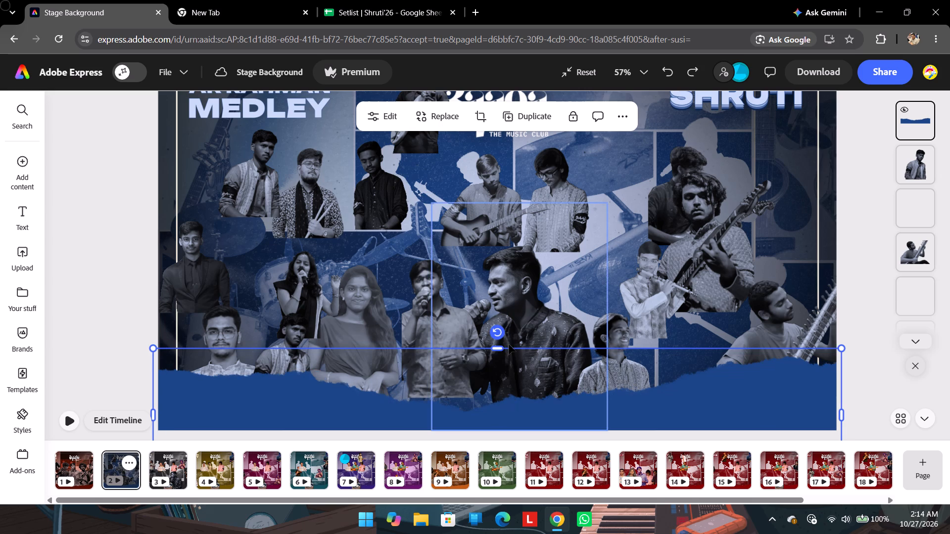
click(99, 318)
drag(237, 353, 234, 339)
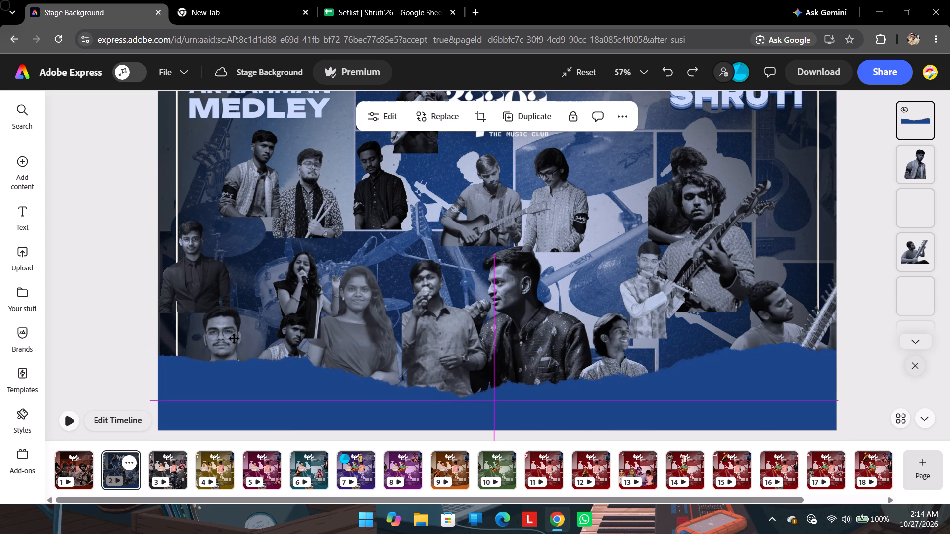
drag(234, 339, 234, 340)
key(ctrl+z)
Move the bespectacled man in the light patterned shirt to the page's left edge, shrink him slightly and raise him.
drag(225, 328, 220, 319)
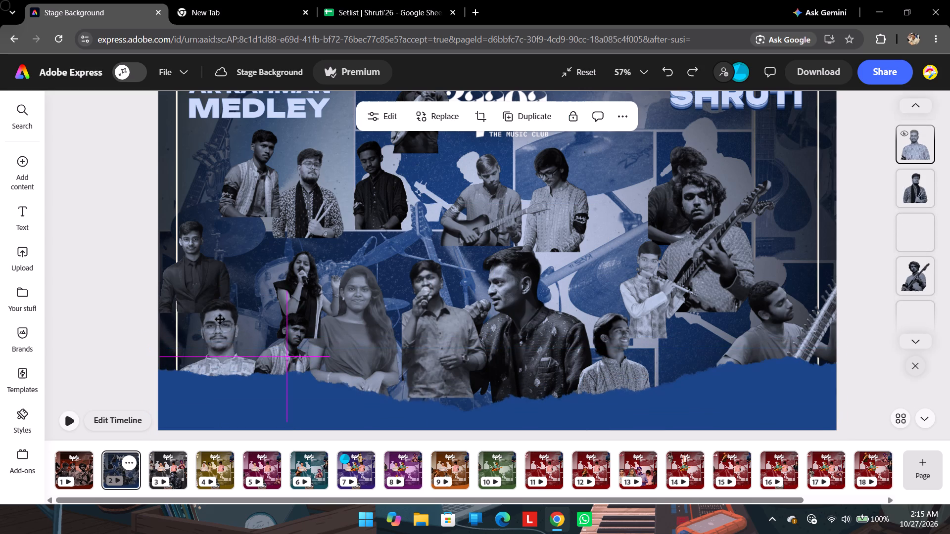
drag(220, 319, 203, 315)
drag(268, 283, 263, 287)
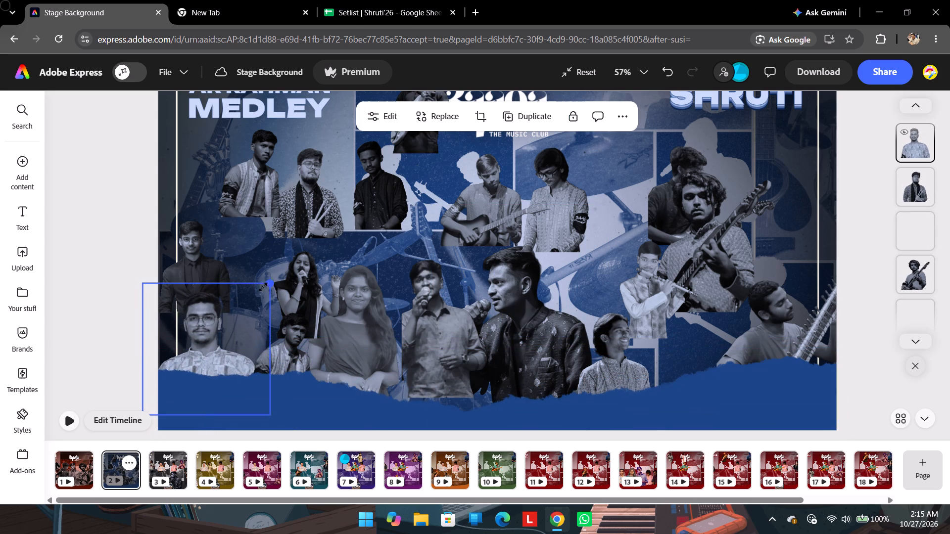
drag(263, 287, 252, 293)
drag(200, 337, 209, 309)
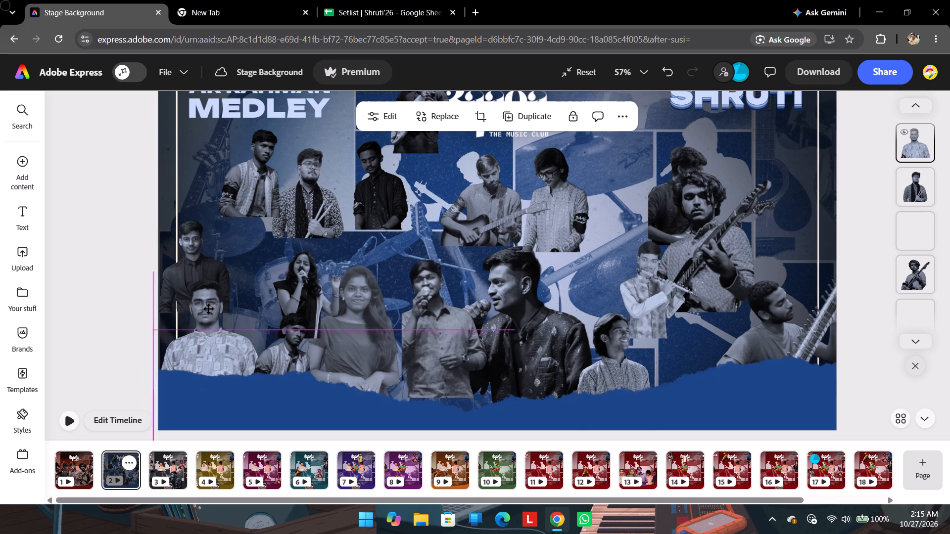
drag(209, 309, 201, 309)
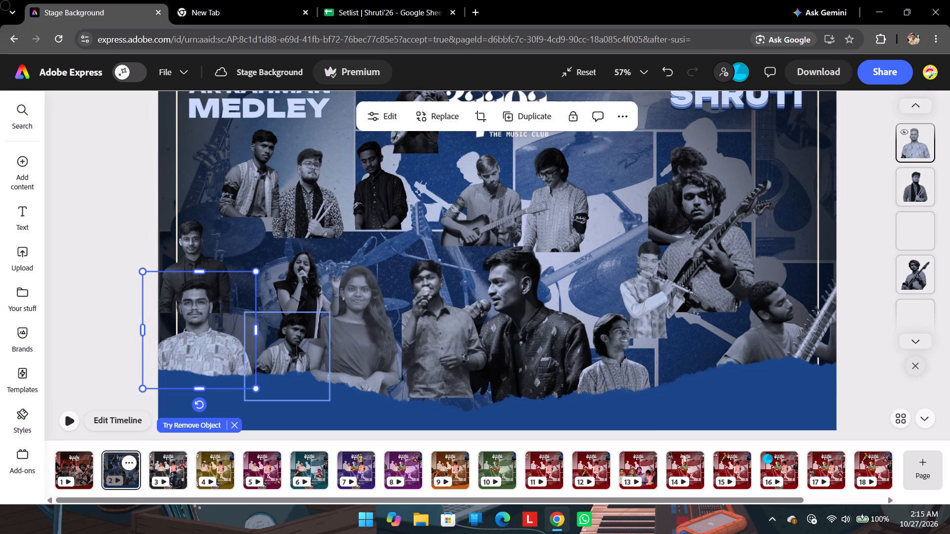
Move the lower jacketed man up and left beside the patterned-shirt man, and lower the dark-dressed singing woman next to him.
drag(289, 341, 261, 323)
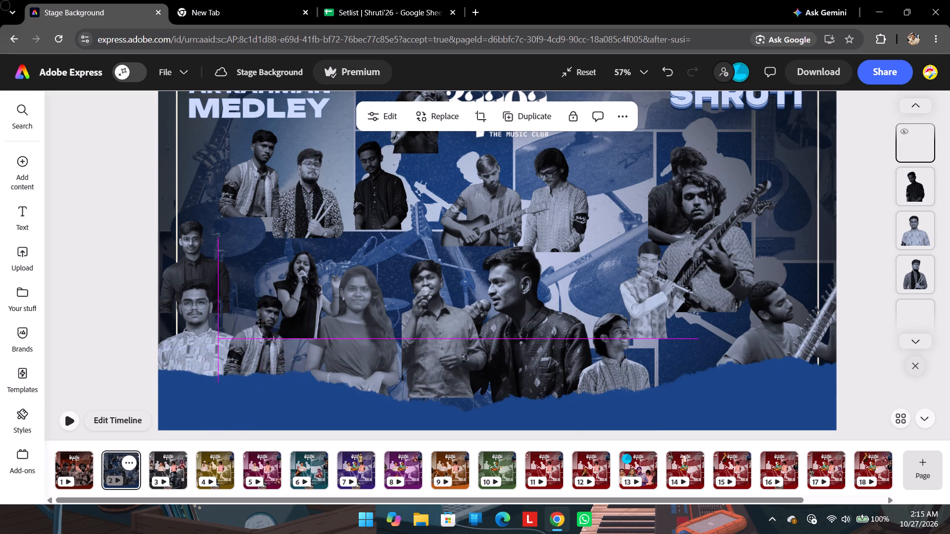
drag(261, 323, 253, 320)
drag(304, 277, 314, 286)
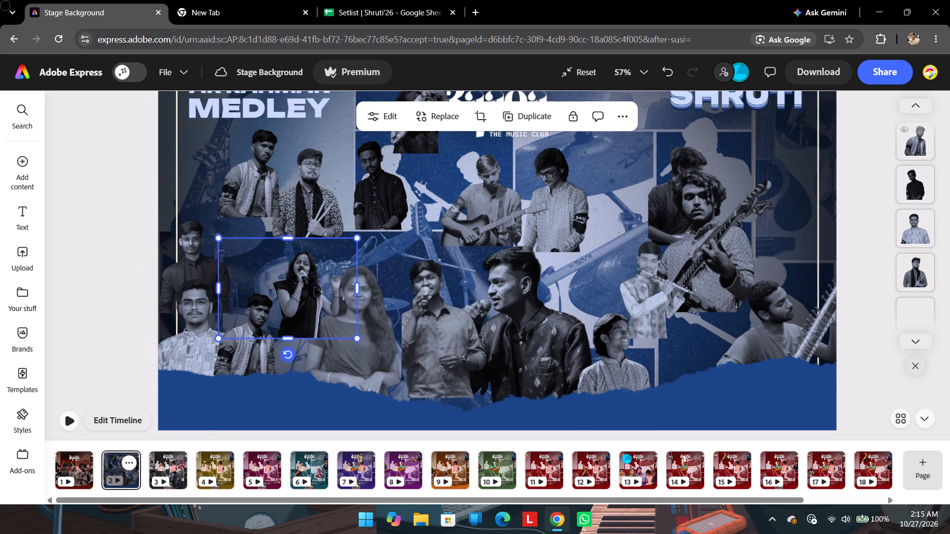
drag(314, 286, 302, 321)
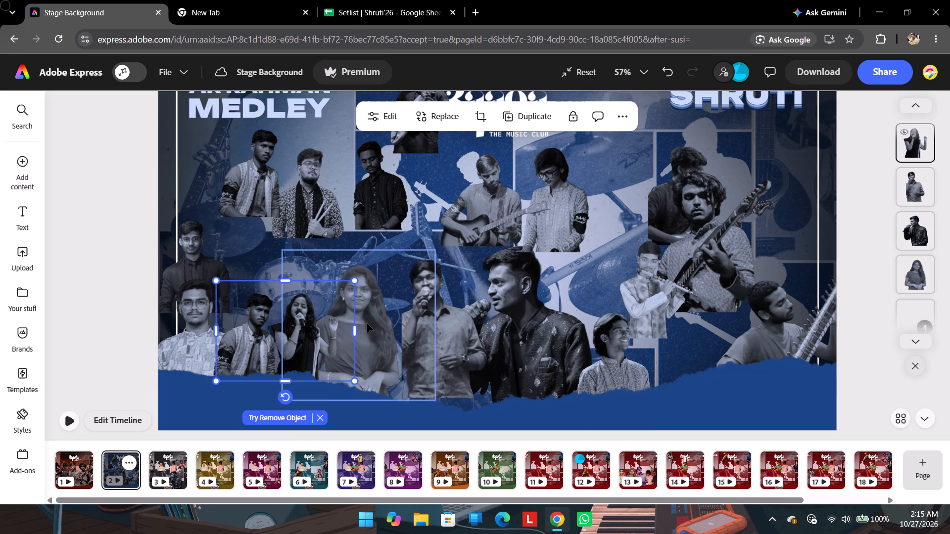
Lower the long-haired woman beside the singing woman, and move the plain-shirted singer down and right towards the large singer.
drag(367, 324, 384, 341)
drag(432, 281, 435, 283)
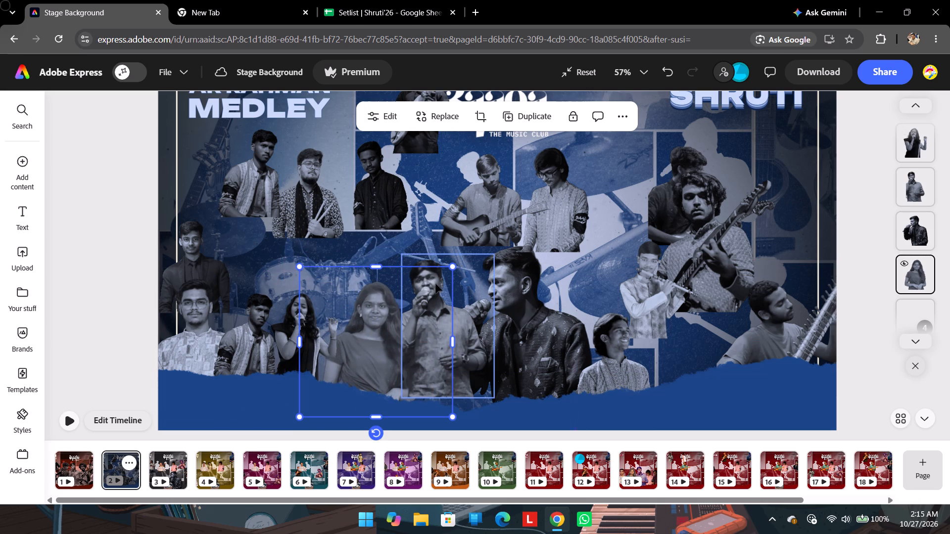
drag(435, 283, 414, 278)
drag(452, 269, 468, 283)
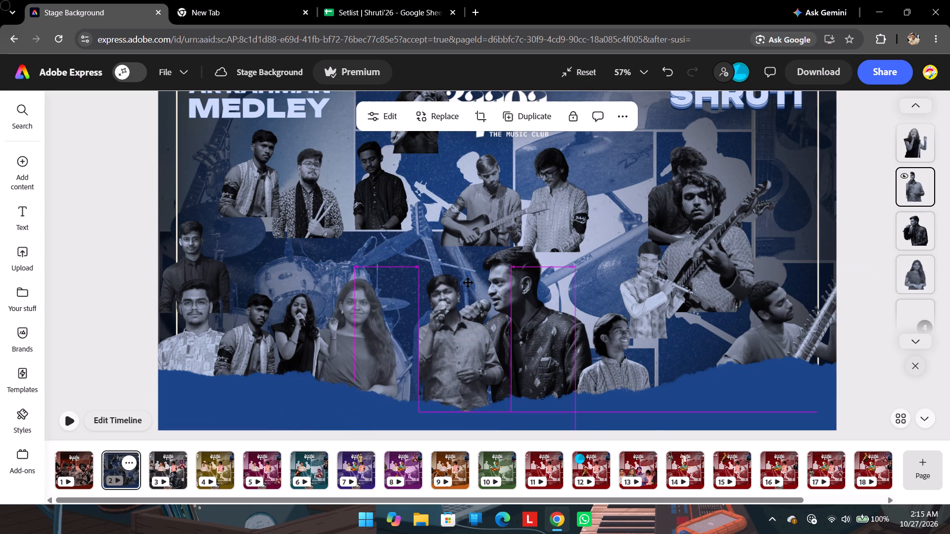
drag(468, 283, 466, 283)
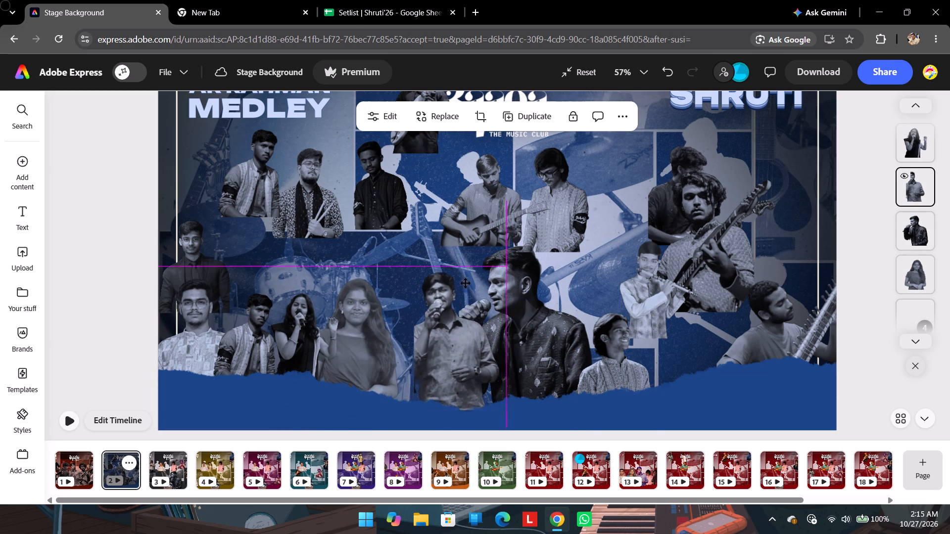
drag(466, 283, 467, 284)
Shrink the large central singer to nearly the plain-shirted singer's height and shift him slightly right beside him.
click(555, 325)
drag(607, 202, 605, 206)
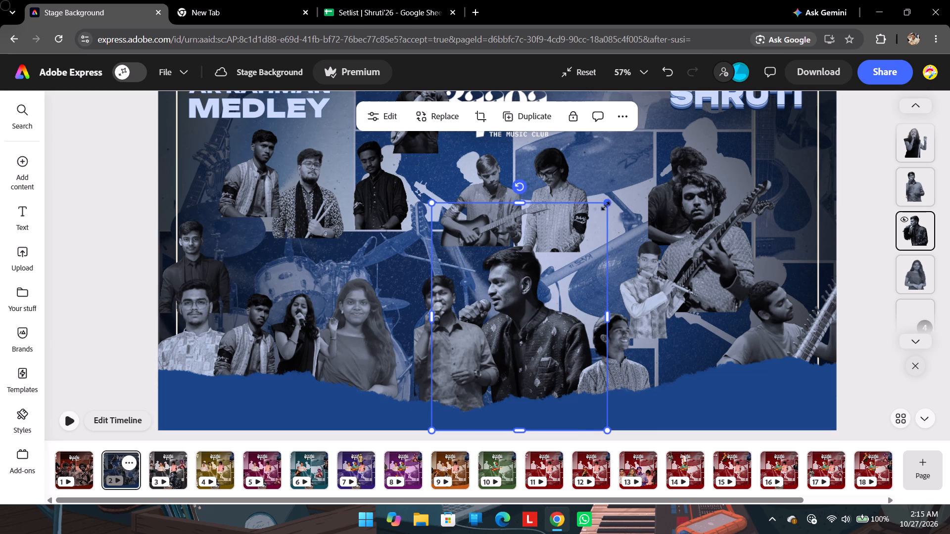
drag(605, 206, 594, 239)
drag(538, 326, 551, 325)
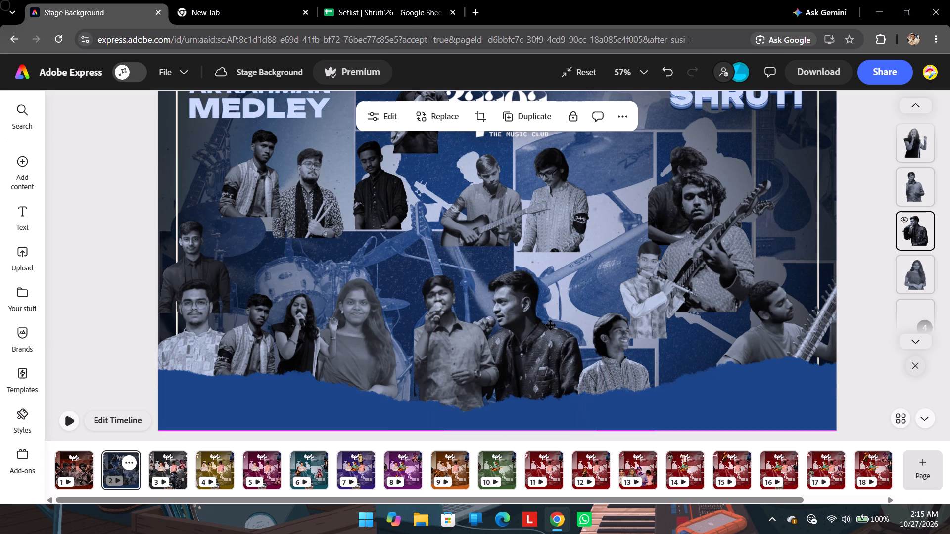
drag(551, 325, 550, 324)
Move the long-haired woman right against the plain-shirted singer and bring her forward in front of him.
drag(363, 297, 387, 303)
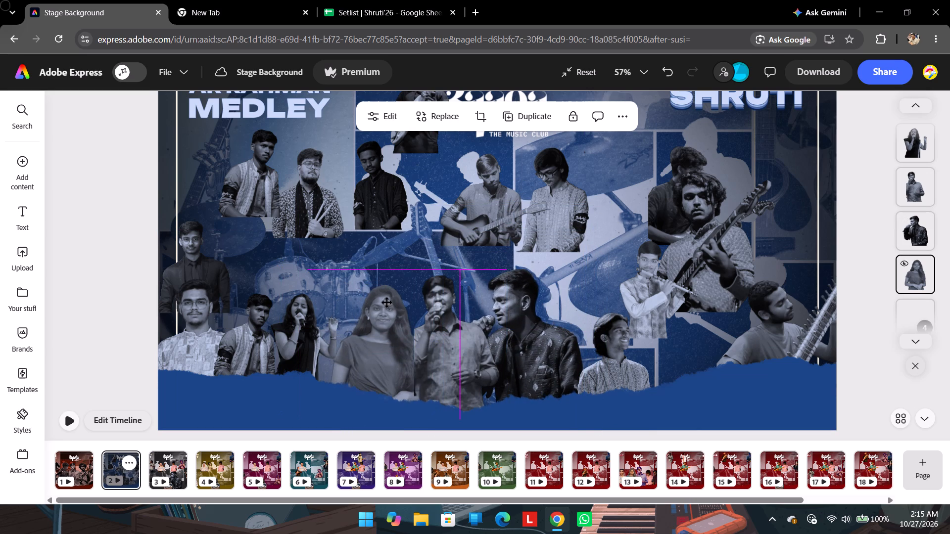
drag(387, 303, 389, 297)
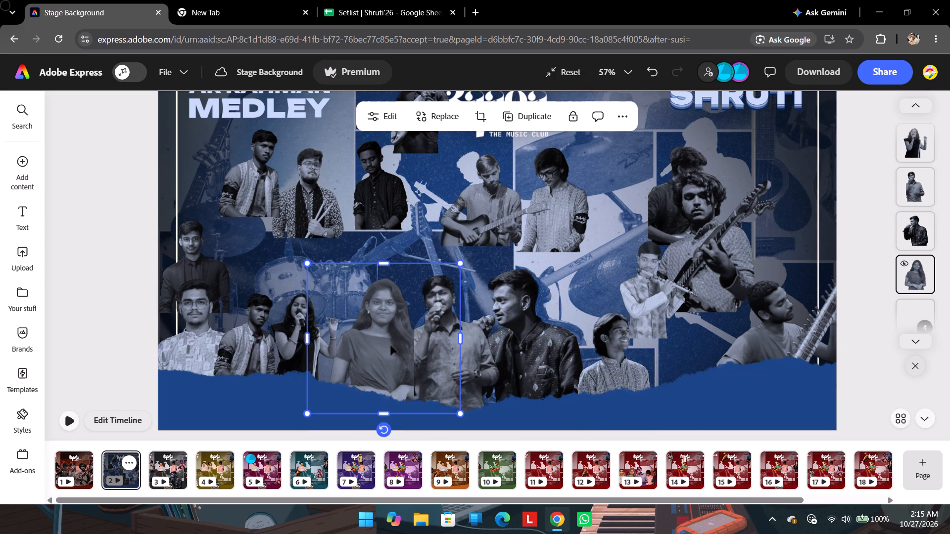
click(390, 345)
key(ctrl+bracketright)
key(ctrl+bracketright)
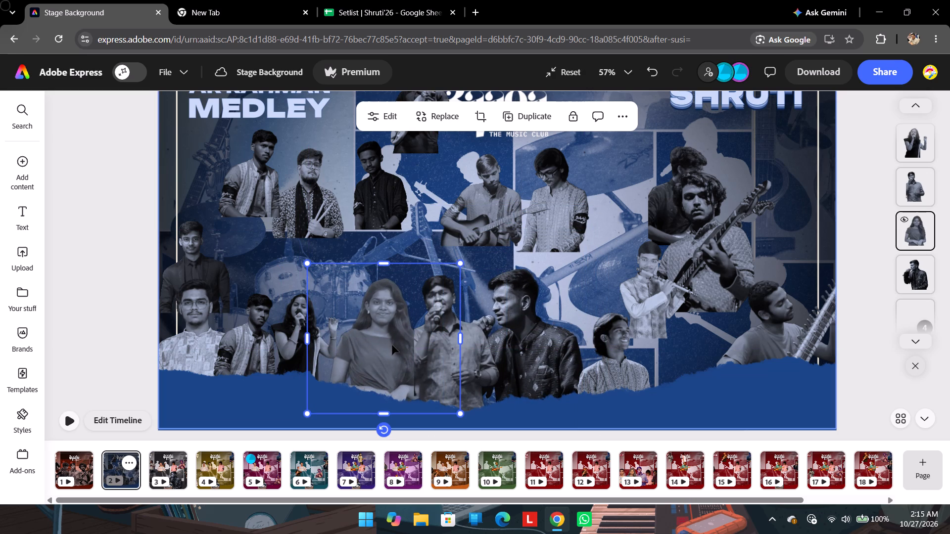
click(114, 217)
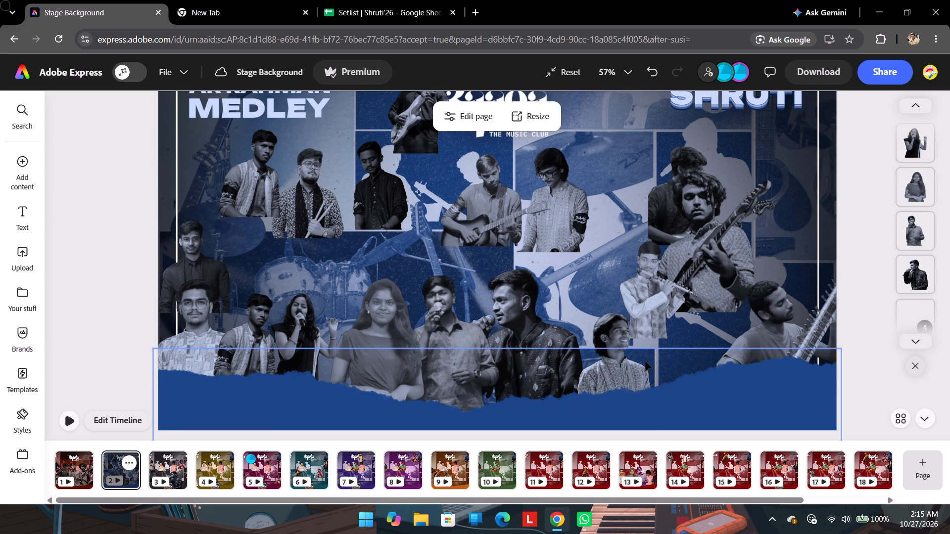
Move the smiling man in the patterned kurta right and slightly down, beneath the flautist and beside the sitar player.
drag(612, 333, 659, 342)
scroll(576, 306, up, 1)
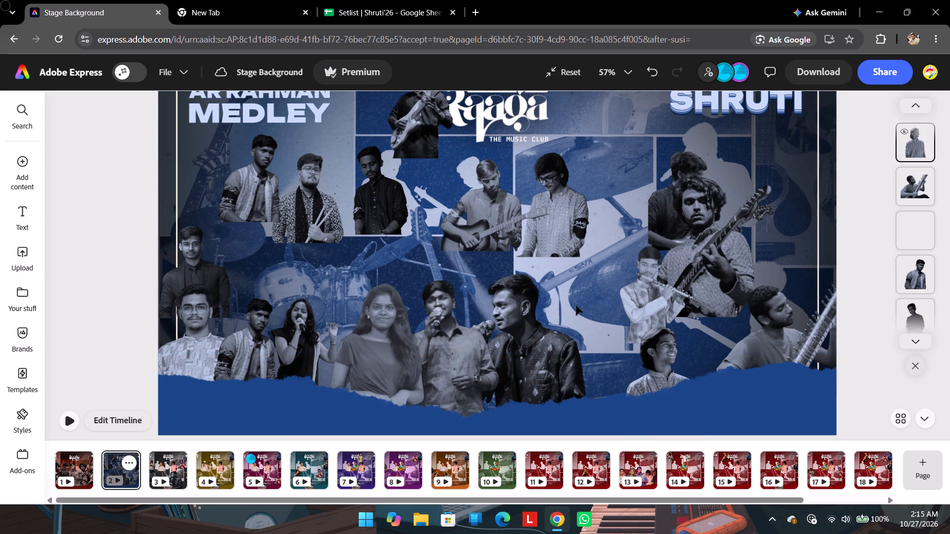
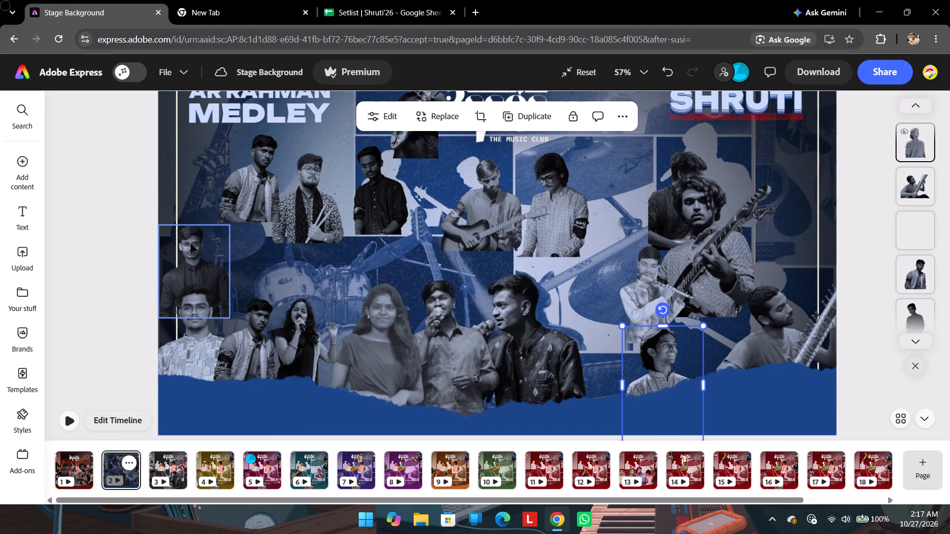
Move the dark-suited man from the page's left edge to beside the large singer, and enlarge him to nearly the singer's height.
drag(196, 241, 592, 307)
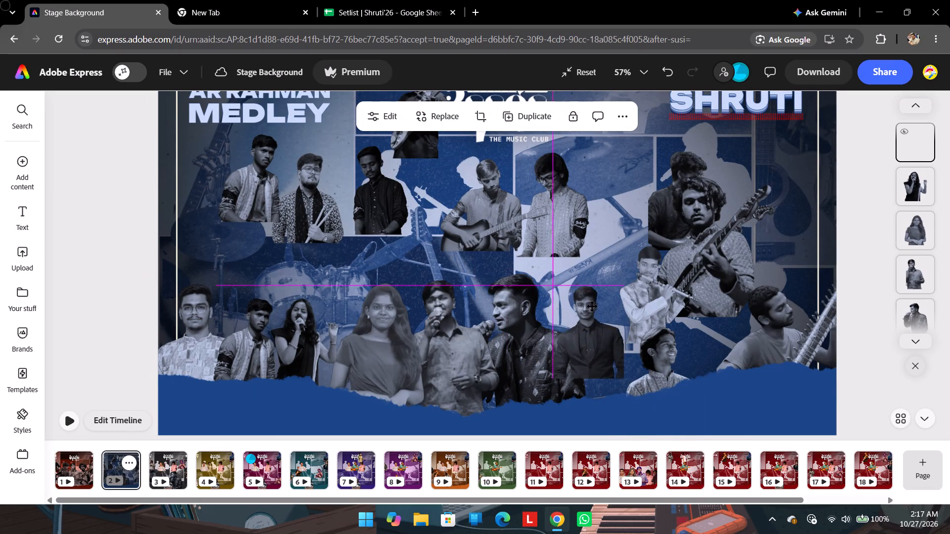
drag(592, 307, 596, 324)
drag(630, 310, 642, 293)
drag(612, 328, 606, 330)
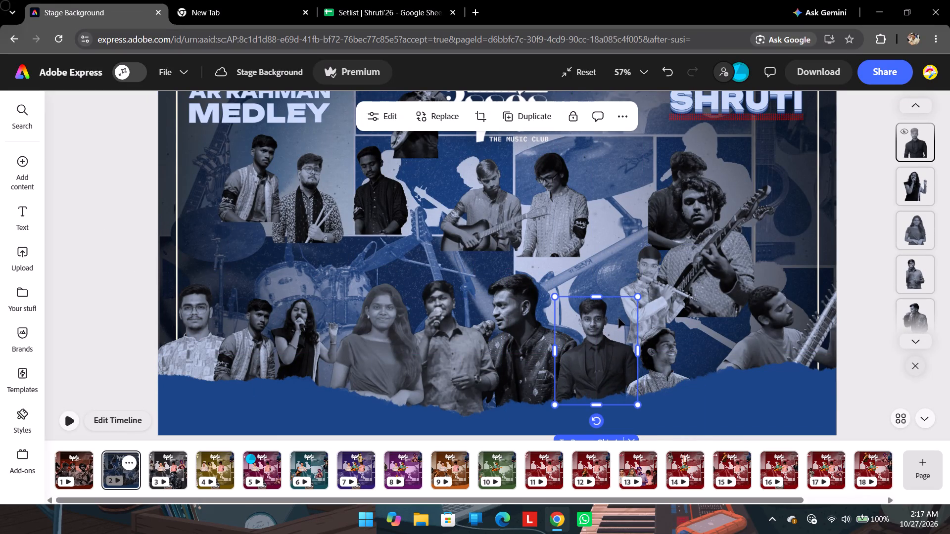
drag(635, 295, 649, 267)
drag(619, 330, 618, 331)
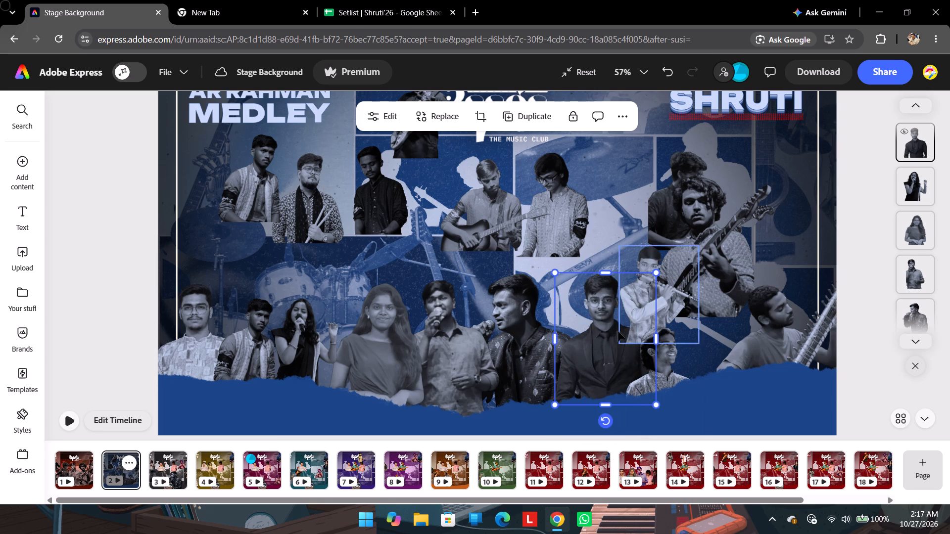
drag(618, 331, 609, 329)
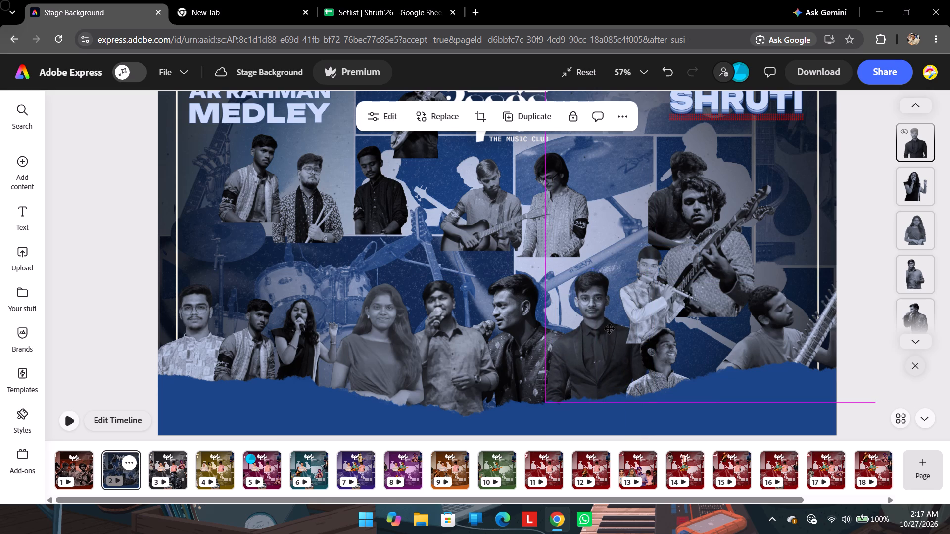
Send the dark-suited man behind the large singer and tuck him slightly left and down against the singer's shoulder.
key(ctrl+bracketleft)
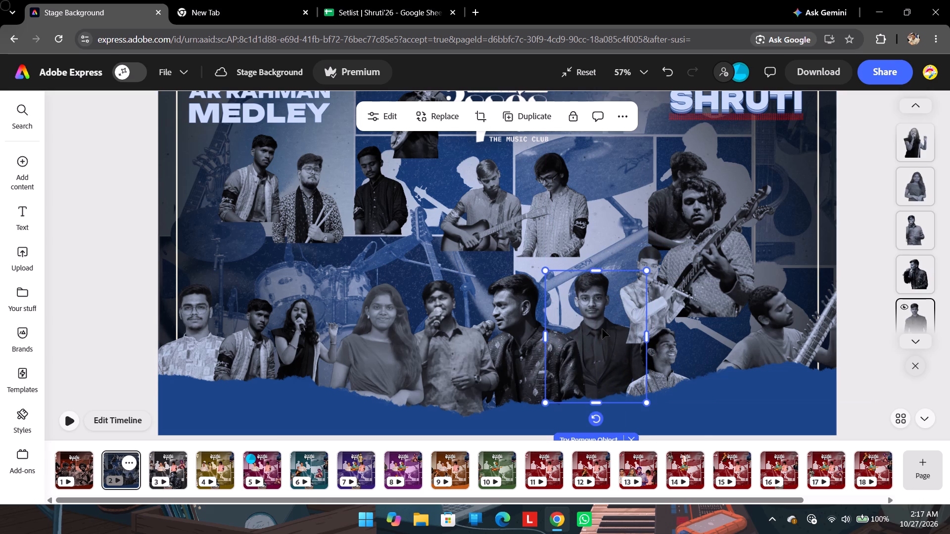
drag(602, 329, 593, 333)
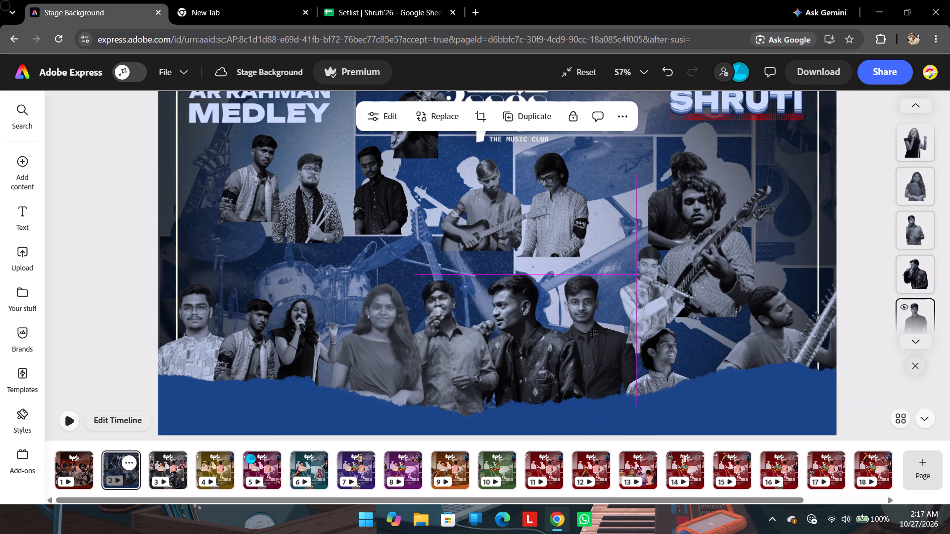
drag(593, 333, 591, 333)
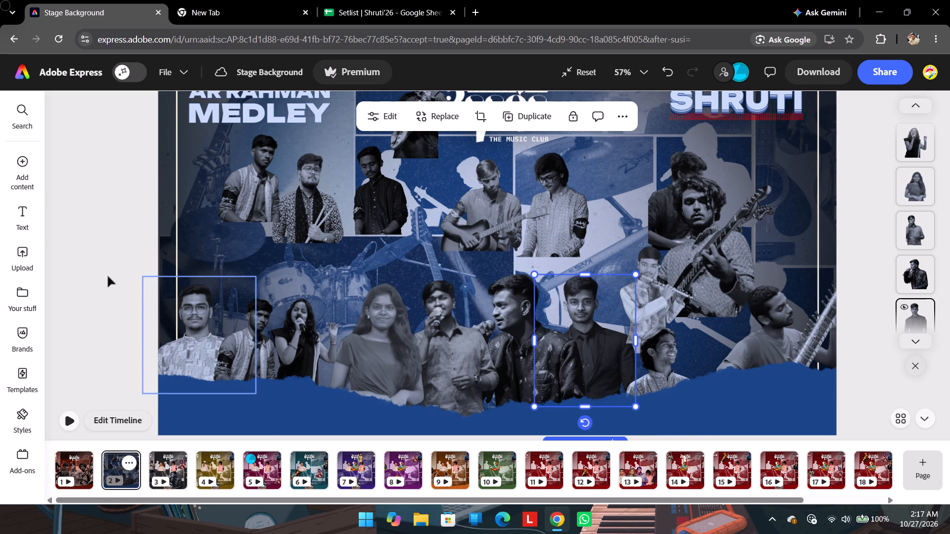
click(107, 275)
Shift the full-page background layer slightly left and down.
scroll(549, 280, up, 1)
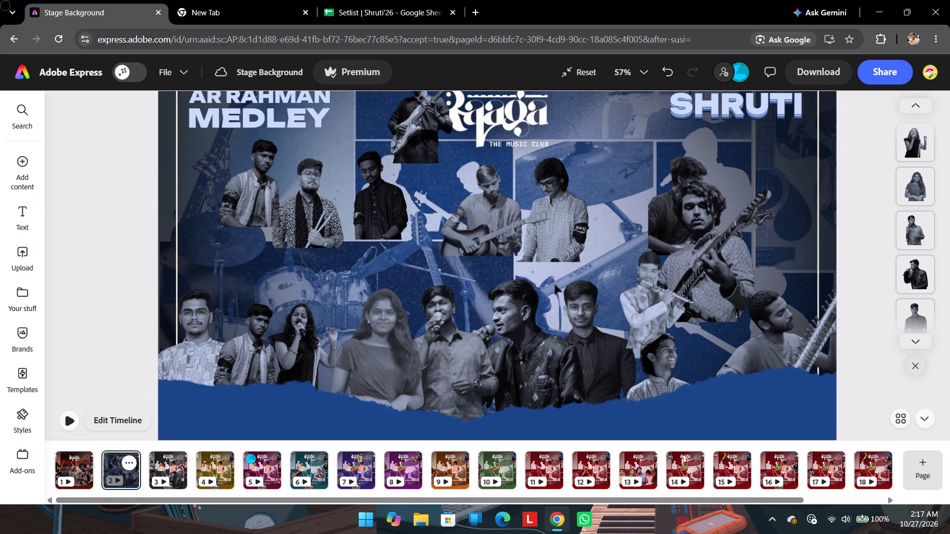
drag(384, 267, 384, 266)
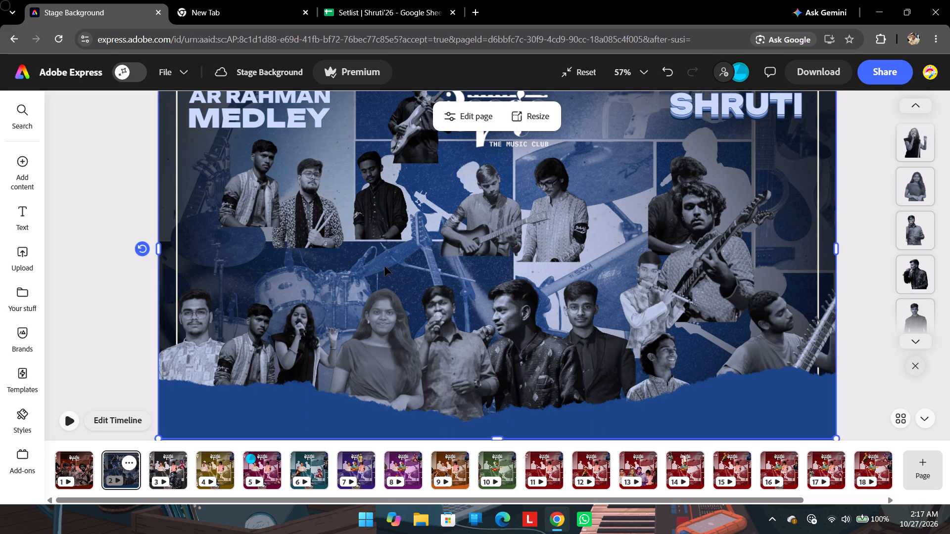
drag(384, 266, 462, 288)
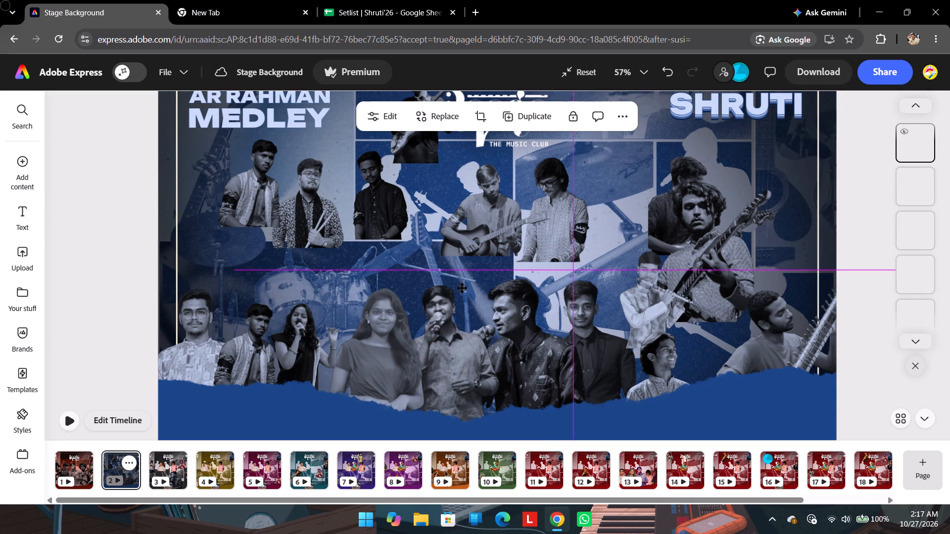
drag(462, 288, 332, 286)
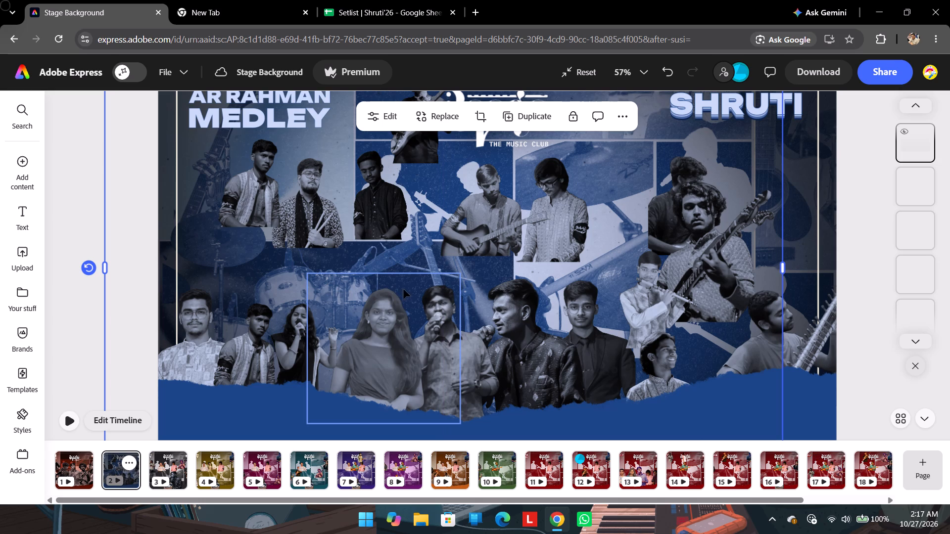
Select the long-haired woman, plain-shirted singer, large singer and dark-suited man together, then raise and slightly enlarge them.
click(419, 275)
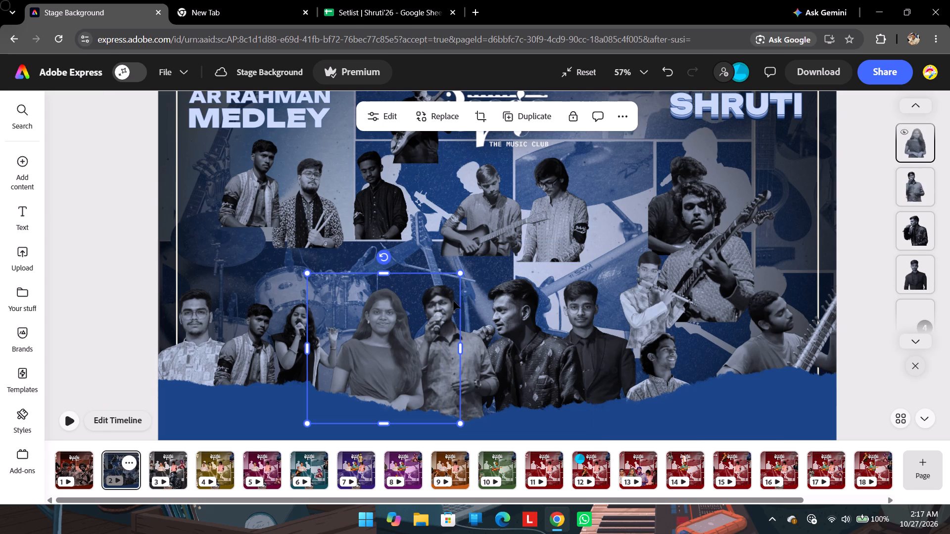
ctrl+click(453, 320)
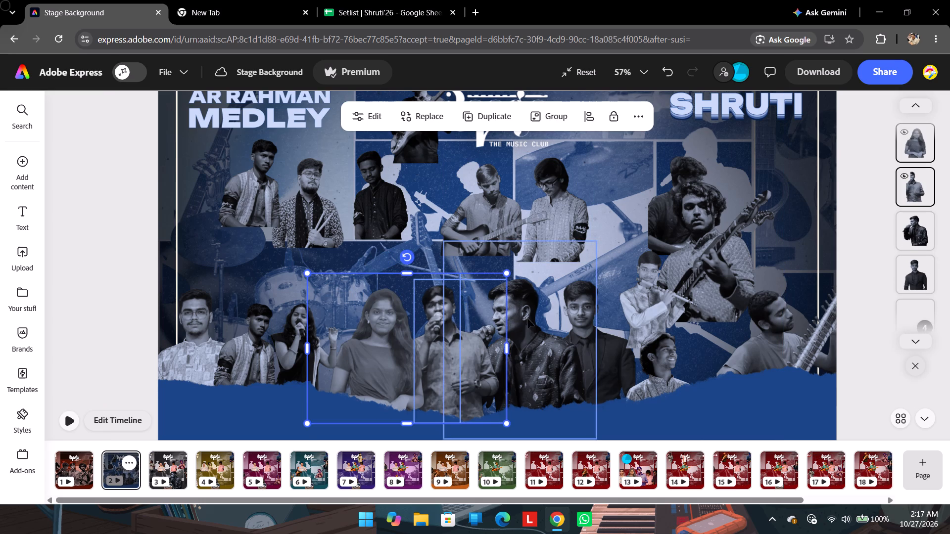
ctrl+click(535, 319)
ctrl+click(611, 335)
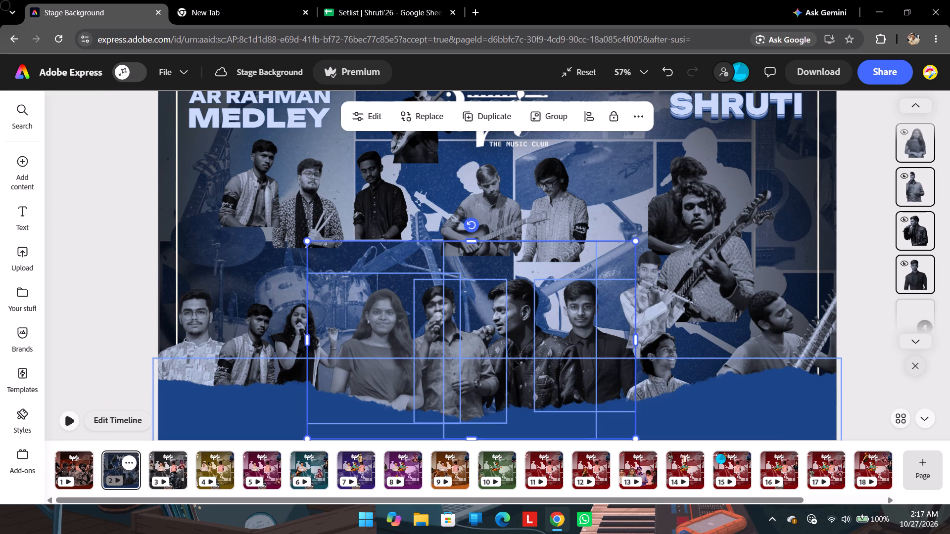
drag(513, 341, 513, 330)
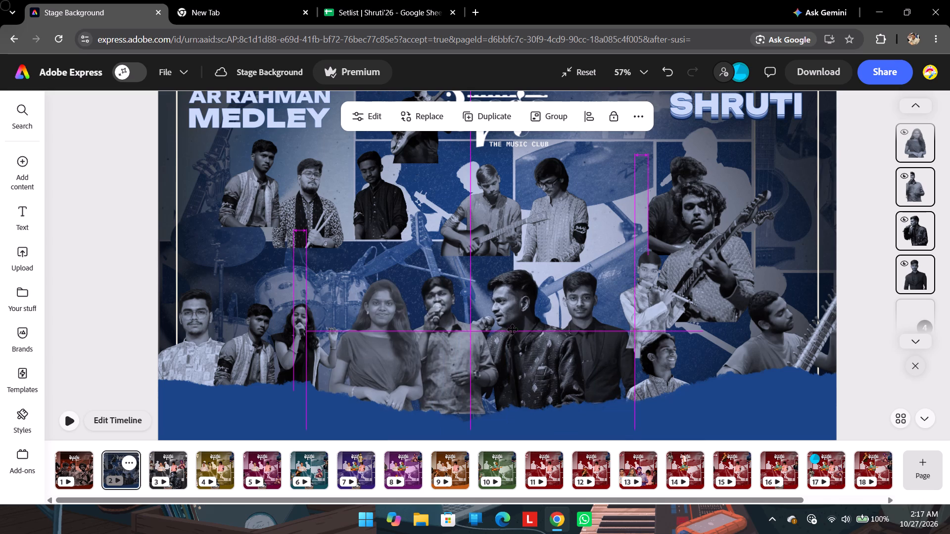
drag(513, 330, 513, 325)
drag(306, 424, 294, 433)
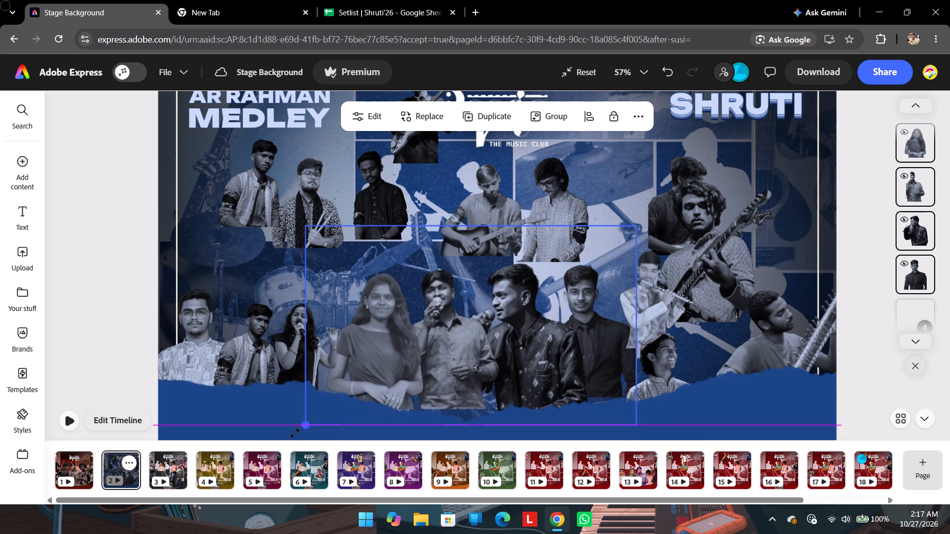
drag(294, 433, 285, 443)
drag(466, 344, 467, 332)
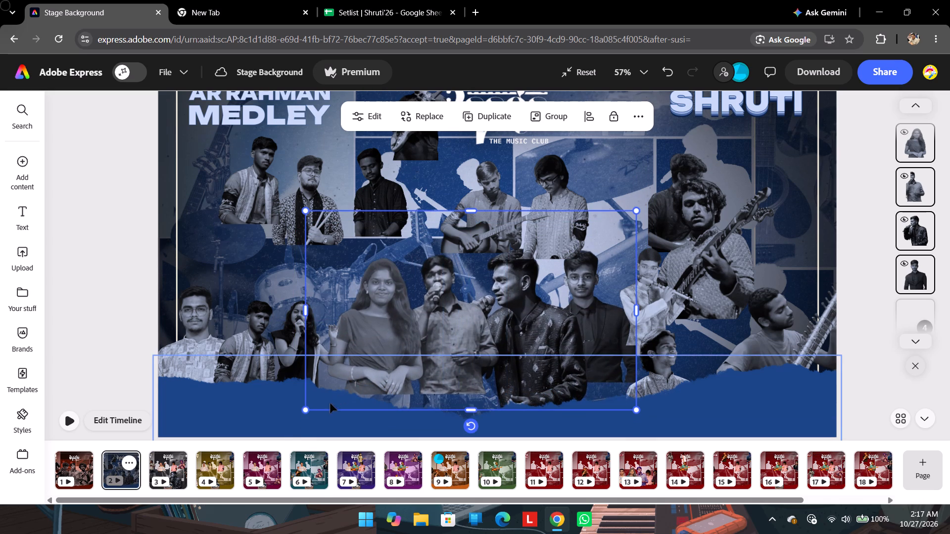
drag(305, 410, 280, 432)
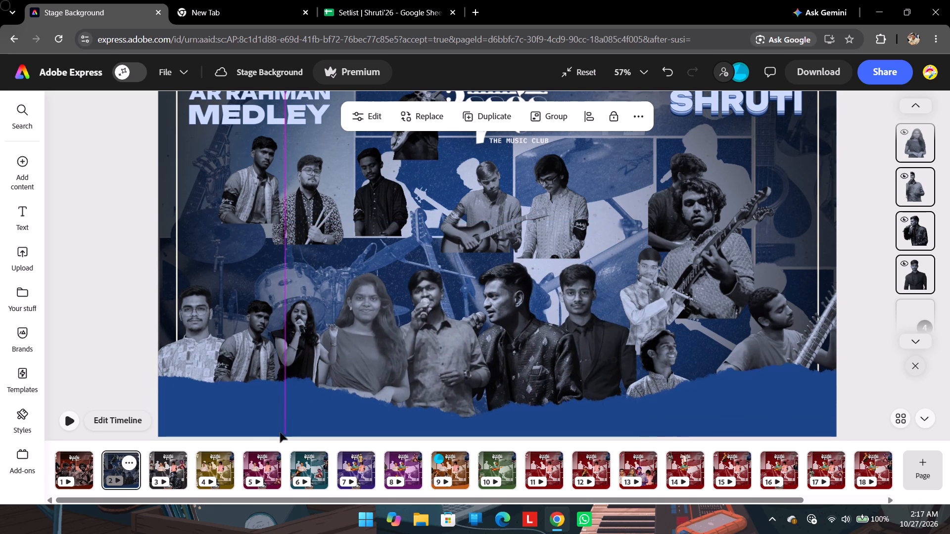
drag(280, 432, 280, 433)
Enlarge the four selected central performers a little more, keeping their lower edges tucked behind the torn strip.
drag(487, 317, 493, 297)
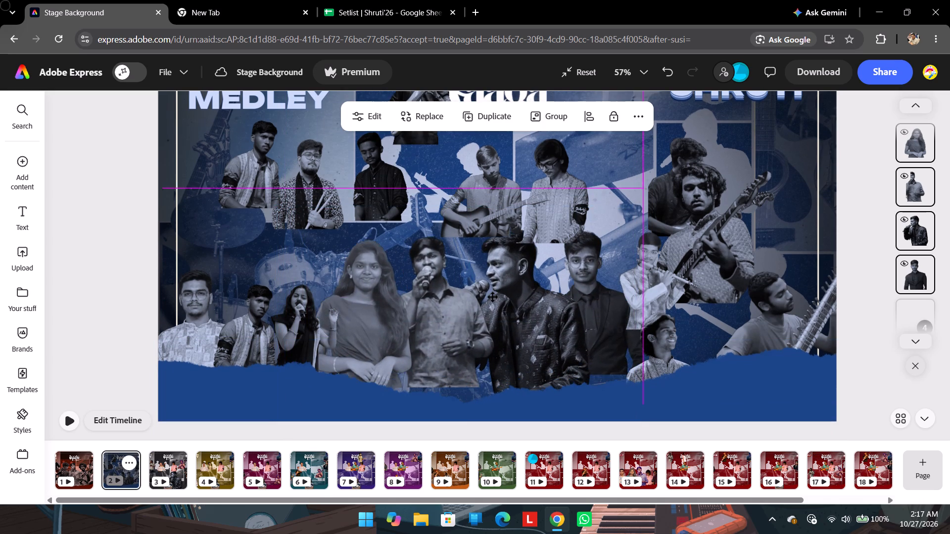
drag(493, 297, 493, 295)
drag(285, 401, 274, 419)
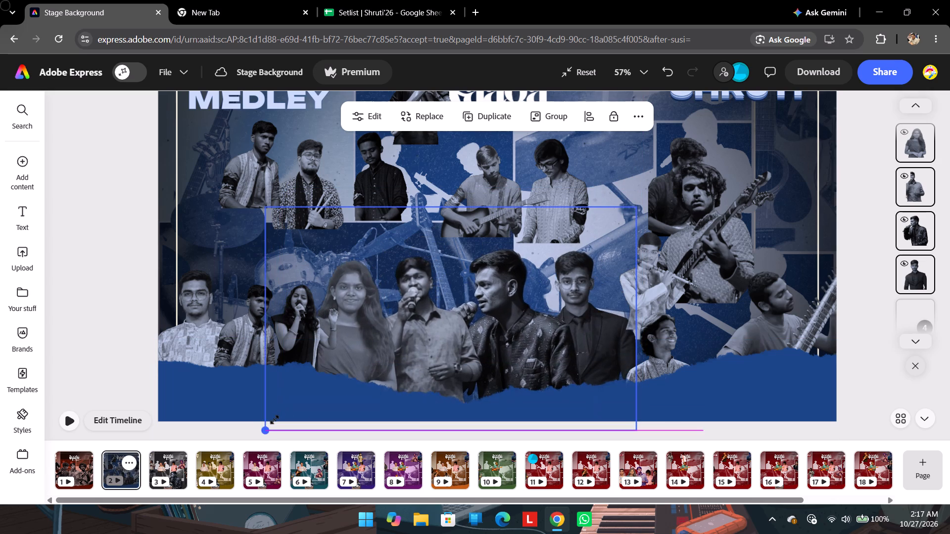
drag(274, 419, 274, 420)
drag(490, 305, 502, 280)
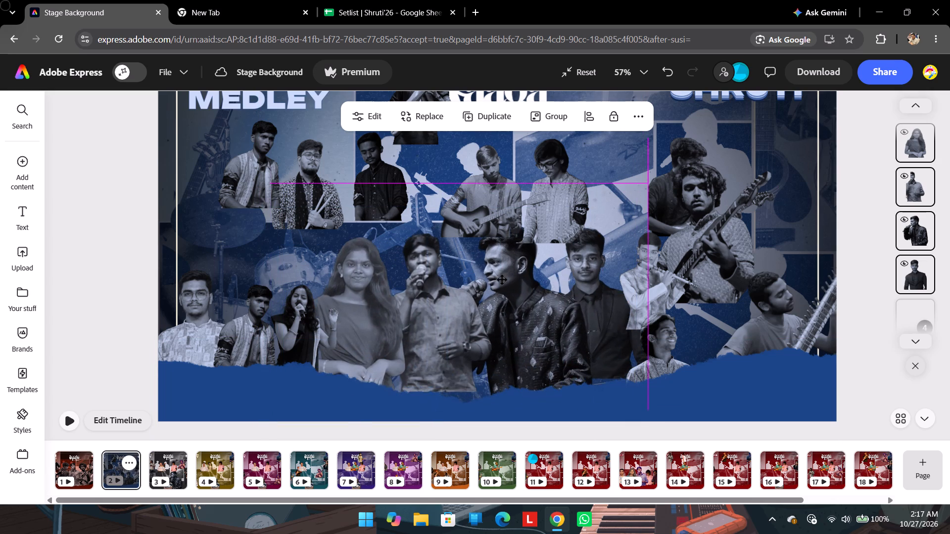
drag(502, 280, 502, 292)
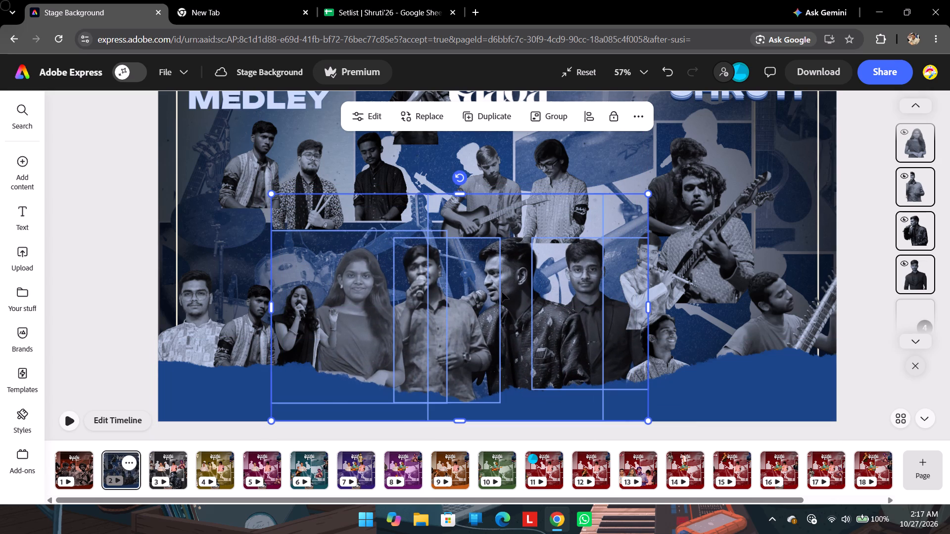
Enlarge the four central performers further as the dominant foreground group, and recentre them on the page above the torn strip.
drag(418, 344, 432, 309)
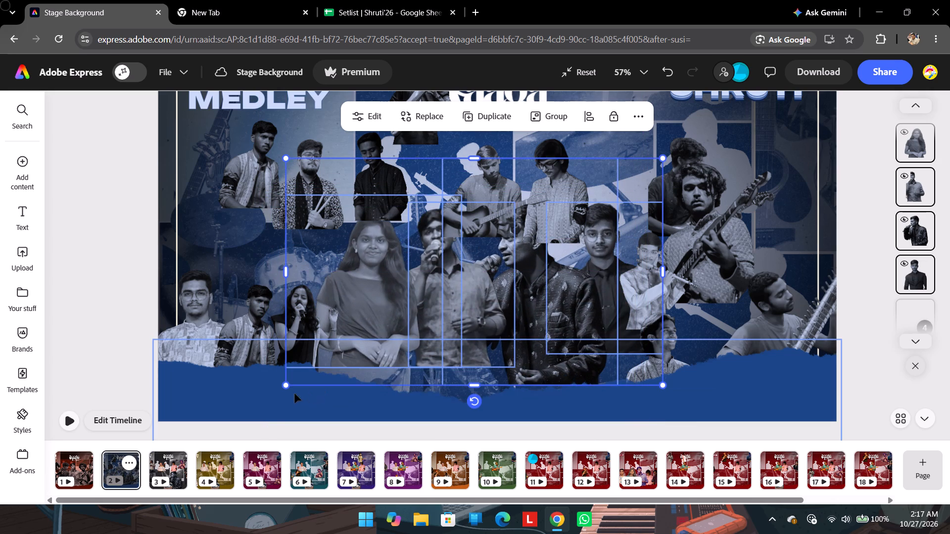
drag(286, 384, 228, 421)
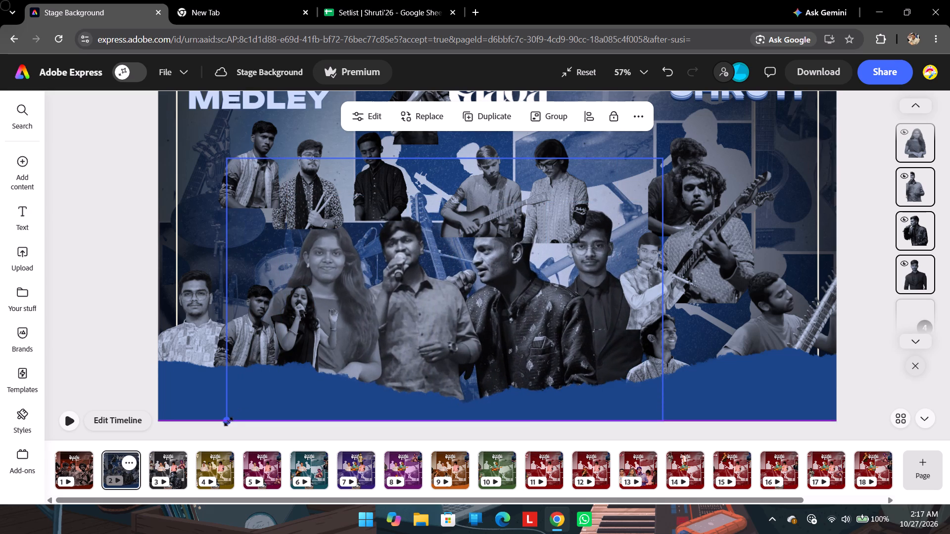
drag(228, 421, 228, 422)
drag(442, 321, 448, 329)
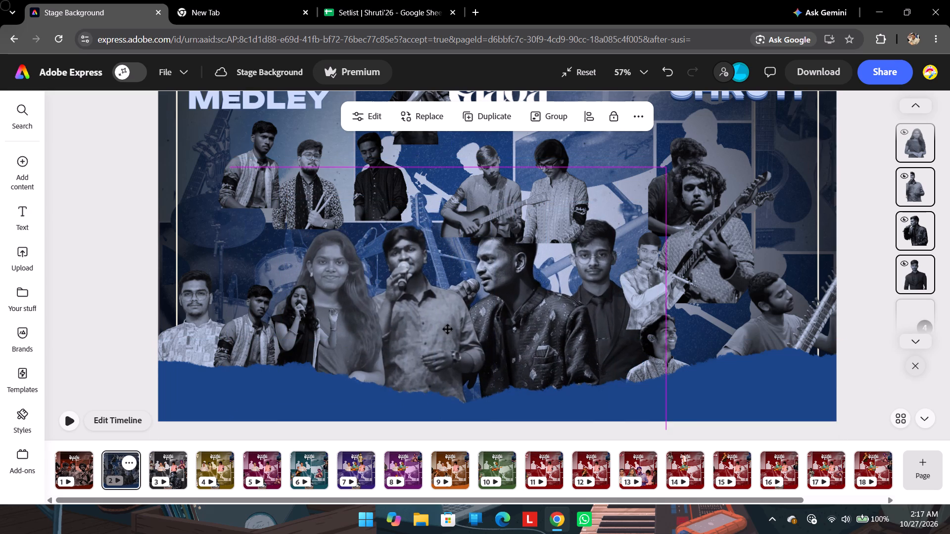
drag(448, 329, 458, 318)
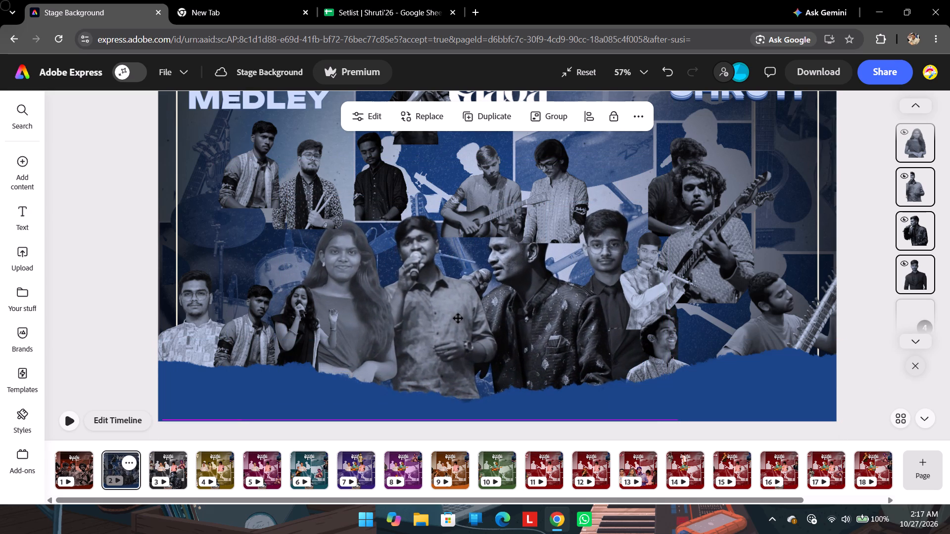
drag(458, 318, 458, 318)
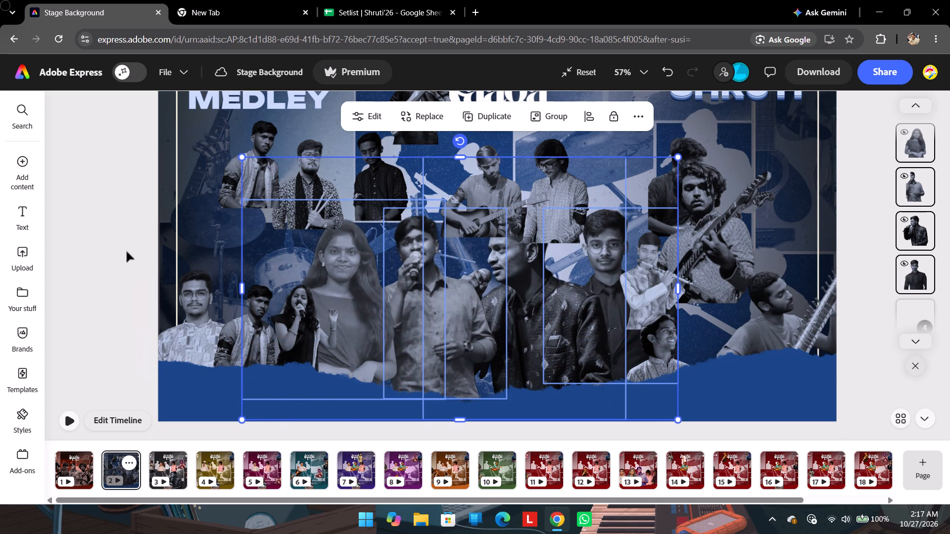
click(125, 250)
Move the curly-haired electric guitarist up and right, beneath the SHRUTI title.
scroll(590, 160, up, 1)
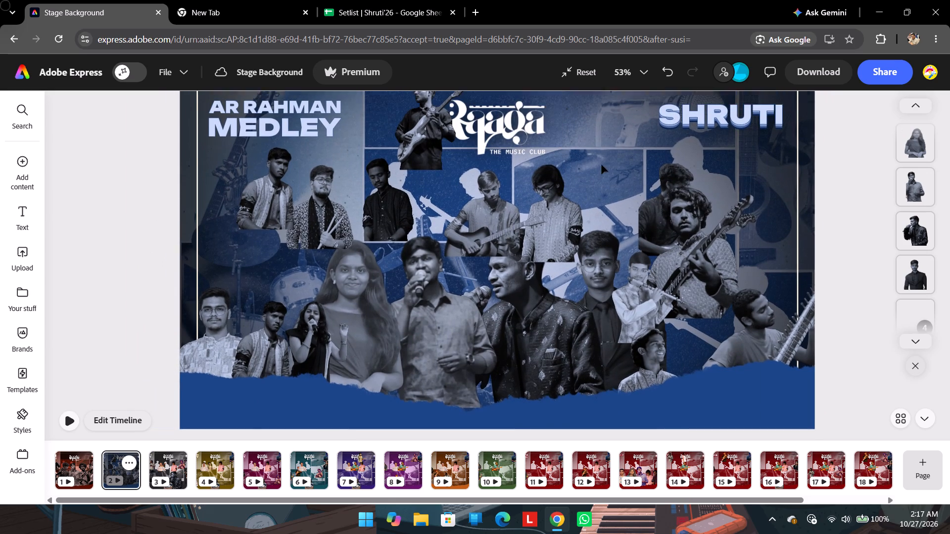
scroll(601, 164, up, 1)
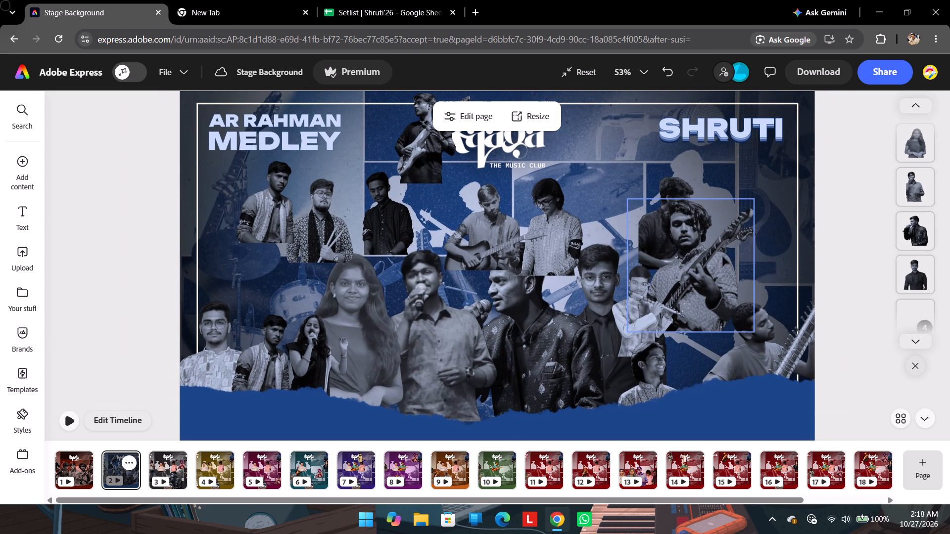
drag(722, 255, 749, 208)
Move the dark-shirted man from beneath the AR Rahman Medley side to the gap right of the patterned-kurta keyboardist.
drag(371, 215, 620, 282)
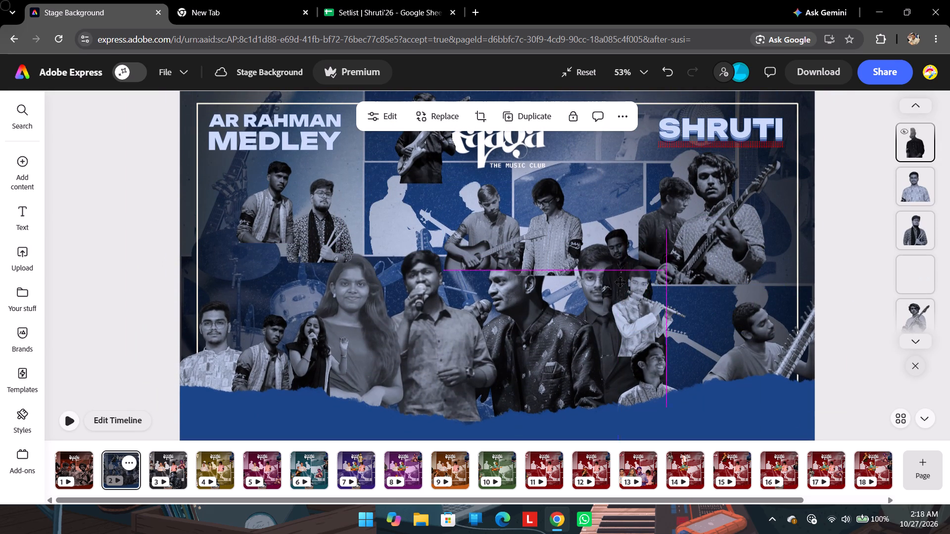
drag(620, 282, 660, 352)
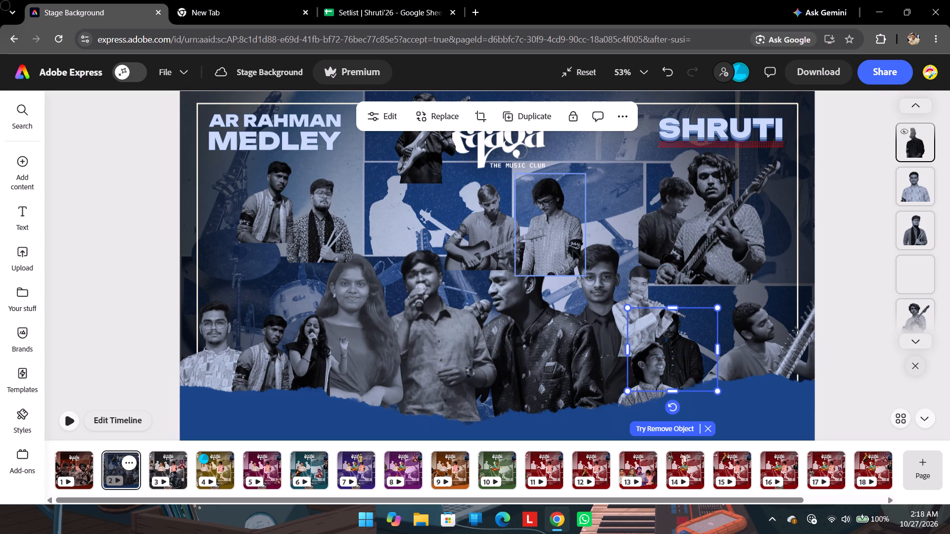
drag(696, 331, 640, 251)
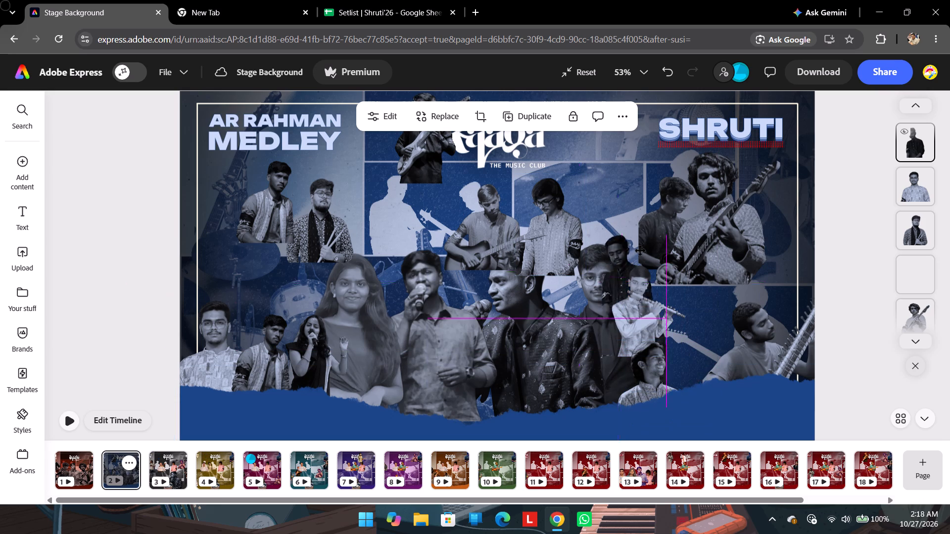
drag(640, 251, 640, 183)
Lower the curly-haired electric guitarist and shift him right against the page's border line, above the sitar player.
drag(737, 234, 722, 281)
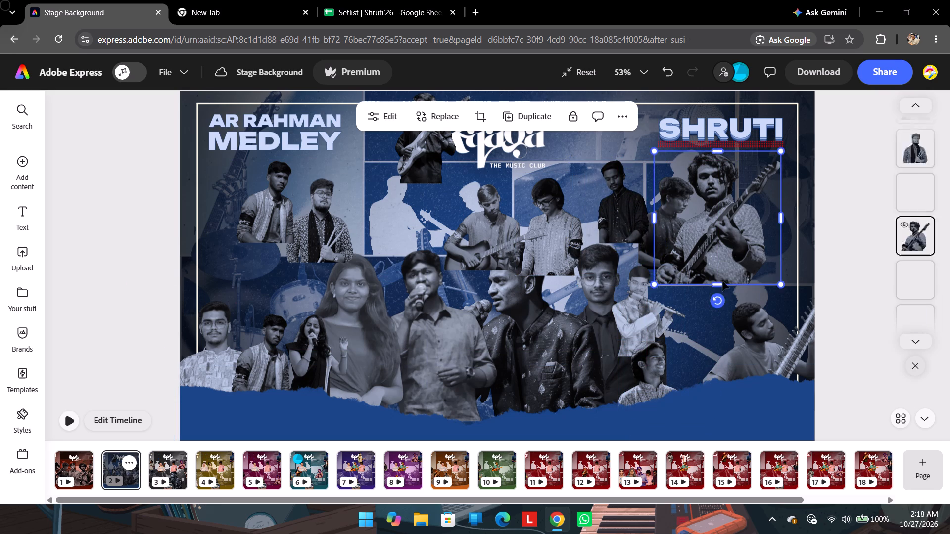
drag(722, 281, 755, 258)
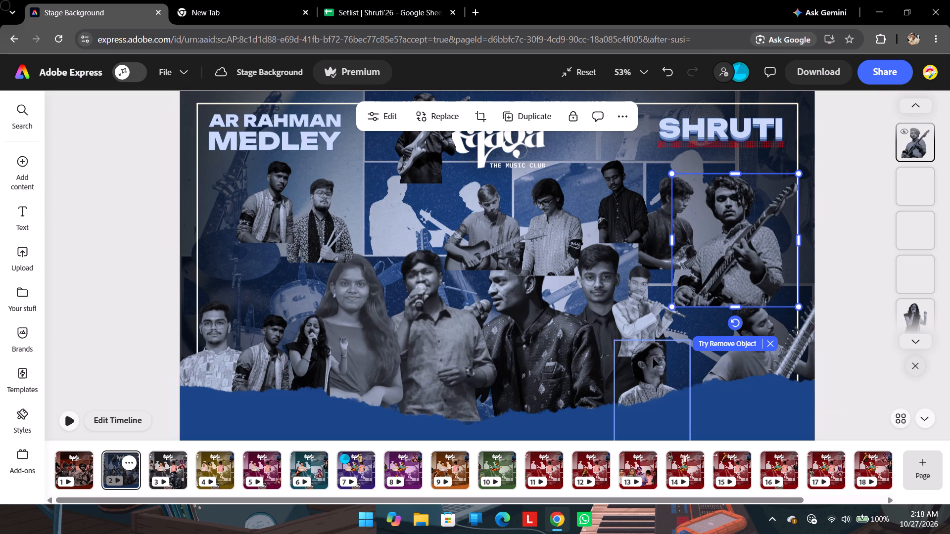
Move the smiling kurta man and the flutist from the lower right up into the back row, right of the patterned-kurta keyboardist.
drag(653, 358, 573, 147)
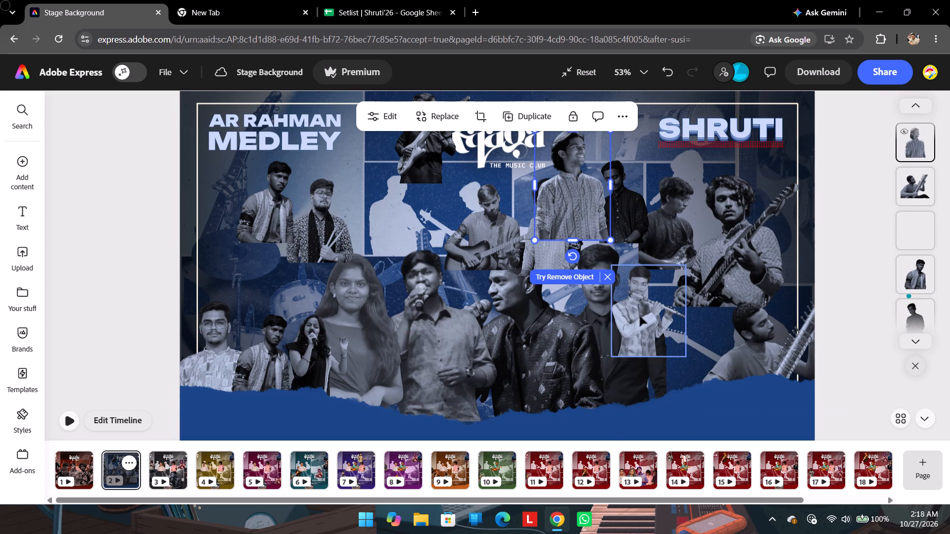
drag(643, 309, 640, 210)
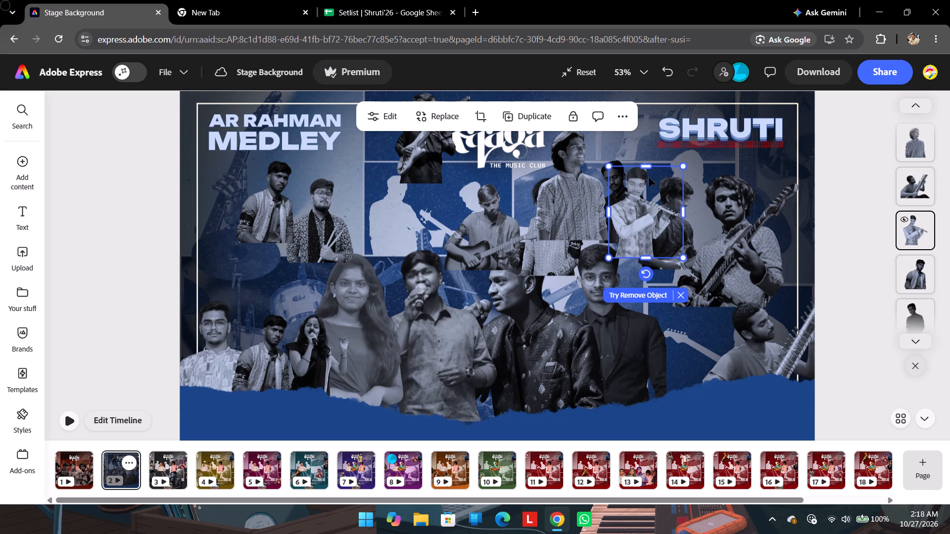
drag(653, 209, 636, 193)
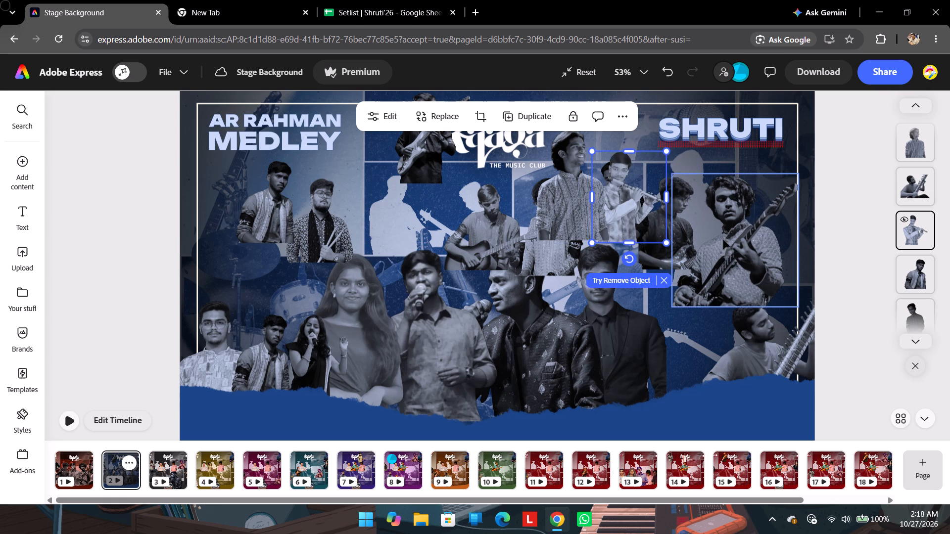
Move the curly-haired electric guitarist down beside the suited man, just above the torn strip.
drag(736, 248, 671, 350)
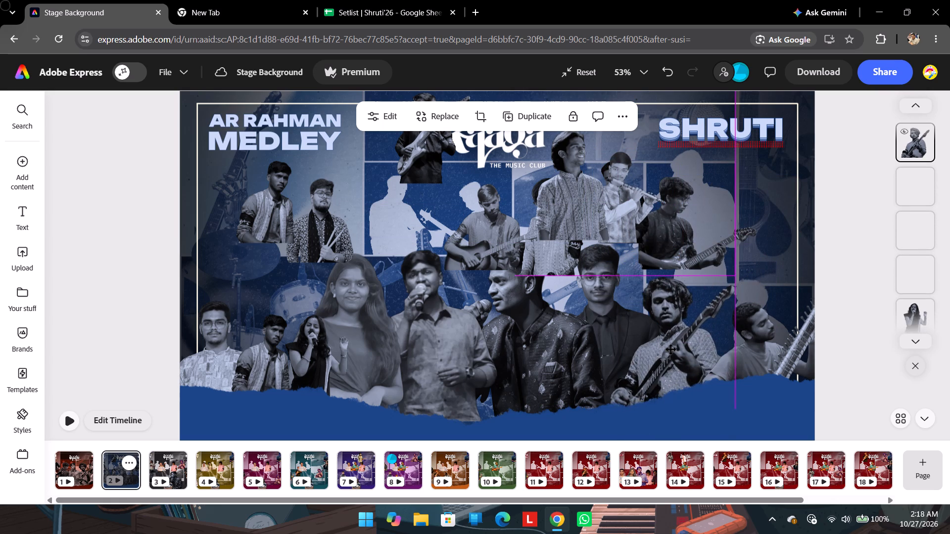
drag(671, 350, 669, 348)
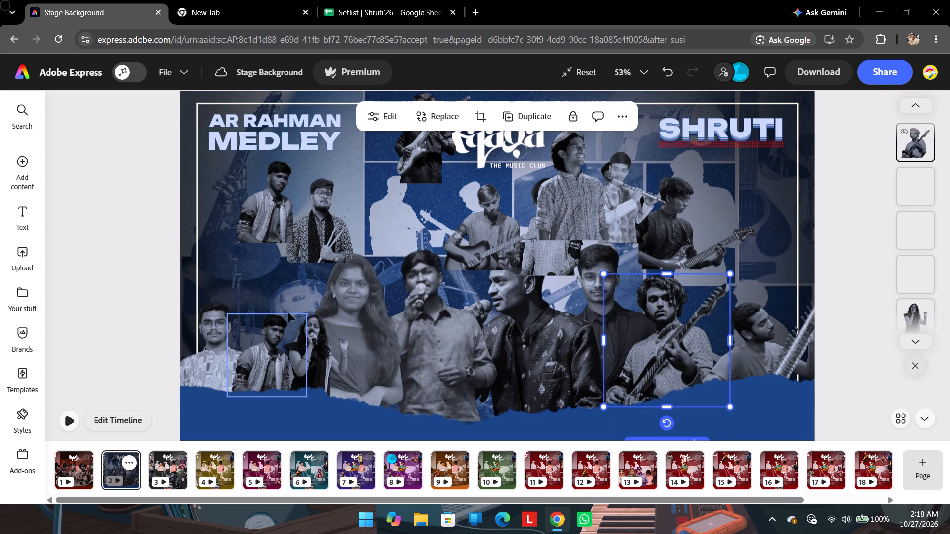
click(126, 234)
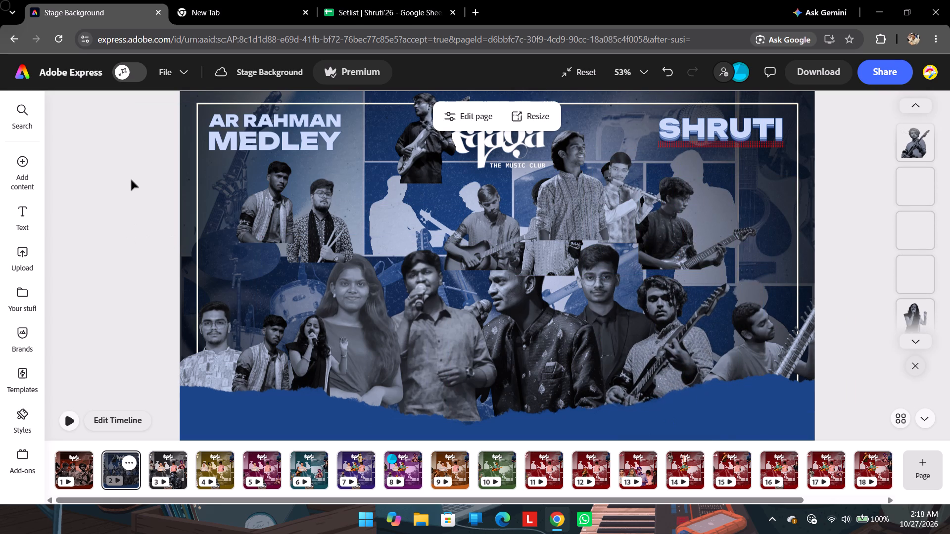
Nudge the printed-shirt man at the page's lower left edge slightly up and right.
drag(204, 348, 212, 328)
drag(211, 338, 209, 357)
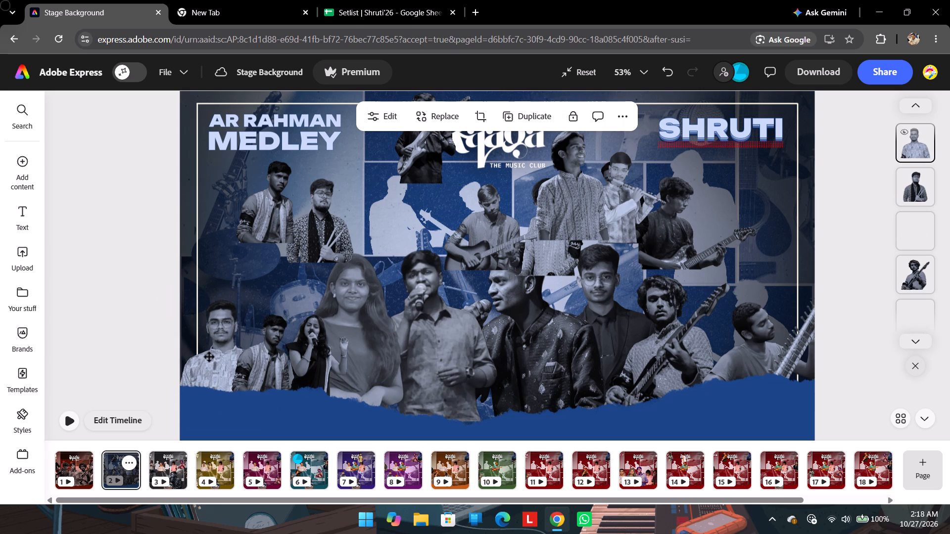
drag(209, 357, 206, 352)
click(133, 338)
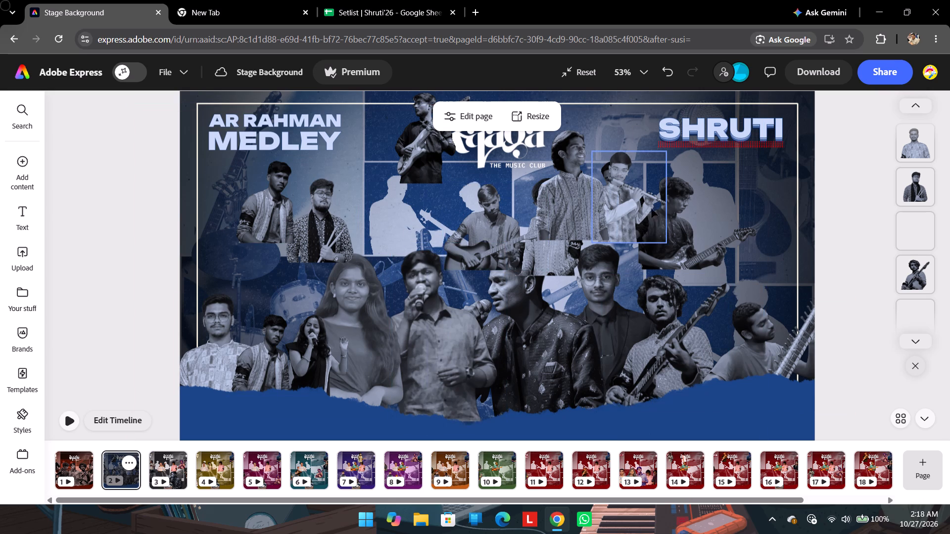
Swap the sitar player and the dark-kurta guitarist, with the sitar player beneath SHRUTI and the guitarist above the torn strip.
drag(691, 231, 697, 235)
drag(772, 336, 778, 259)
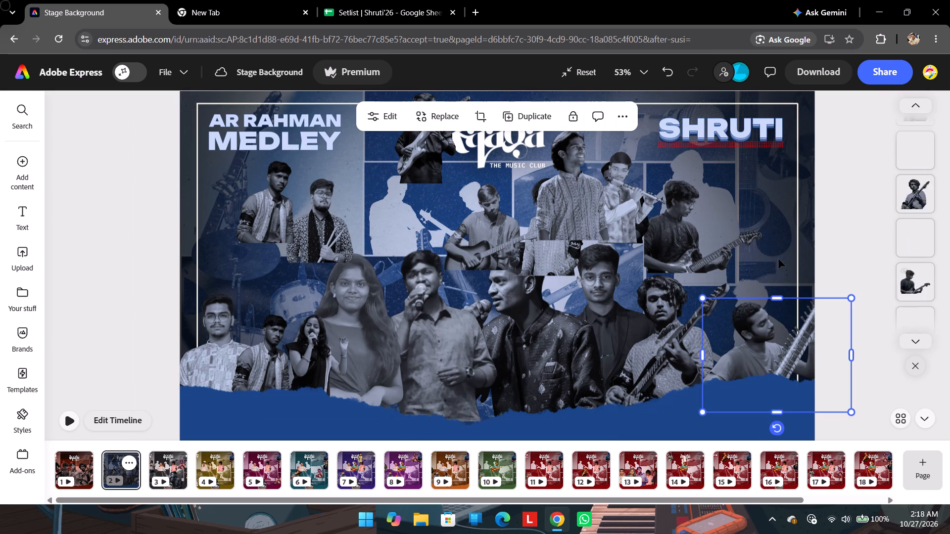
drag(778, 259, 767, 204)
drag(670, 236, 698, 314)
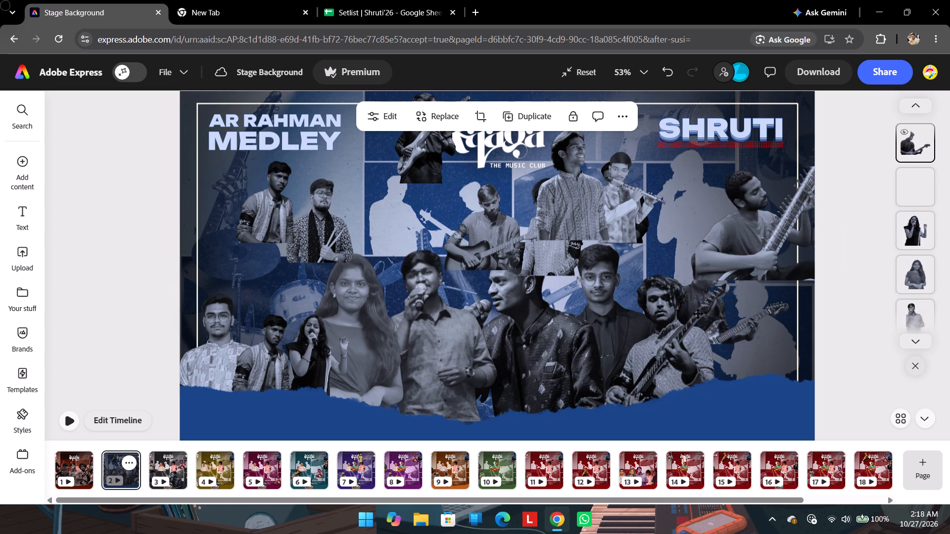
drag(698, 314, 707, 351)
Shift the sitar player left beneath the SHRUTI title and shrink him to back-row size.
drag(750, 234, 713, 210)
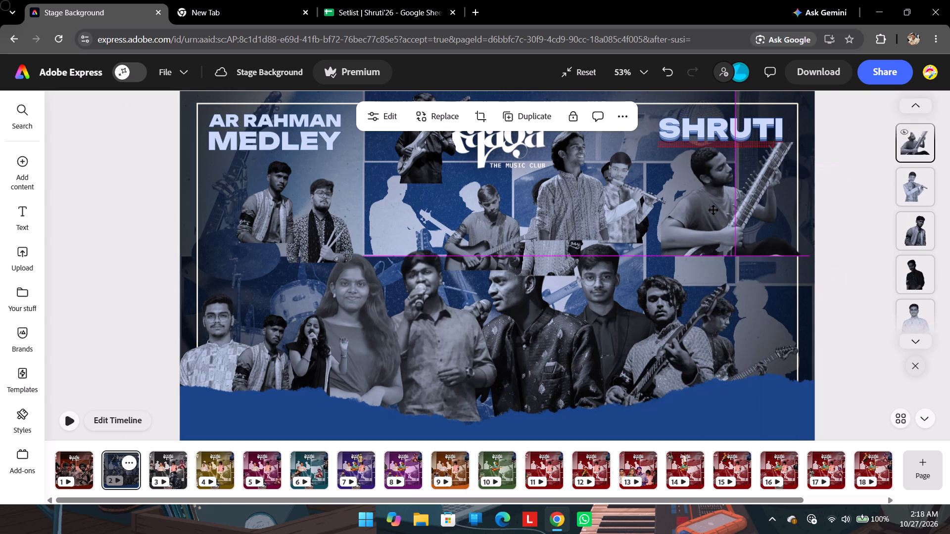
drag(713, 210, 713, 210)
drag(808, 142, 756, 192)
Enlarge the dark-kurta guitarist at the lower right so he extends past the page's right edge.
drag(733, 330, 739, 331)
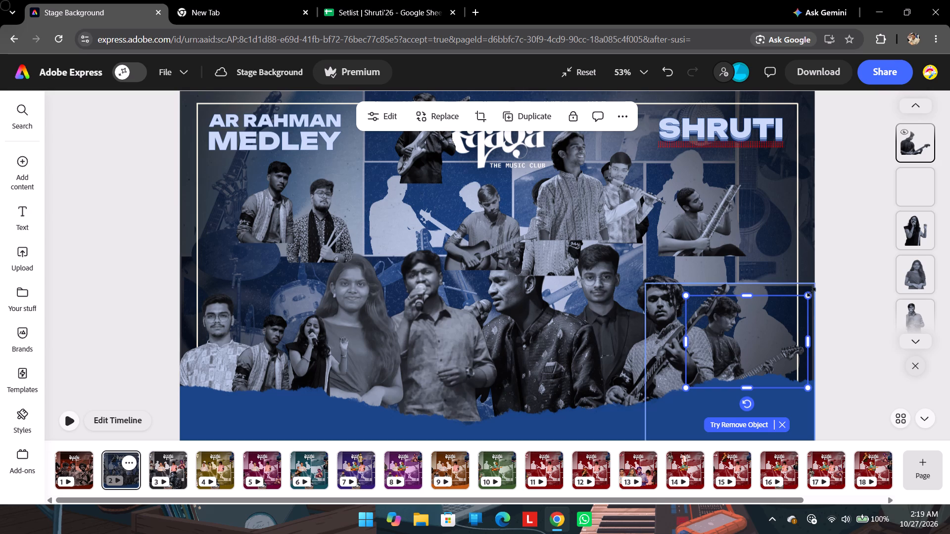
drag(807, 296, 858, 264)
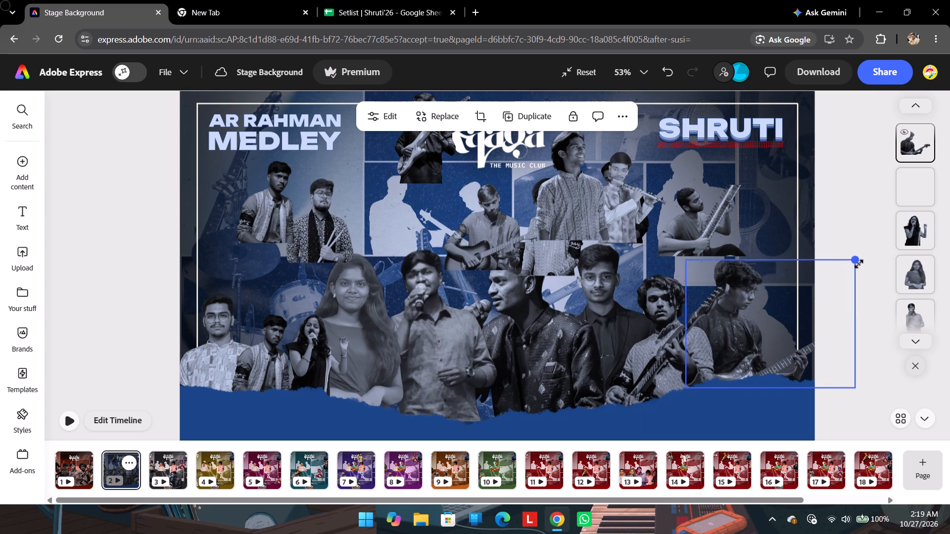
drag(858, 264, 858, 263)
Enlarge the curly-haired electric guitarist slightly so his head stands near the suited man's height.
click(668, 347)
drag(728, 273, 743, 262)
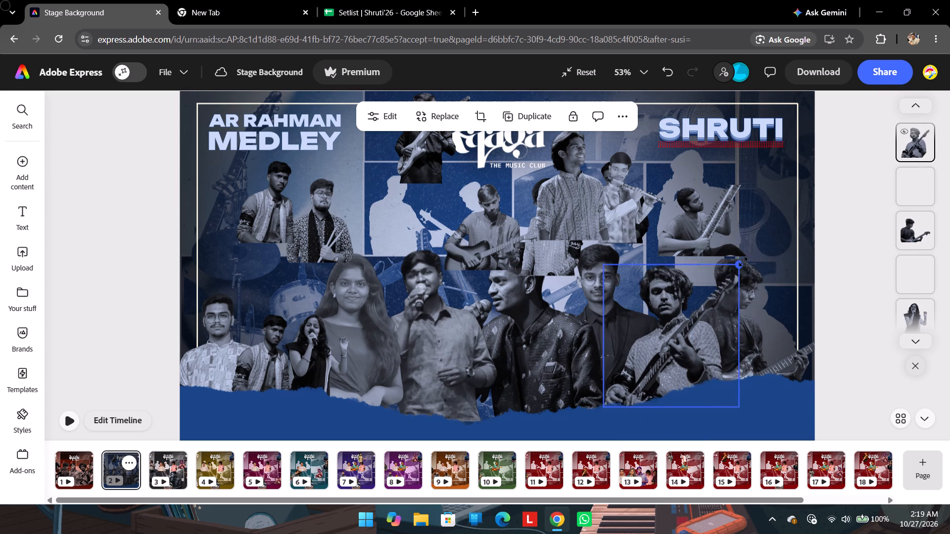
drag(743, 262, 759, 248)
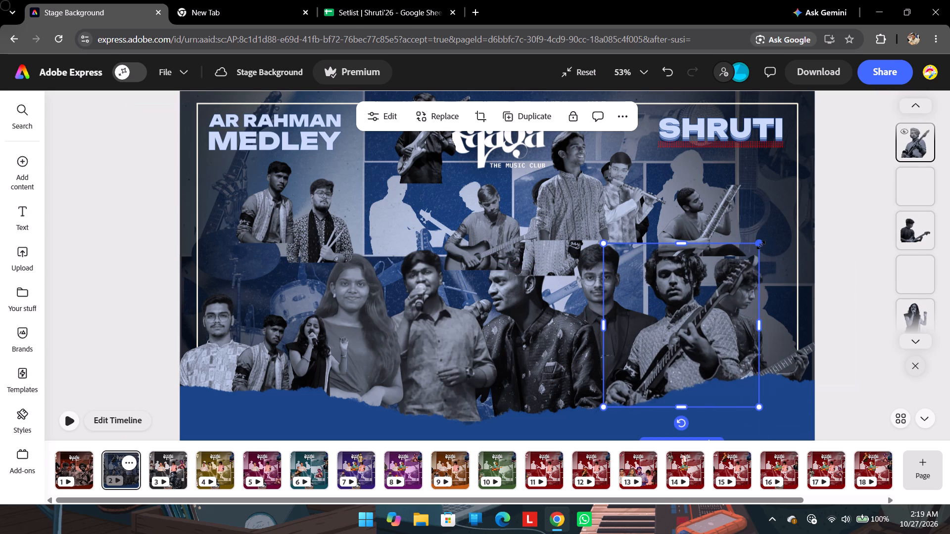
drag(760, 245, 754, 252)
Move the dark-kurta guitarist slightly up and right behind the curly-haired guitarist.
click(760, 320)
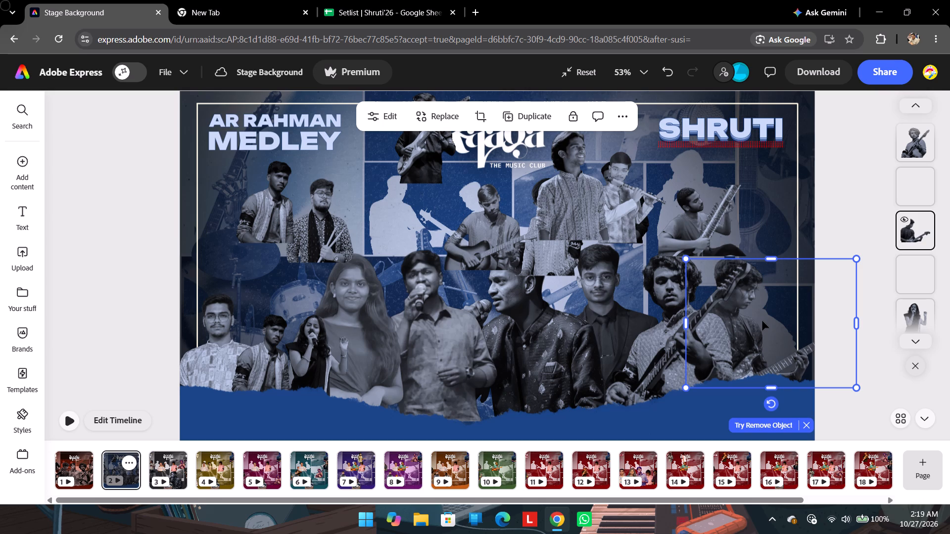
drag(761, 320, 763, 313)
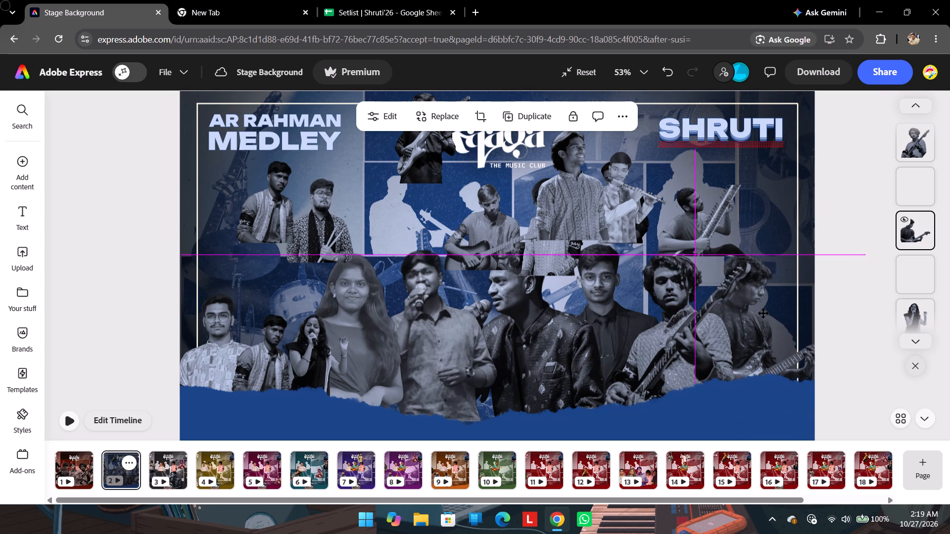
drag(763, 313, 767, 312)
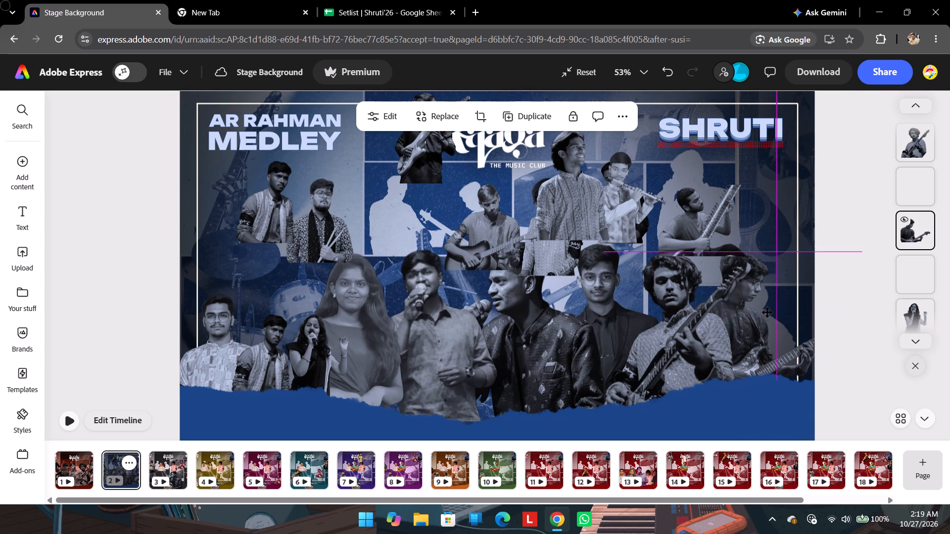
drag(767, 312, 768, 314)
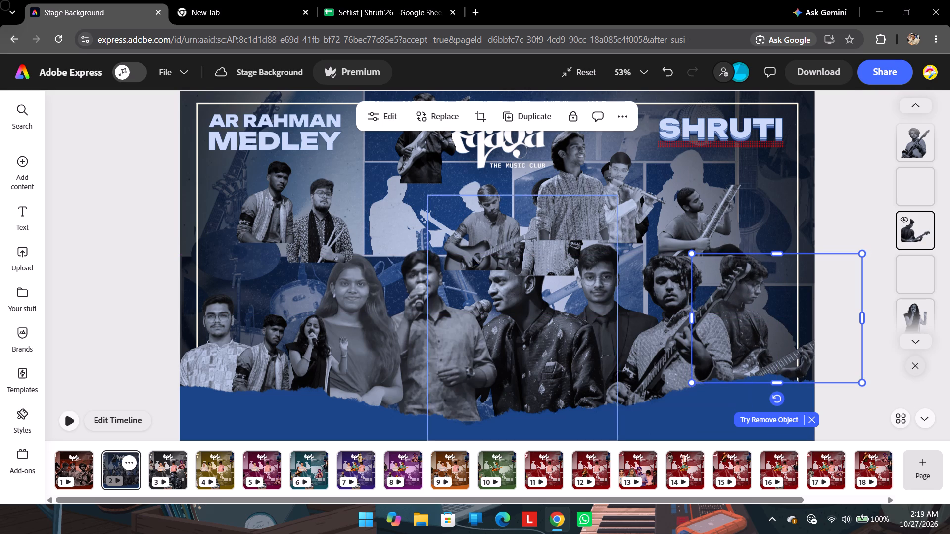
Move the smiling kurta man from the back row's centre to between the flutist and sitar player, overlapping the start of SHRUTI.
drag(578, 189, 469, 200)
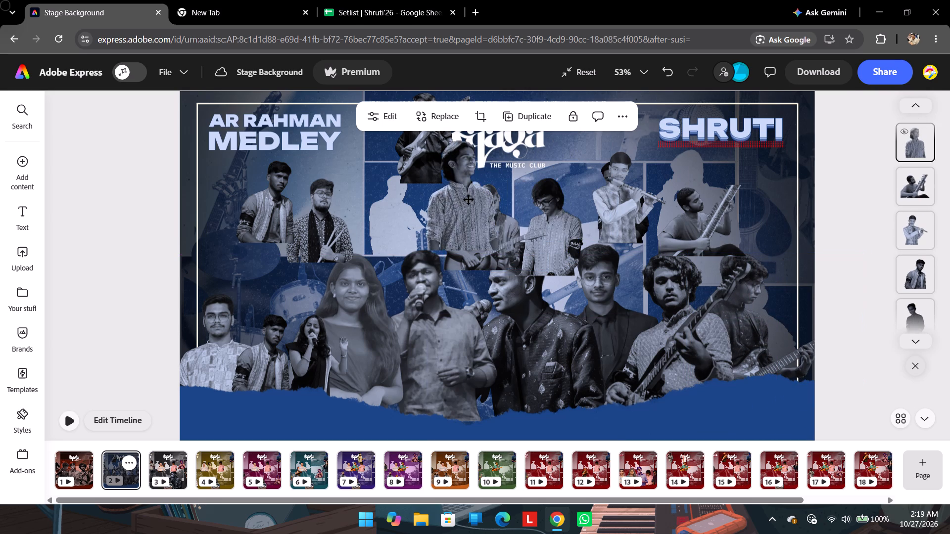
drag(469, 200, 612, 190)
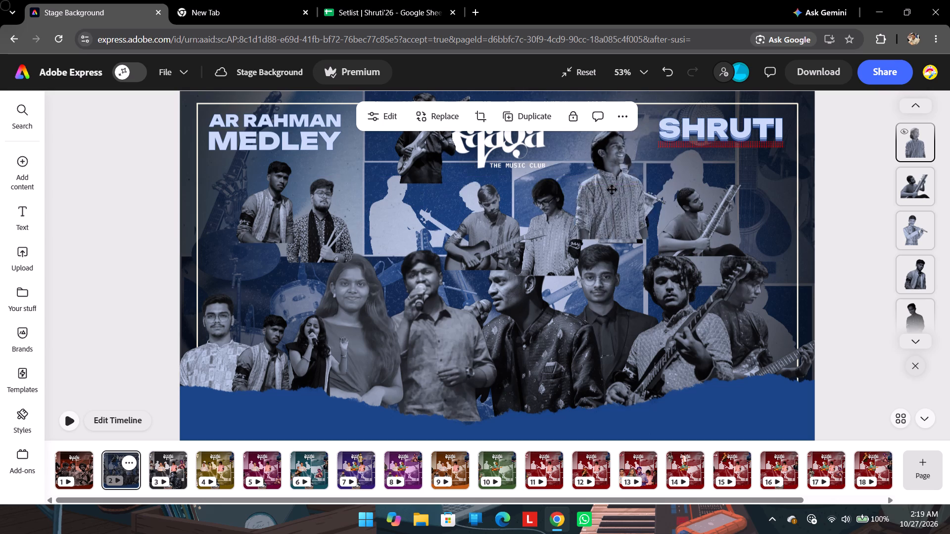
drag(612, 190, 670, 177)
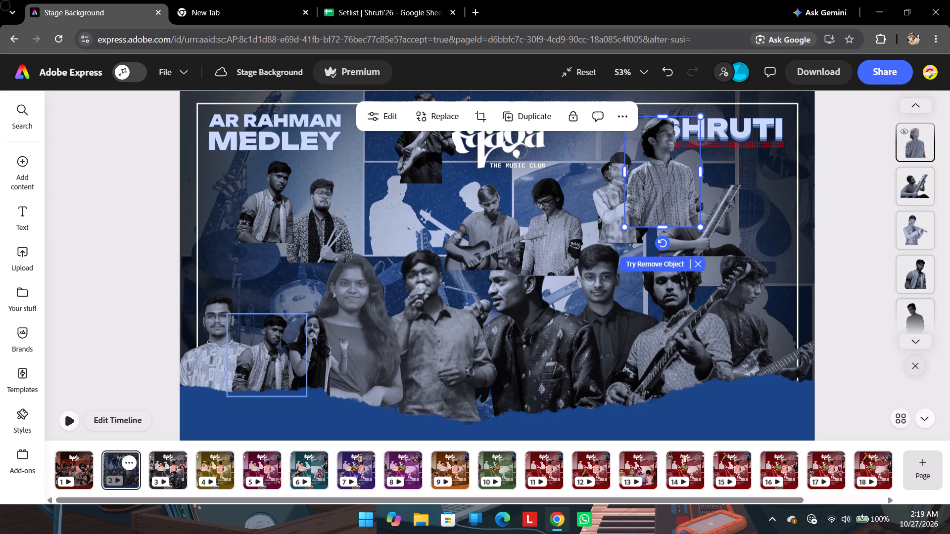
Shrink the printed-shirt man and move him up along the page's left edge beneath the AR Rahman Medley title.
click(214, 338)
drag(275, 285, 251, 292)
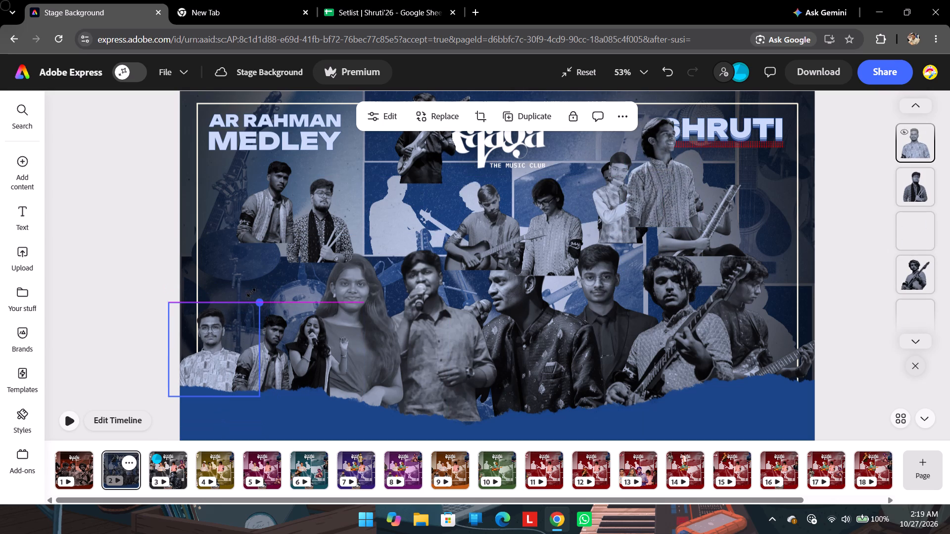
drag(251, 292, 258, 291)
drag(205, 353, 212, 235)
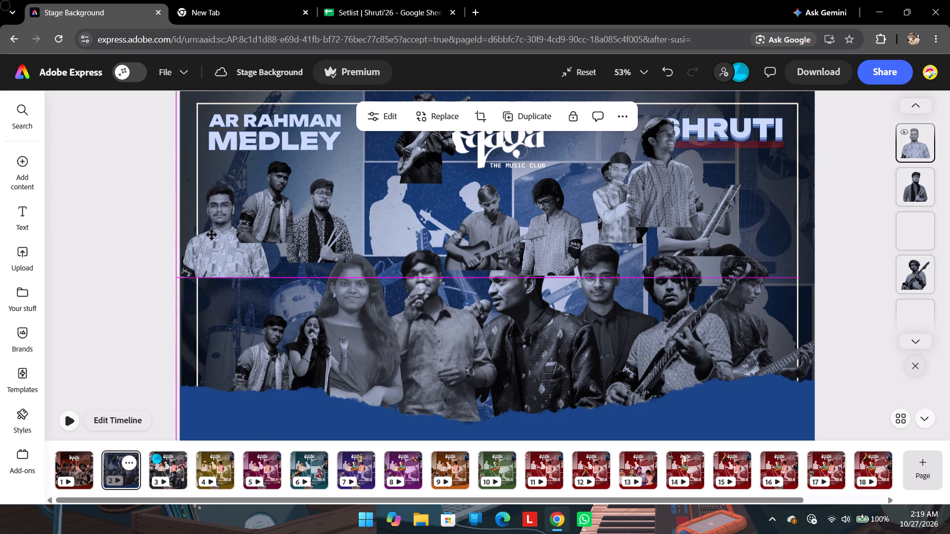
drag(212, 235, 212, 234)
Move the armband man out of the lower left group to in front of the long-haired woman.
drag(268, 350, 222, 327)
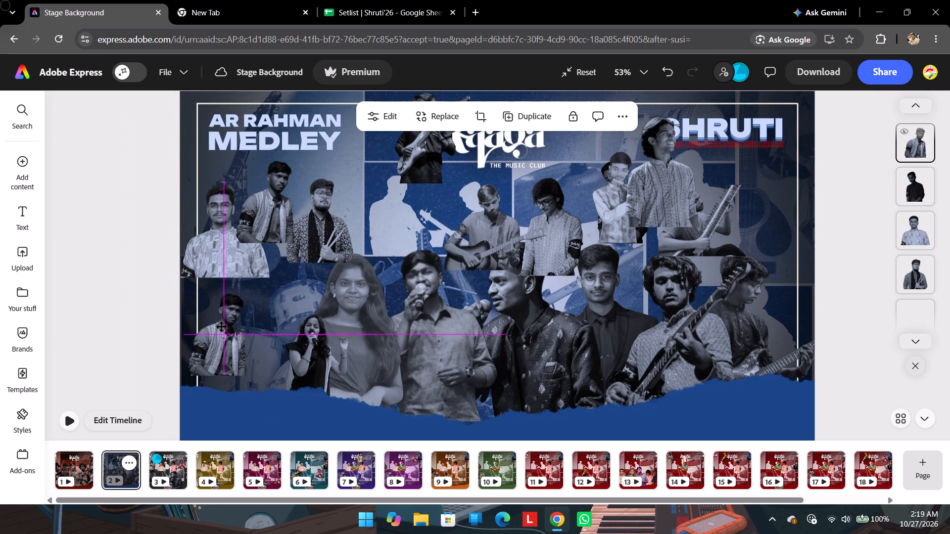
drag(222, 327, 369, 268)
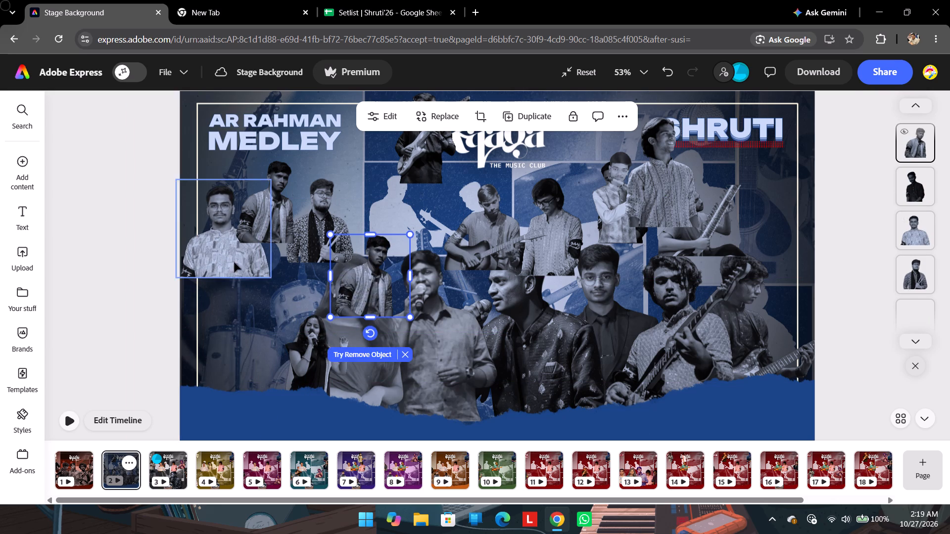
Move the printed-shirt man back down to the lower left edge, just above the torn strip.
drag(233, 262, 218, 379)
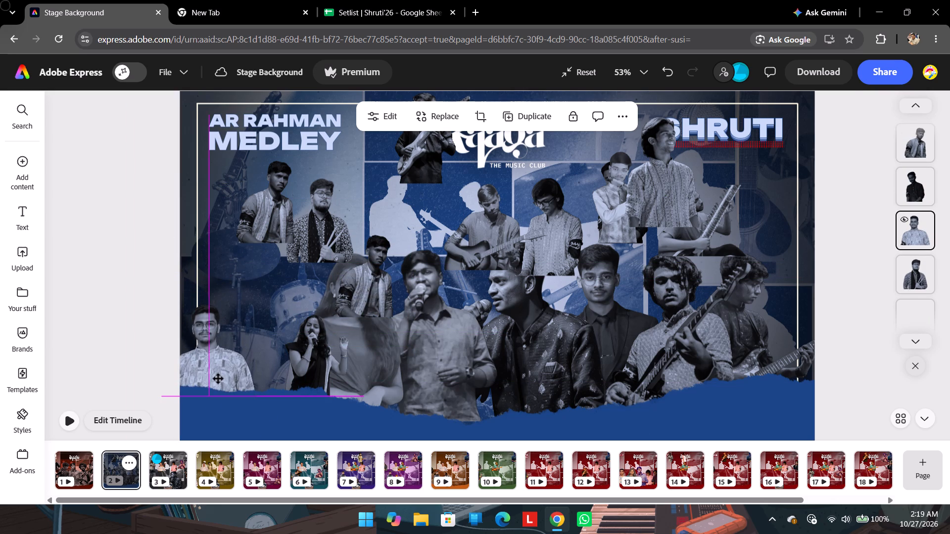
drag(218, 379, 230, 367)
Extend the bottom edge of the printed-shirt man's cutout down to just below the top of the torn strip.
drag(224, 382, 224, 383)
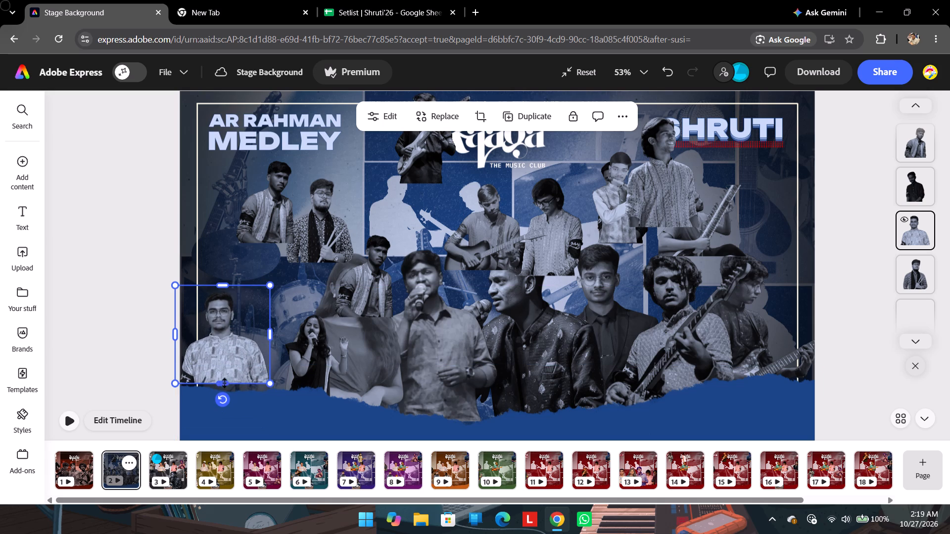
drag(224, 383, 231, 414)
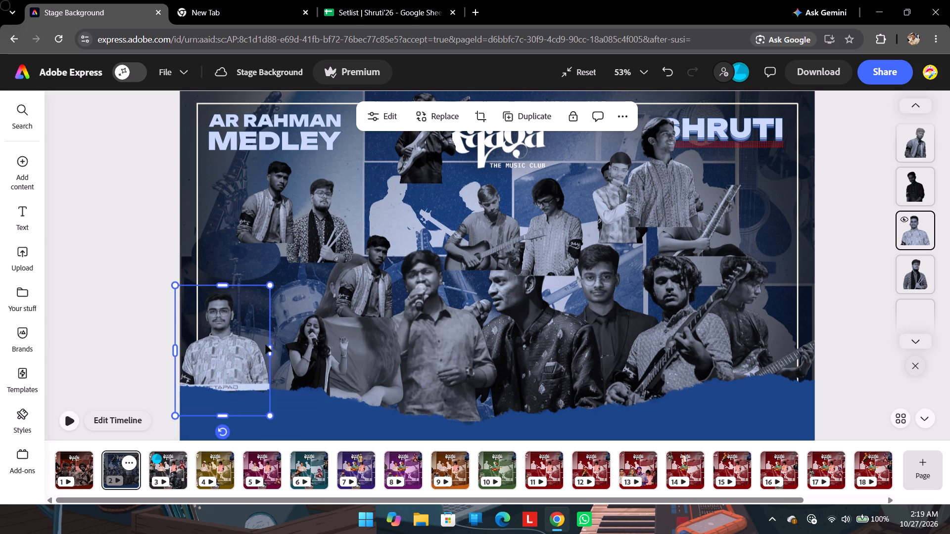
drag(226, 415, 229, 392)
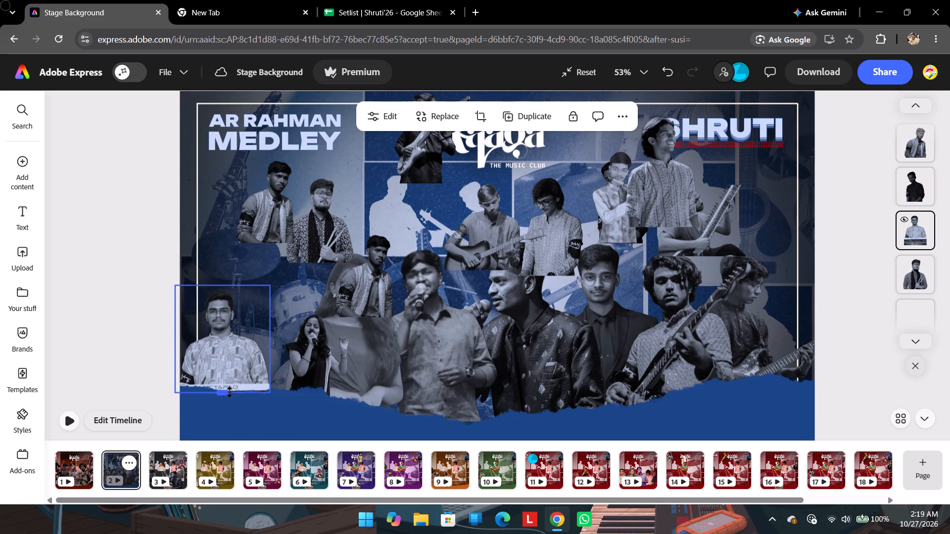
drag(229, 392, 230, 391)
click(231, 393)
Enlarge the printed-shirt man and position him against the page's left edge above the torn strip.
drag(272, 396, 280, 420)
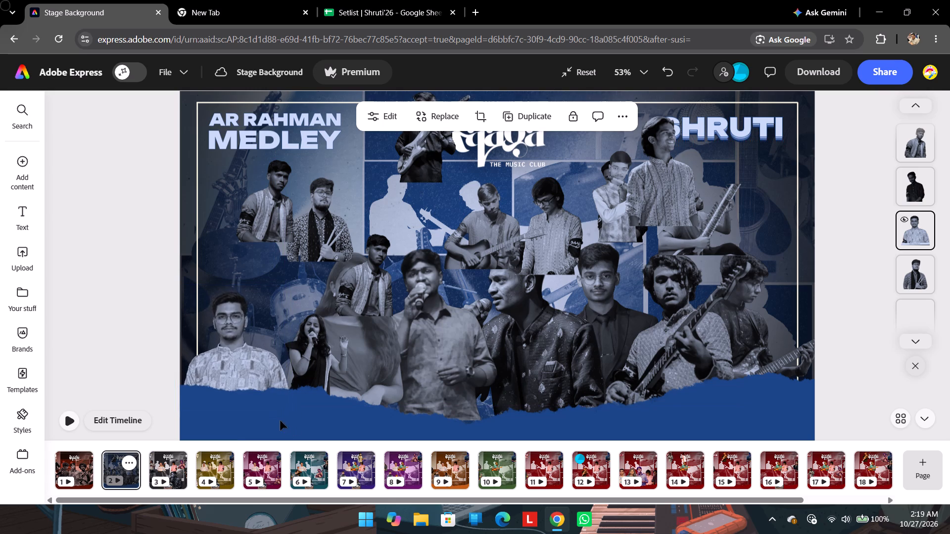
drag(280, 420, 277, 415)
drag(240, 357, 234, 333)
drag(284, 335, 274, 333)
drag(244, 348, 242, 339)
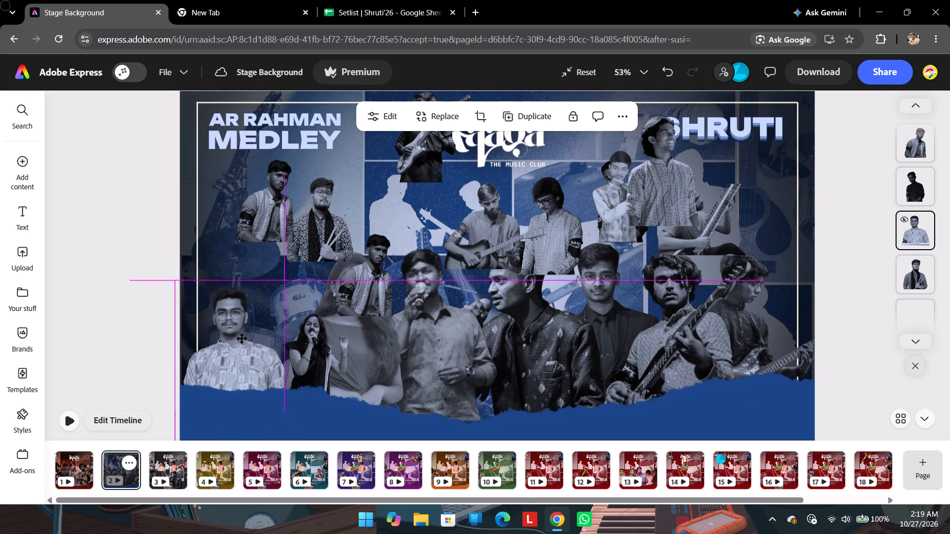
drag(242, 339, 236, 325)
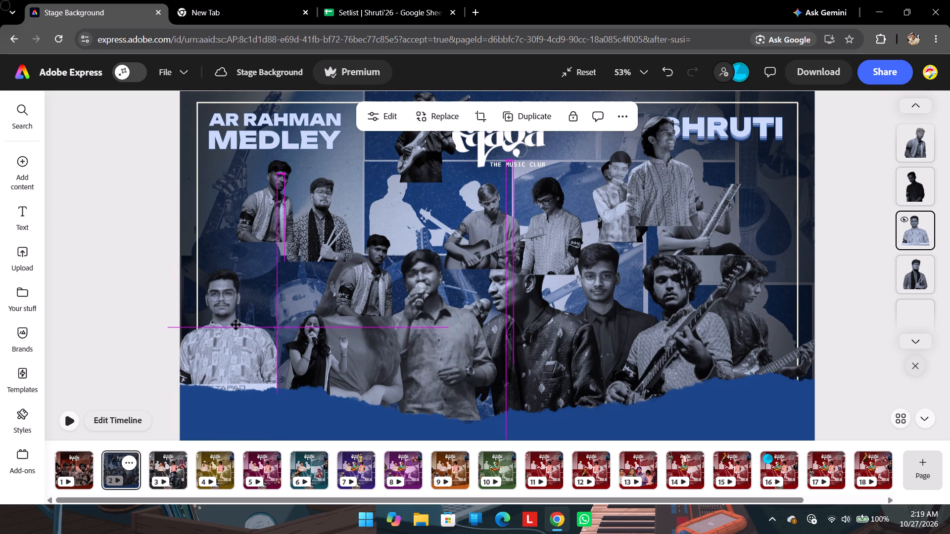
drag(236, 325, 234, 325)
click(125, 255)
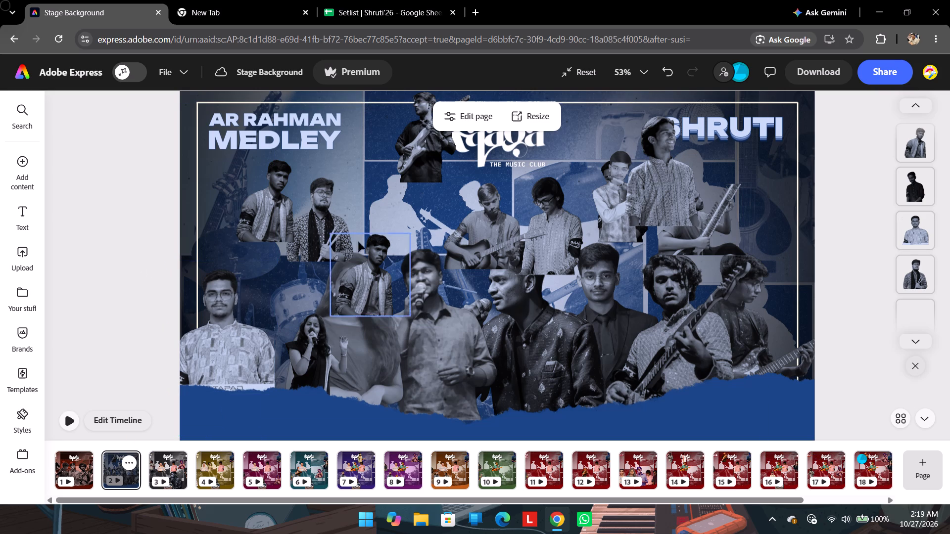
Move the armband man back to the lower left, between the printed-shirt man and the singing woman in black.
drag(384, 257, 264, 329)
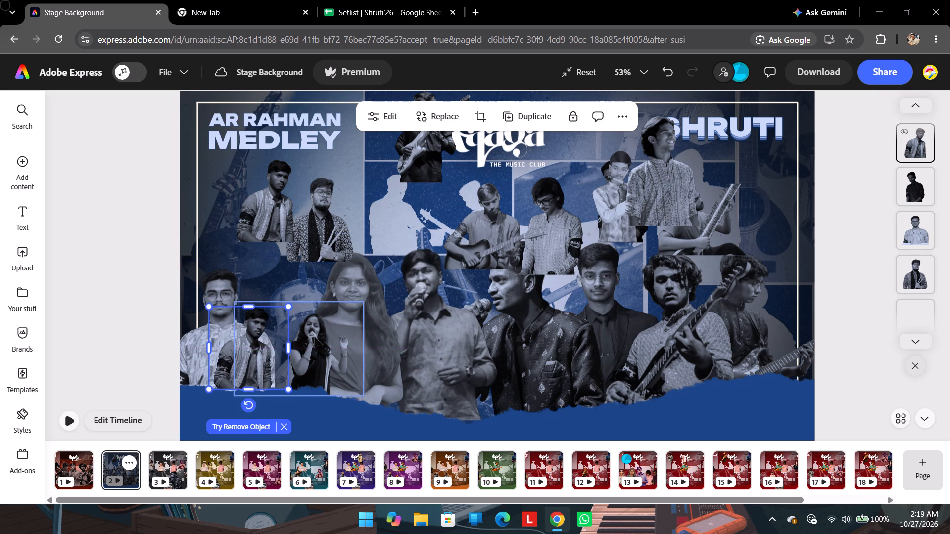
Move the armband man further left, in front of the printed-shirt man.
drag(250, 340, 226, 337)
Enlarge the singing woman in black to front-row size and place her between the printed-shirt man and the long-haired woman.
click(317, 330)
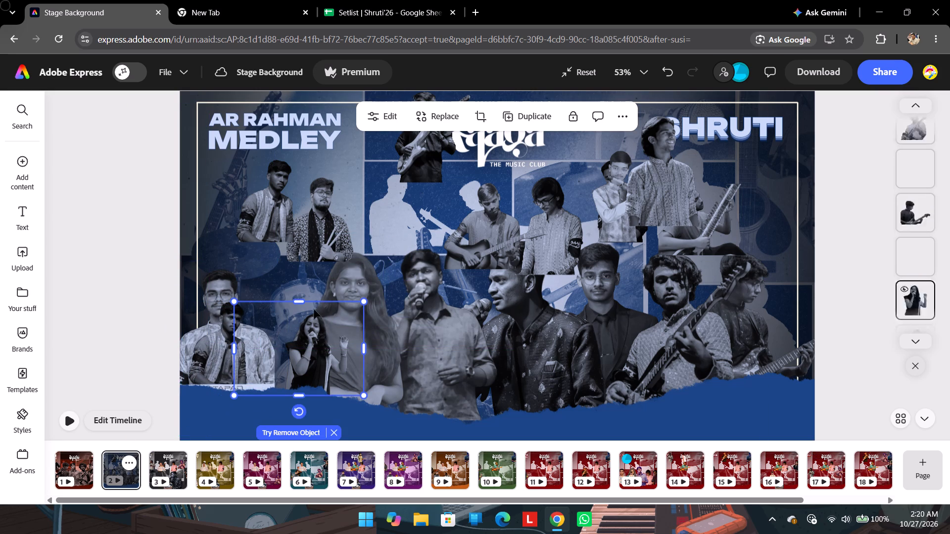
drag(362, 302, 445, 223)
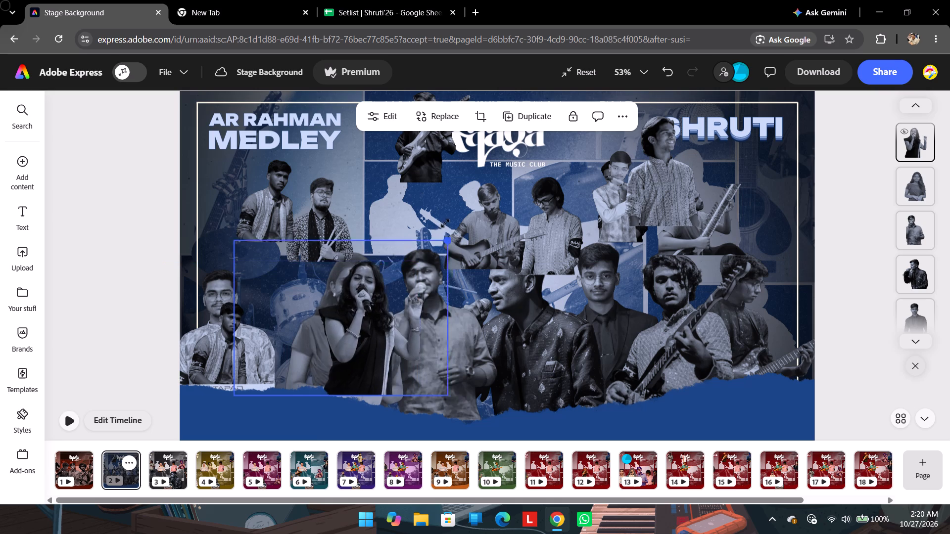
drag(445, 223, 445, 228)
drag(377, 329, 304, 331)
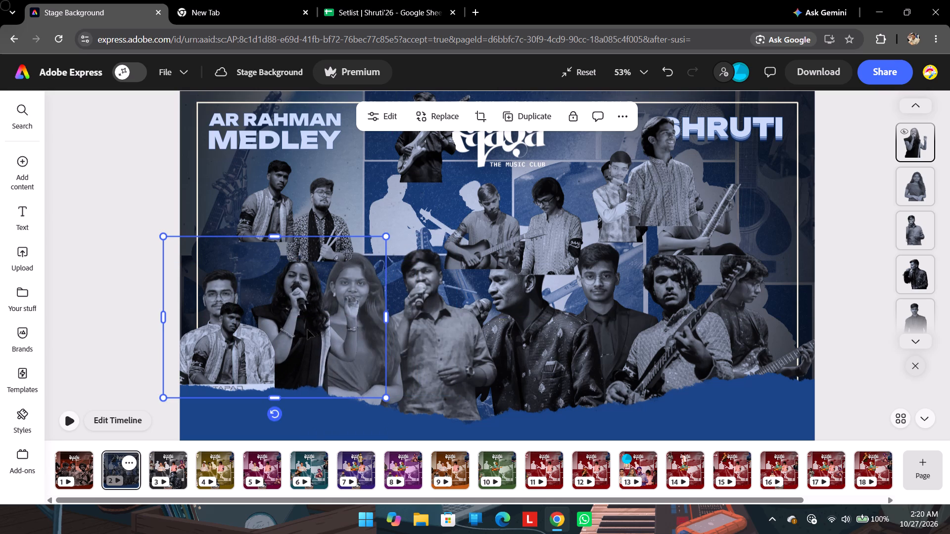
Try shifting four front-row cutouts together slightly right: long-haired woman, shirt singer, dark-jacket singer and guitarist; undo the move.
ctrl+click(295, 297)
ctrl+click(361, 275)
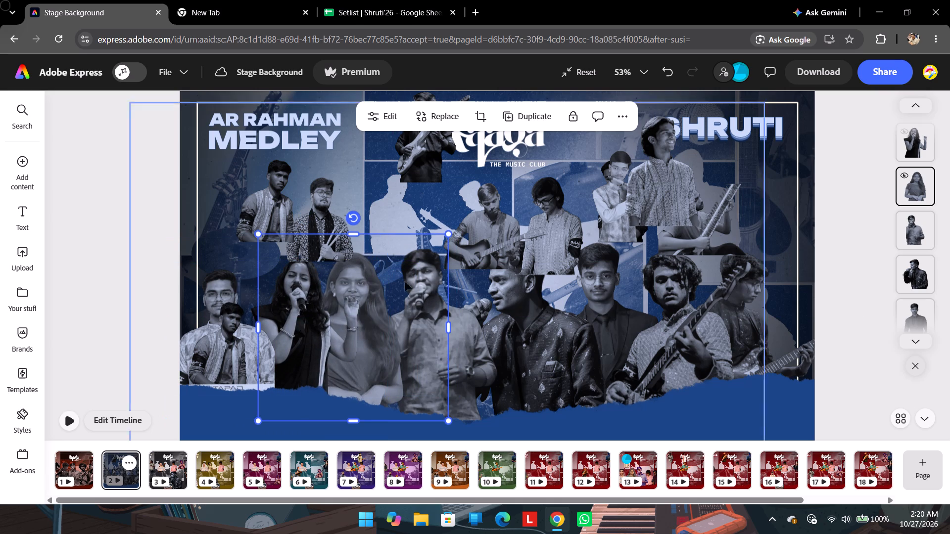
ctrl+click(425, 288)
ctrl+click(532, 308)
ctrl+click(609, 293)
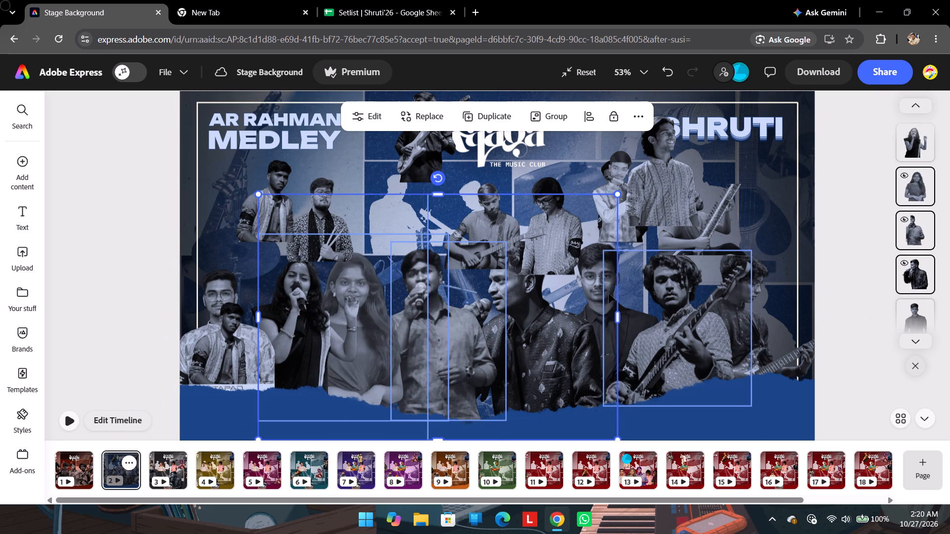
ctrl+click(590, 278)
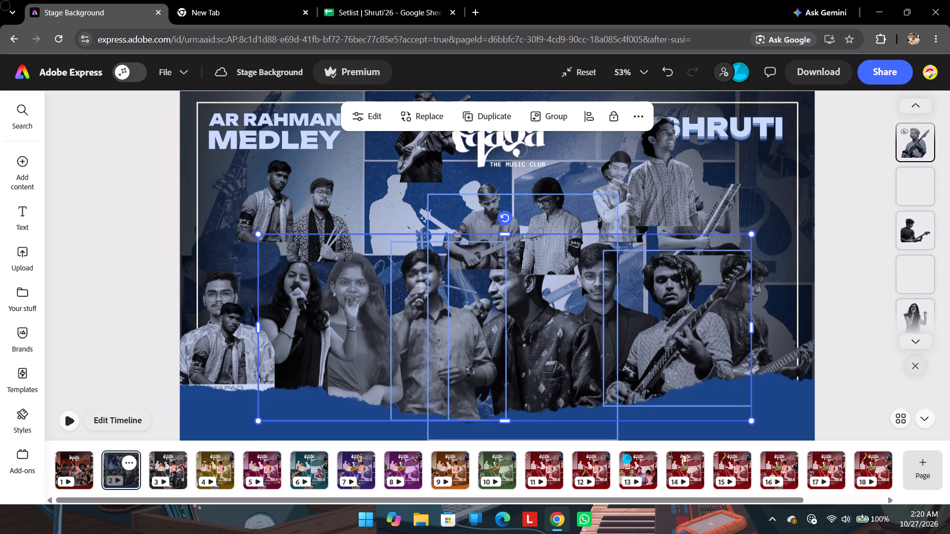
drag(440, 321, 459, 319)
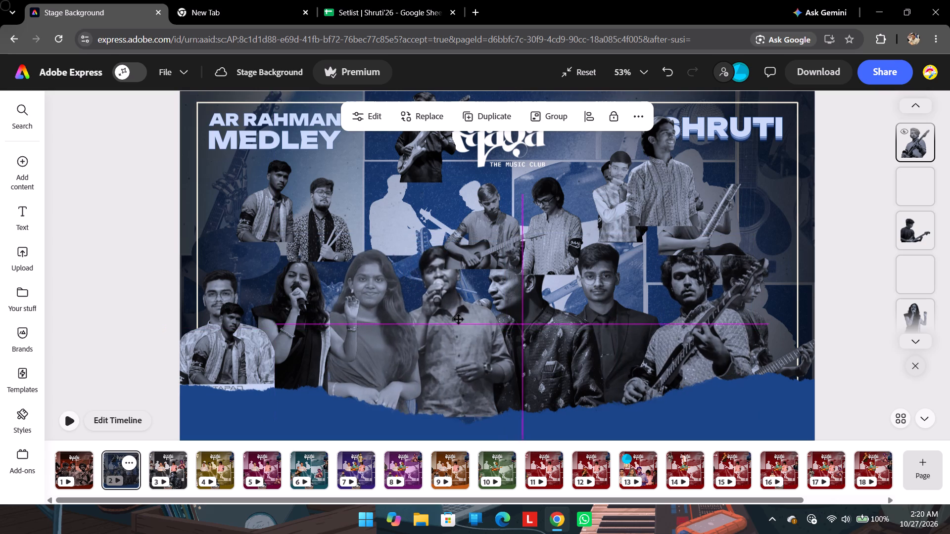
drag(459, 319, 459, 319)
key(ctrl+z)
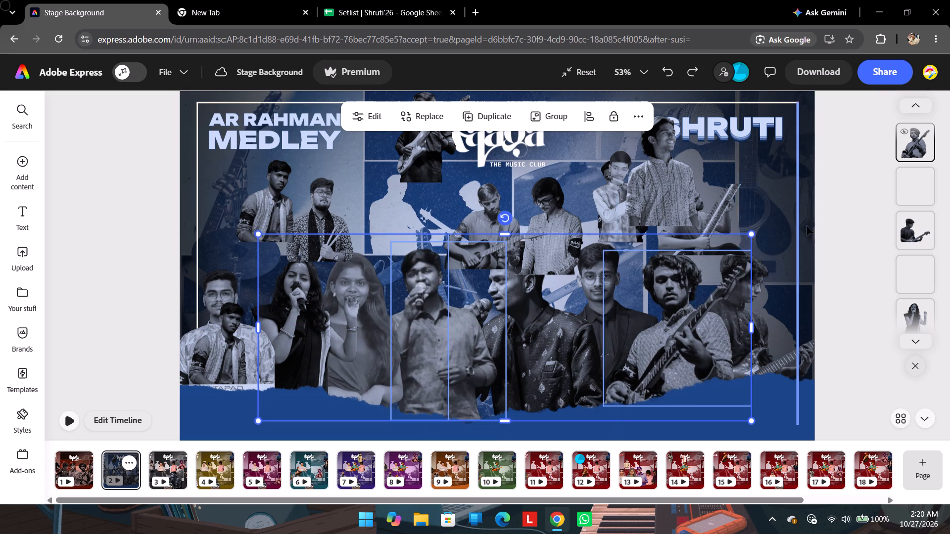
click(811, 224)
Raise the armband man with glasses and the acoustic guitarist higher in the back row, just below the club logo.
drag(558, 243, 555, 203)
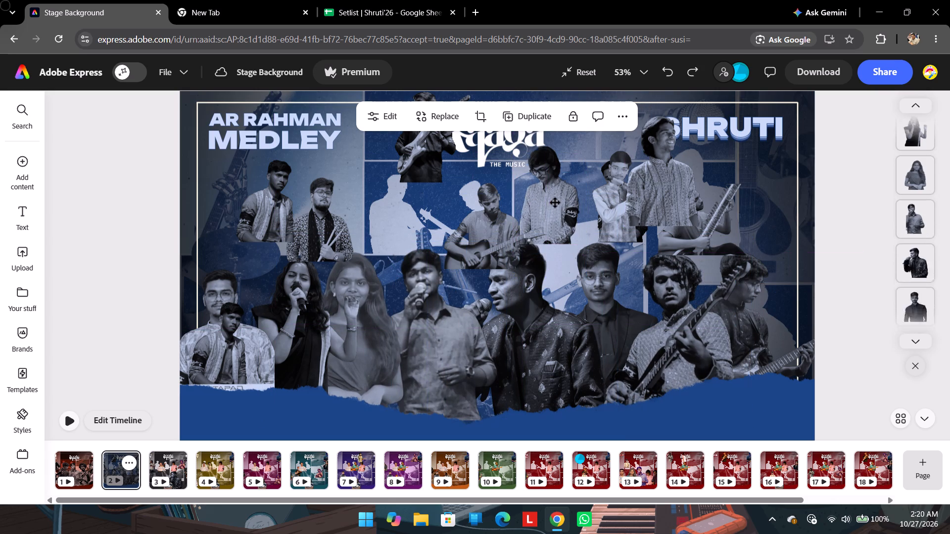
drag(555, 203, 555, 202)
drag(494, 224, 475, 186)
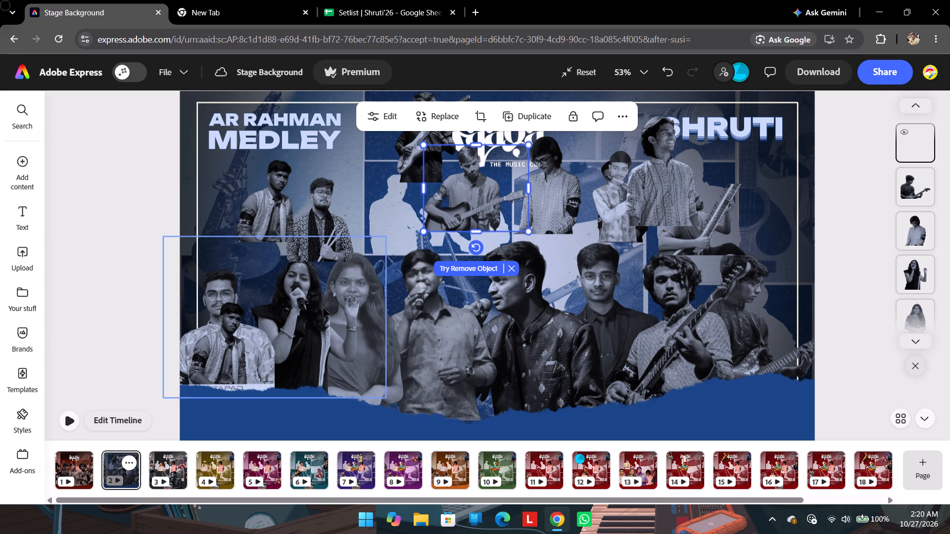
Shift the long-haired woman and the shirt singer beside her slightly right in the front row.
drag(444, 336, 460, 336)
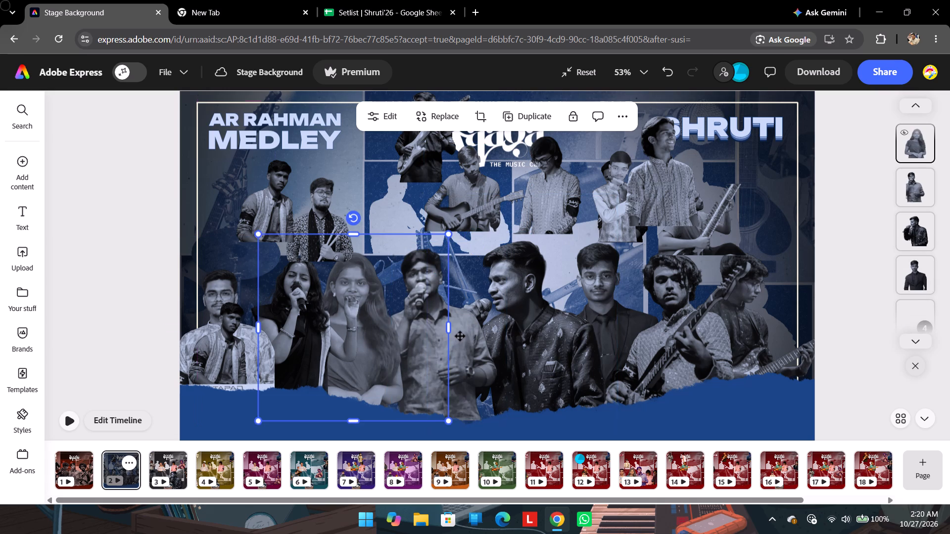
drag(460, 336, 461, 336)
drag(484, 357, 500, 357)
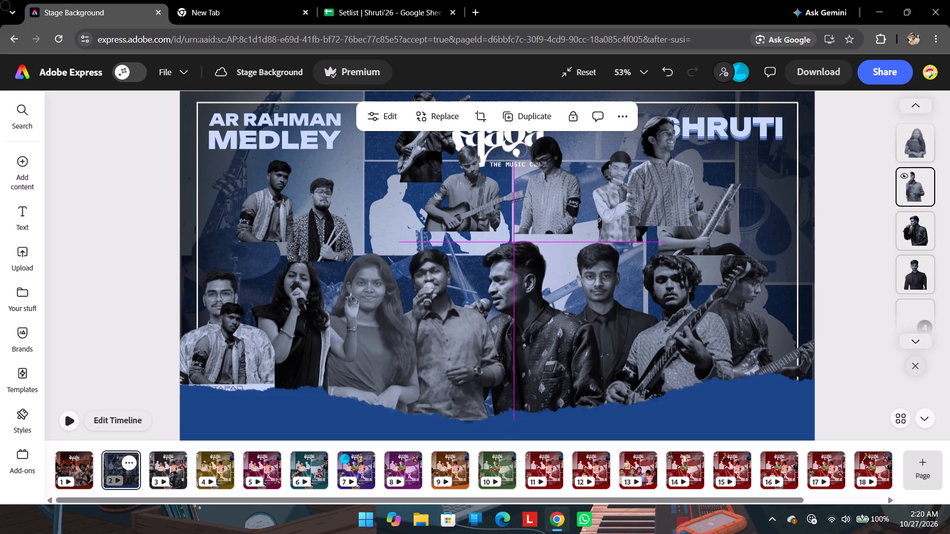
drag(500, 357, 508, 359)
Shrink the dark-jacket singer slightly and position him a little further right, between the shirt singer and the suited man.
drag(561, 339, 572, 339)
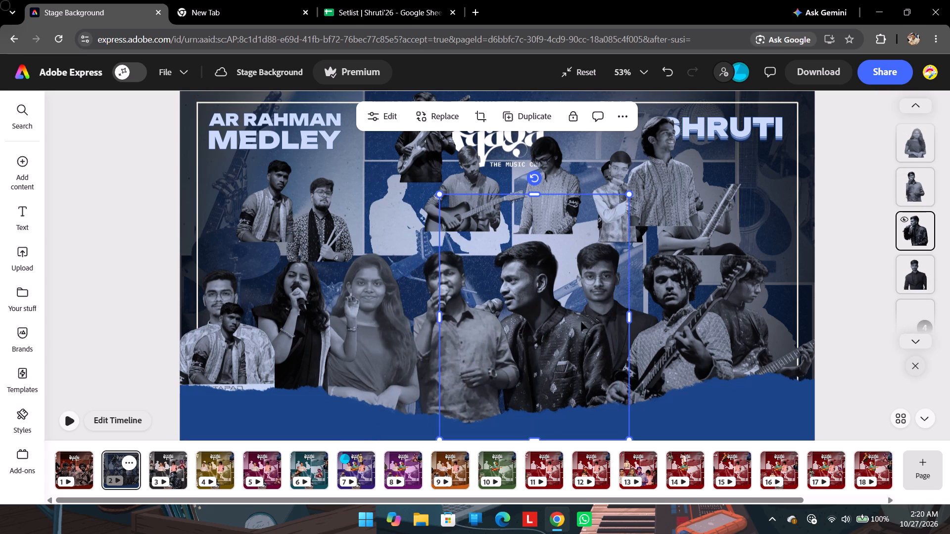
drag(628, 196, 608, 212)
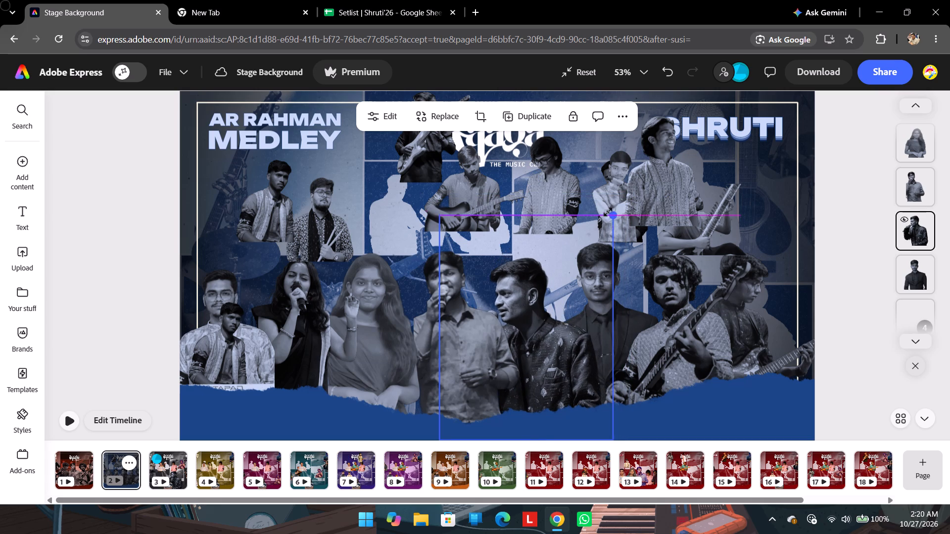
drag(608, 212, 608, 212)
drag(556, 344, 567, 320)
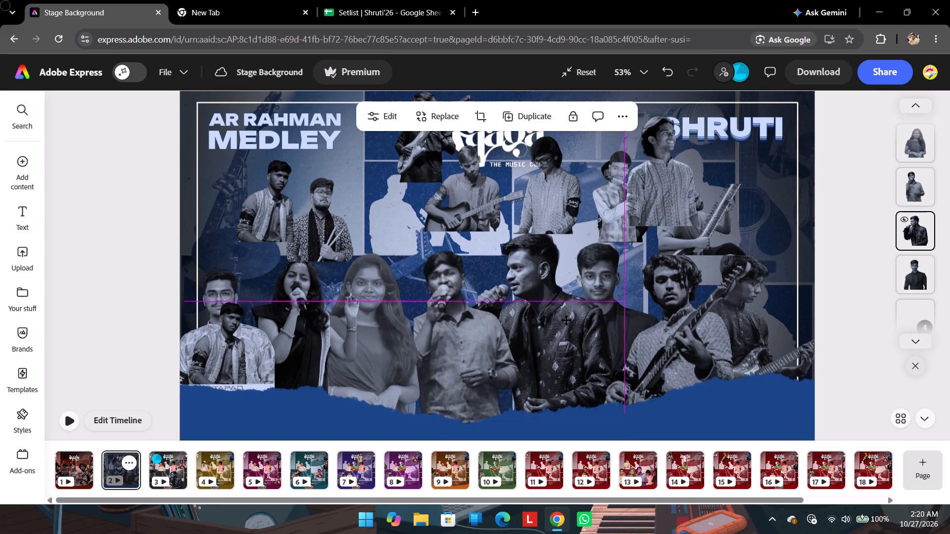
drag(567, 320, 561, 325)
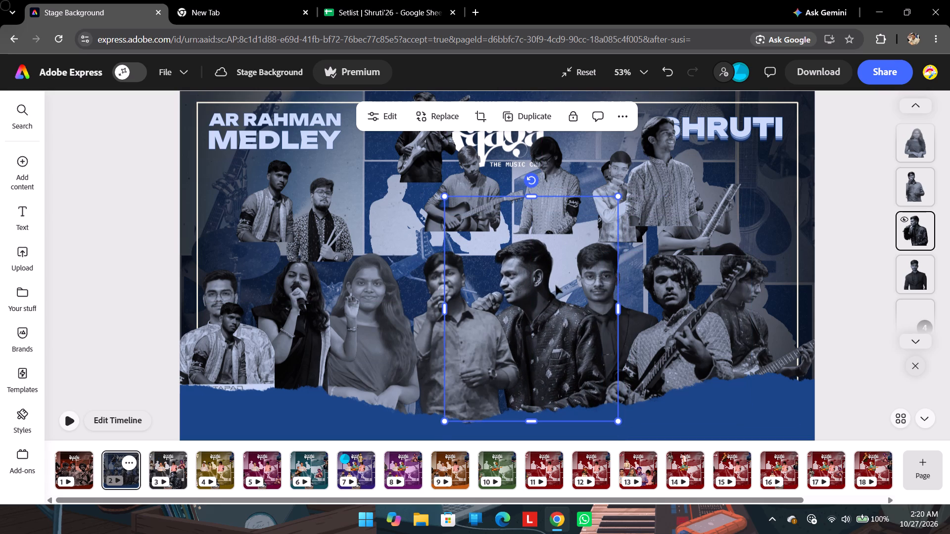
drag(450, 346, 457, 346)
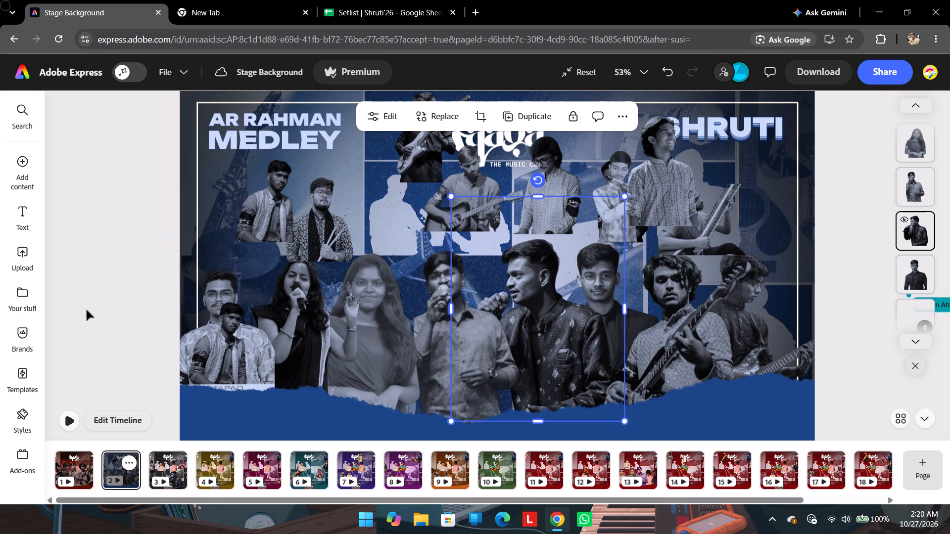
click(121, 283)
Shift the shirt singer and the long-haired woman further right to sit closer to the dark-jacket singer.
drag(482, 343, 492, 344)
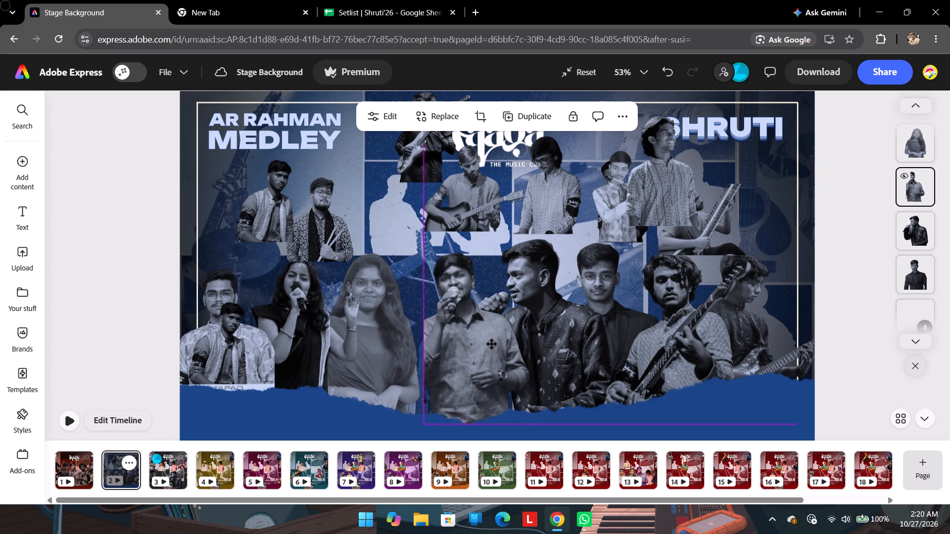
drag(492, 344, 491, 344)
click(380, 336)
drag(398, 334, 406, 334)
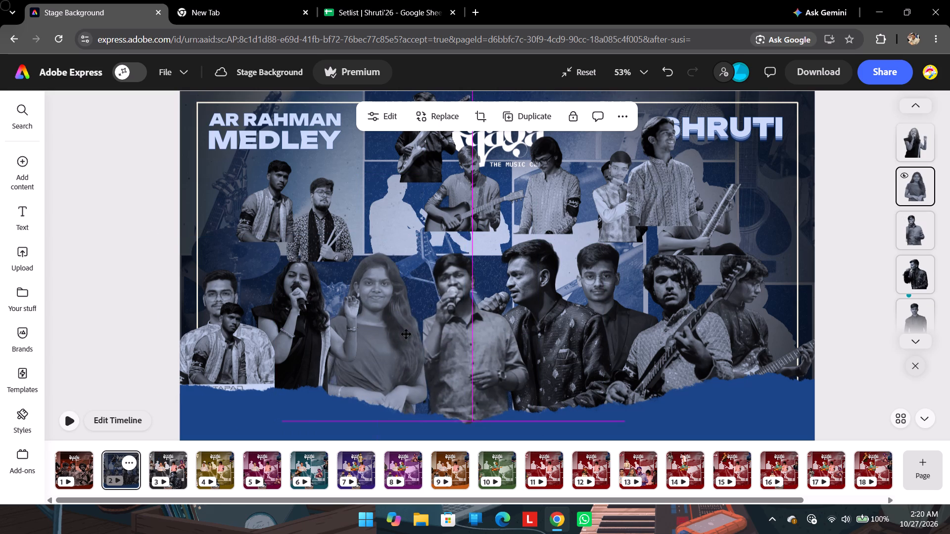
drag(406, 334, 422, 335)
click(324, 322)
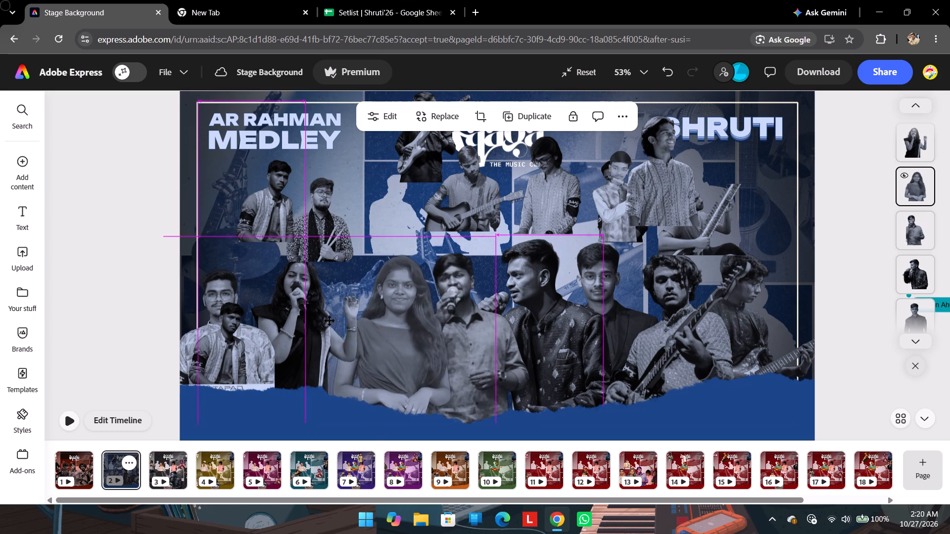
click(124, 315)
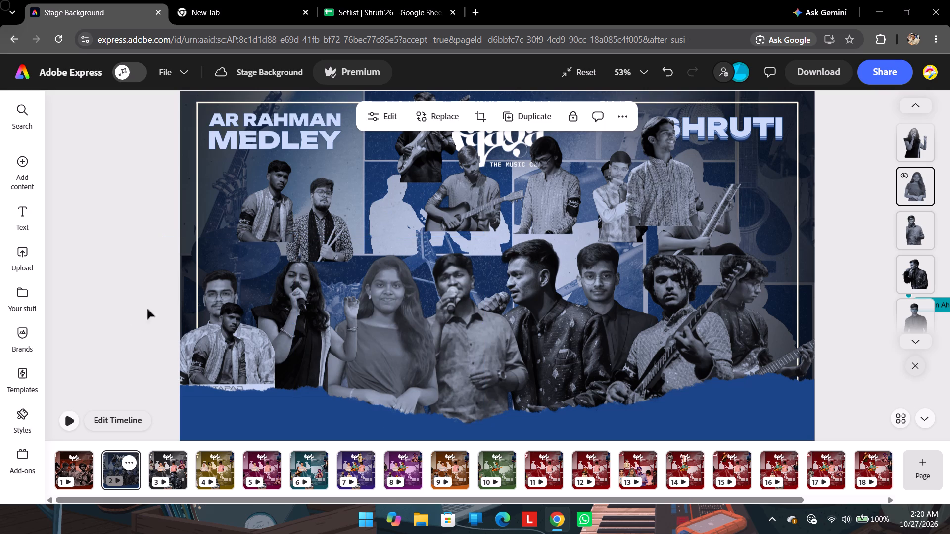
Move the singing woman in black right so that she stands directly beside the long-haired woman.
drag(300, 279, 323, 287)
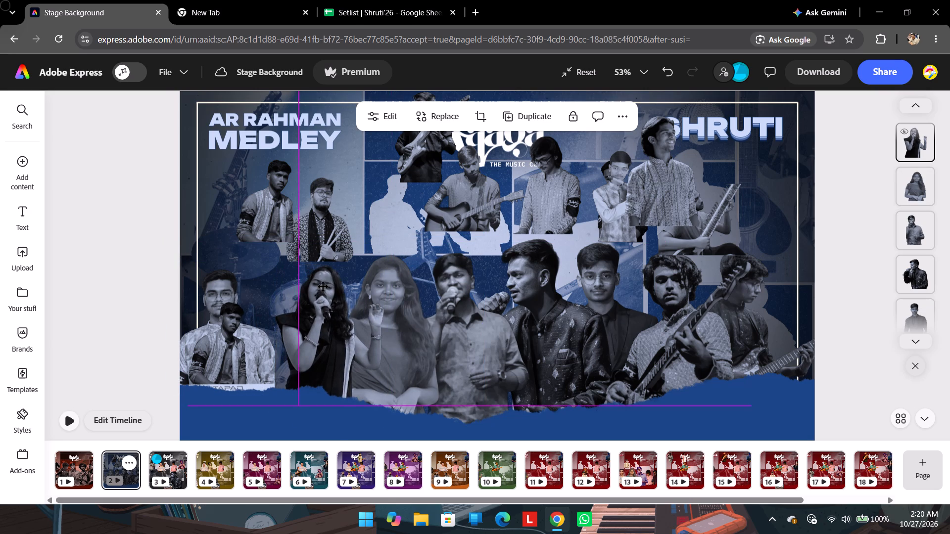
drag(323, 287, 324, 286)
click(229, 341)
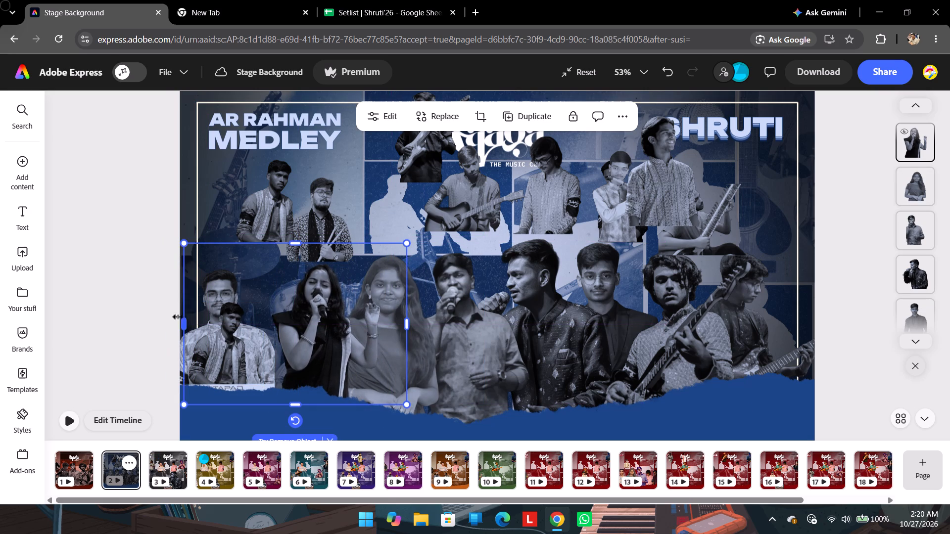
click(109, 291)
Move the armband man from the front row up to the far left of the back row, below the medley title.
scroll(108, 290, up, 2)
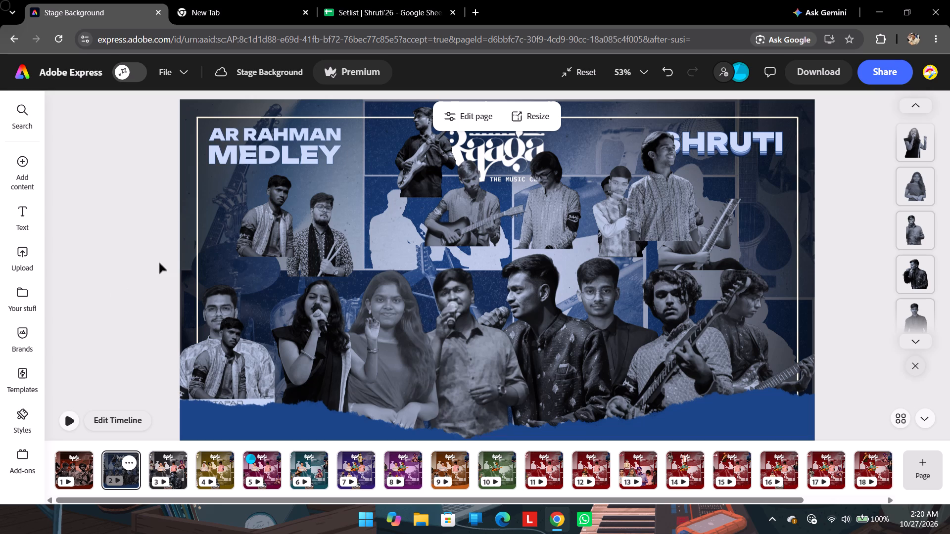
drag(212, 372, 223, 212)
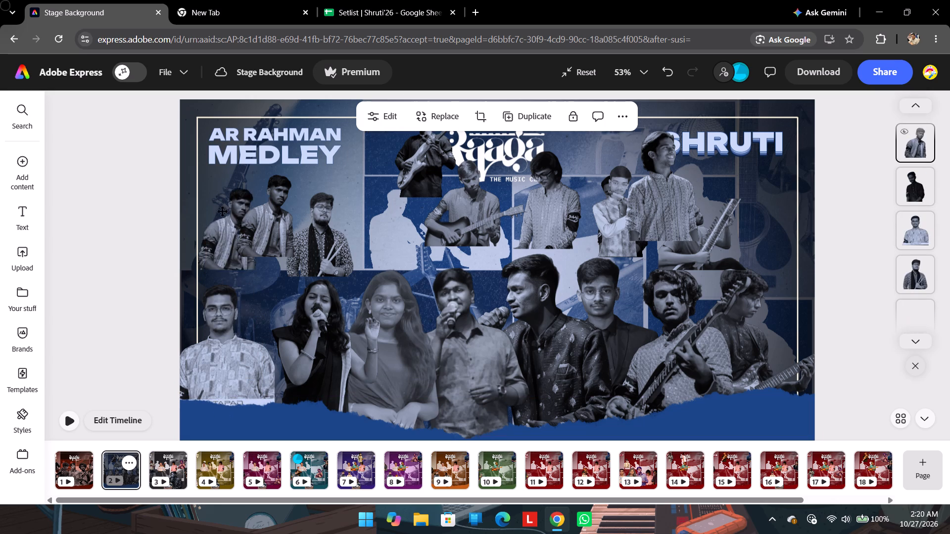
drag(223, 212, 221, 217)
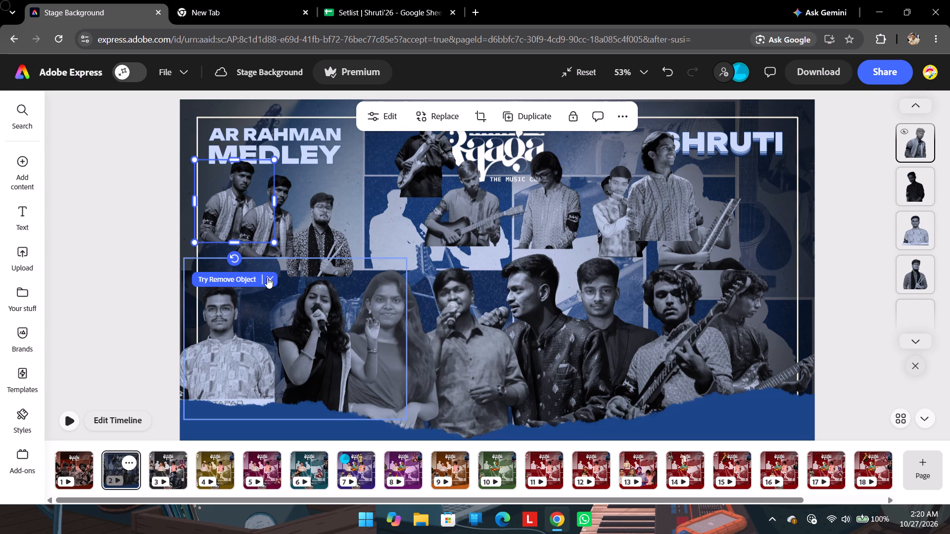
click(272, 279)
Delete the other armband man cutout standing immediately right of the one just moved to the back row.
click(233, 206)
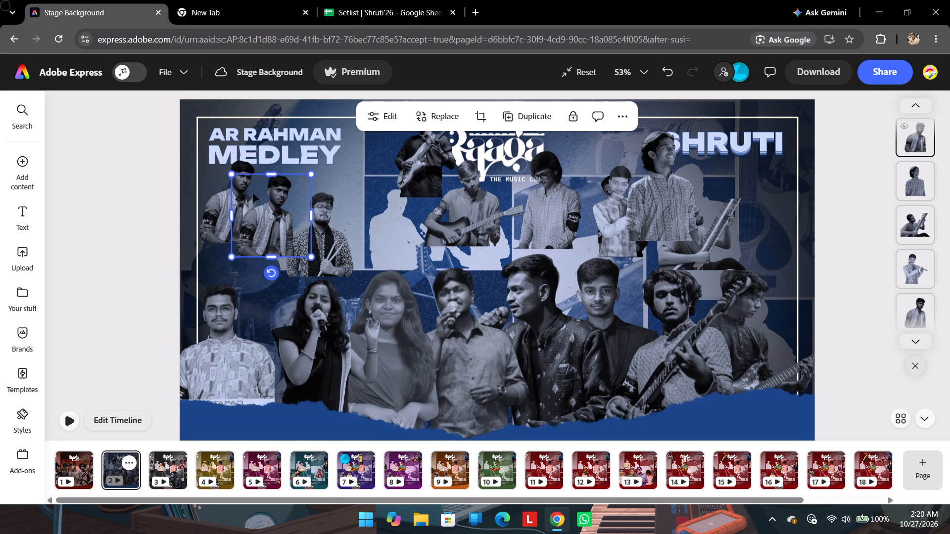
key(Delete)
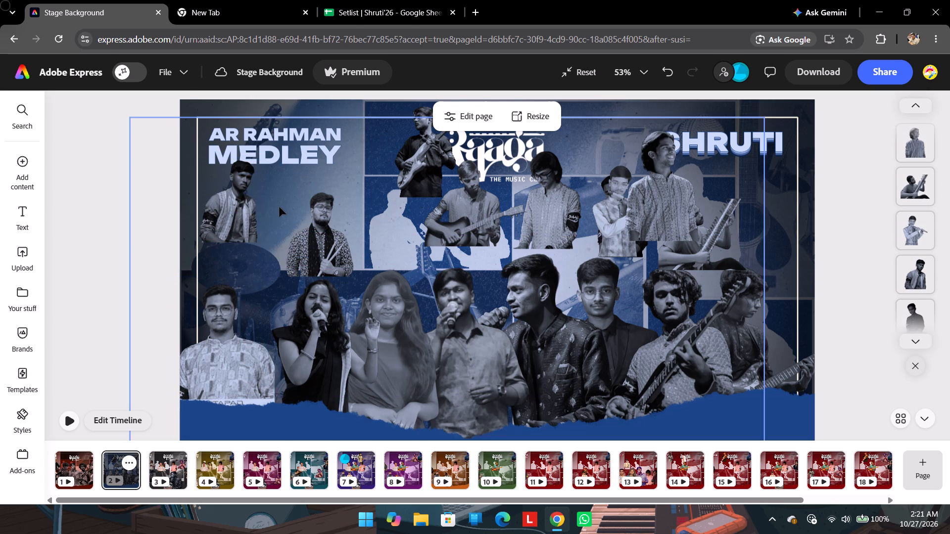
Shrink the printed-shirt man and move him up to the back row, between the armband man and the drummer with the scarf.
click(210, 350)
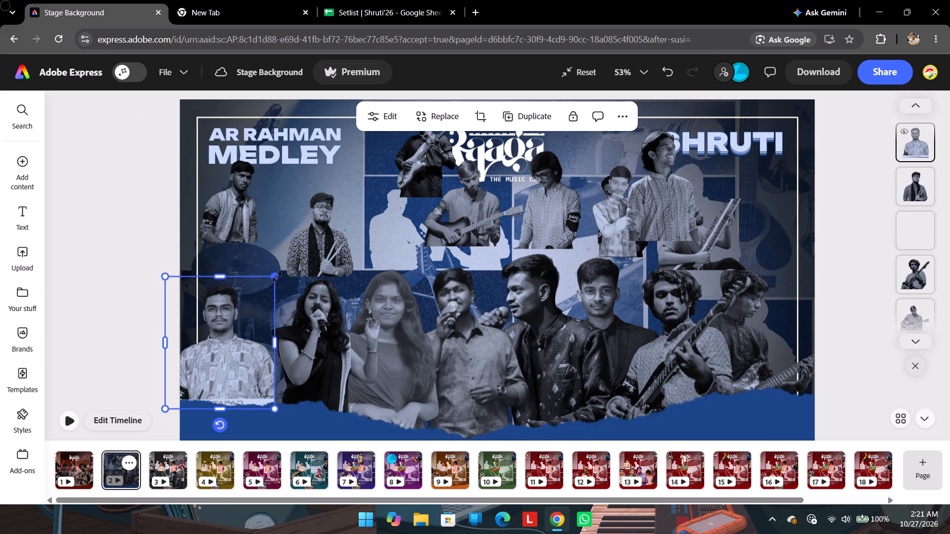
drag(277, 276, 231, 287)
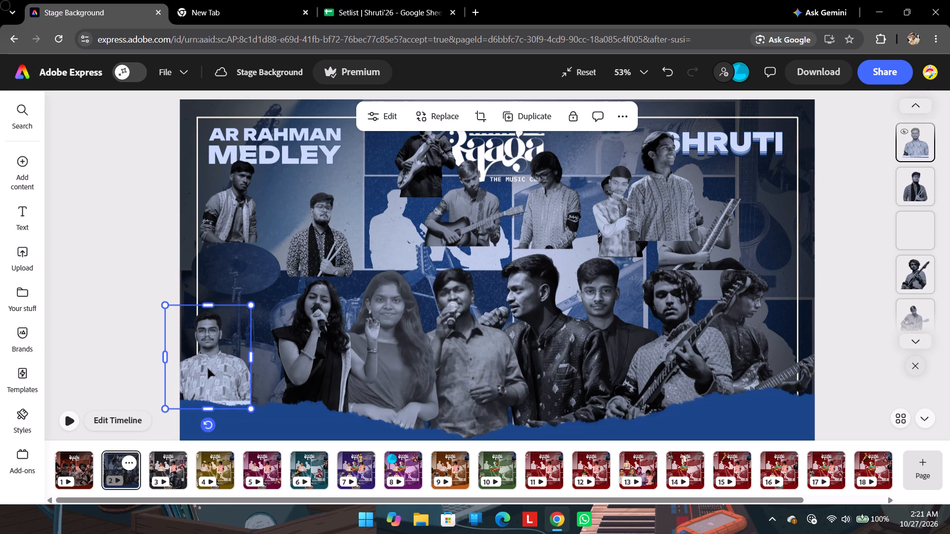
drag(208, 368, 283, 227)
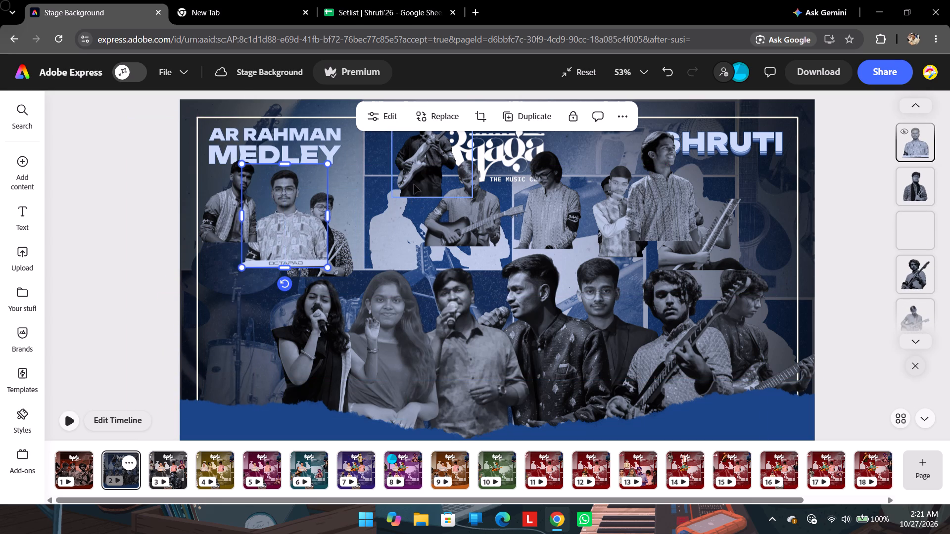
Move the electric guitarist in black from beside the logo to the front row's left end and enlarge him beside the singing woman.
drag(423, 170, 252, 380)
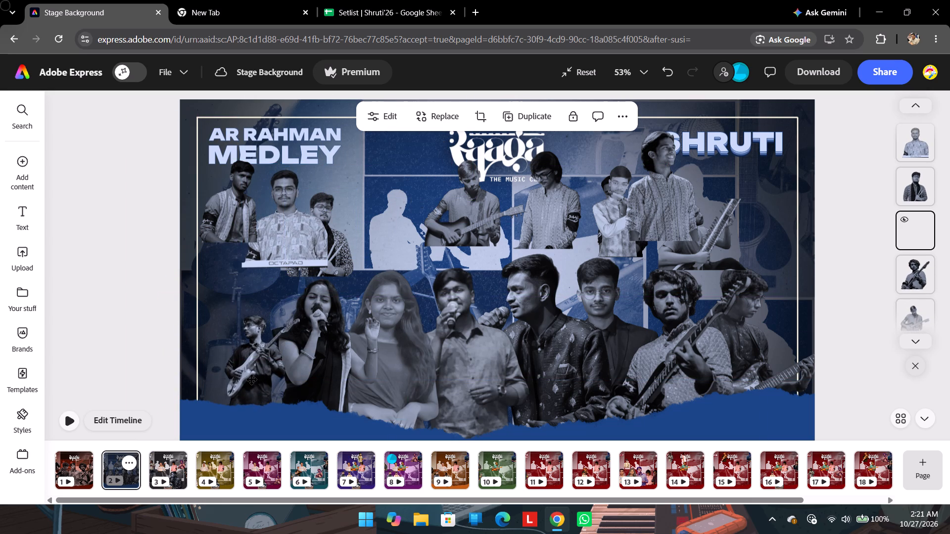
drag(252, 380, 232, 380)
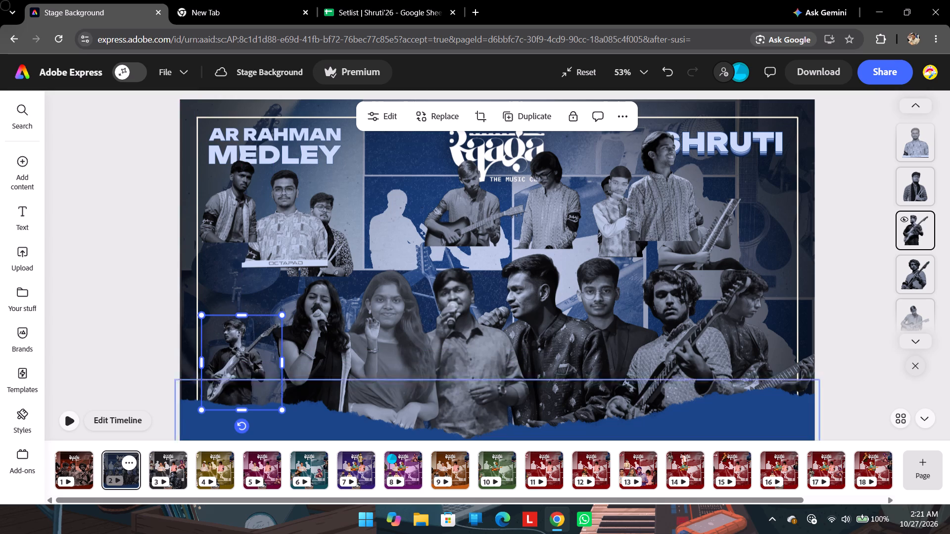
drag(282, 314, 326, 279)
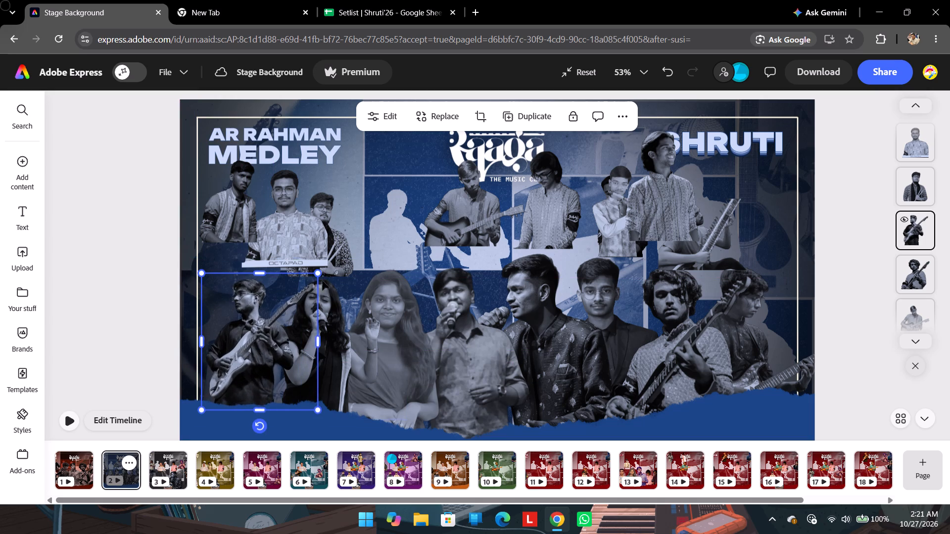
drag(275, 338, 282, 336)
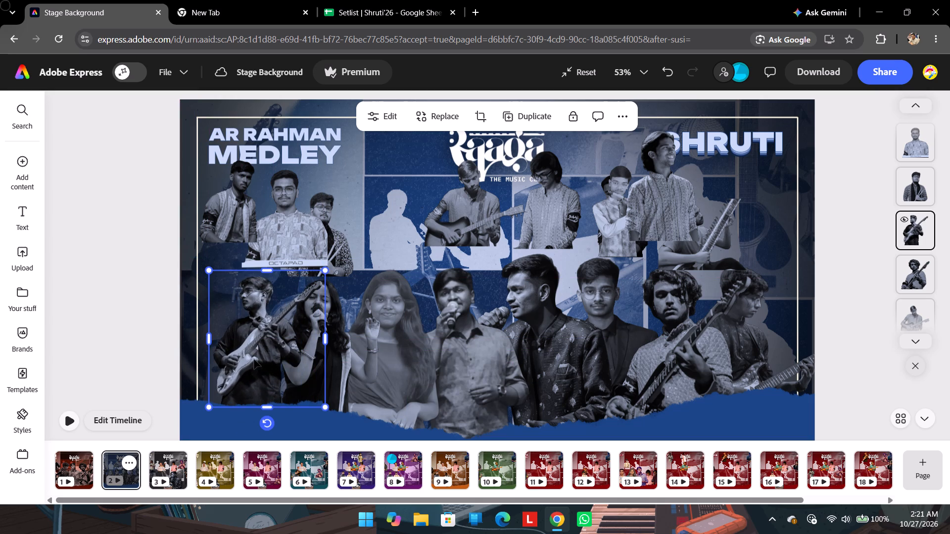
Fine-tune the black-shirted electric guitarist at the front row's left end, layer him behind the singing woman, and enlarge him slightly.
drag(254, 358, 261, 366)
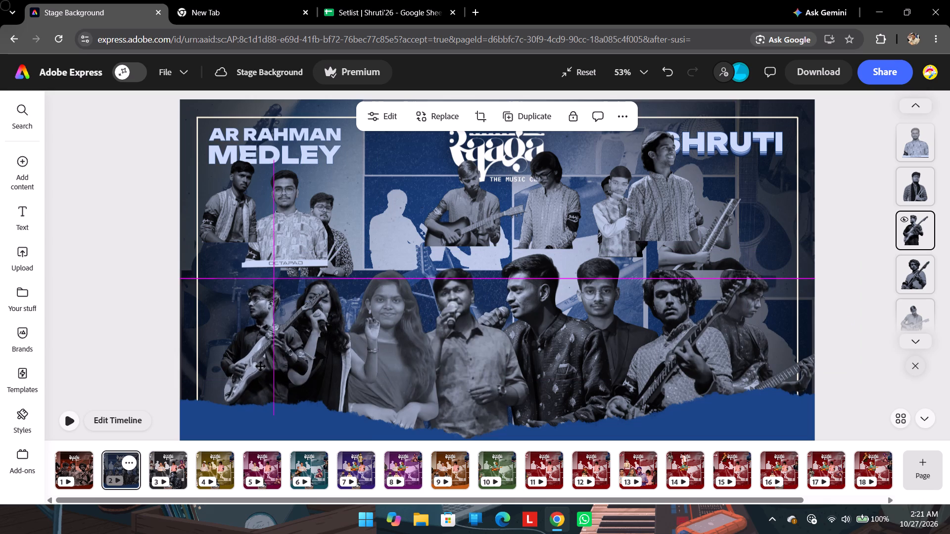
drag(261, 366, 249, 366)
key(ctrl+bracketright)
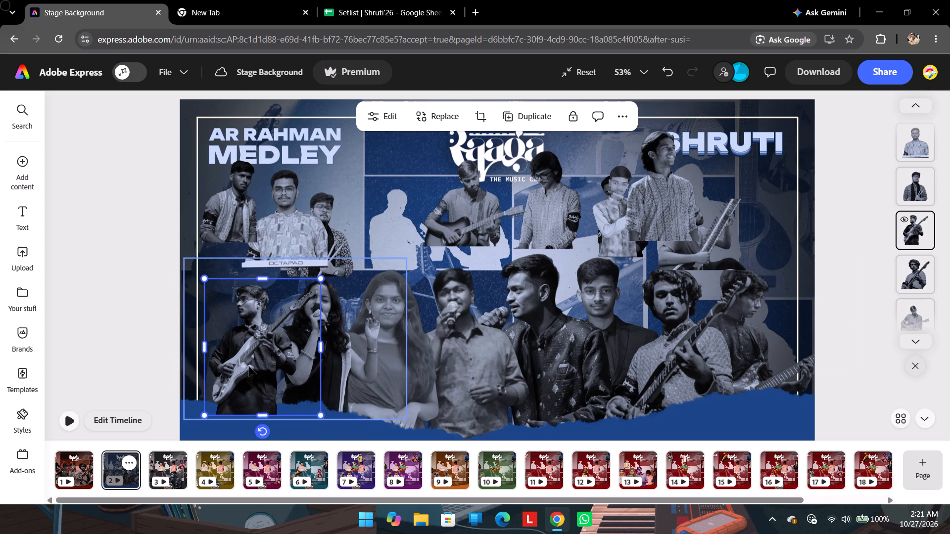
key(ctrl+bracketleft)
key(ctrl+bracketleft)
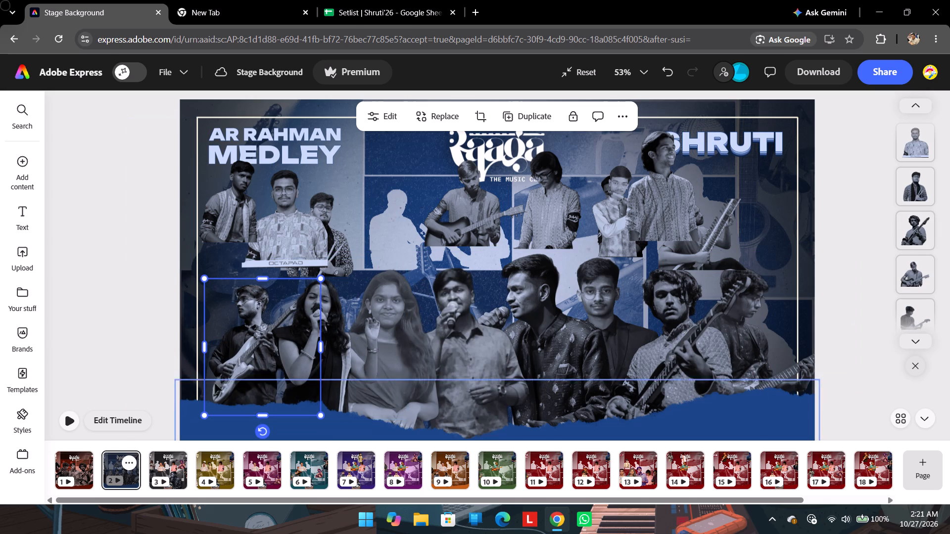
drag(320, 279, 329, 270)
click(86, 300)
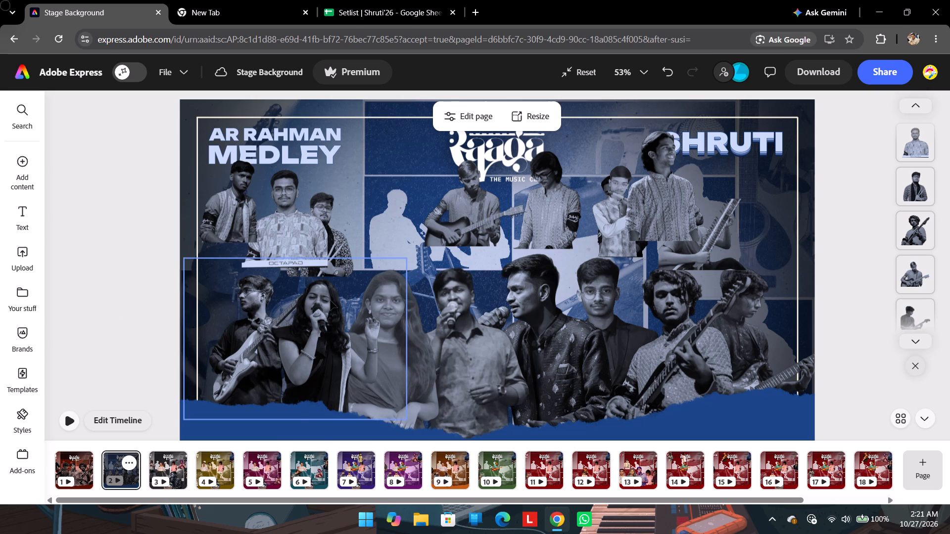
Shift the singing woman slightly right in the front row, away from the electric guitarist's body.
click(331, 300)
drag(328, 319, 345, 317)
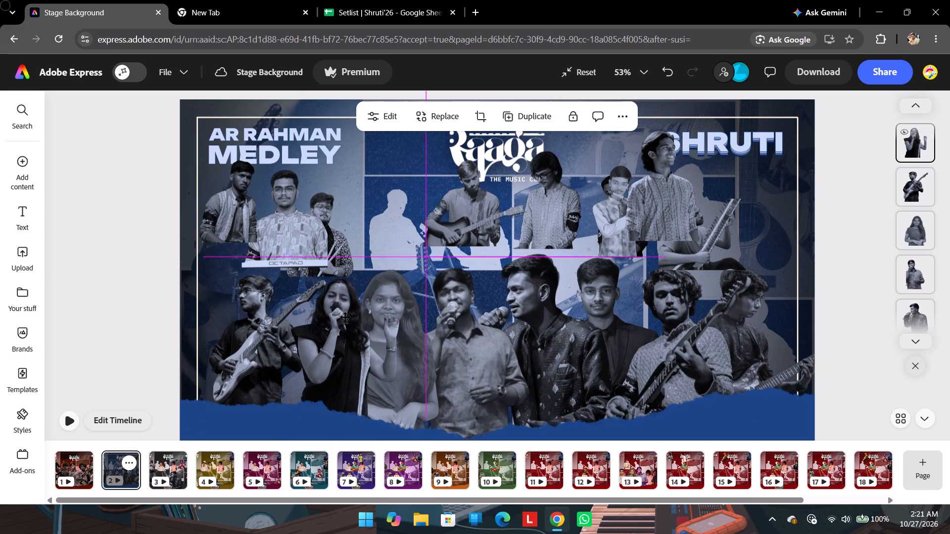
drag(345, 317, 339, 314)
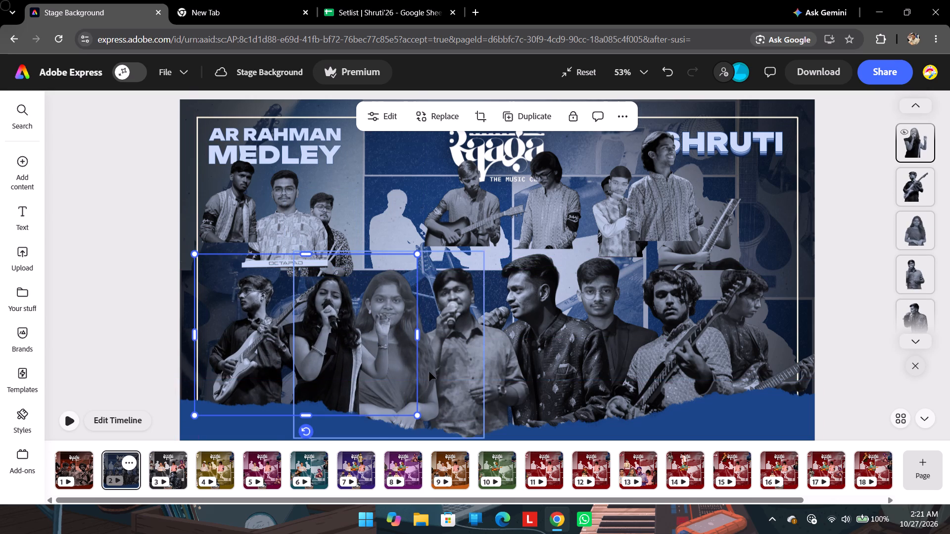
Shrink the long-haired woman in the plain top slightly and shift her right, closer to the man singing in the shirt.
click(428, 363)
drag(483, 251, 474, 259)
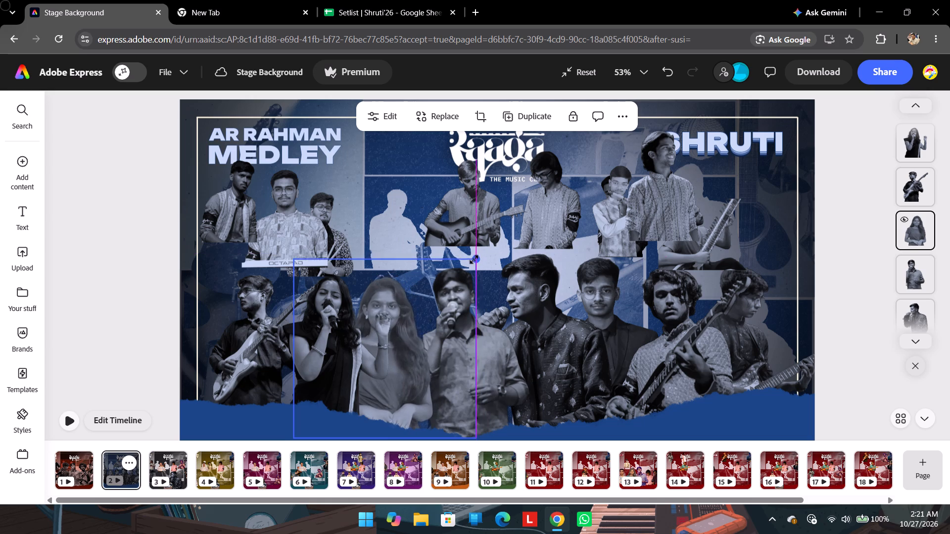
drag(474, 259, 473, 259)
drag(436, 340, 457, 338)
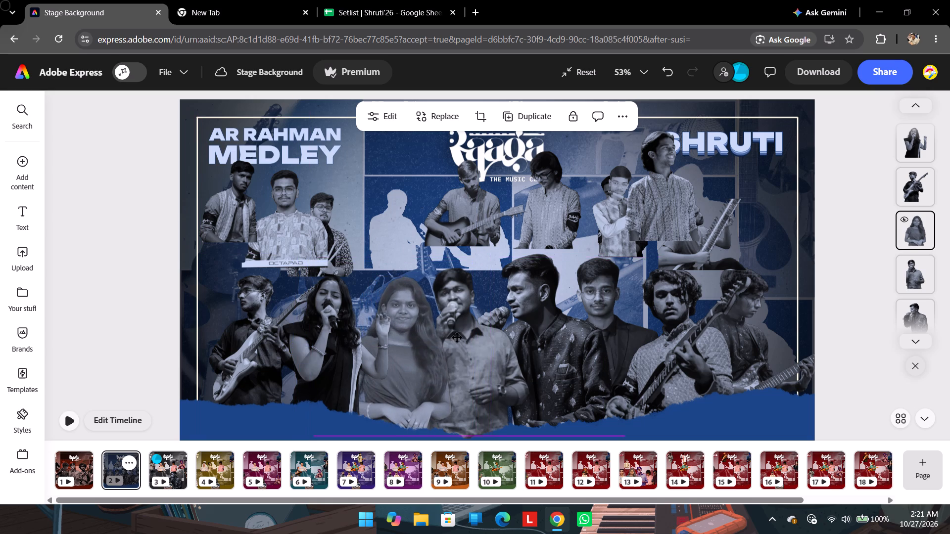
drag(457, 338, 451, 337)
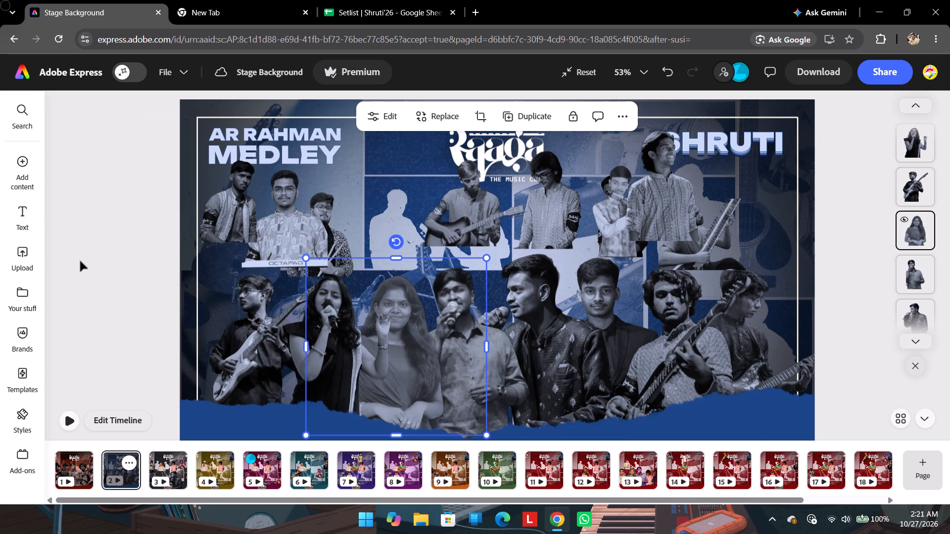
click(85, 260)
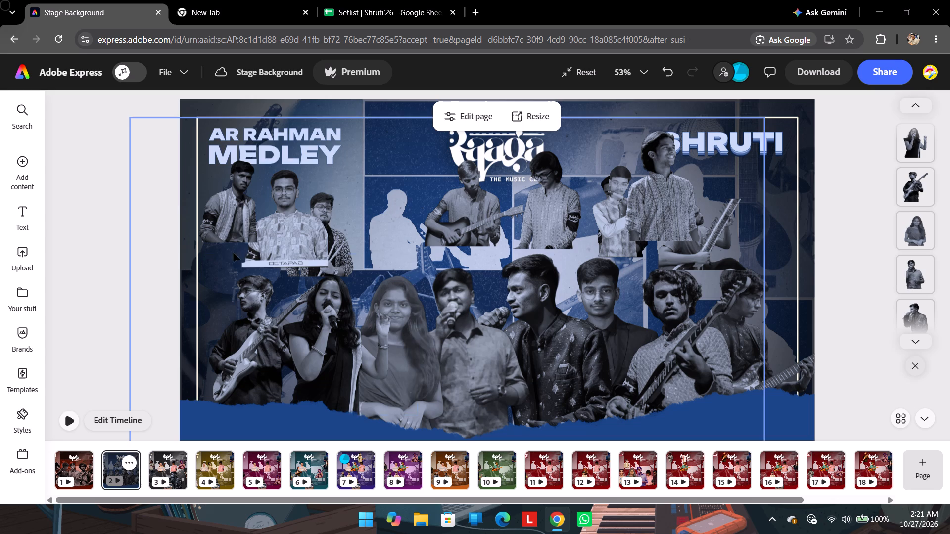
Shift the printed-shirt man up beside the logo, and move the scarf-wearing drummer to the front row's far left end, enlarged.
drag(303, 240, 407, 180)
drag(323, 240, 265, 277)
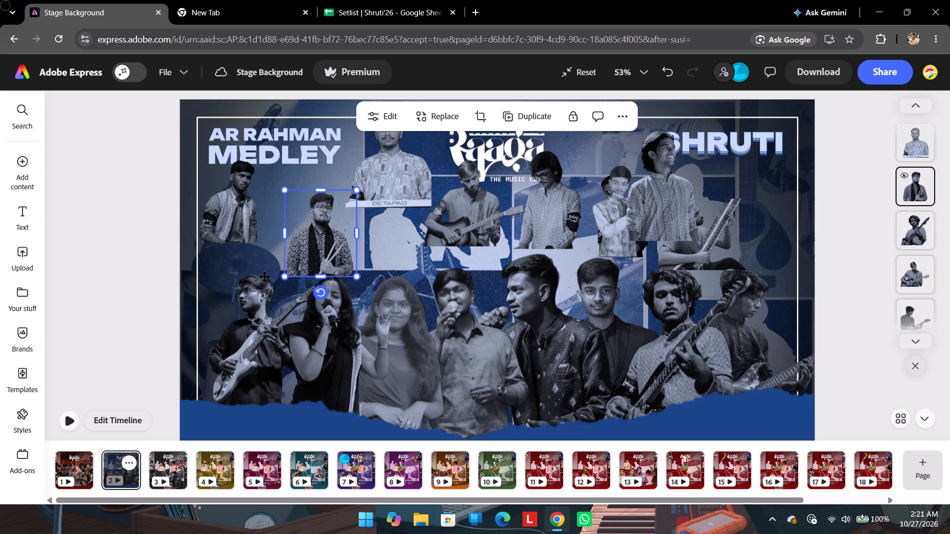
drag(265, 277, 227, 304)
drag(190, 341, 178, 382)
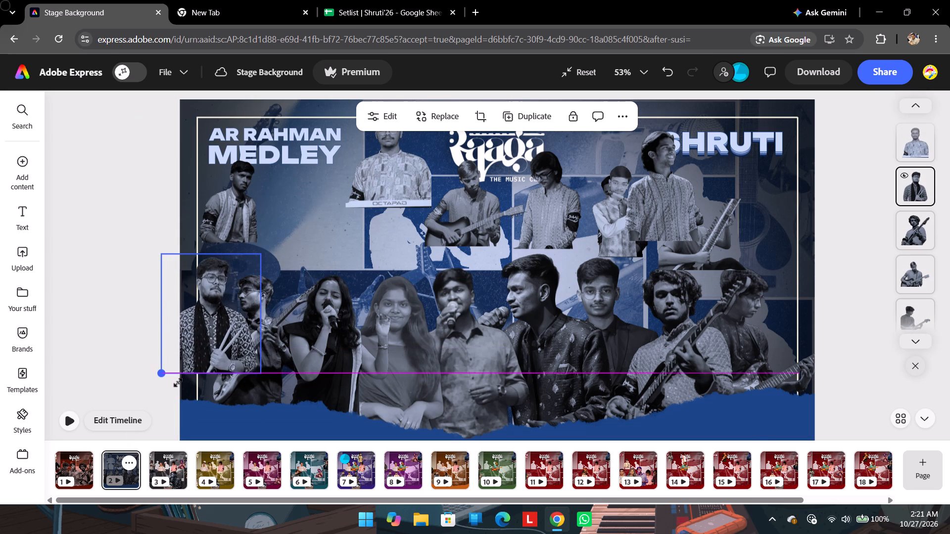
drag(178, 382, 177, 389)
drag(221, 346, 210, 371)
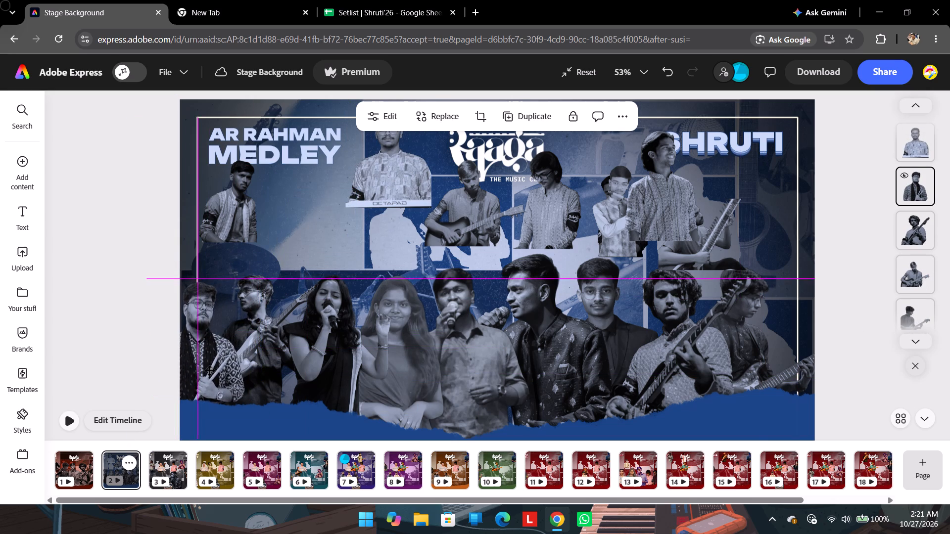
drag(210, 371, 209, 370)
Nudge the singing woman right and crop the empty left part of her image frame up to her body.
click(262, 367)
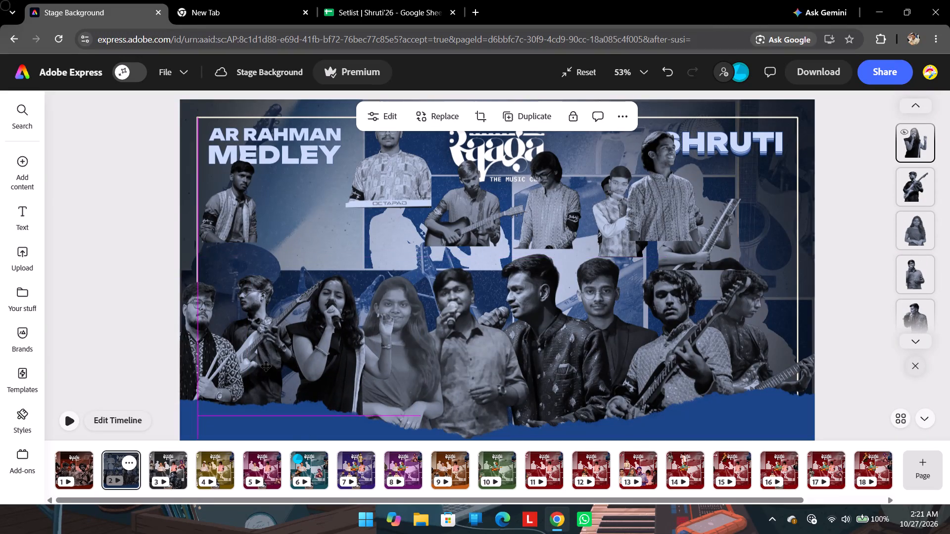
drag(199, 337, 224, 337)
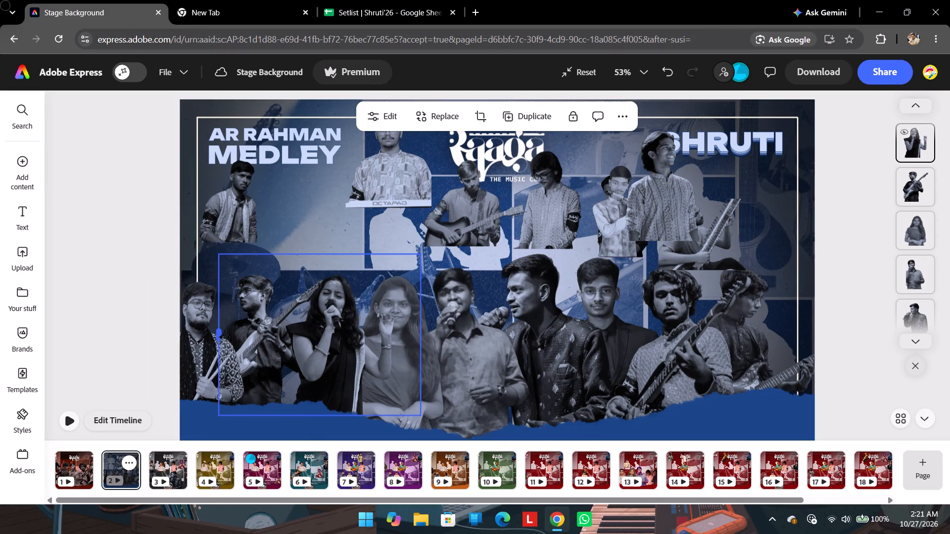
drag(224, 337, 284, 336)
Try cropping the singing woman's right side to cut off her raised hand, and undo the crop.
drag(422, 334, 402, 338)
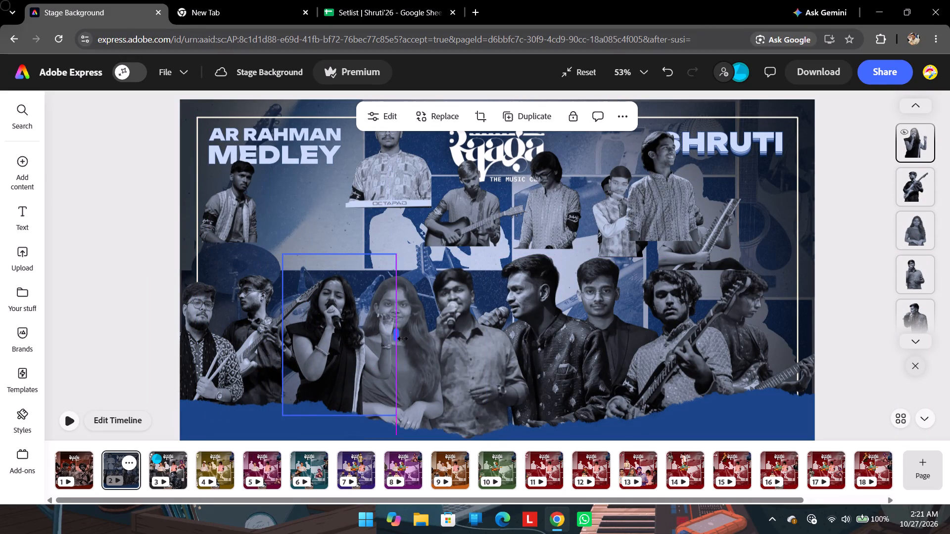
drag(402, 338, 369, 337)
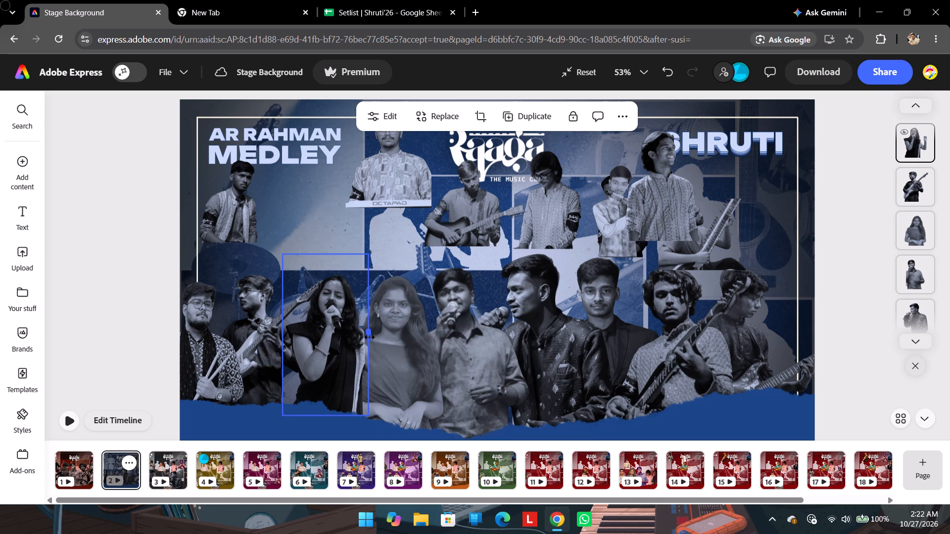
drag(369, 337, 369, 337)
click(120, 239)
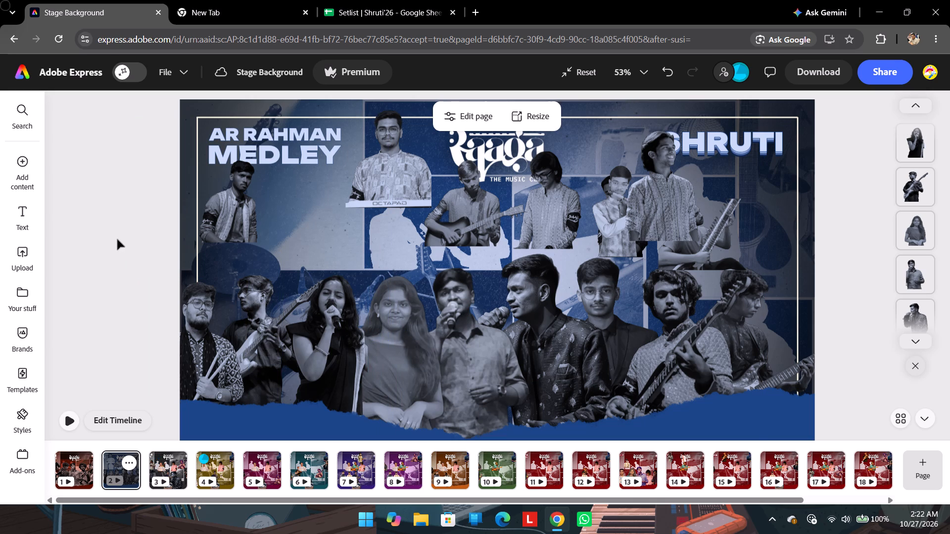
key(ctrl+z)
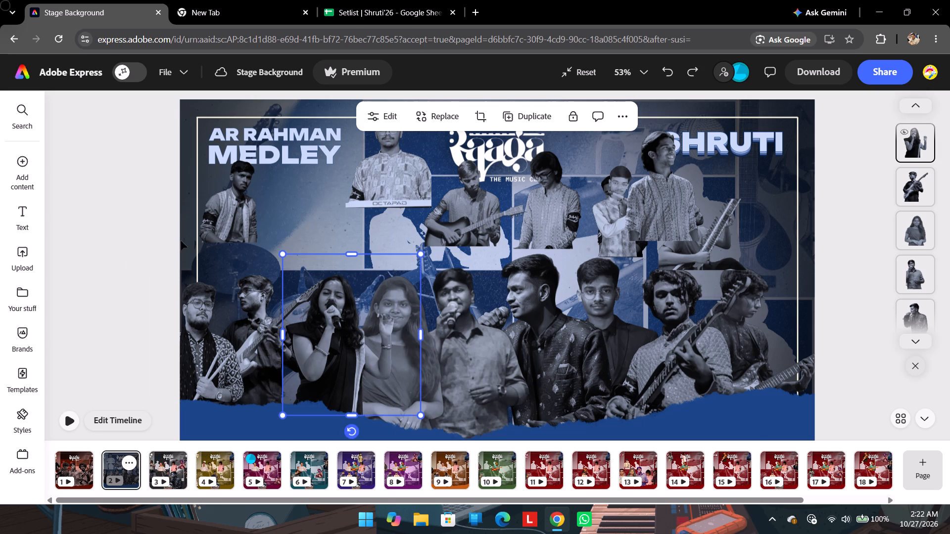
Lower the singing woman slightly and crop her right side so her raised hand no longer overlaps the woman beside her.
drag(423, 338, 403, 336)
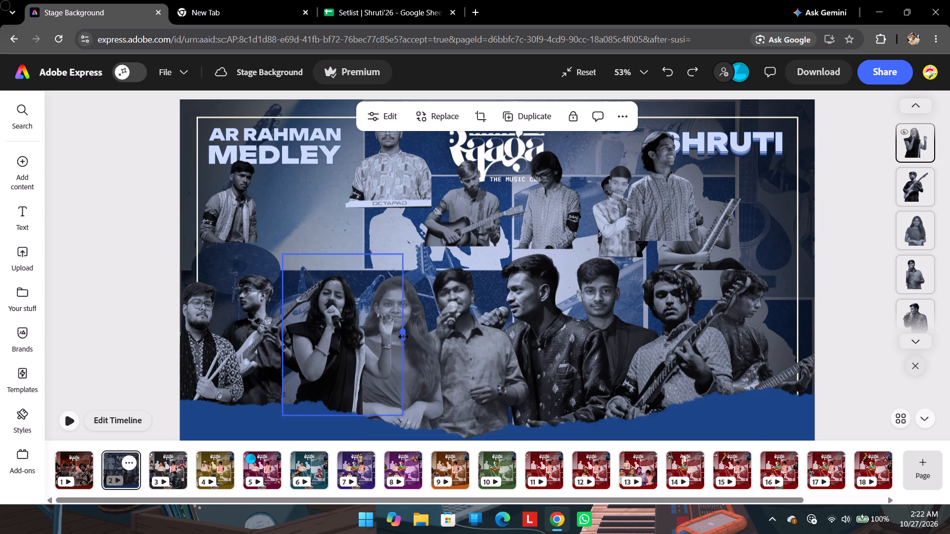
drag(403, 336, 401, 335)
drag(317, 344, 317, 356)
drag(400, 351, 368, 348)
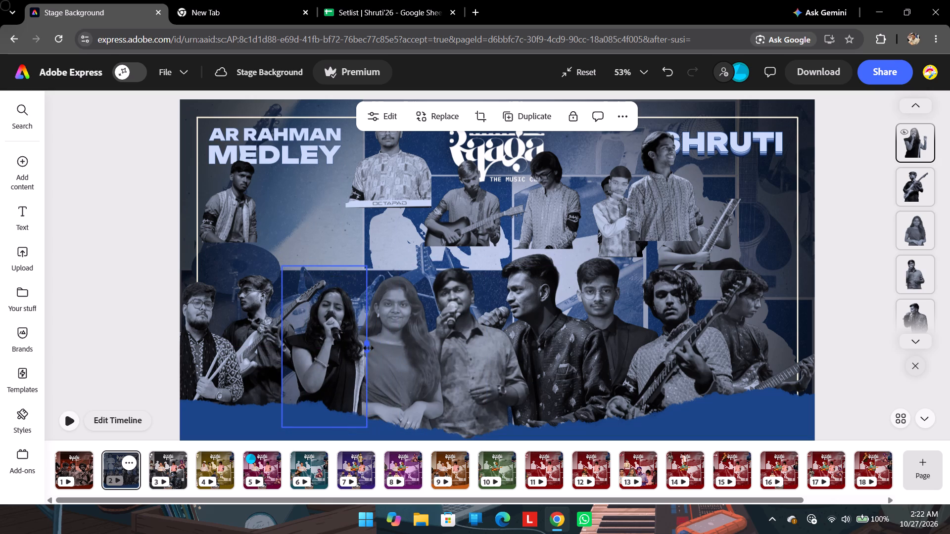
drag(368, 348, 365, 346)
click(120, 255)
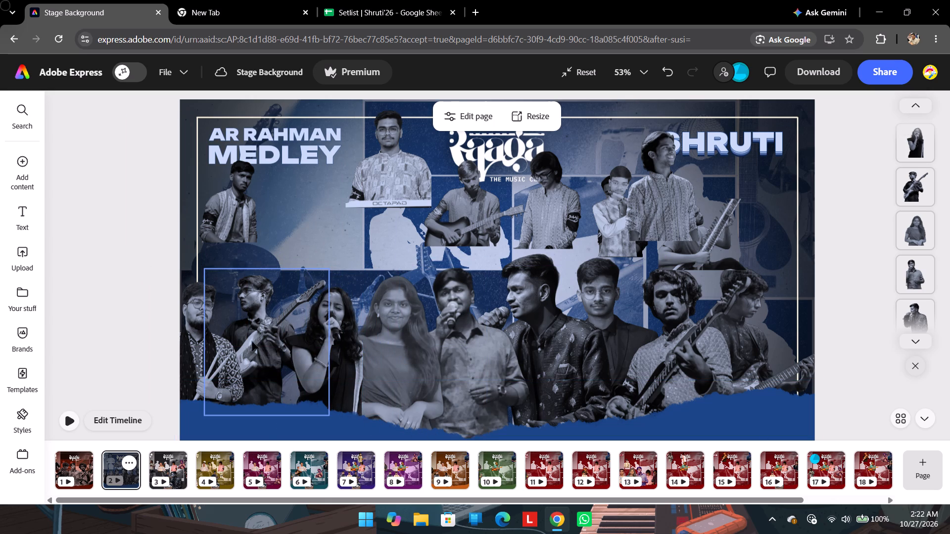
Move the black-shirted guitarist slightly right, towards the singing woman, and crop the left edge of his image.
drag(254, 331, 271, 330)
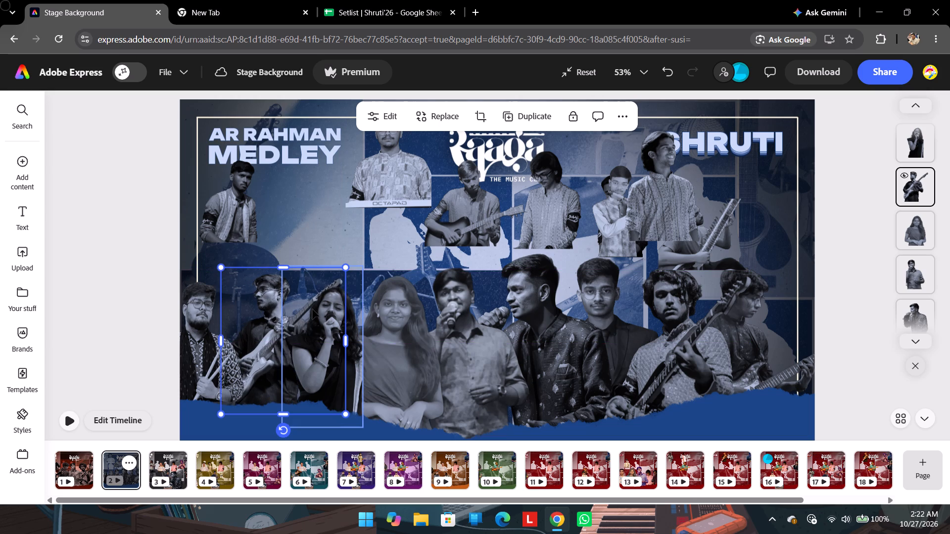
drag(222, 348, 240, 349)
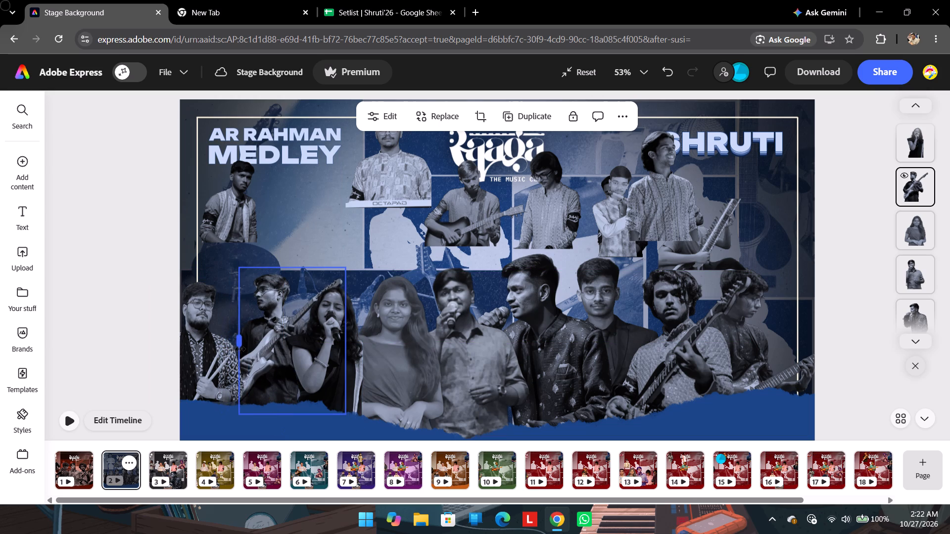
drag(240, 349, 237, 349)
click(113, 318)
Shift the scarf-wearing drummer slightly right and enlarge him to match the height of the front row.
drag(208, 335, 217, 338)
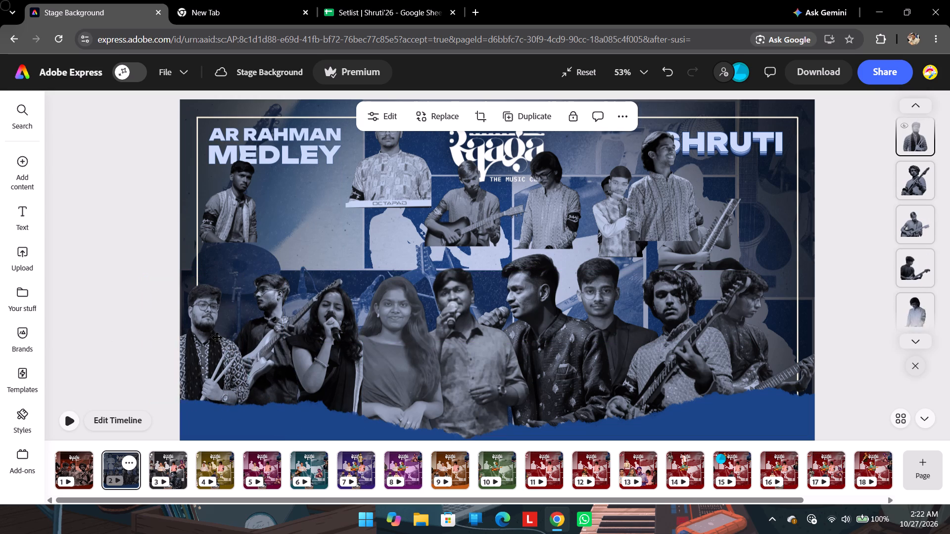
drag(217, 338, 219, 338)
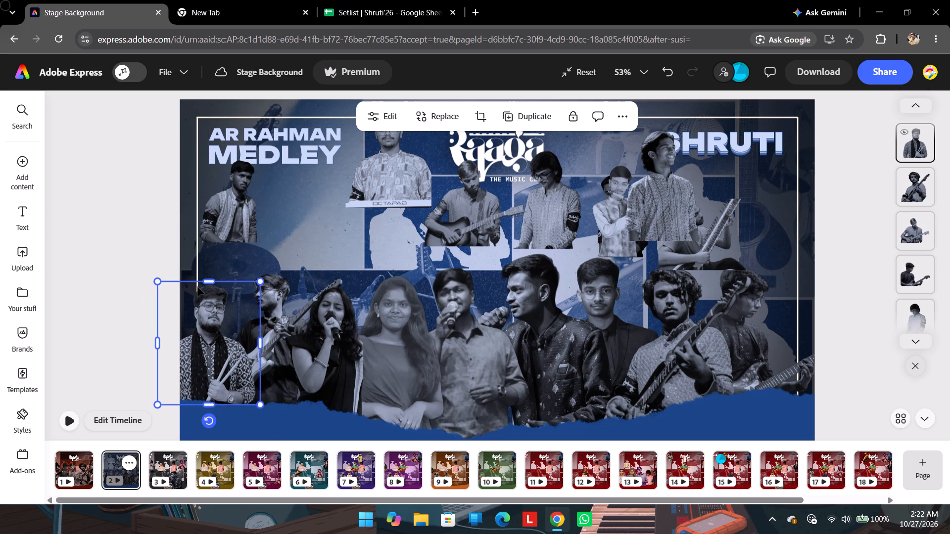
drag(155, 281, 144, 262)
click(207, 336)
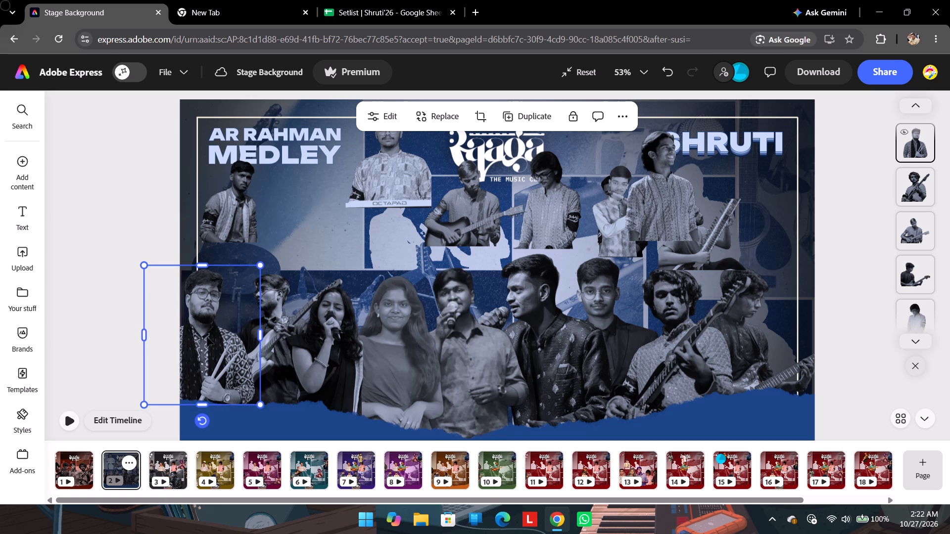
click(92, 284)
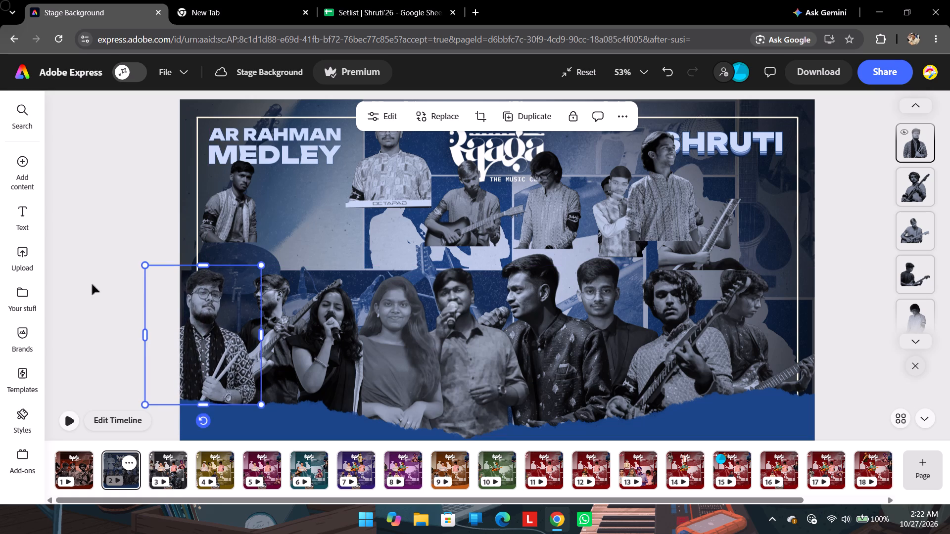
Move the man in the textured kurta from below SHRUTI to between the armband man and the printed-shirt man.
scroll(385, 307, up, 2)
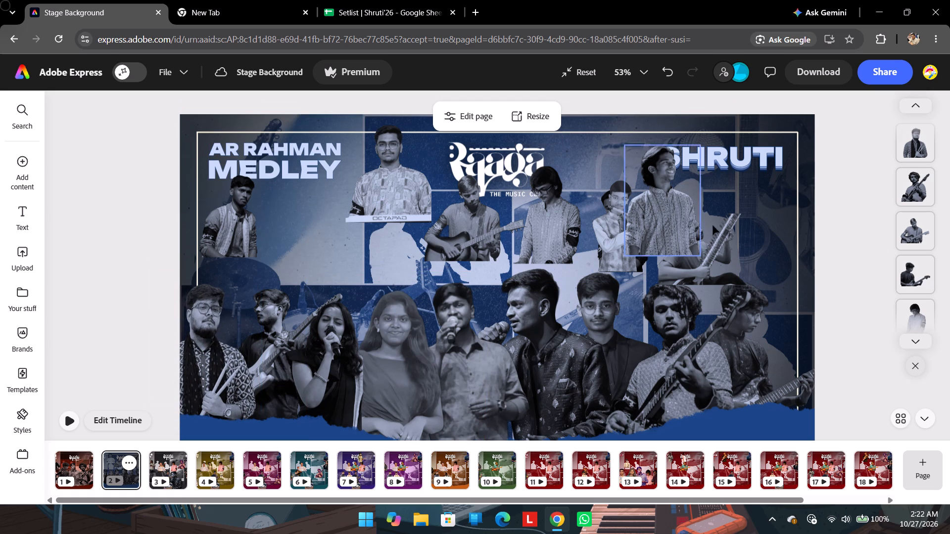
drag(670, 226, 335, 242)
Move the acoustic guitarist right beside the bespectacled armband man, and the seated sitar player to the back row's right end below SHRUTI.
drag(466, 241, 470, 262)
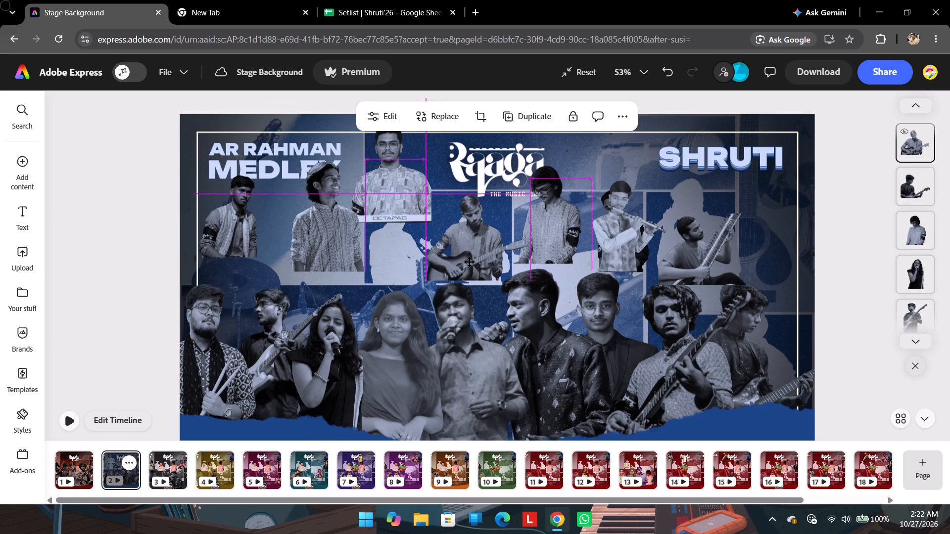
drag(470, 262, 507, 248)
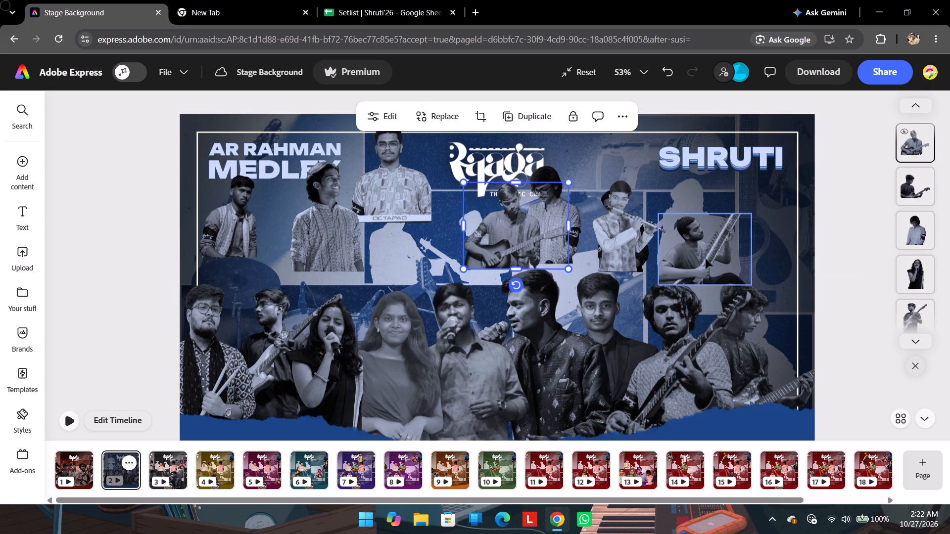
drag(705, 262, 734, 234)
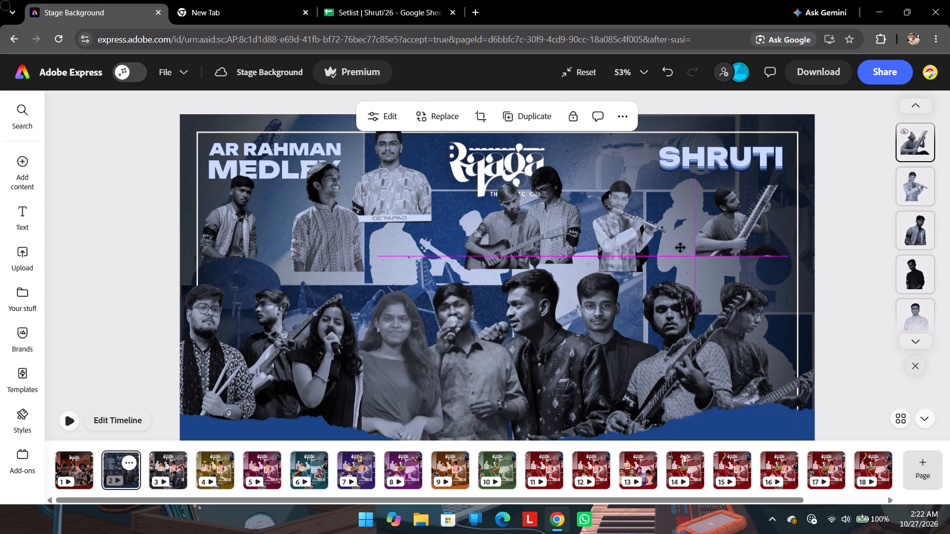
Lower the printed-shirt man beside the logo and crop the octapad off the bottom of his image.
drag(393, 216, 405, 247)
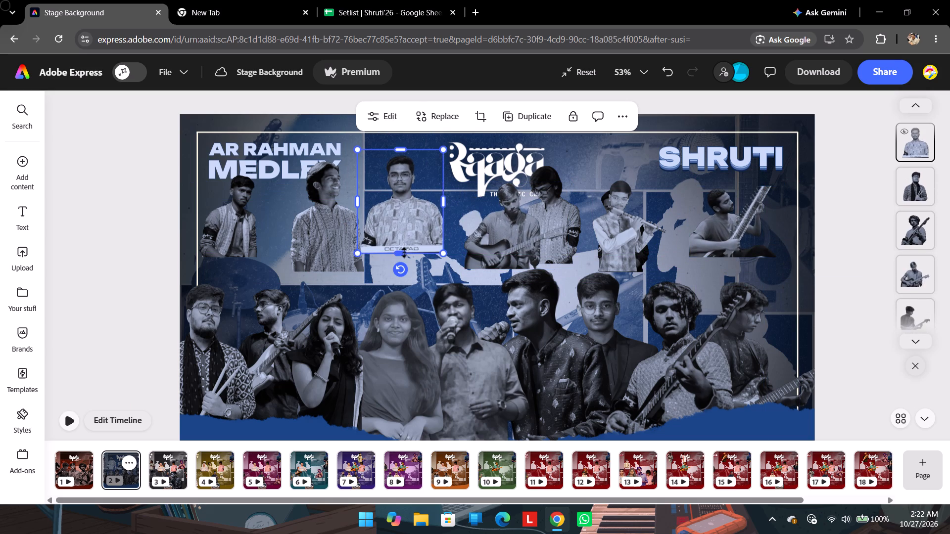
drag(404, 252, 401, 244)
Move the man in the textured kurta to the back row's centre, just left of the acoustic guitarist below the logo.
drag(322, 243, 459, 244)
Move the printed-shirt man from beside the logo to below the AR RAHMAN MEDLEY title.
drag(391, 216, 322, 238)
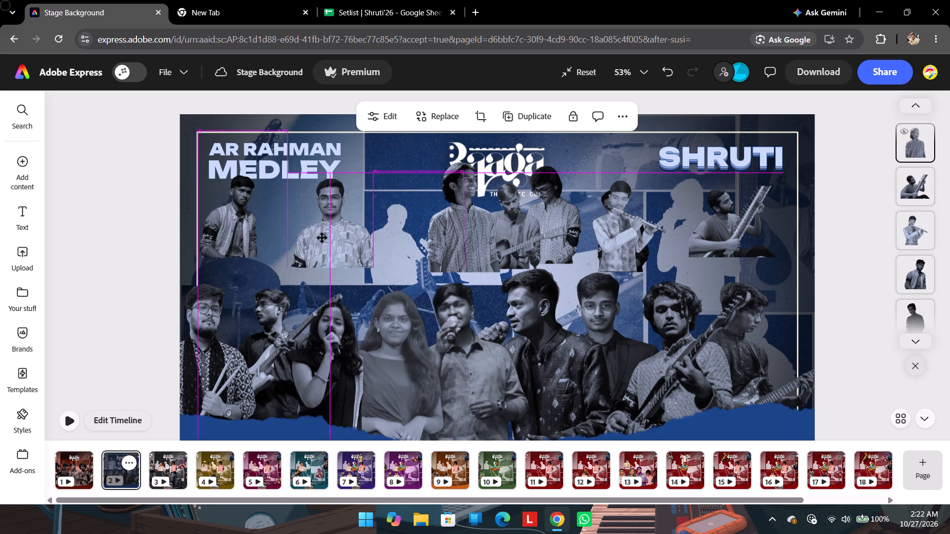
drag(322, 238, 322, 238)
Bring the open-jacket man close beside the printed-shirt man and enlarge him slightly.
drag(239, 225, 263, 242)
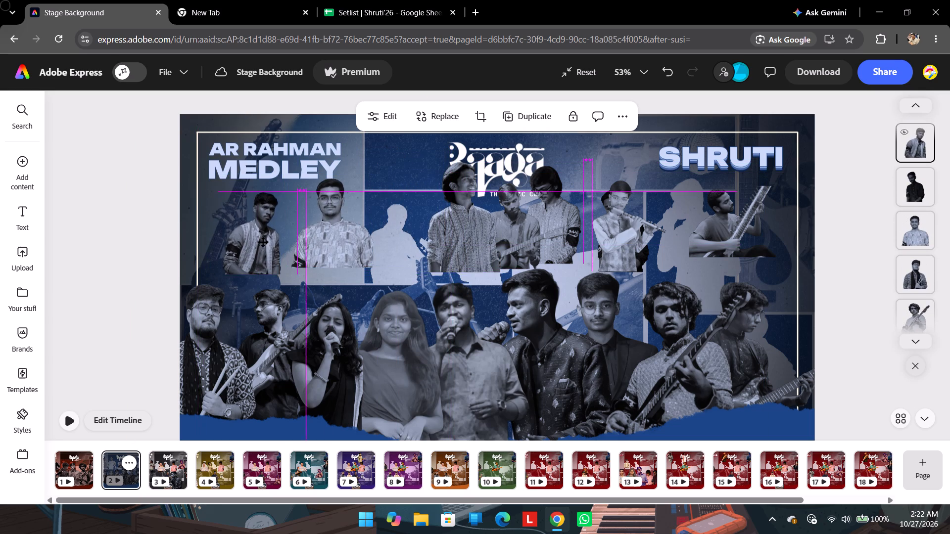
drag(263, 242, 275, 238)
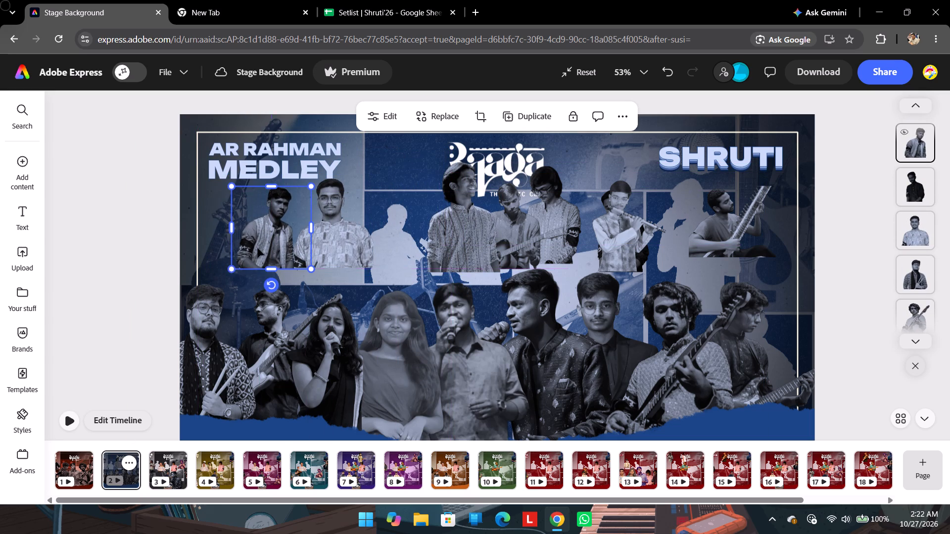
drag(230, 267, 221, 278)
drag(254, 251, 258, 246)
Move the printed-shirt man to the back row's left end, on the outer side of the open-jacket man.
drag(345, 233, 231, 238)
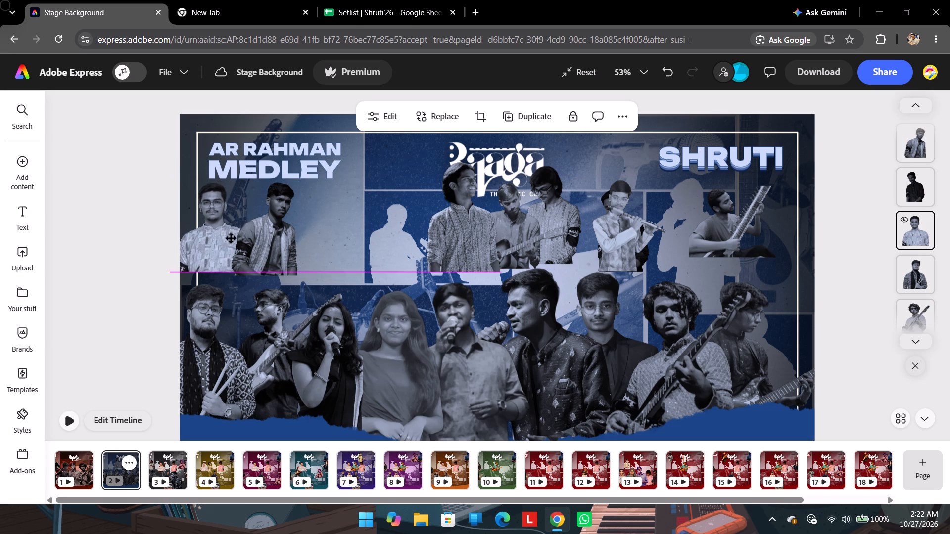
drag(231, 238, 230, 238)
Move the open-jacket man to just left of the textured-kurta man, lowered toward the front row.
drag(281, 241, 344, 253)
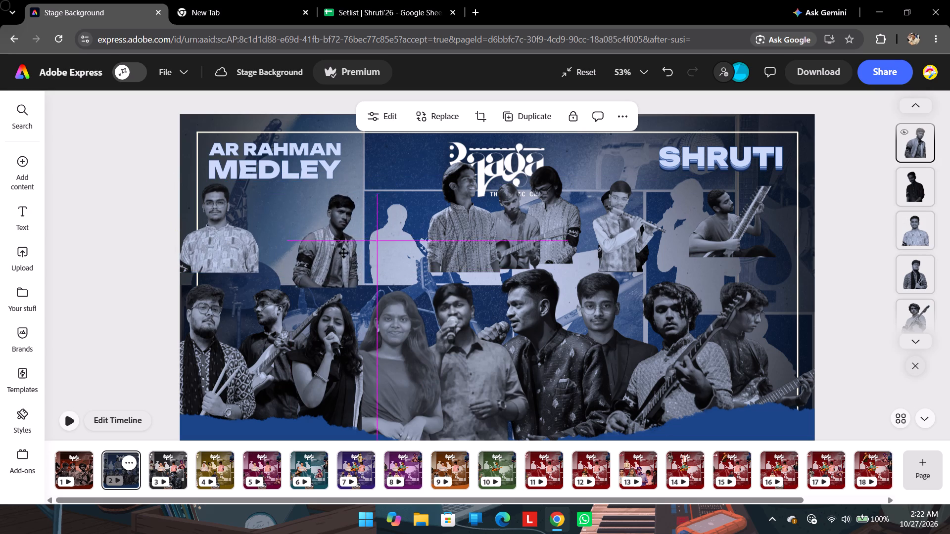
drag(344, 253, 397, 250)
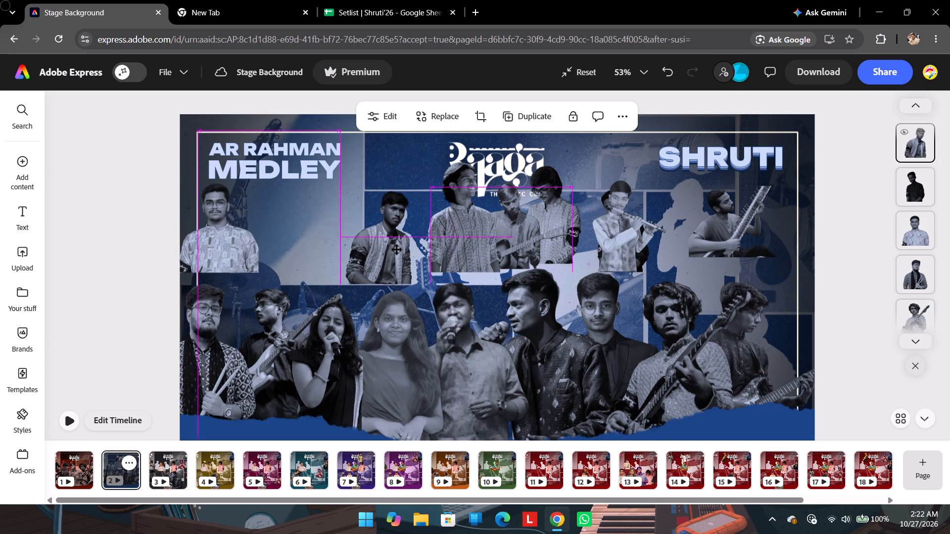
drag(397, 250, 403, 250)
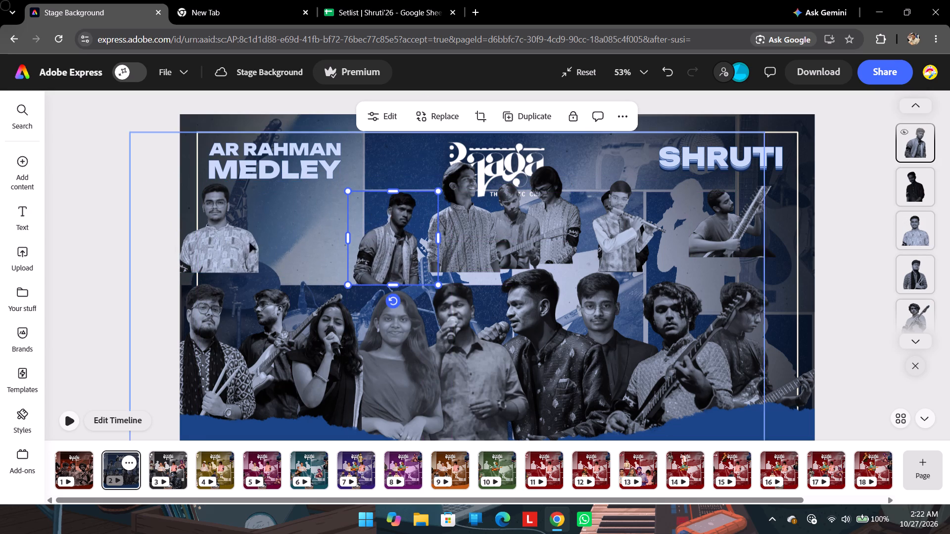
Move the printed-shirt man to the left of the open-jacket man at the same base level, and close the gap between them.
drag(224, 238, 296, 241)
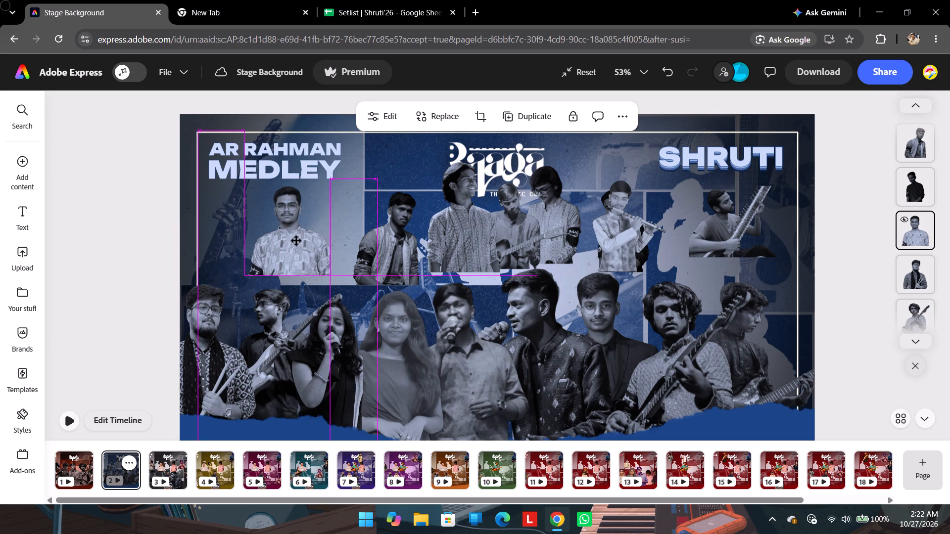
drag(296, 241, 297, 241)
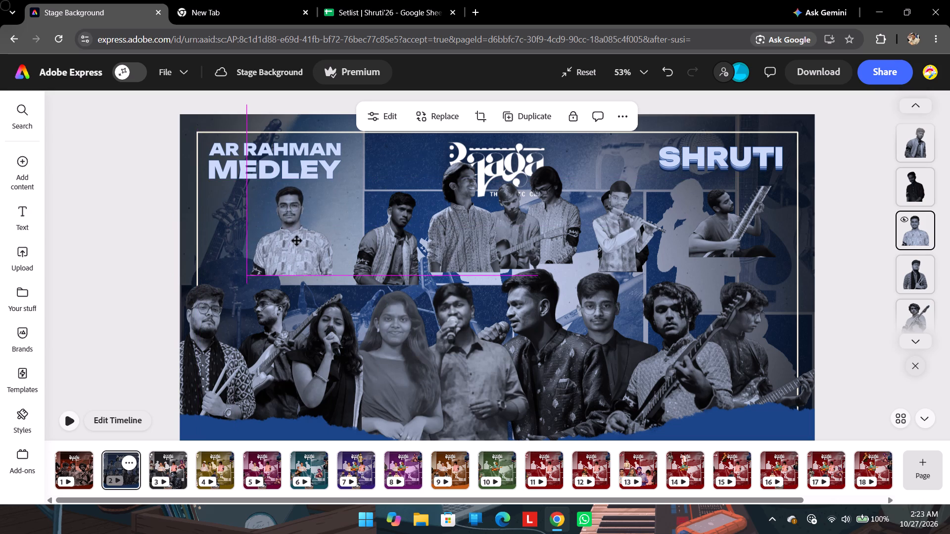
drag(297, 241, 300, 242)
drag(300, 242, 323, 250)
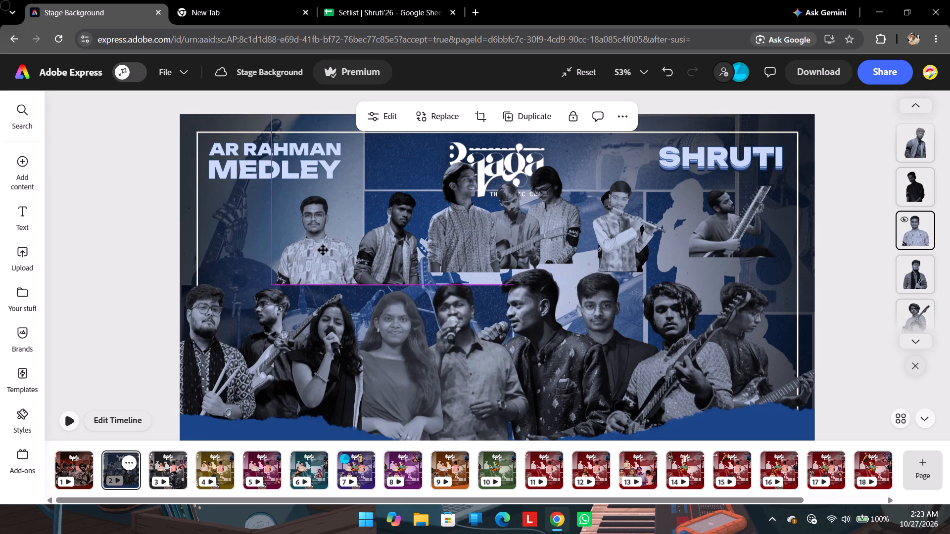
drag(323, 250, 326, 251)
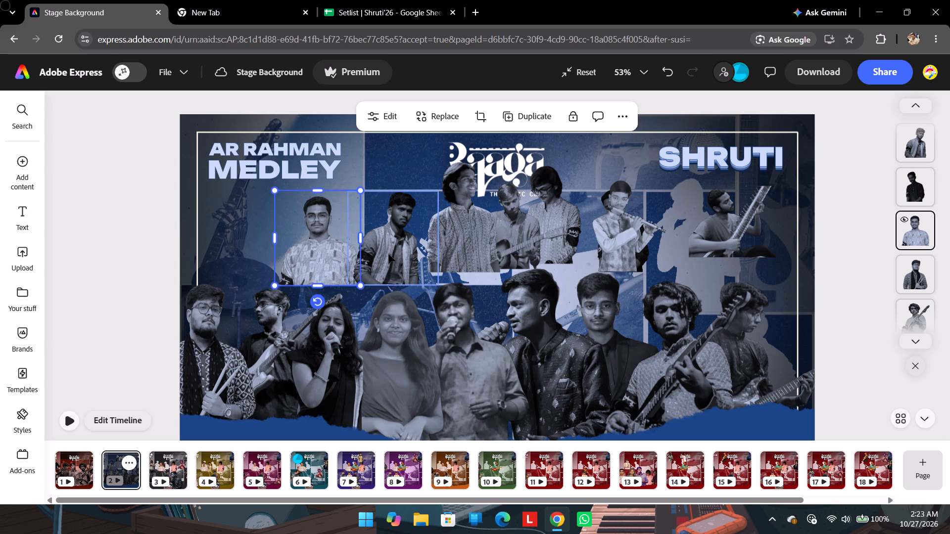
drag(388, 254, 382, 253)
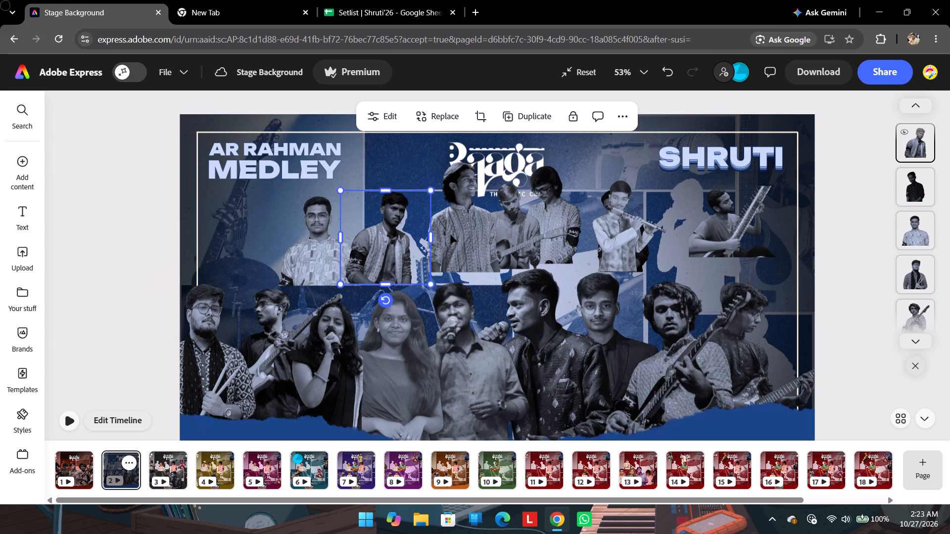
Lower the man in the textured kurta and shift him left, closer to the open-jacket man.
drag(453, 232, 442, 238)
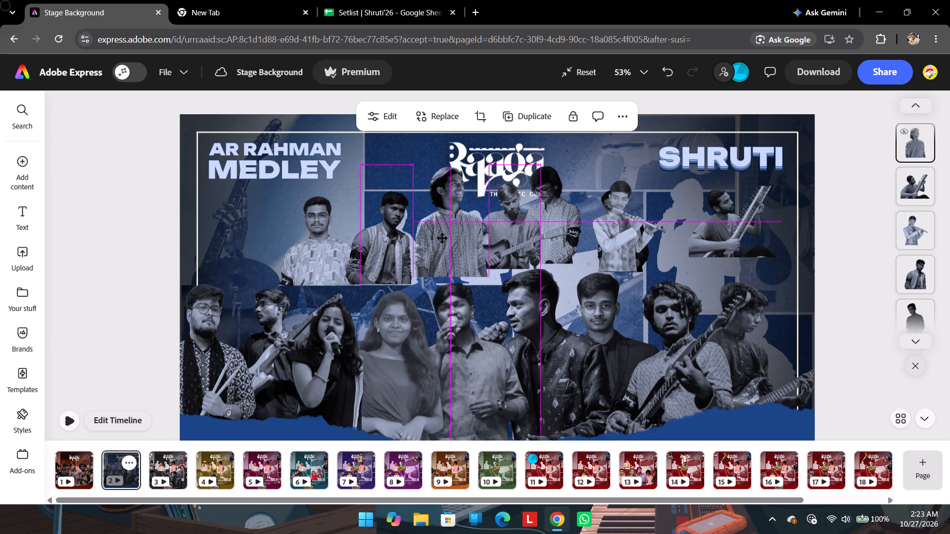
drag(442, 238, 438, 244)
Lower the acoustic guitarist slightly below the logo, beside the bespectacled armband man.
drag(504, 226, 504, 228)
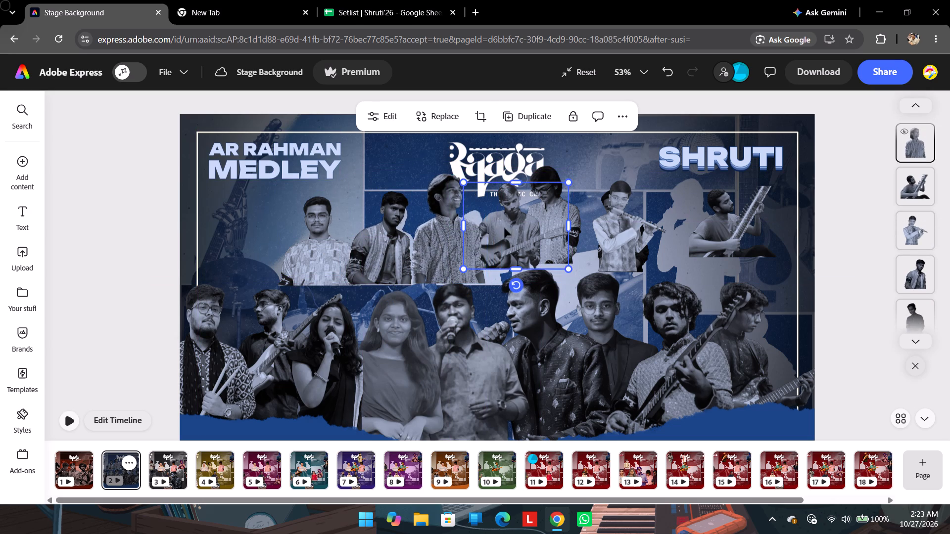
drag(504, 228, 502, 232)
Move the man in the textured kurta to the back row's left end, beside the printed-shirt man below MEDLEY.
drag(453, 239, 260, 245)
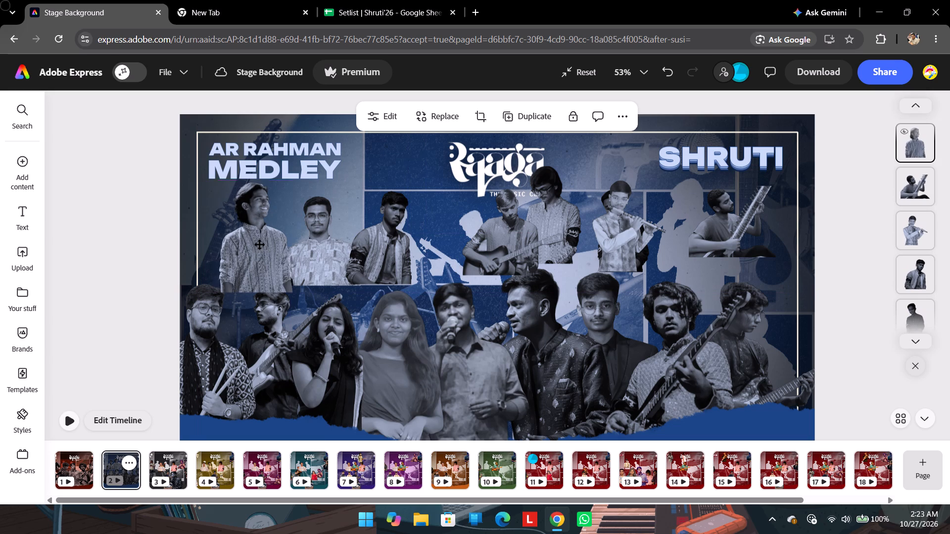
drag(260, 245, 260, 243)
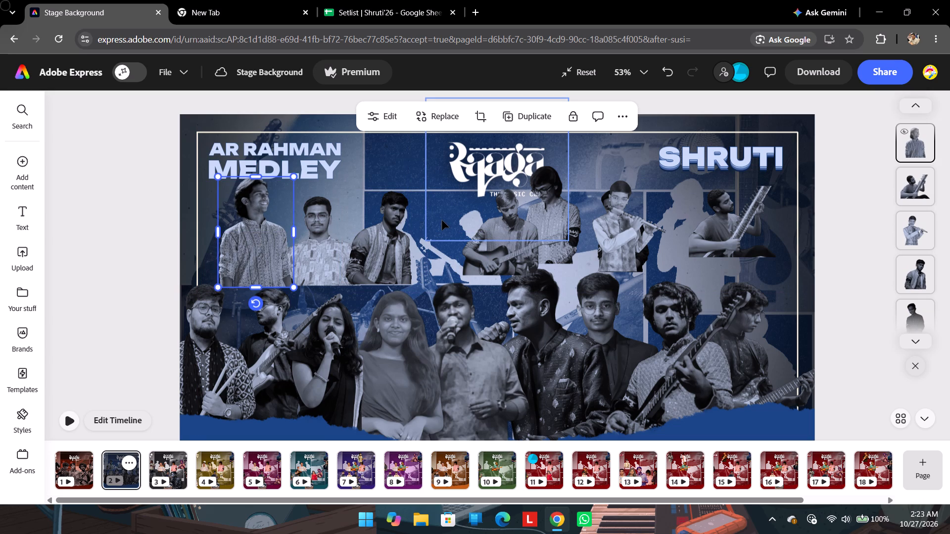
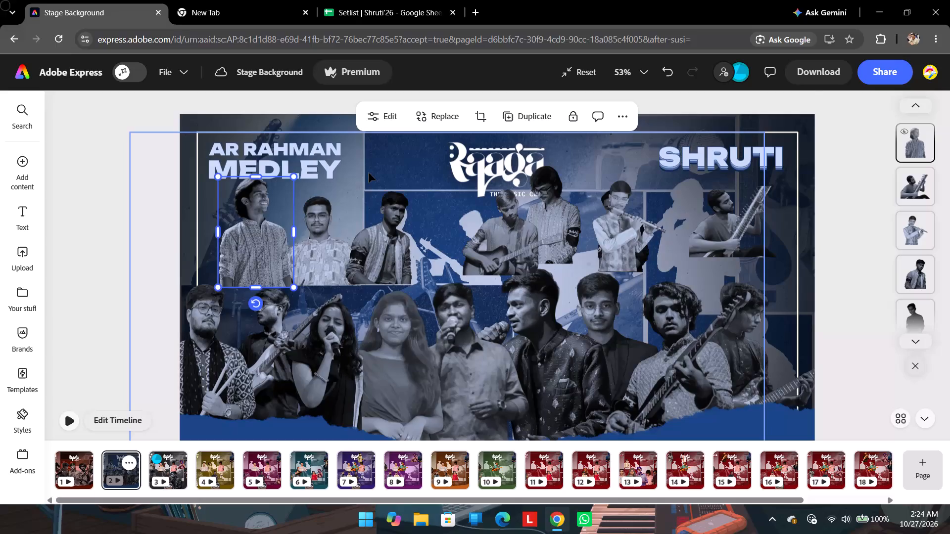
Move the acoustic guitarist left until he overlaps the open-jacket man's side, at the same base level in the back row.
scroll(369, 172, down, 4)
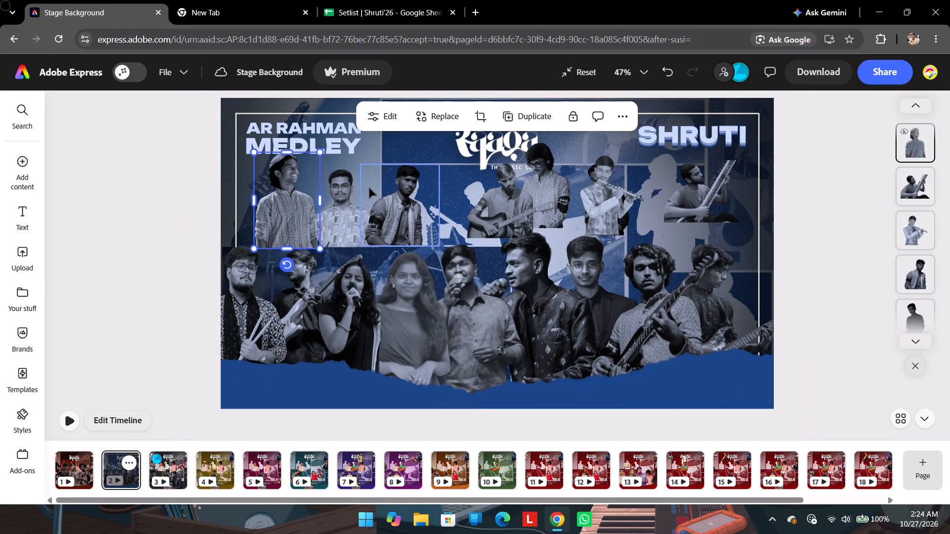
click(150, 263)
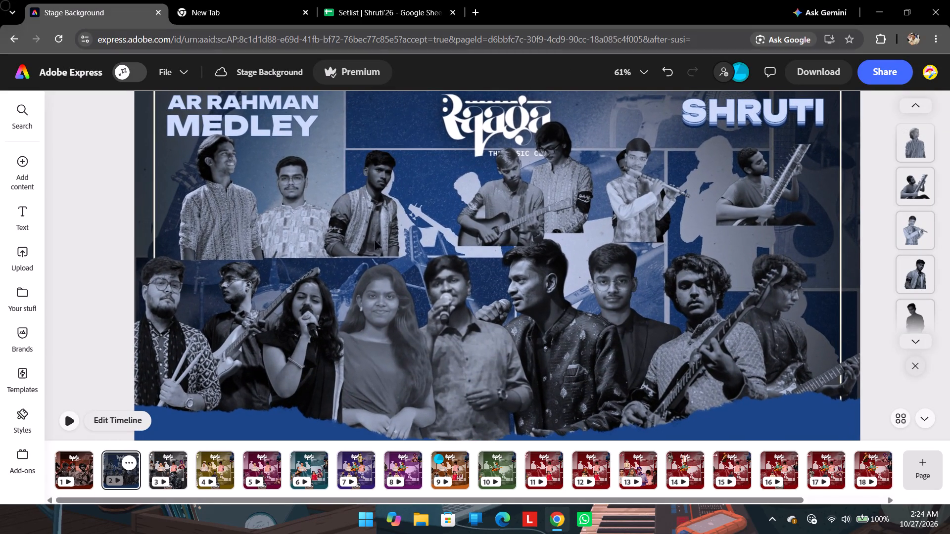
click(370, 225)
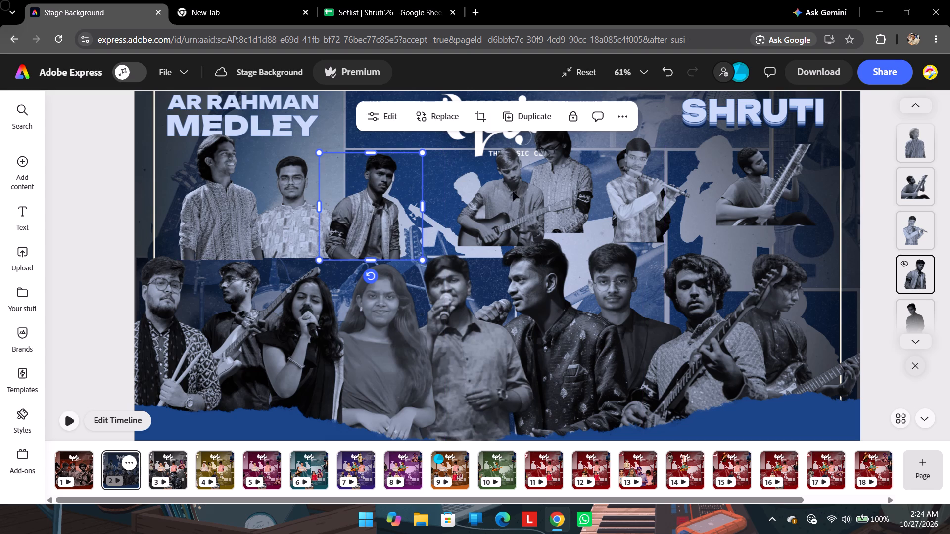
drag(511, 223, 474, 232)
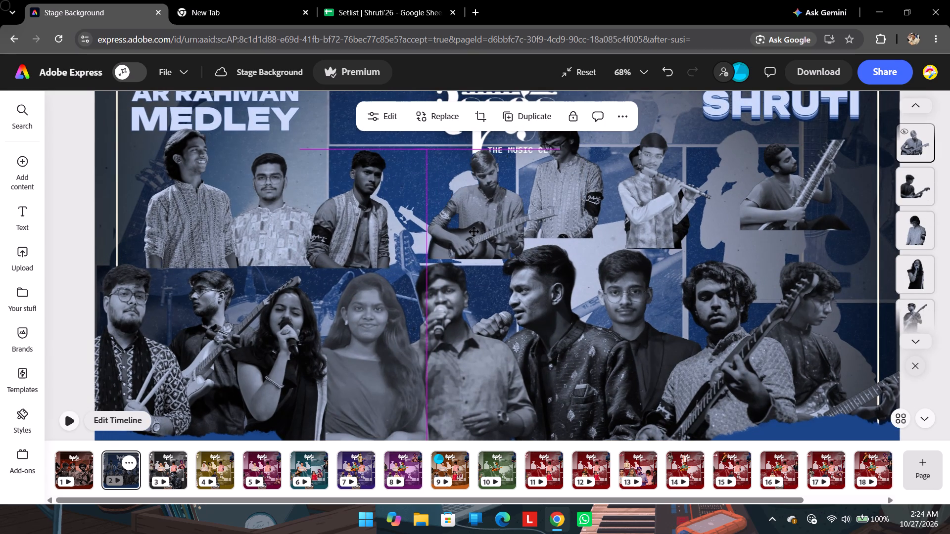
drag(474, 232, 449, 236)
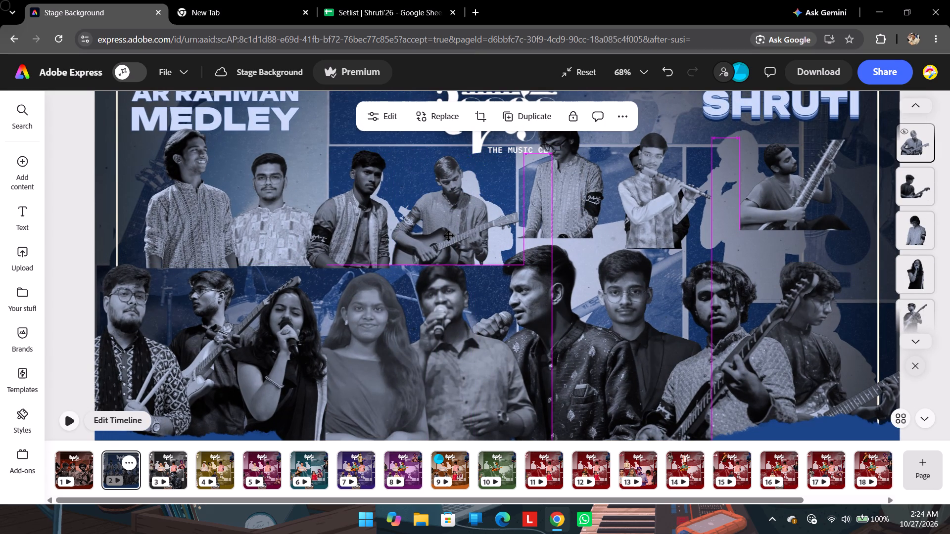
drag(449, 236, 572, 223)
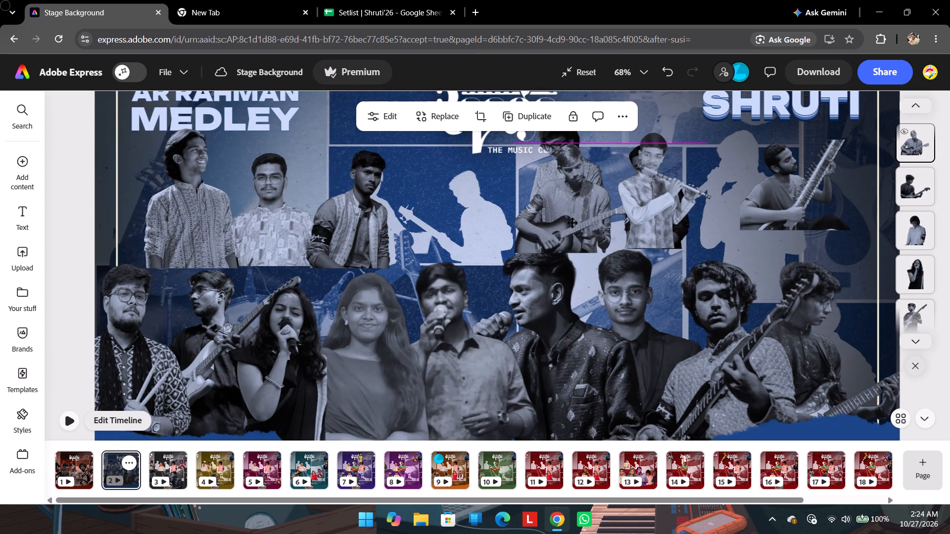
drag(572, 223, 672, 216)
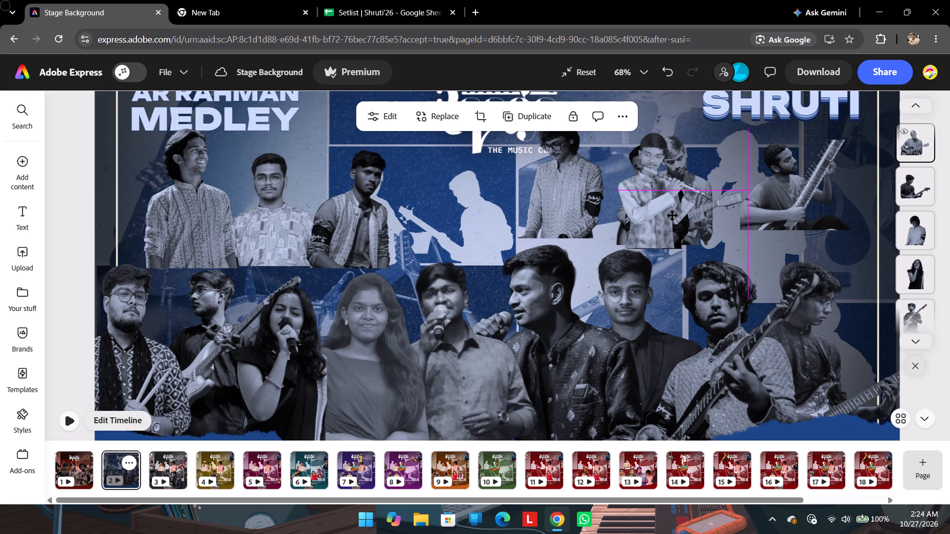
drag(672, 216, 672, 214)
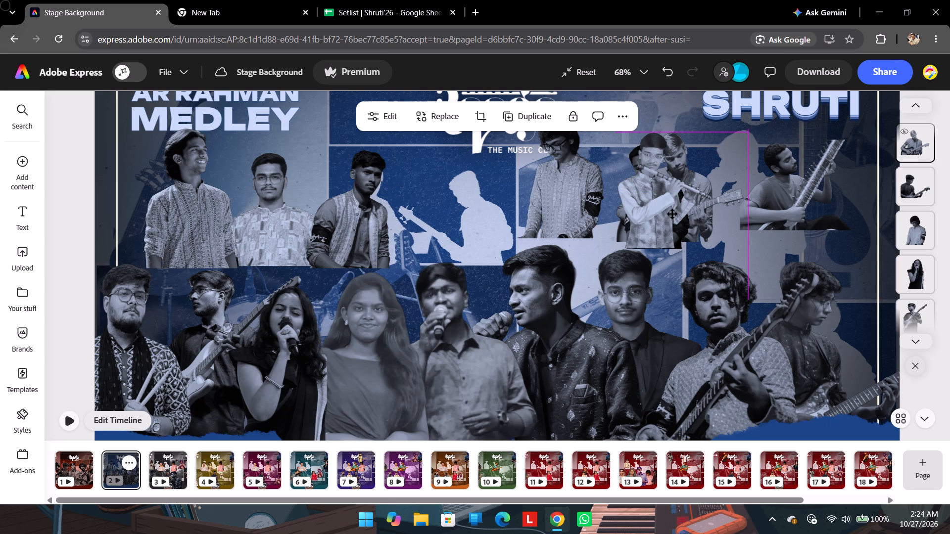
drag(672, 214, 494, 224)
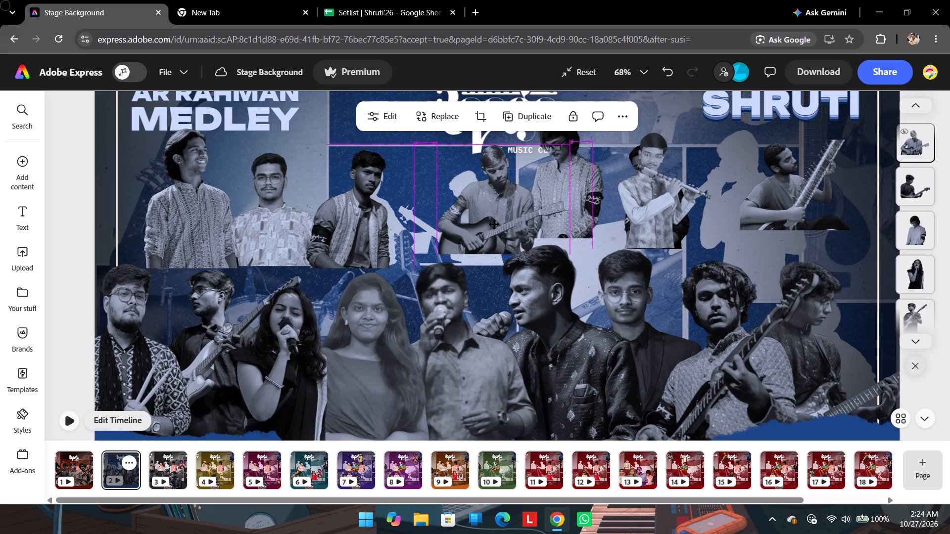
drag(494, 224, 444, 235)
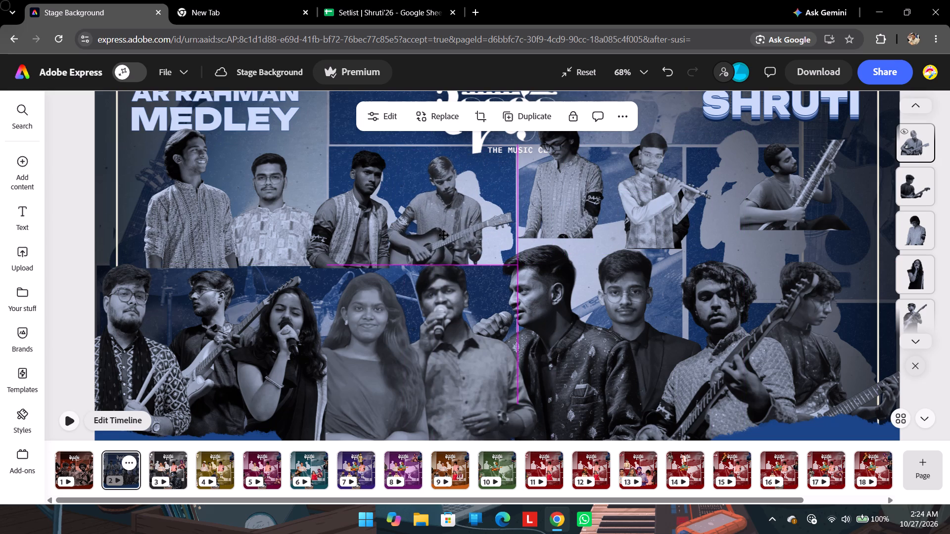
drag(444, 235, 436, 235)
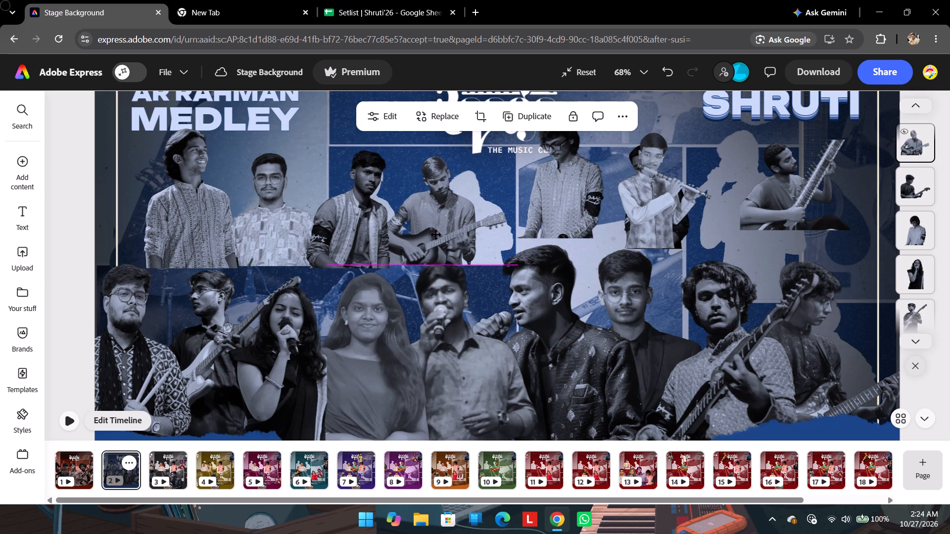
drag(436, 235, 433, 236)
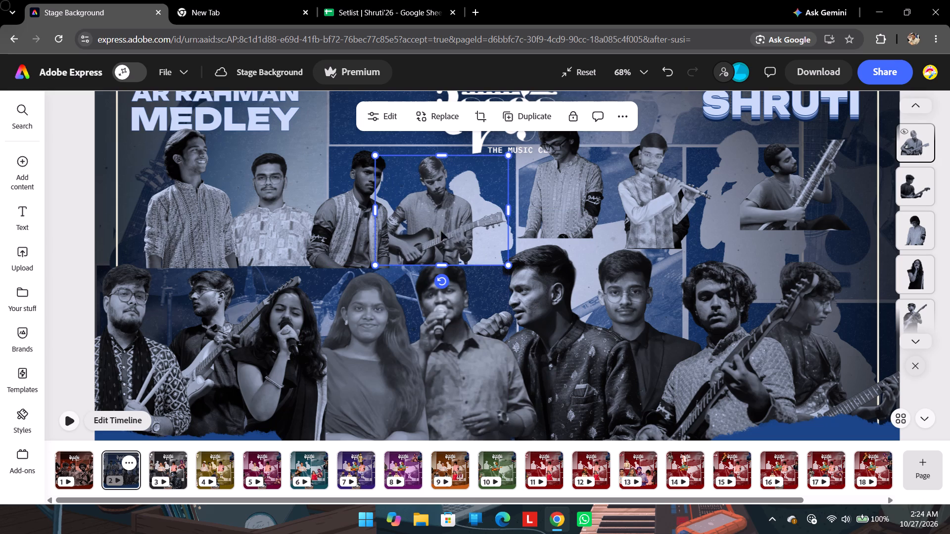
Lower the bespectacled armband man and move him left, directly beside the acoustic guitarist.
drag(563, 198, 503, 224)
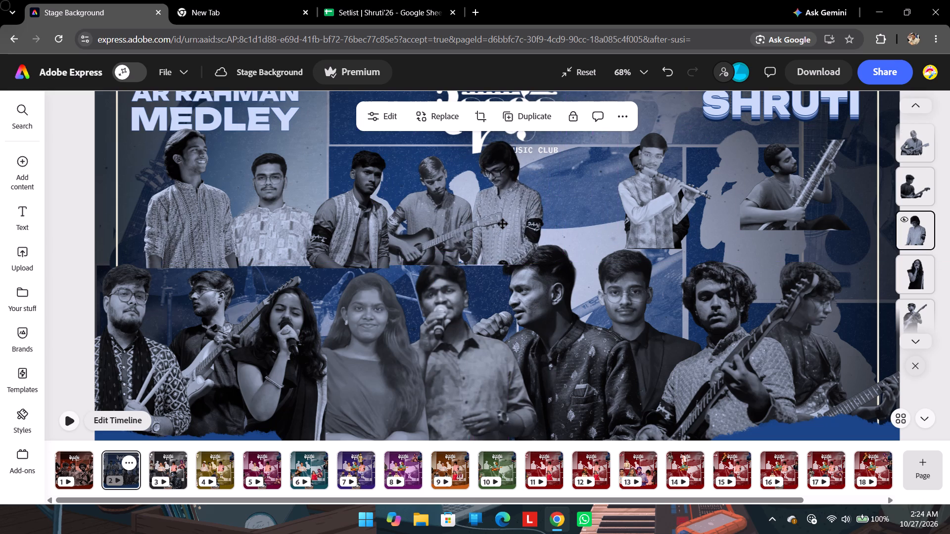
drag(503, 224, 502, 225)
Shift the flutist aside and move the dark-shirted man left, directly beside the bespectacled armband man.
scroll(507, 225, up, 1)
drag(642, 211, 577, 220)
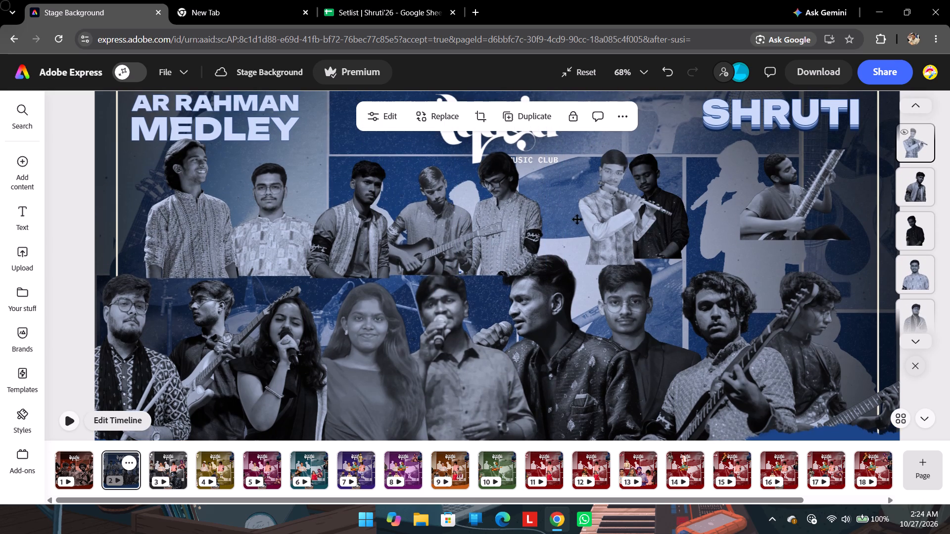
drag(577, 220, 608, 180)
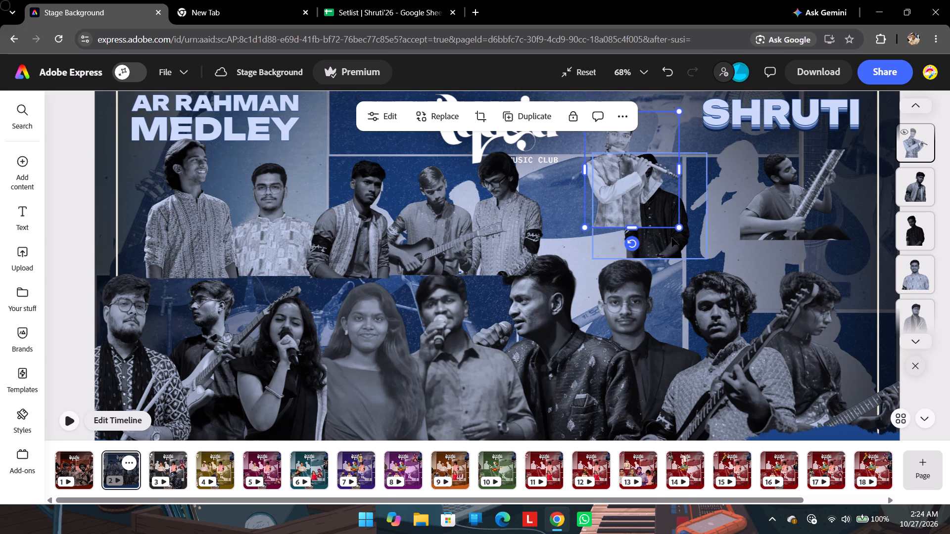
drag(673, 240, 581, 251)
Move the flutist right toward the sitar player, and bring the dark-shirted man back to the flutist's left.
drag(633, 200, 679, 206)
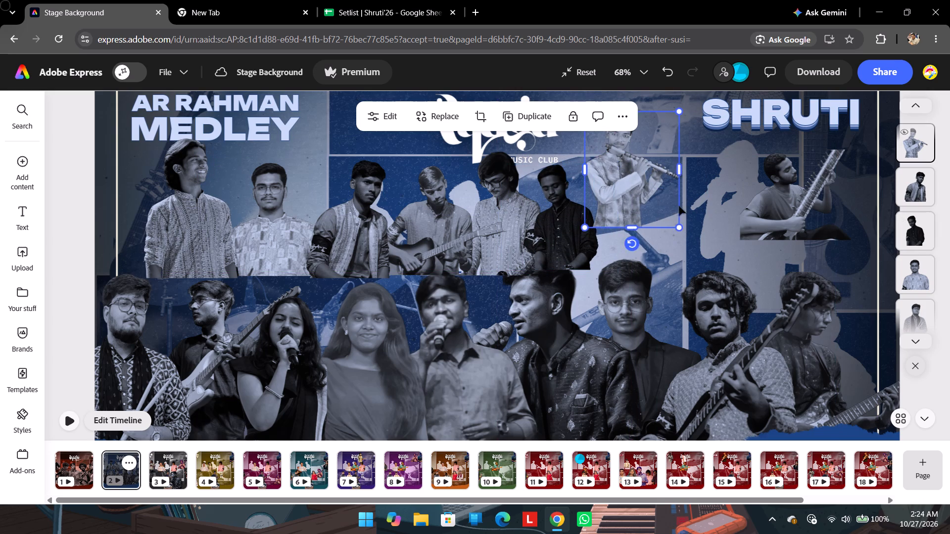
drag(679, 206, 698, 218)
scroll(696, 219, up, 1)
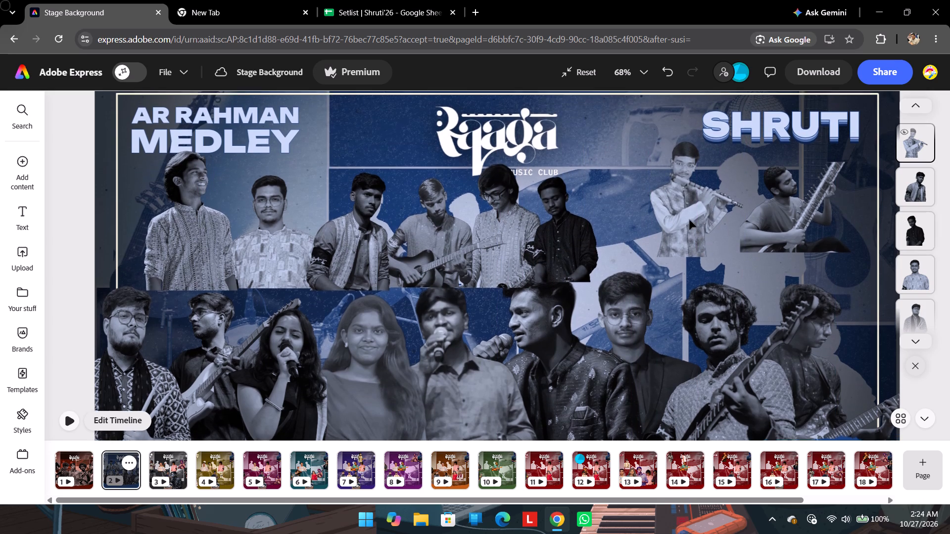
scroll(689, 220, up, 2)
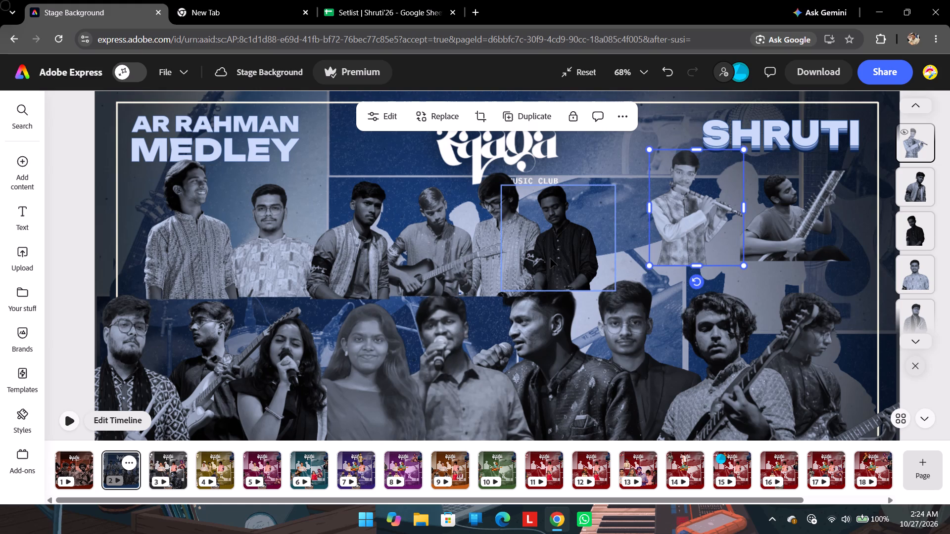
drag(551, 257, 611, 235)
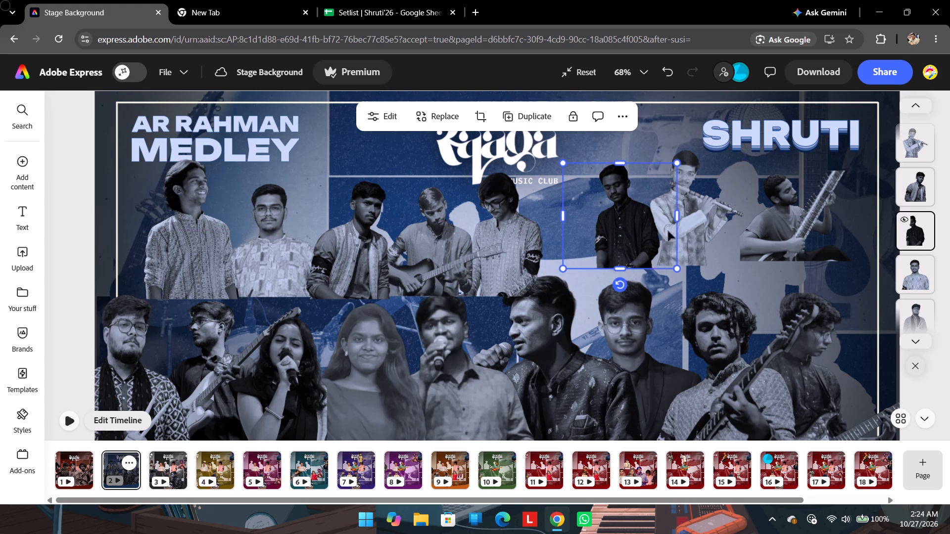
drag(686, 231, 689, 239)
Enlarge the sitar player slightly and shift him right, toward the white frame's right edge.
click(809, 224)
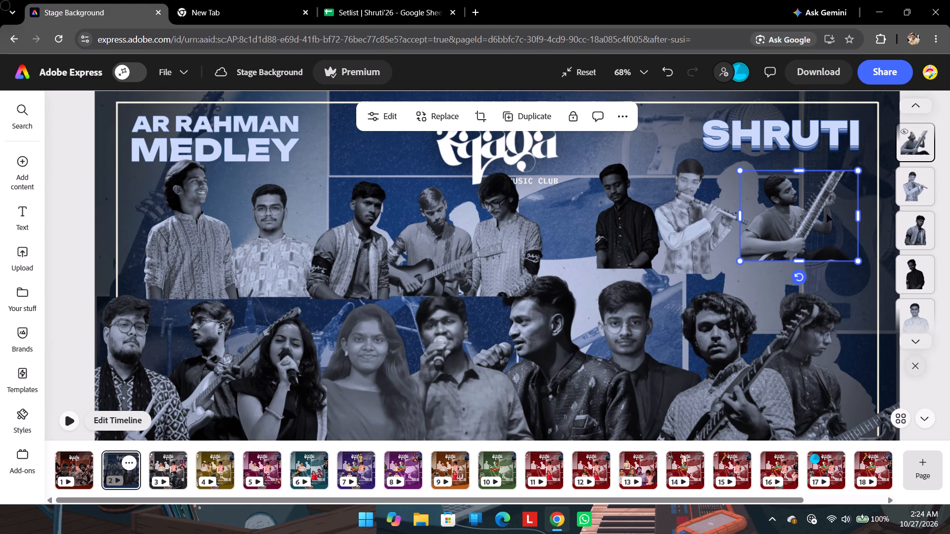
drag(859, 173, 869, 163)
drag(801, 206, 814, 210)
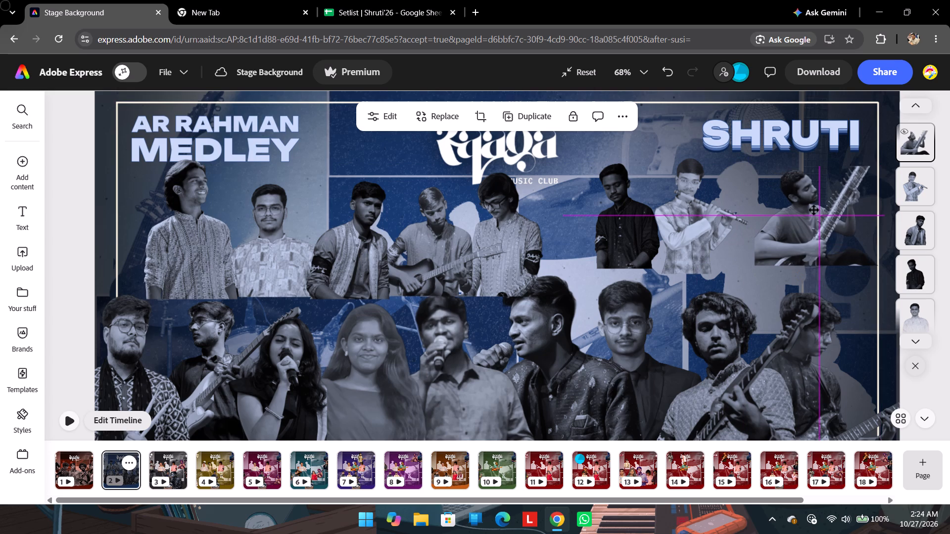
drag(814, 210, 813, 210)
Move the flutist right, close against the sitar player below SHRUTI, and lower him slightly.
click(641, 153)
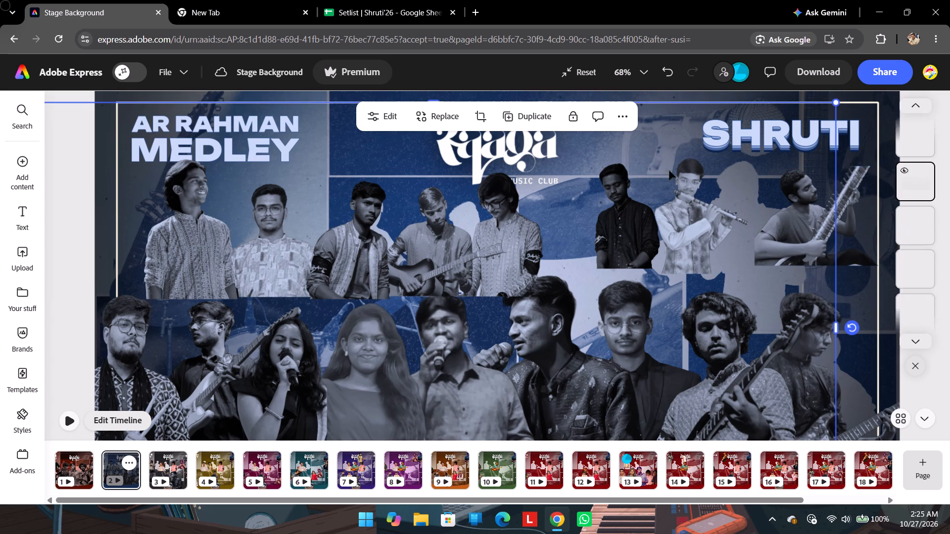
drag(684, 235, 702, 232)
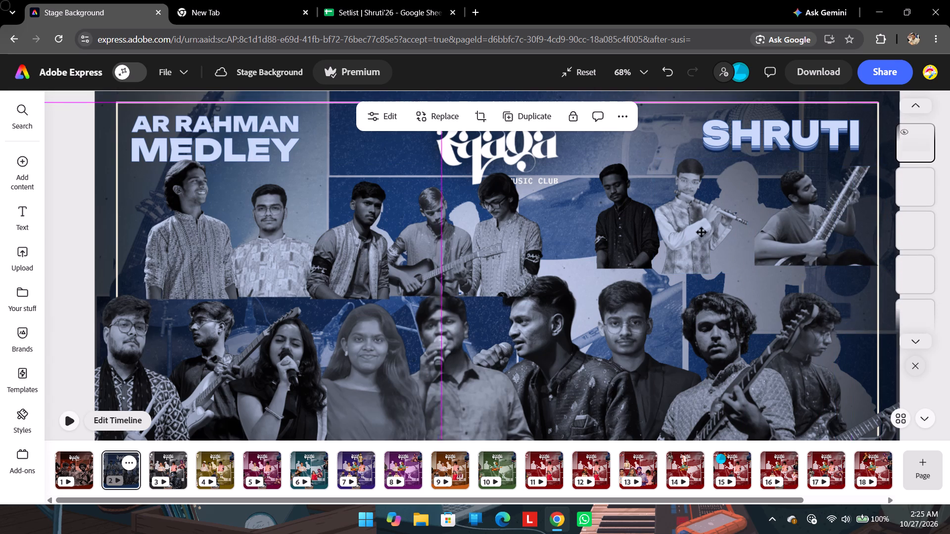
drag(702, 232, 712, 231)
drag(701, 234, 719, 233)
click(697, 232)
drag(697, 232, 727, 232)
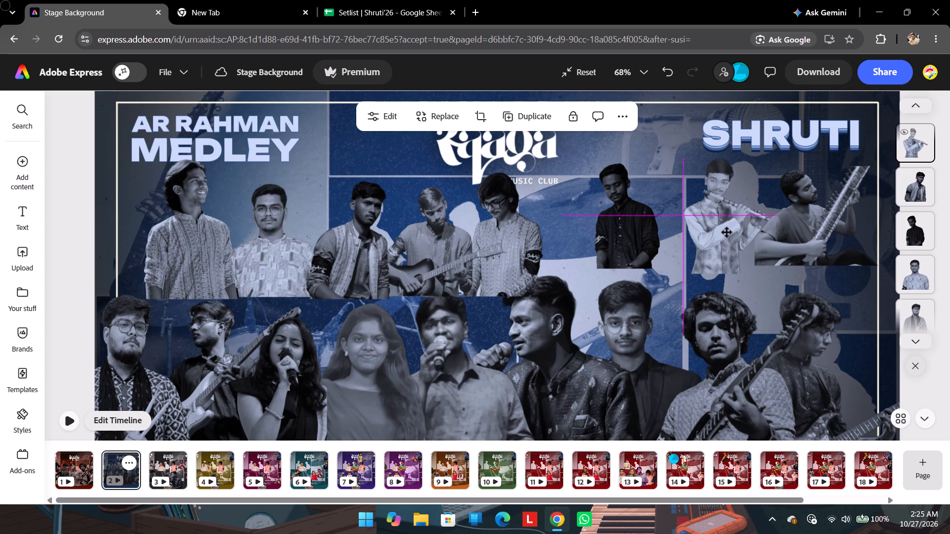
drag(727, 232, 723, 223)
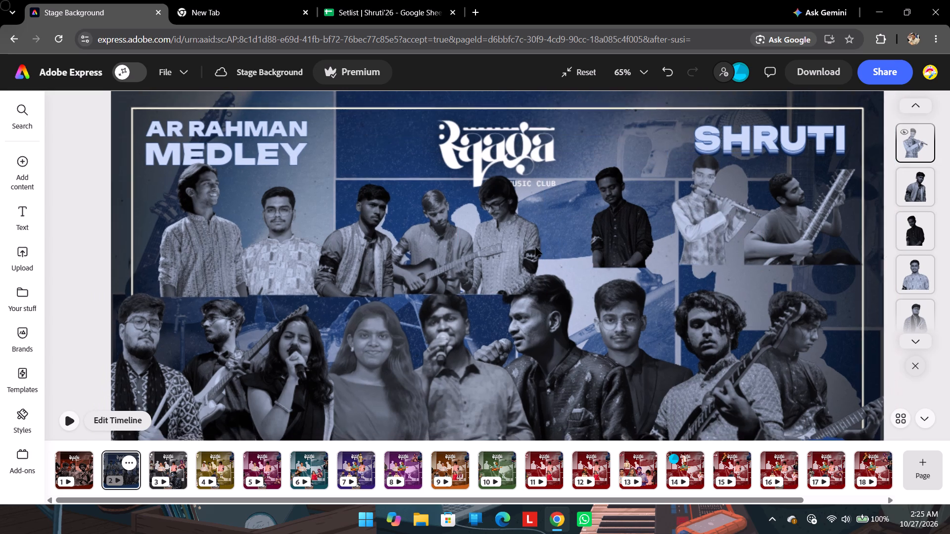
scroll(535, 247, down, 2)
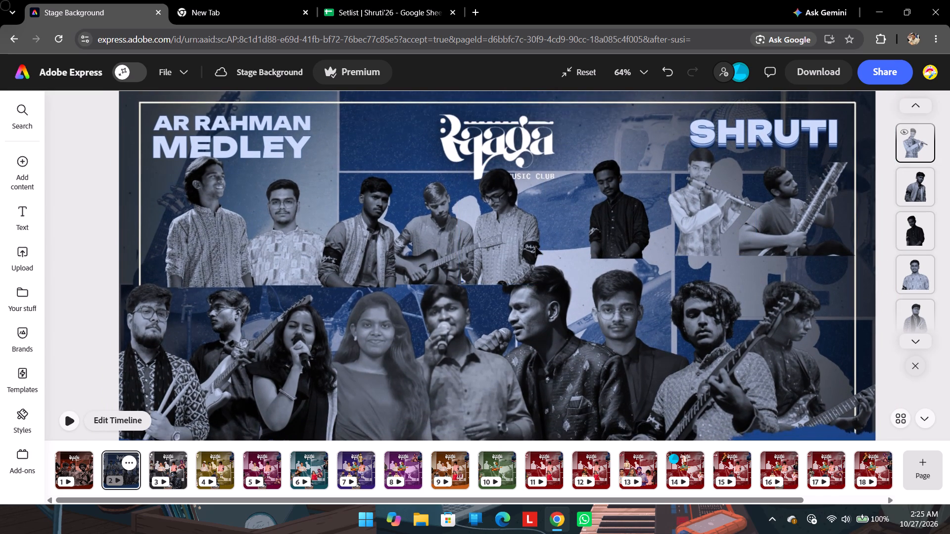
scroll(535, 247, down, 1)
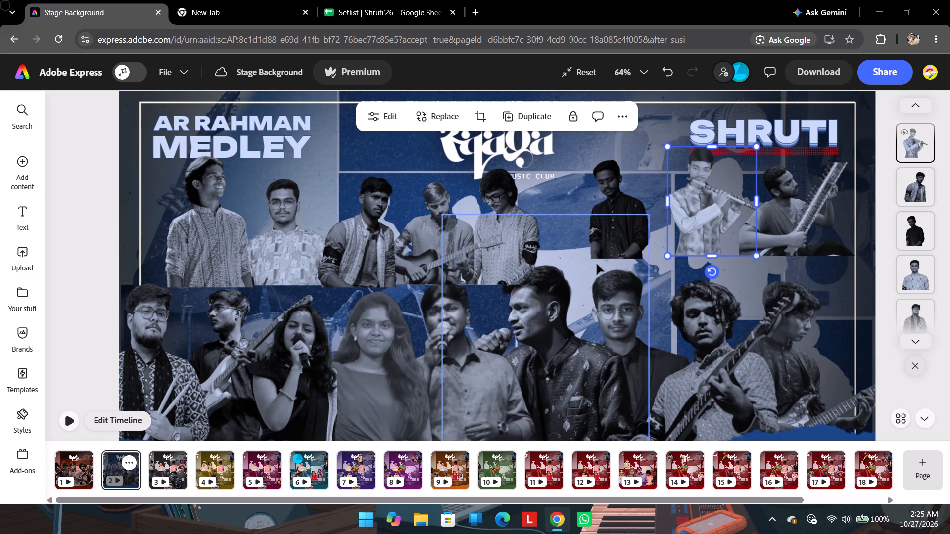
drag(723, 212, 724, 225)
Close up the dark-shirted man beside the flutist, and place the bespectacled armband man immediately to his left at the same base level.
drag(635, 232, 667, 242)
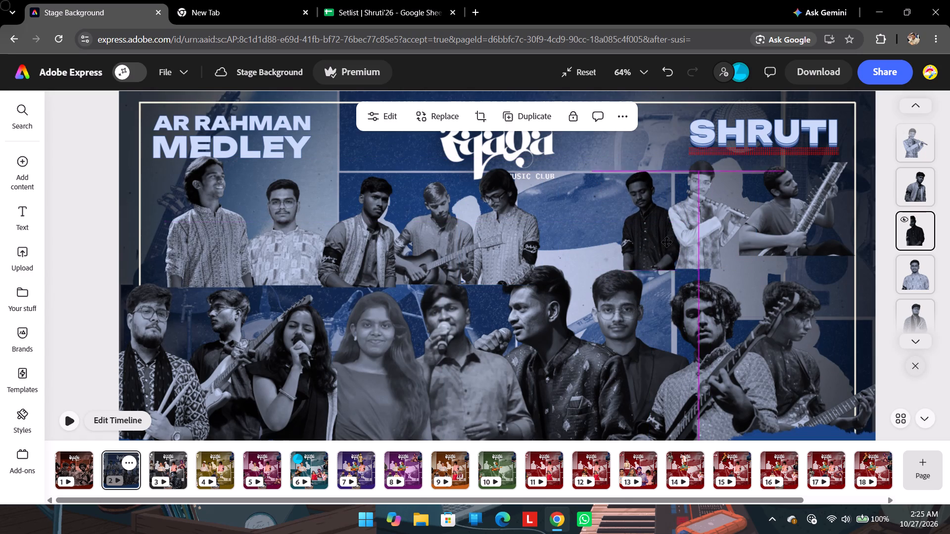
drag(667, 242, 663, 241)
drag(518, 247, 603, 228)
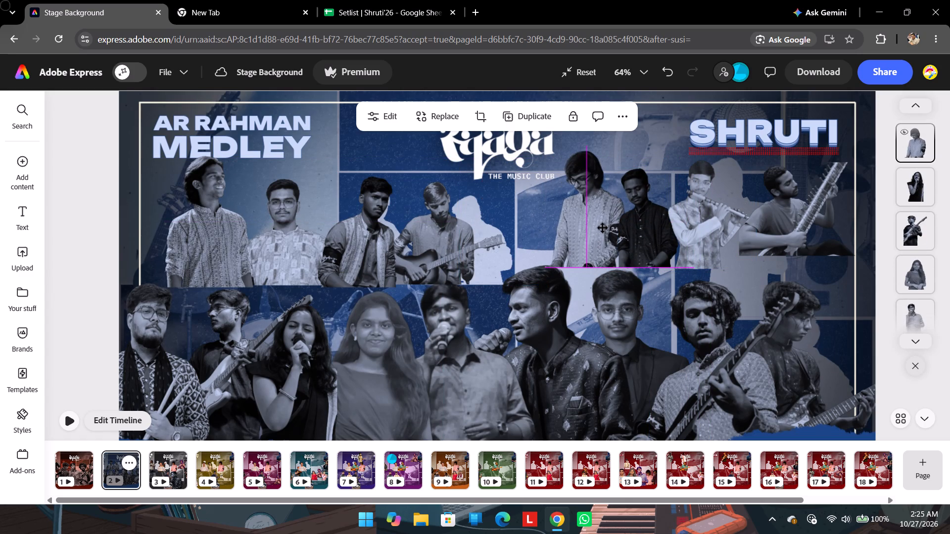
drag(603, 228, 606, 227)
Lower the sitar player to the base level of the flutist beside him.
drag(811, 228, 817, 242)
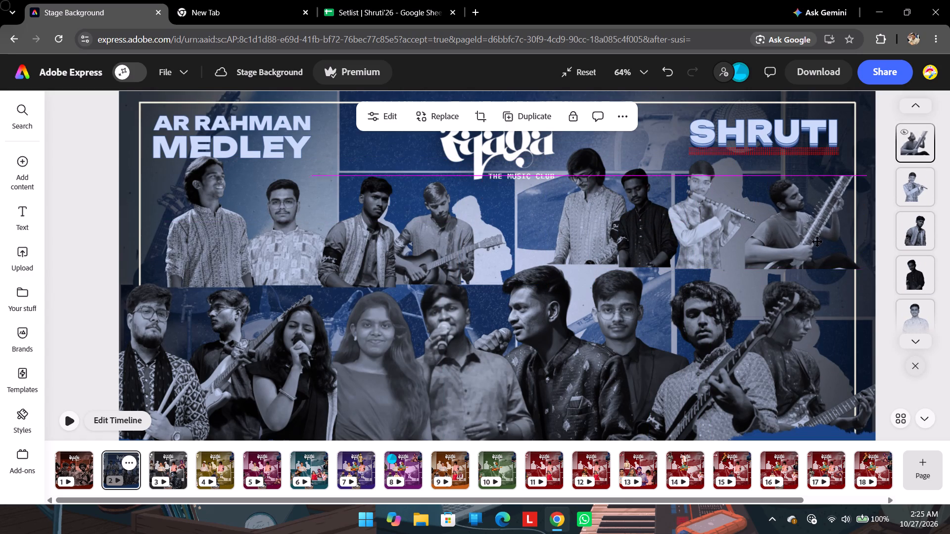
drag(817, 242, 810, 239)
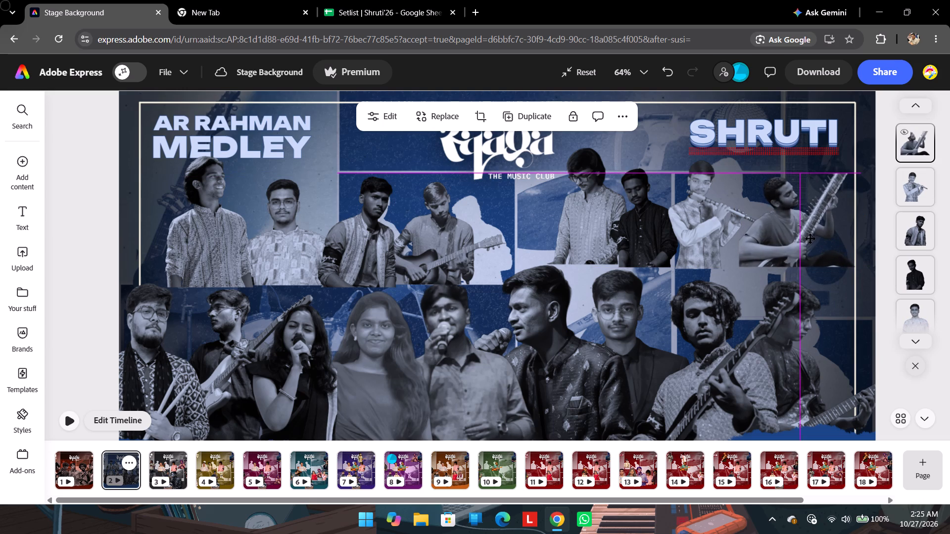
drag(810, 239, 810, 239)
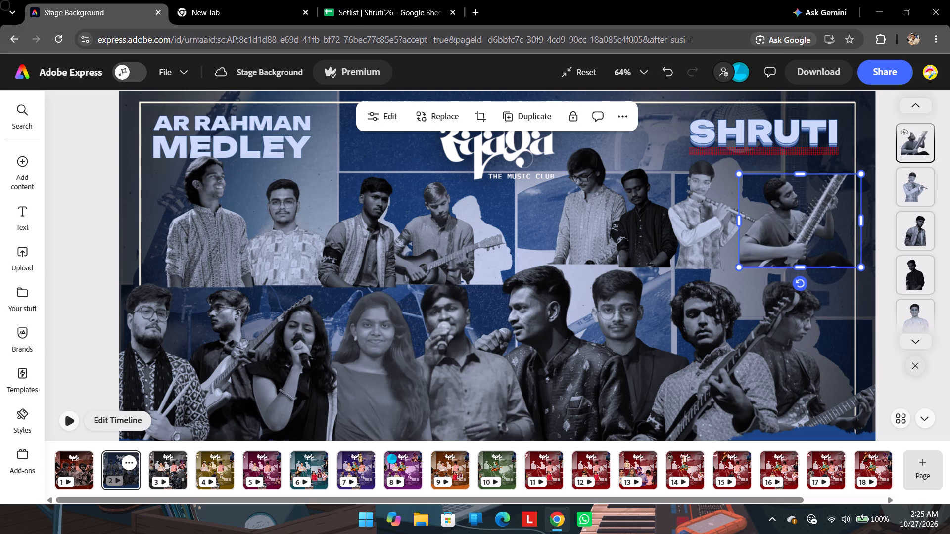
View the Aigiri Nandini page for comparison, and return to the AR Rahman Medley page.
click(81, 479)
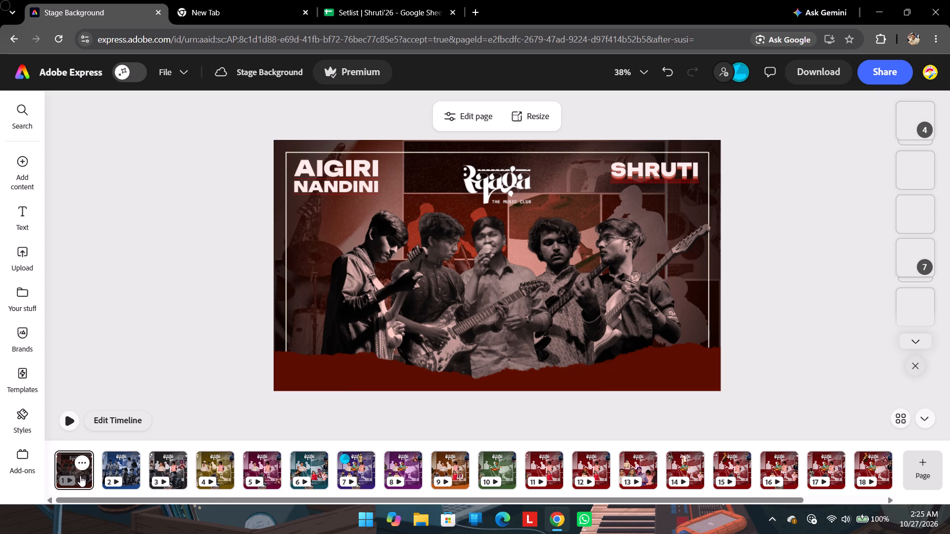
click(128, 468)
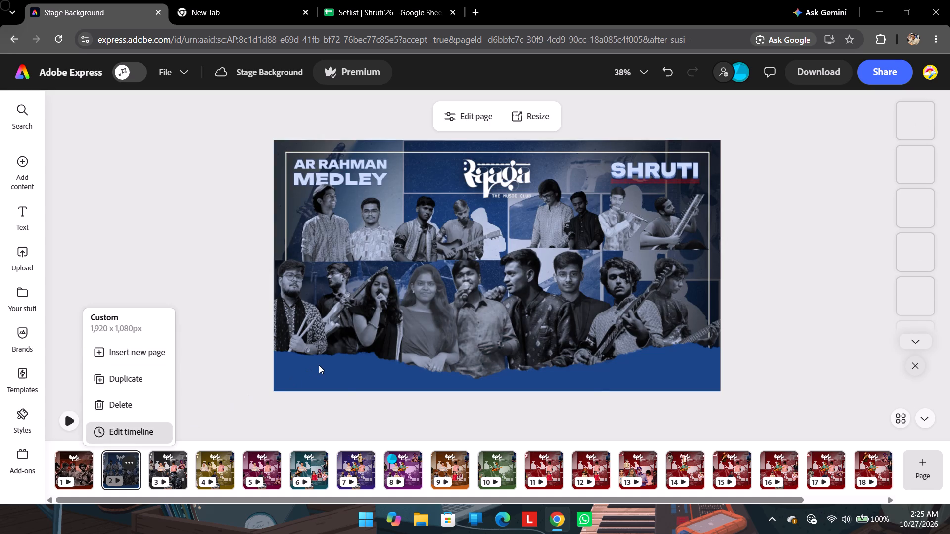
click(465, 229)
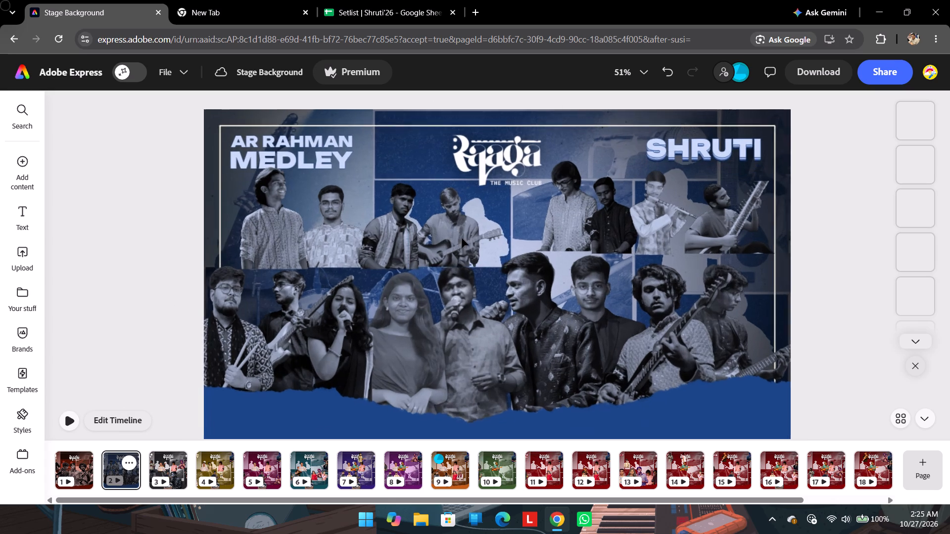
Close up the flutist, the dark-shirted man and the bespectacled armband man towards the sitar player, keeping a common base level.
drag(667, 226, 677, 226)
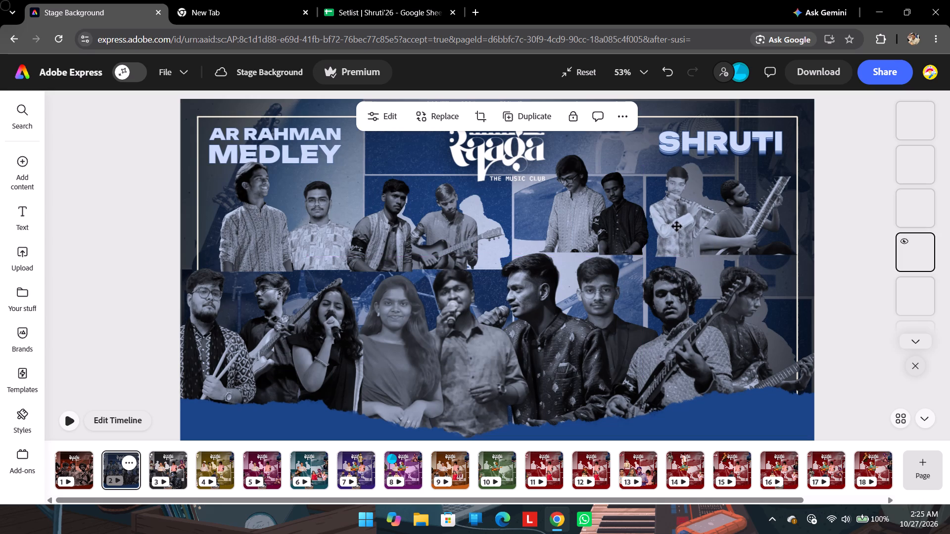
drag(677, 226, 682, 225)
drag(627, 234, 636, 233)
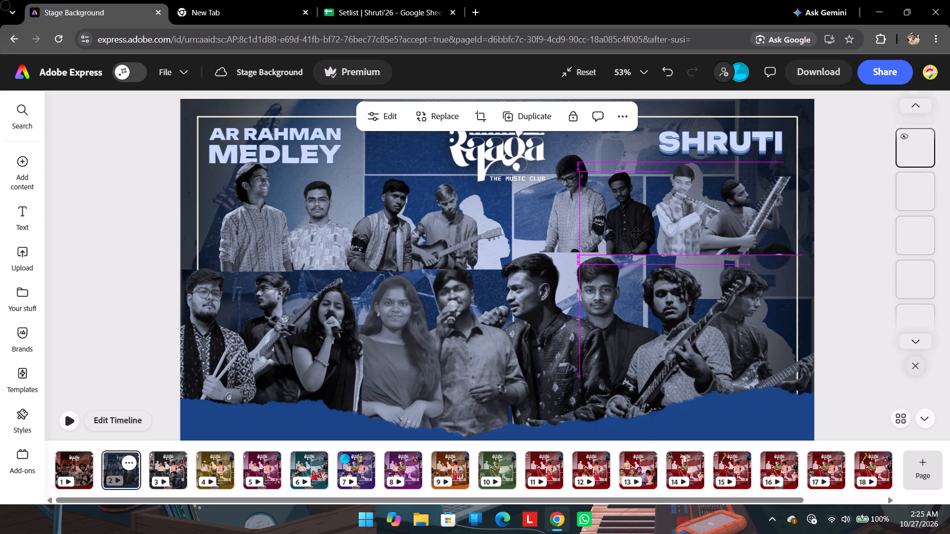
drag(636, 233, 635, 234)
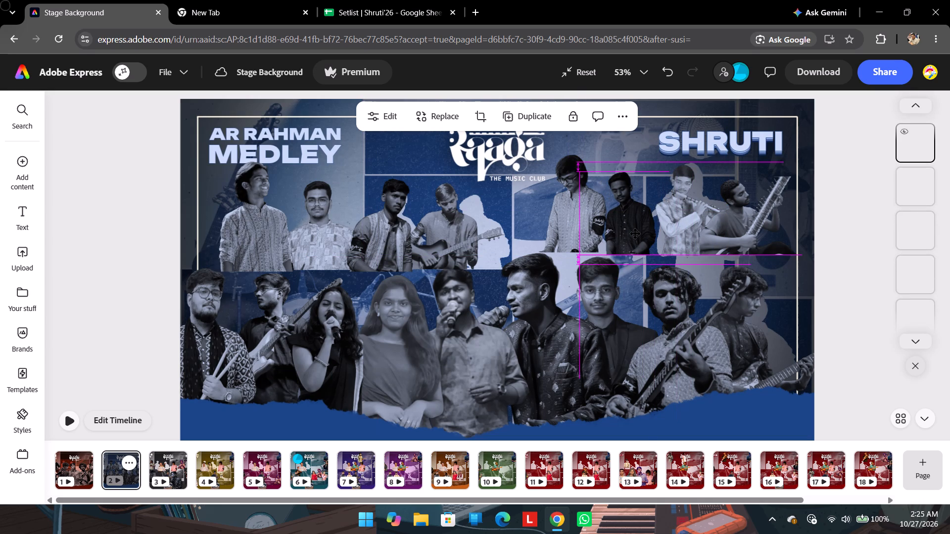
drag(635, 234, 639, 234)
drag(577, 239, 582, 238)
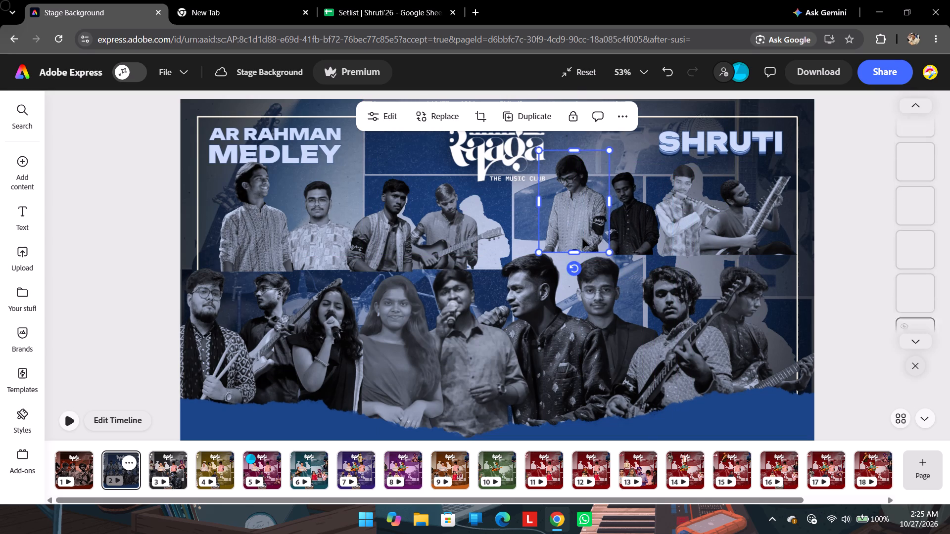
drag(582, 238, 585, 241)
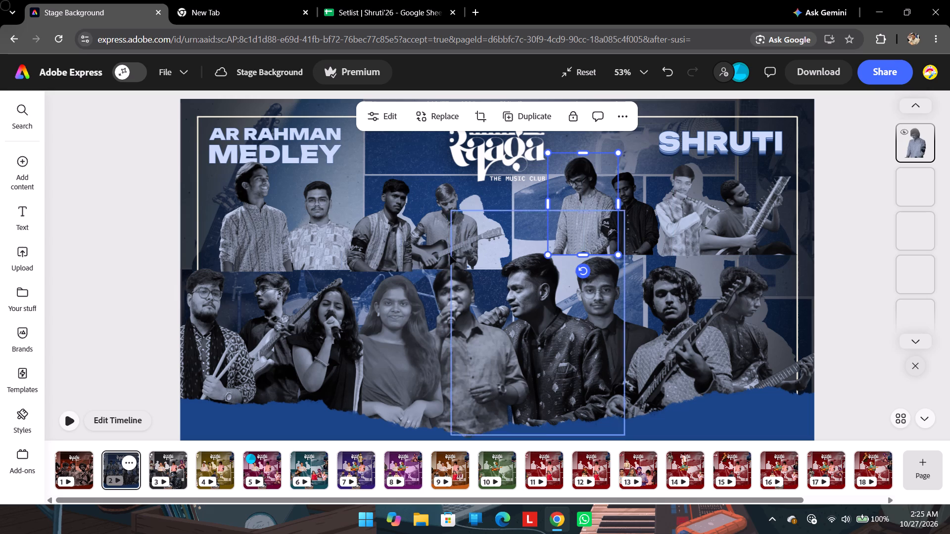
click(100, 245)
Shrink the kurta-clad man at the back row's left end to his neighbour's head height and move him close beside that neighbour.
scroll(100, 244, up, 1)
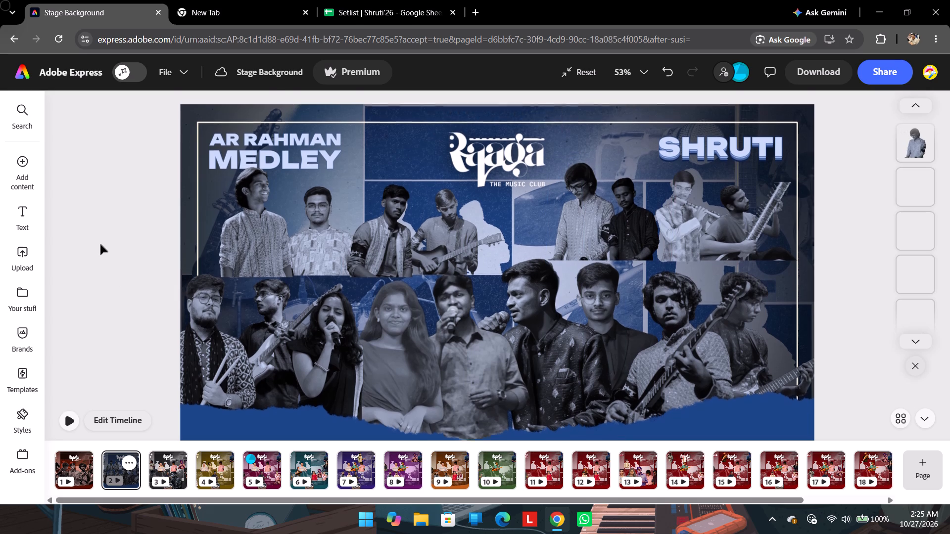
scroll(100, 244, up, 2)
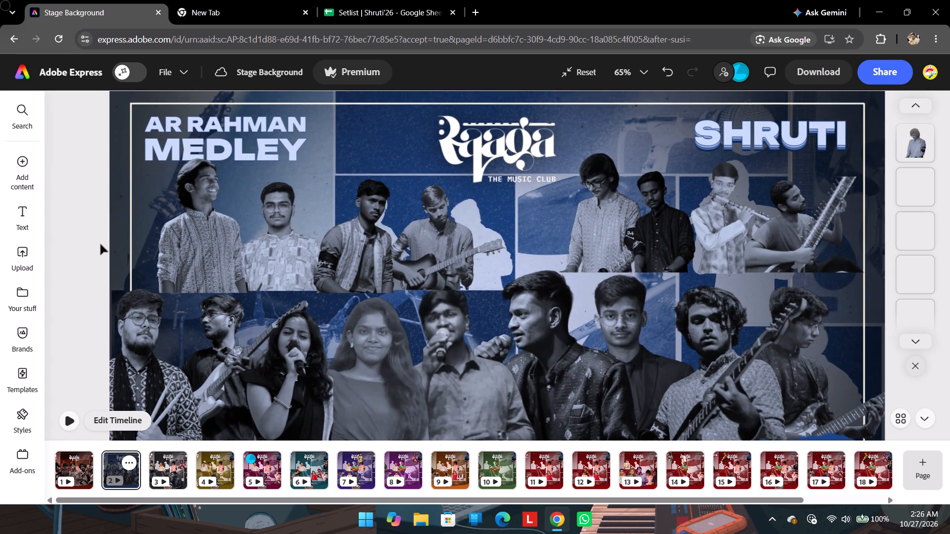
scroll(100, 244, up, 1)
click(203, 238)
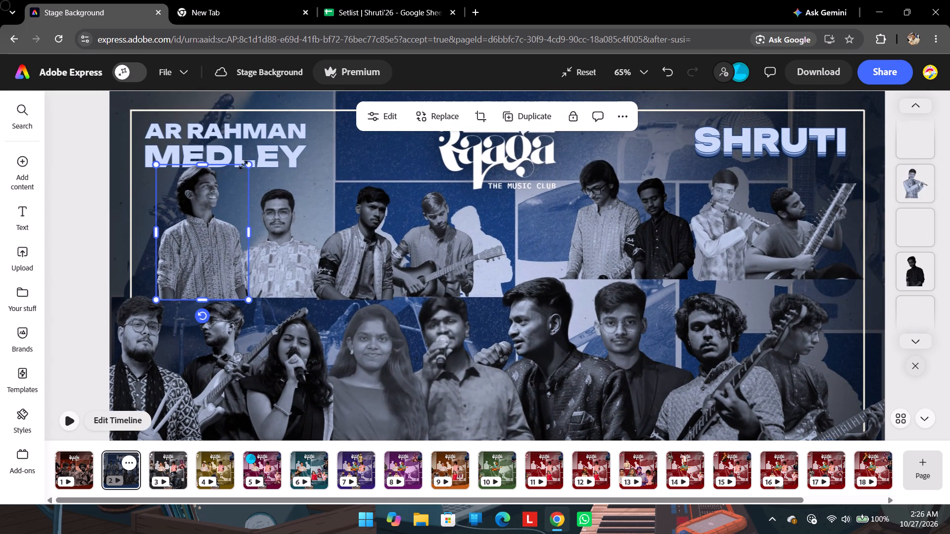
drag(248, 165, 223, 194)
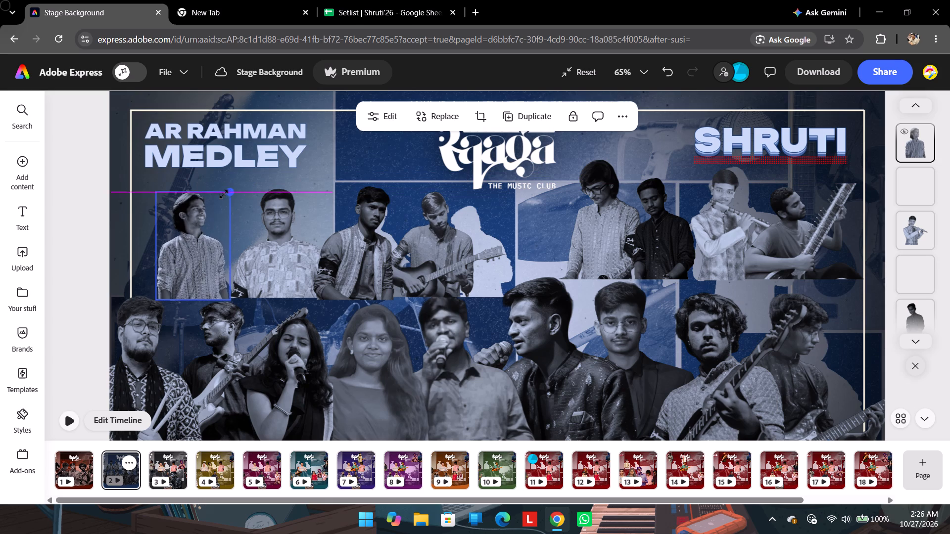
drag(223, 194, 223, 194)
drag(195, 251, 203, 249)
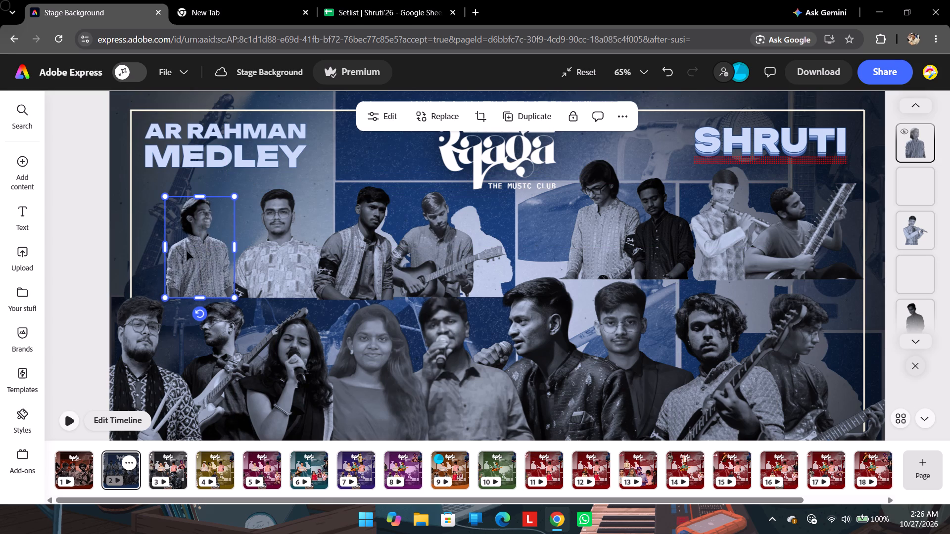
Raise the four back-row performers below AR RAHMAN MEDLEY to the SHRUTI-side group's base level, scaled down slightly and shifted towards the centre.
click(443, 249)
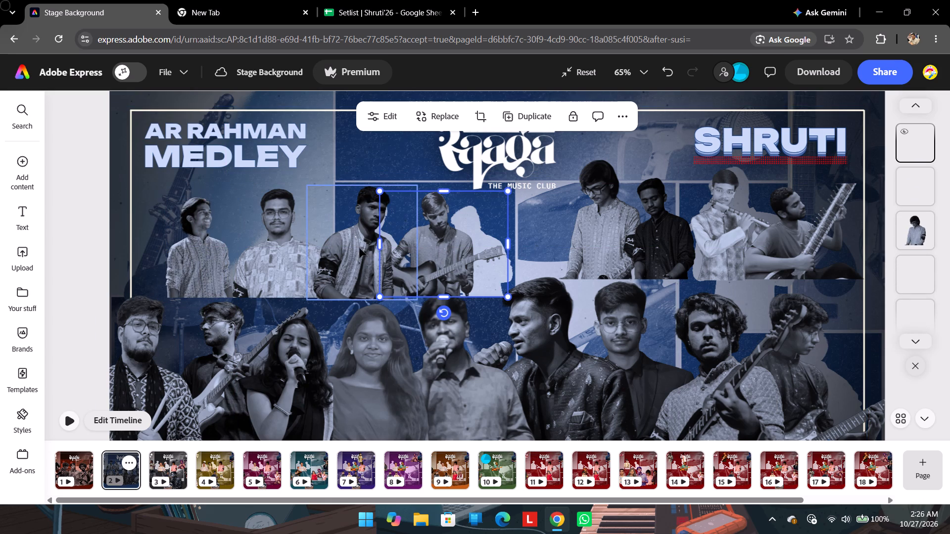
ctrl+click(360, 248)
ctrl+click(290, 252)
ctrl+click(206, 253)
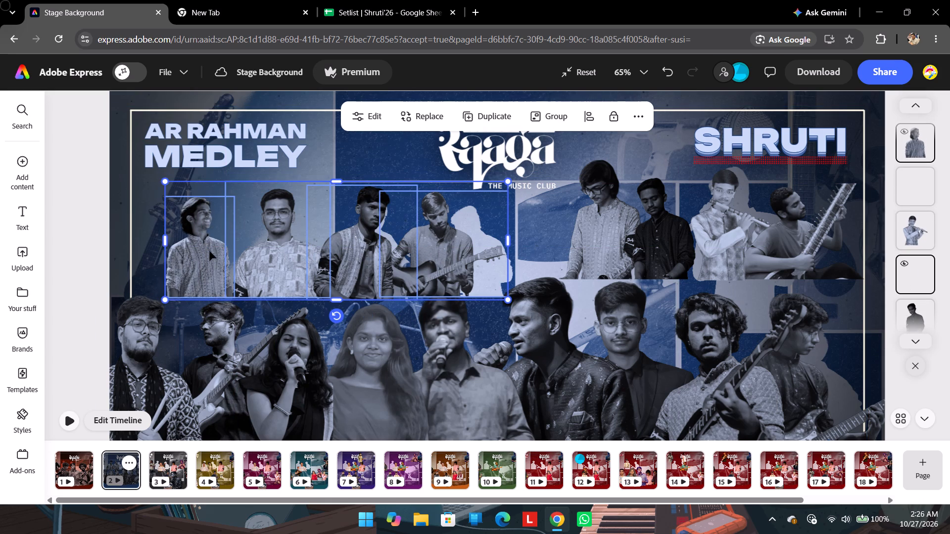
drag(275, 256, 275, 236)
drag(508, 163, 494, 171)
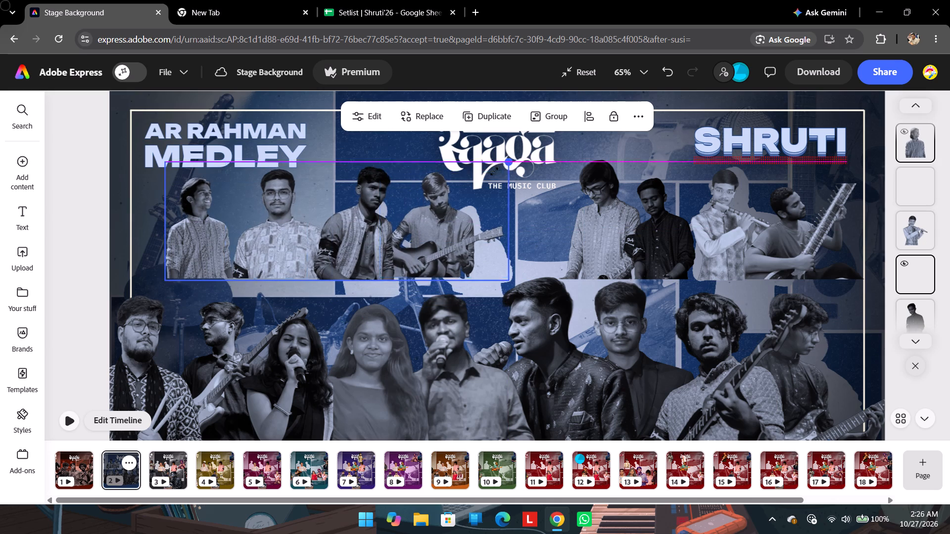
drag(494, 171, 485, 176)
drag(412, 237, 424, 236)
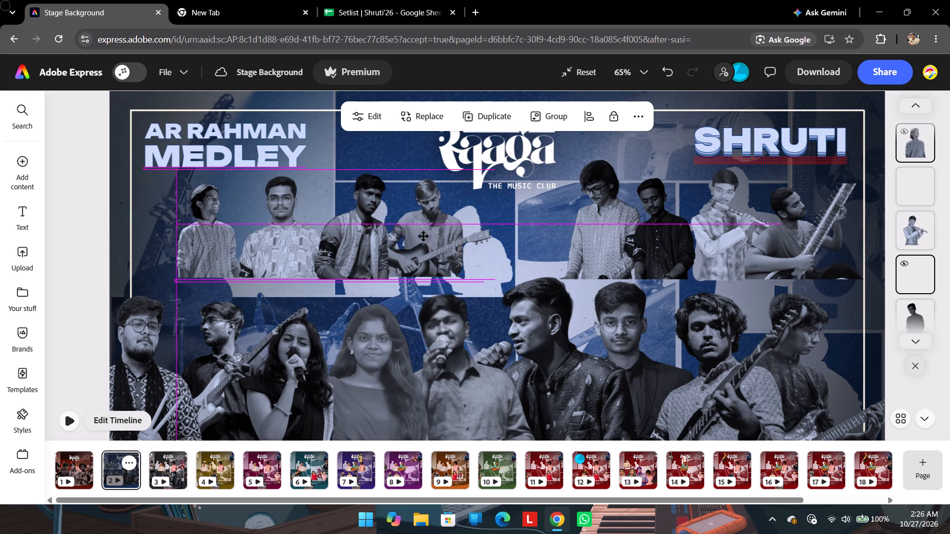
drag(424, 236, 426, 237)
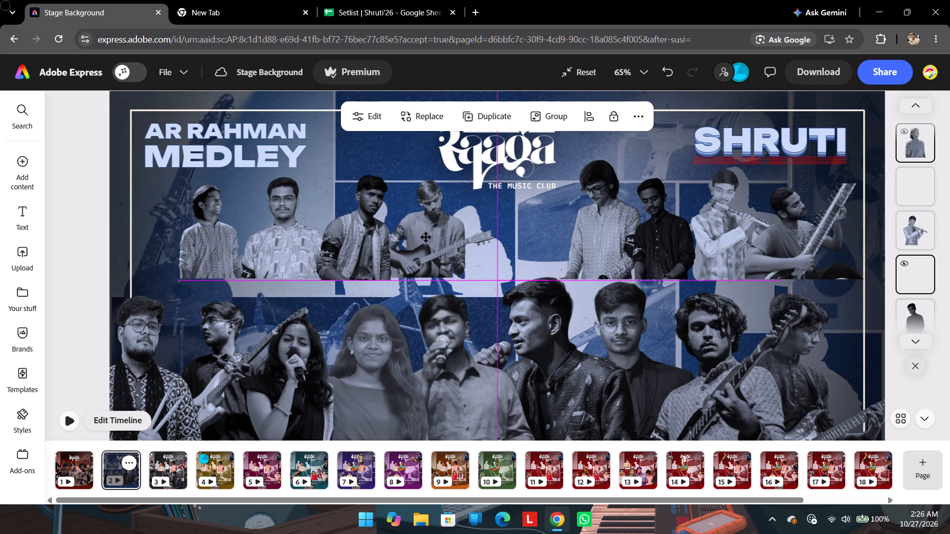
drag(426, 237, 447, 240)
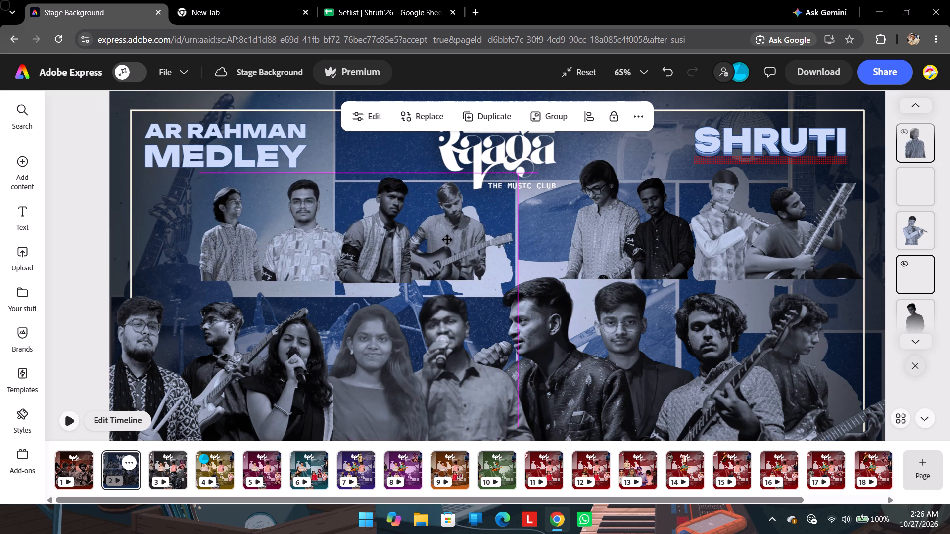
drag(447, 240, 430, 238)
click(535, 222)
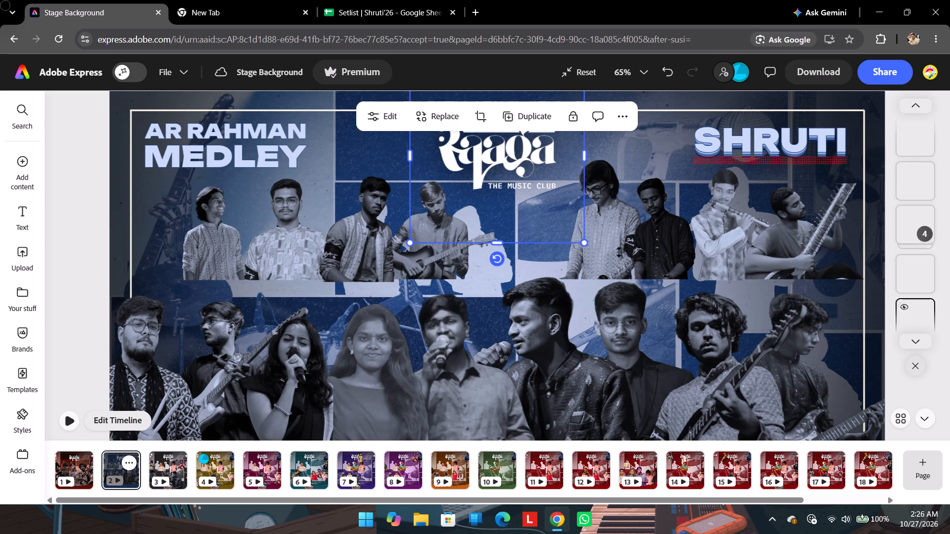
Scale down the four back-row performers below SHRUTI together, keeping their base level and left edge.
click(618, 252)
click(589, 250)
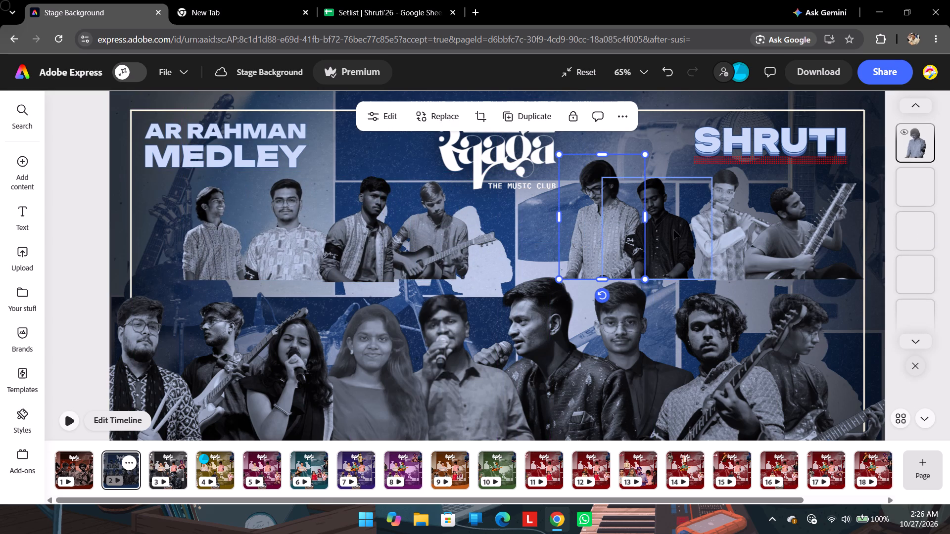
ctrl+click(666, 226)
ctrl+click(729, 223)
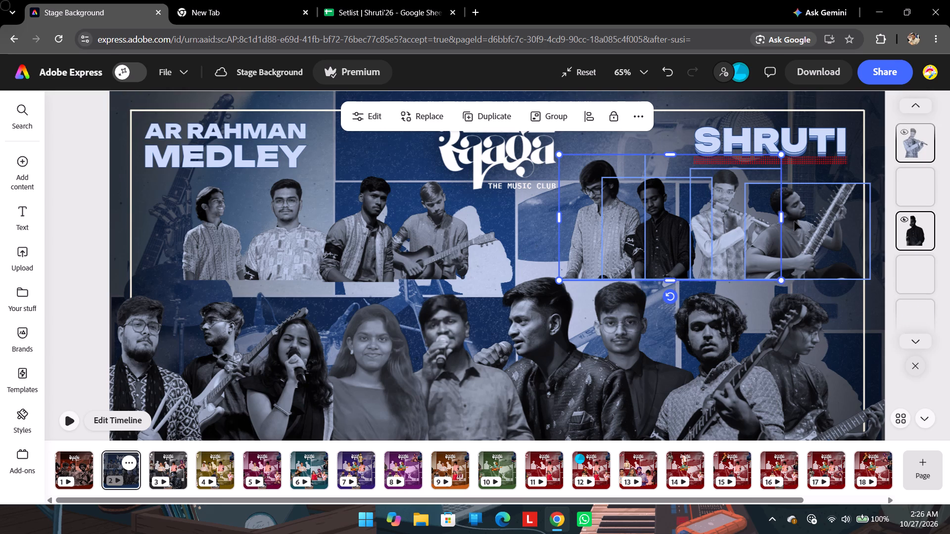
ctrl+click(794, 221)
drag(870, 156, 856, 163)
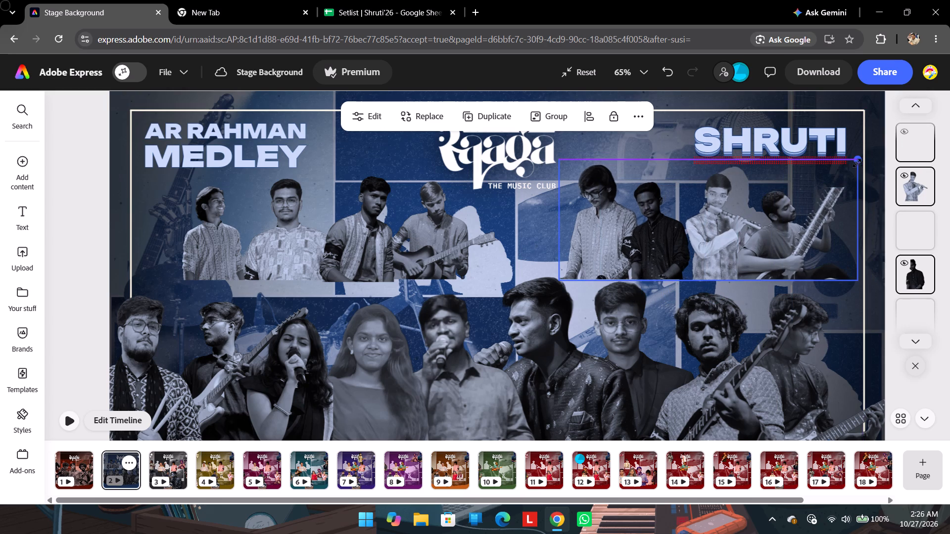
drag(856, 163, 849, 167)
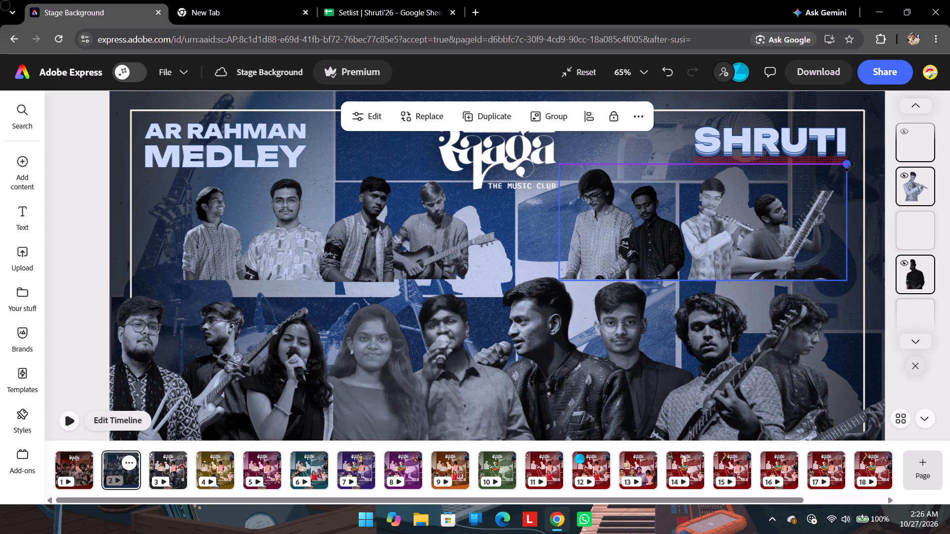
click(539, 227)
Shrink the bespectacled armband man in the SHRUTI-side group to nearly the head height of the dark-shirted man beside him.
click(591, 208)
drag(640, 163, 639, 165)
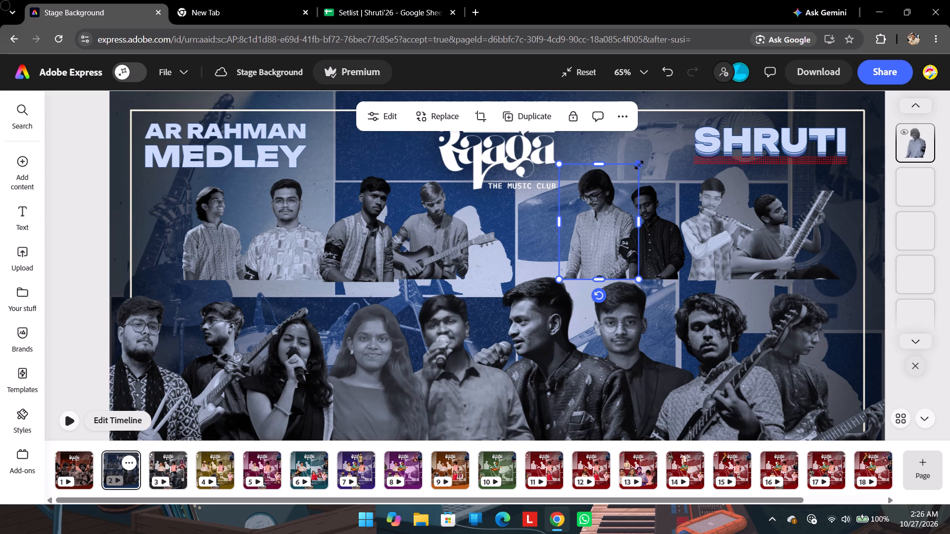
drag(639, 165, 628, 173)
drag(629, 176, 635, 175)
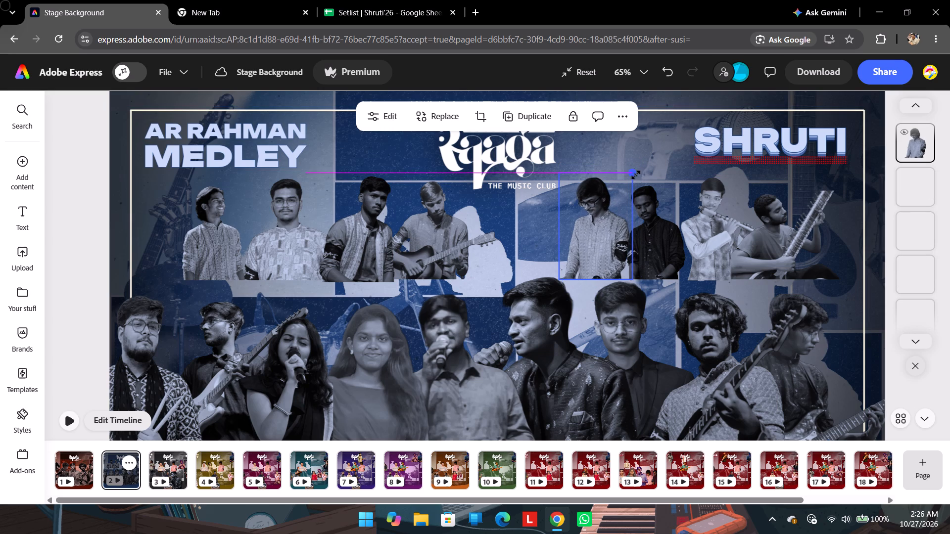
drag(635, 175, 636, 175)
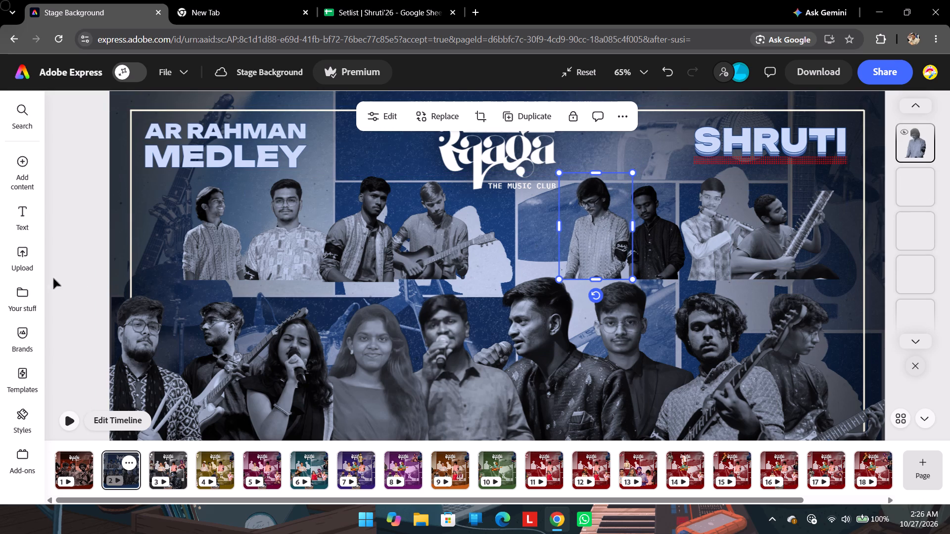
click(90, 243)
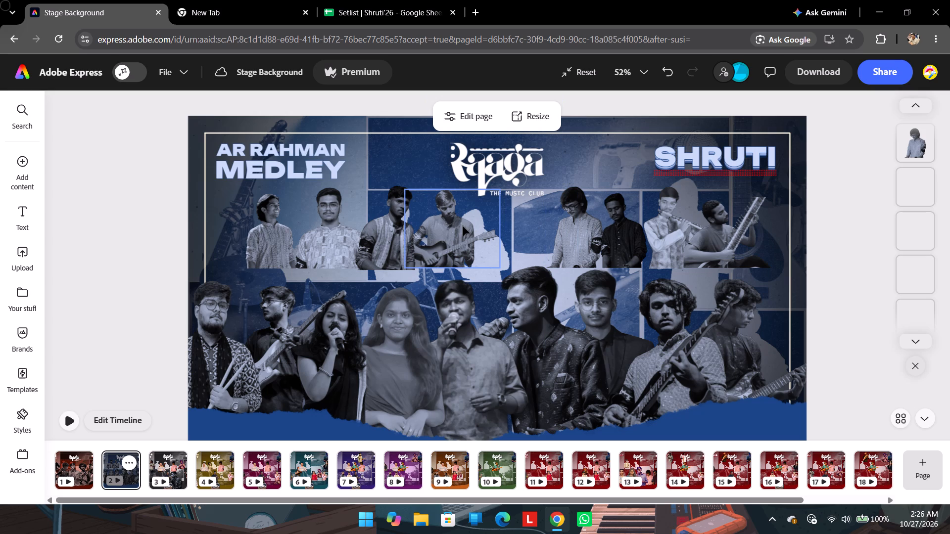
Move the acoustic guitarist from the back row to the front row's left end, enlarged to suit the front-row performers.
drag(462, 226, 811, 349)
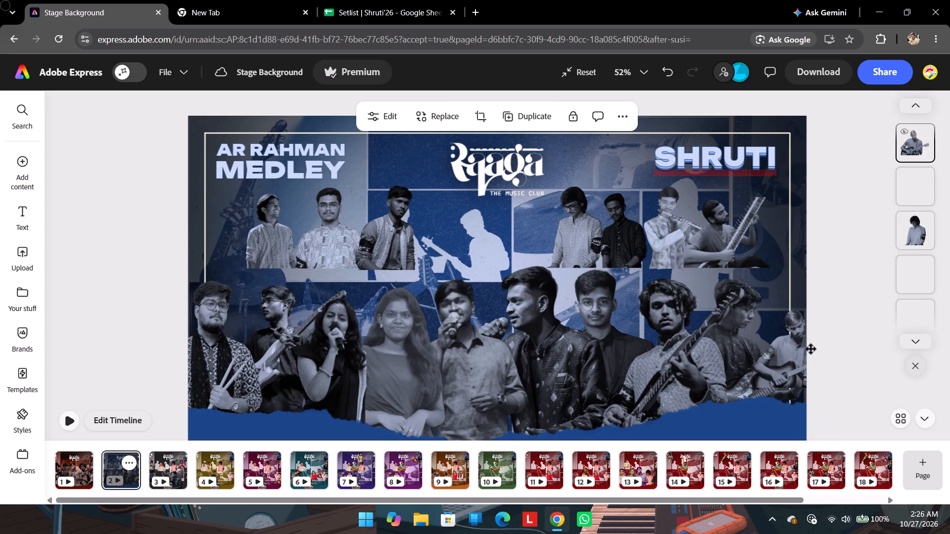
drag(811, 349, 793, 339)
drag(827, 305, 832, 300)
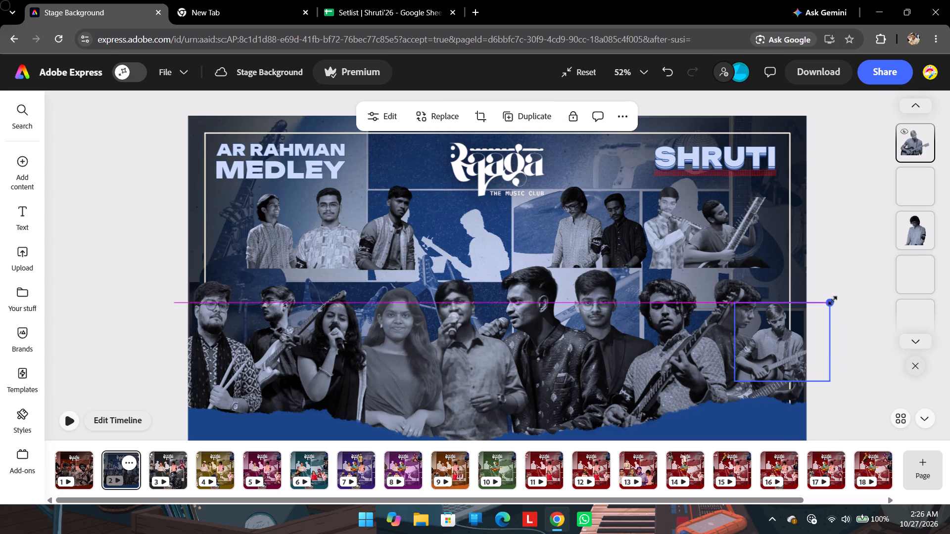
drag(832, 300, 856, 279)
drag(799, 329, 798, 345)
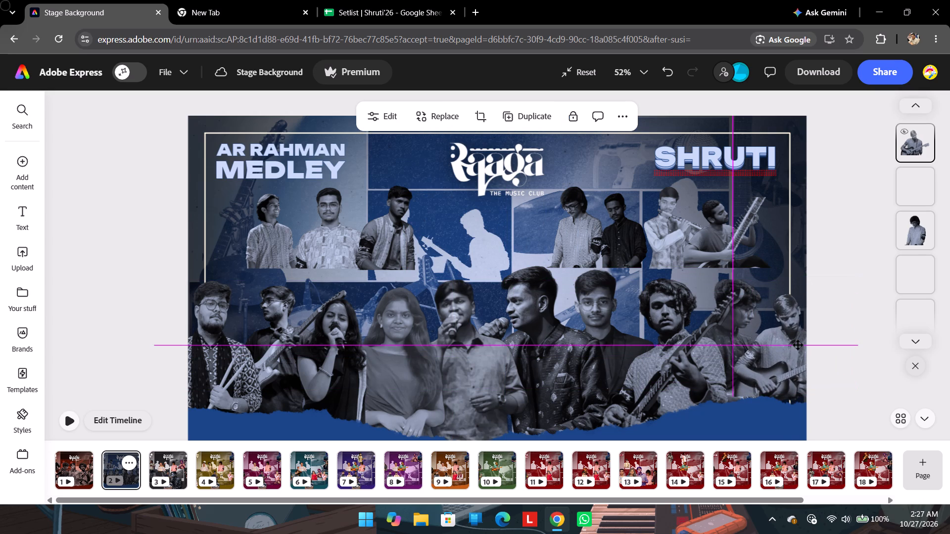
drag(798, 345, 522, 355)
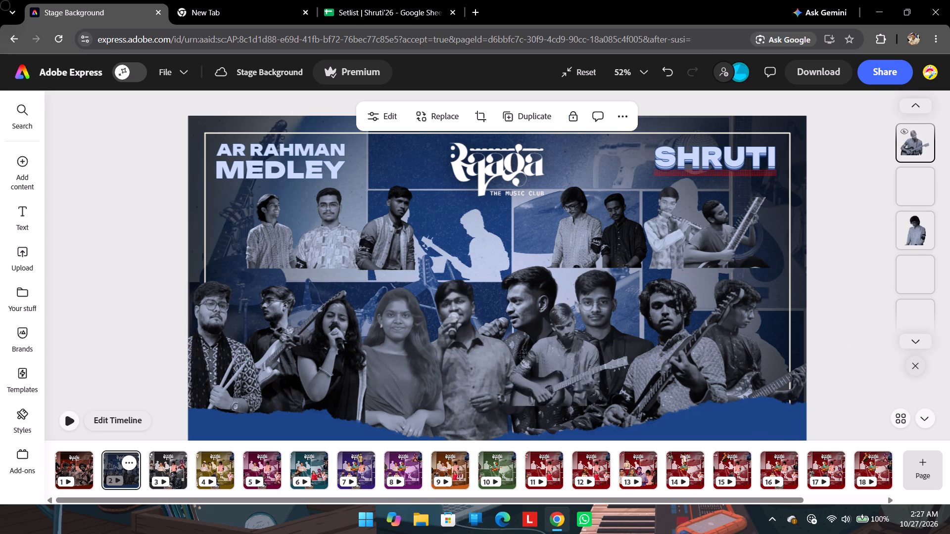
drag(522, 355, 222, 351)
drag(222, 378, 237, 375)
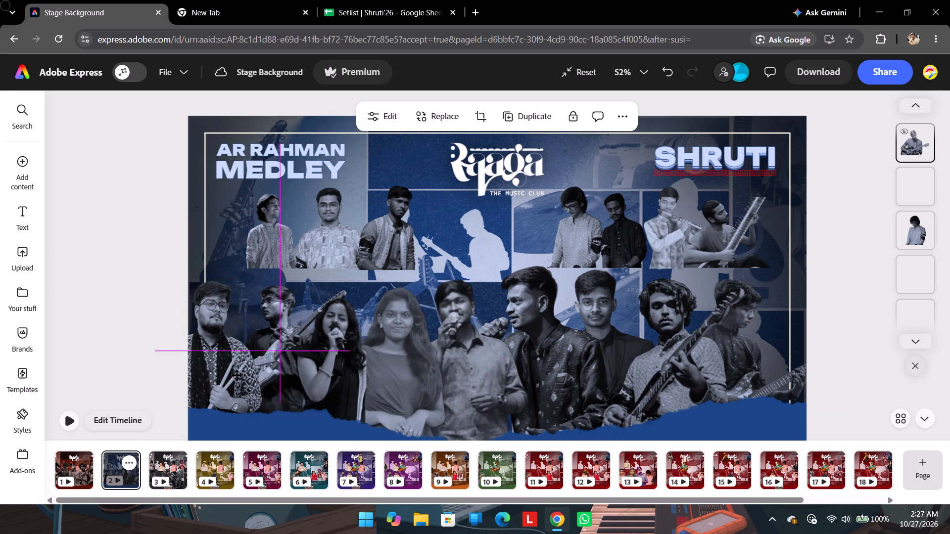
drag(237, 375, 243, 353)
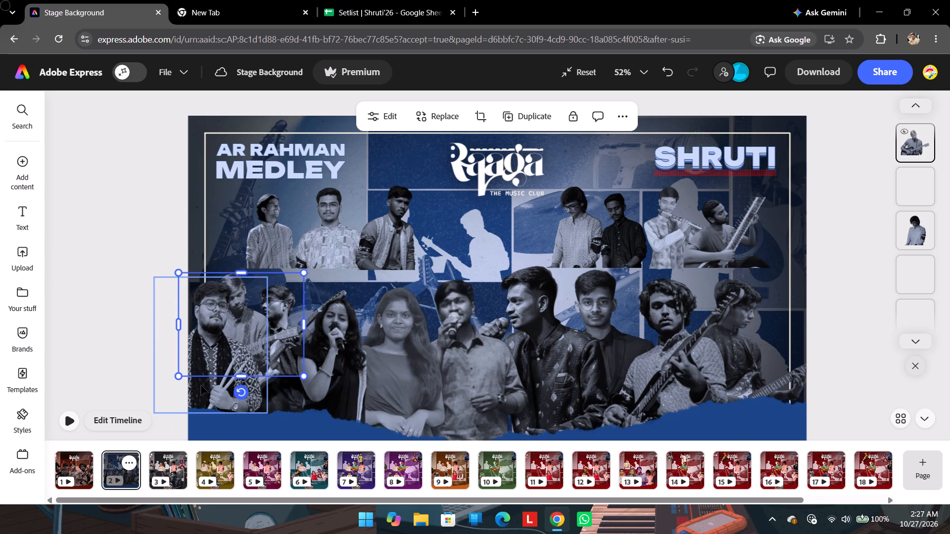
Move the bespectacled drummer from the front row's left end to the gap in the middle of the back row.
click(201, 385)
drag(201, 384, 811, 364)
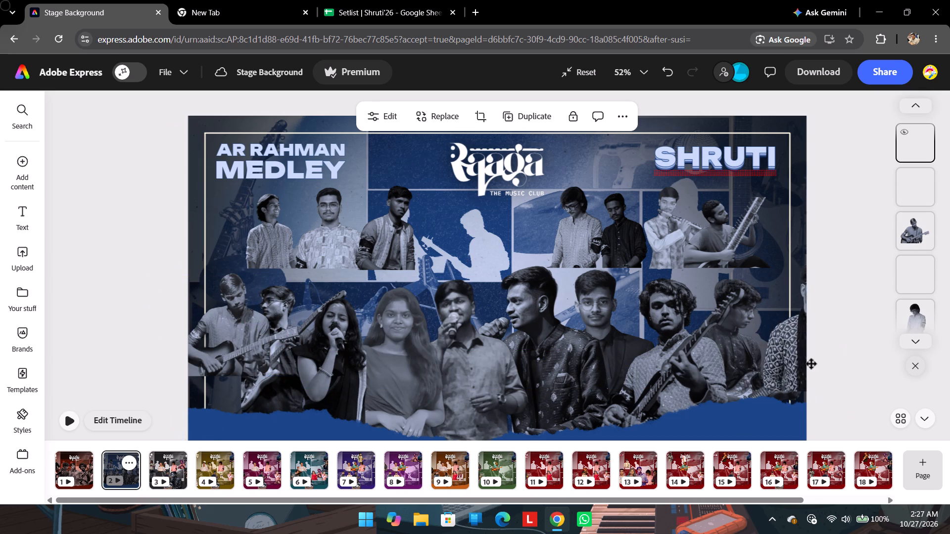
drag(811, 364, 780, 378)
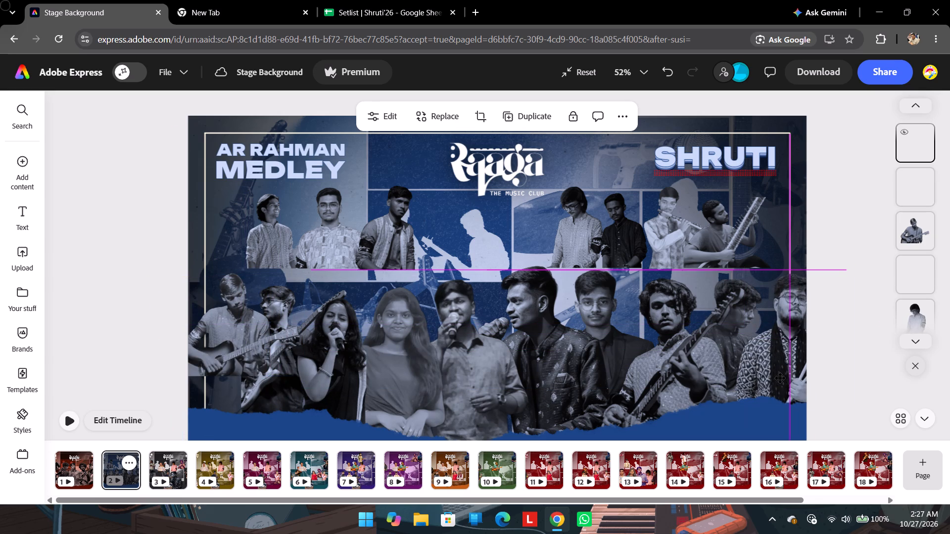
drag(780, 378, 780, 379)
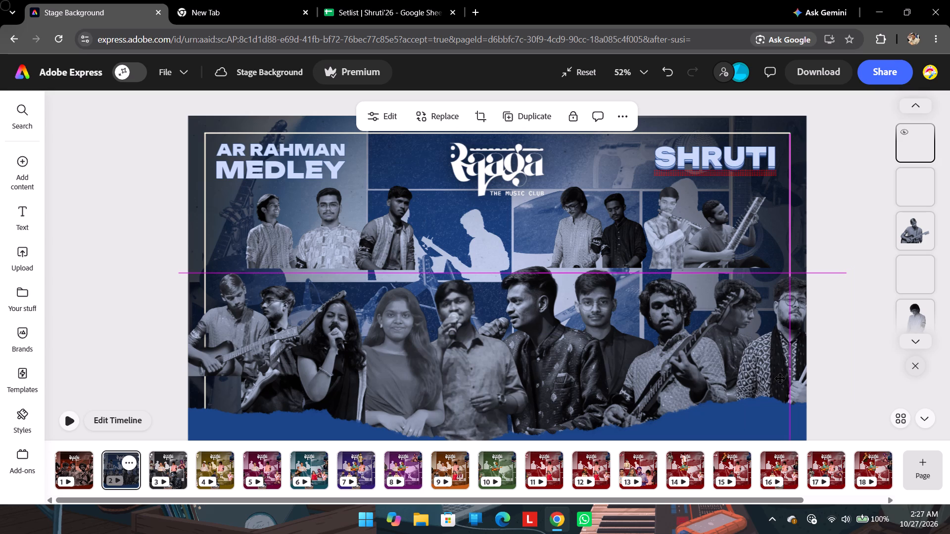
drag(780, 379, 404, 276)
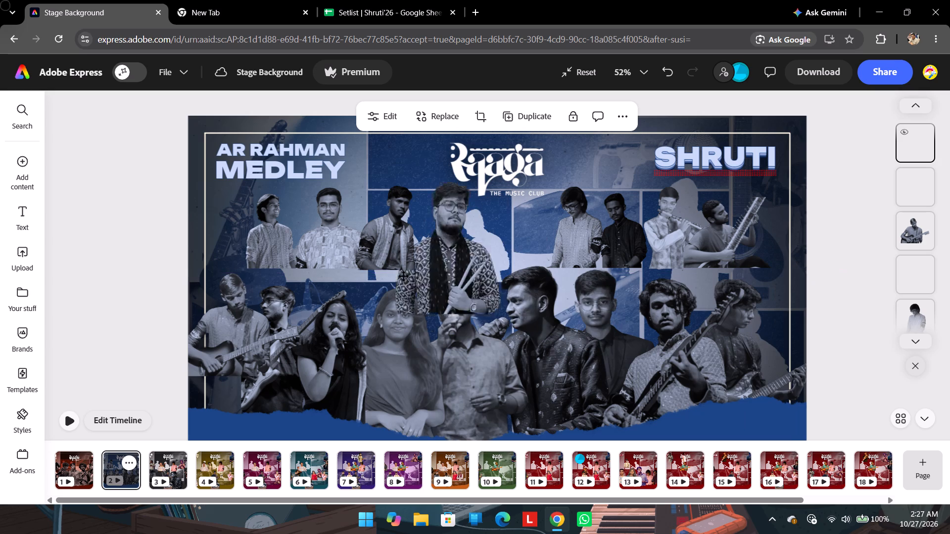
drag(404, 276, 438, 271)
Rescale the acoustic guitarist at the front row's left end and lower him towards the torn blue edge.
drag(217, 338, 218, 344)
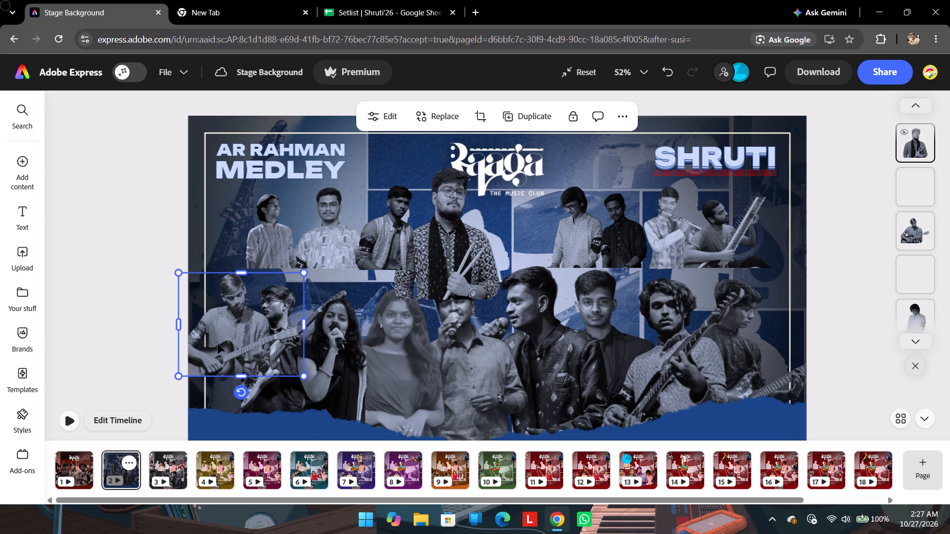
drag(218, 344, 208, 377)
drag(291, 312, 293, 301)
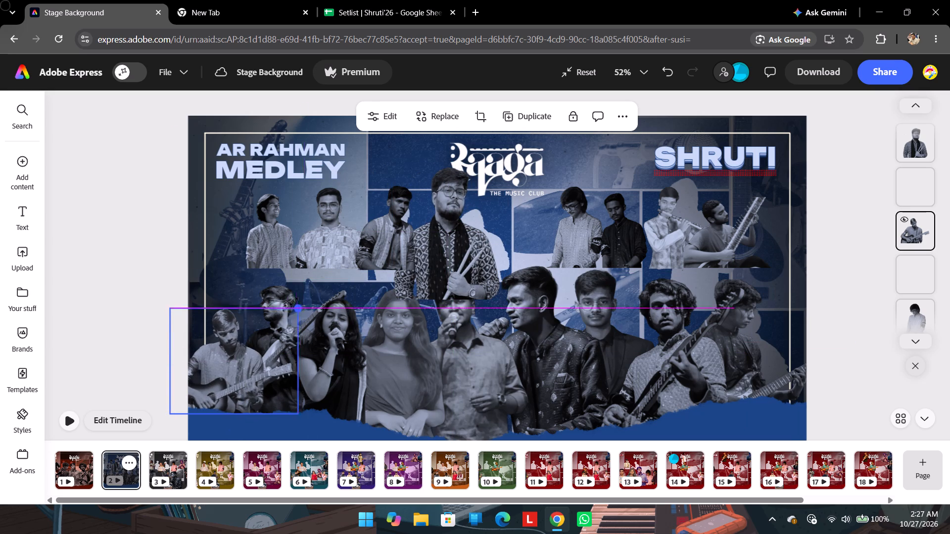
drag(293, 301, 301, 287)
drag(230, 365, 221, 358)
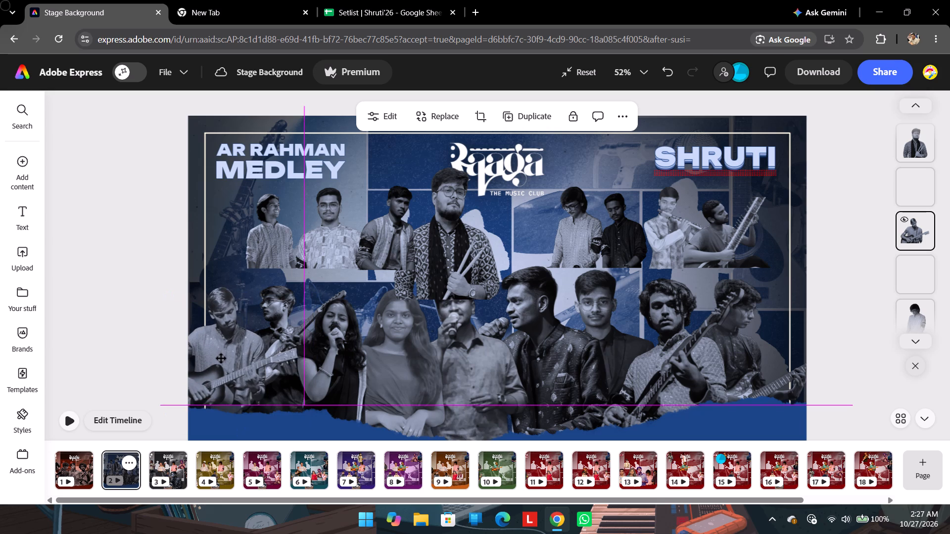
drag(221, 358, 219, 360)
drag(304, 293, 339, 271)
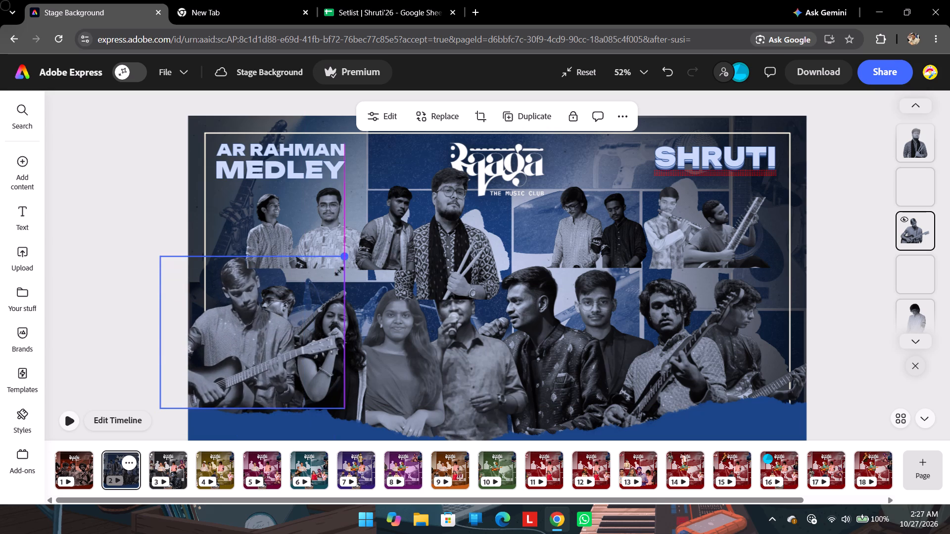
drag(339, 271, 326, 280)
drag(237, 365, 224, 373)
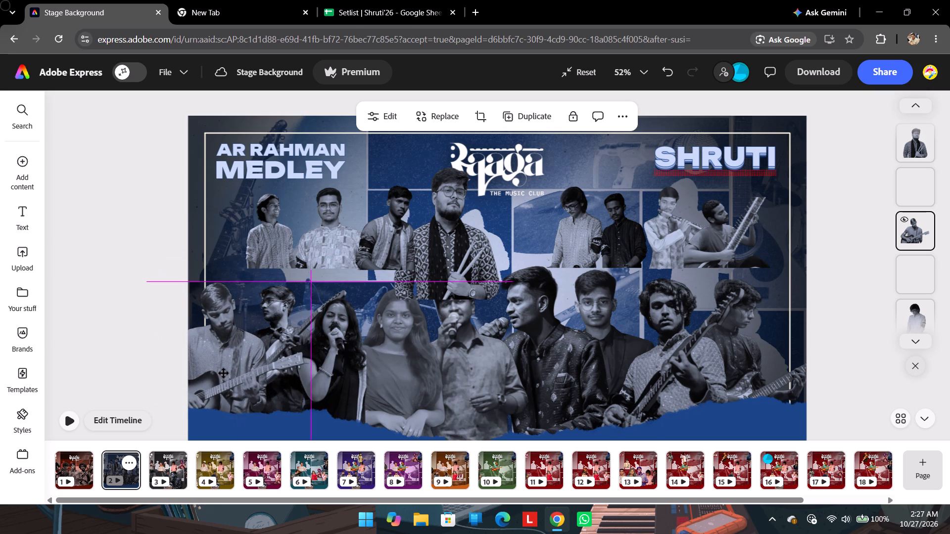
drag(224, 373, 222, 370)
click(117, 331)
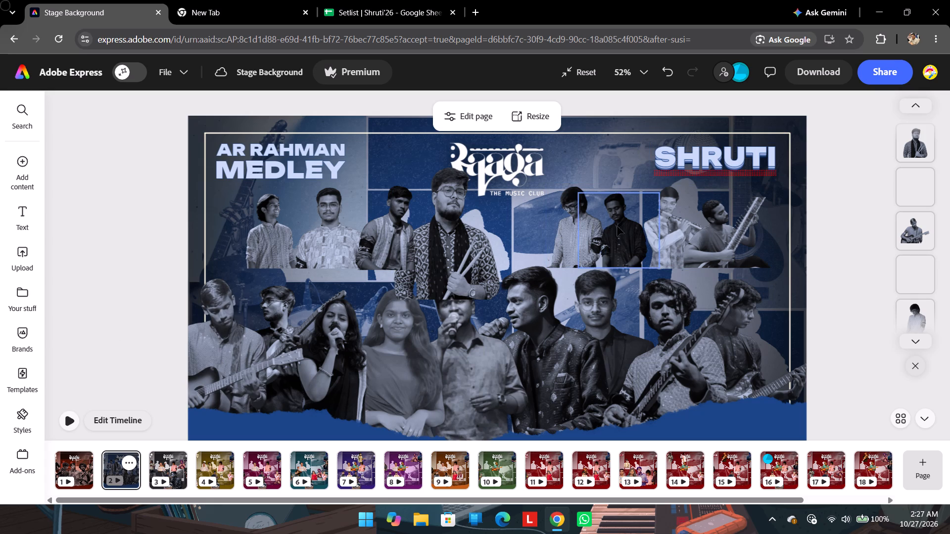
Move the dark-shirted man from the SHRUTI-side back row to the front row's right end, enlarged to suit the front-row performers.
drag(619, 226, 776, 355)
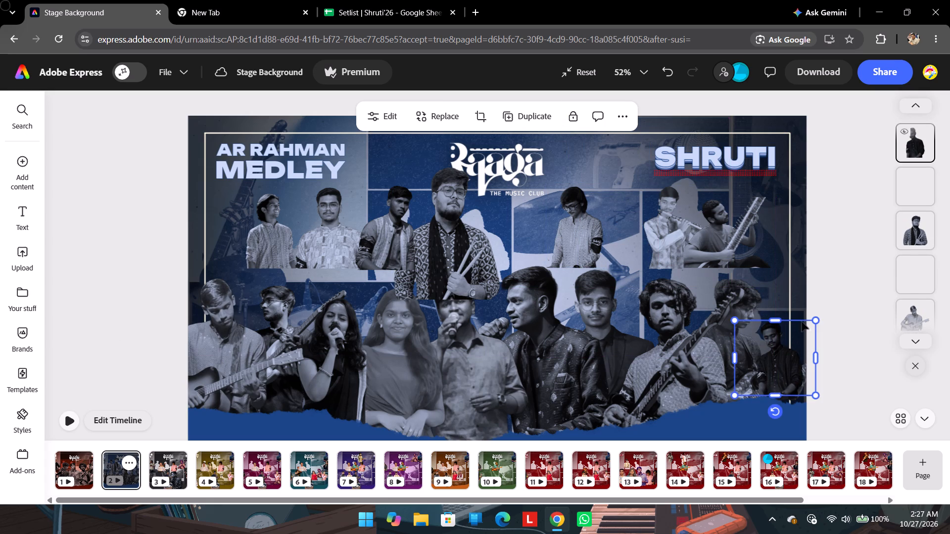
drag(816, 318, 843, 246)
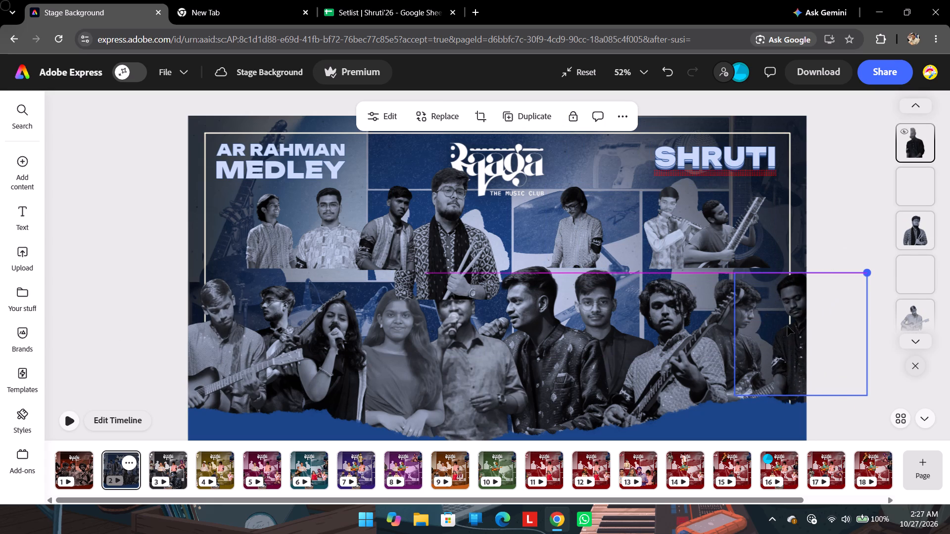
drag(787, 326, 774, 333)
click(120, 279)
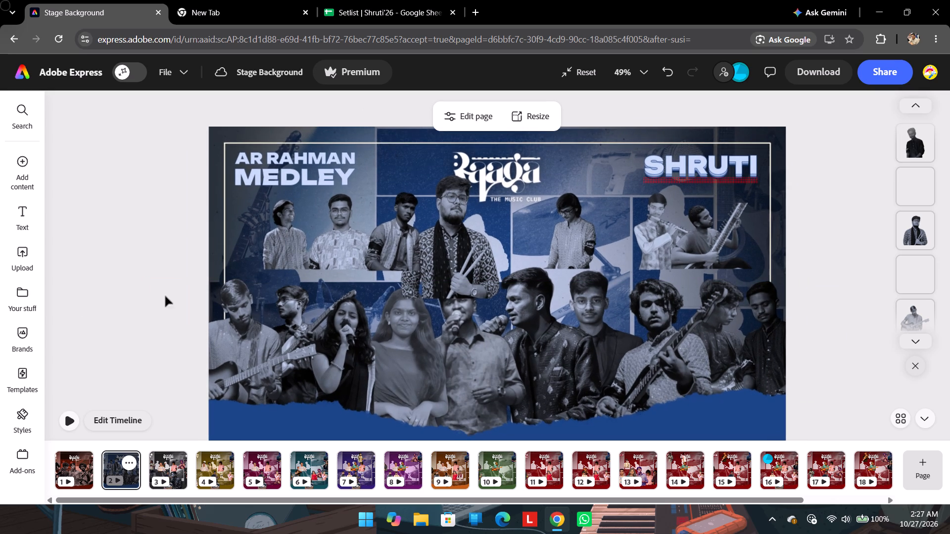
Return the acoustic guitarist to the middle of the back row, shrunk to match the performers there.
drag(227, 337, 281, 254)
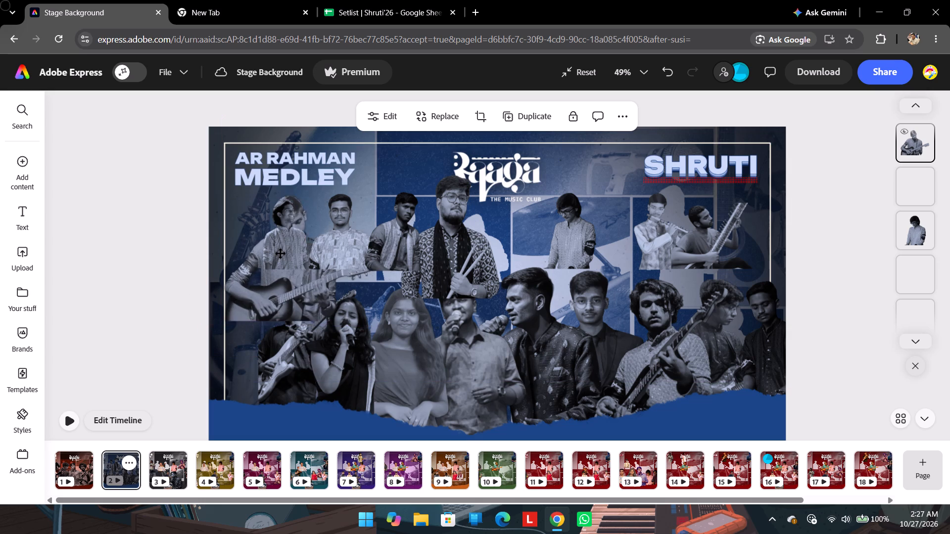
drag(281, 254, 273, 260)
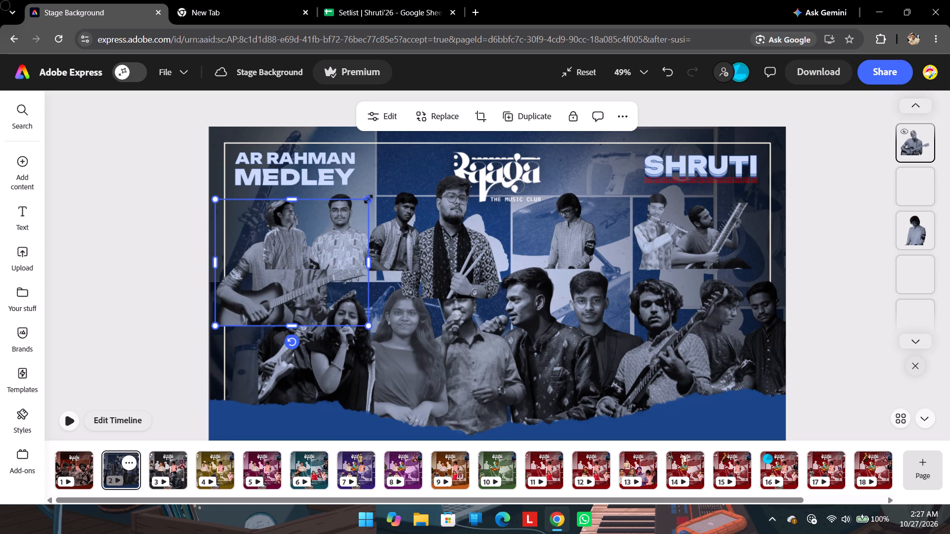
drag(369, 199, 283, 247)
drag(249, 307, 259, 302)
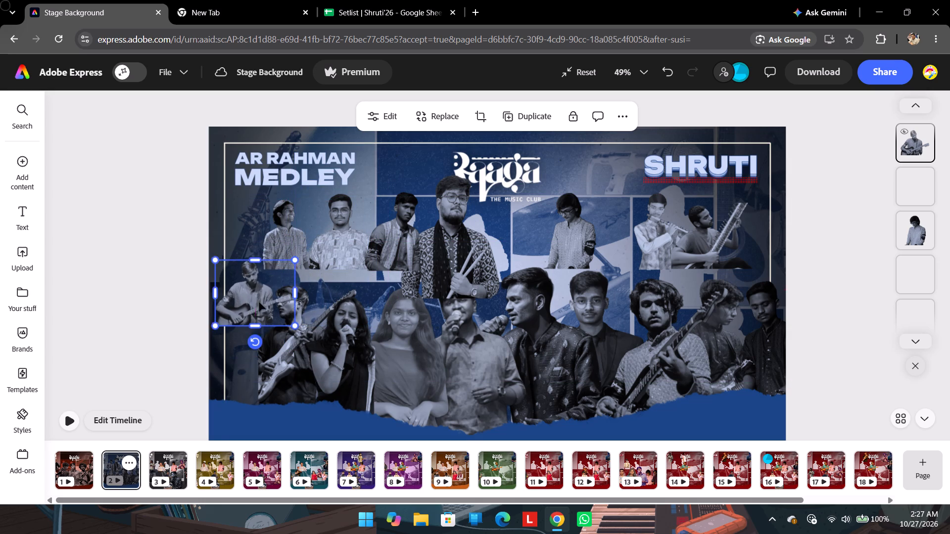
drag(259, 302, 473, 245)
Shrink the drummer to back-row size and fit him beside the acoustic guitarist, shifting the long-haired armband man towards SHRUTI for room.
drag(435, 275, 439, 275)
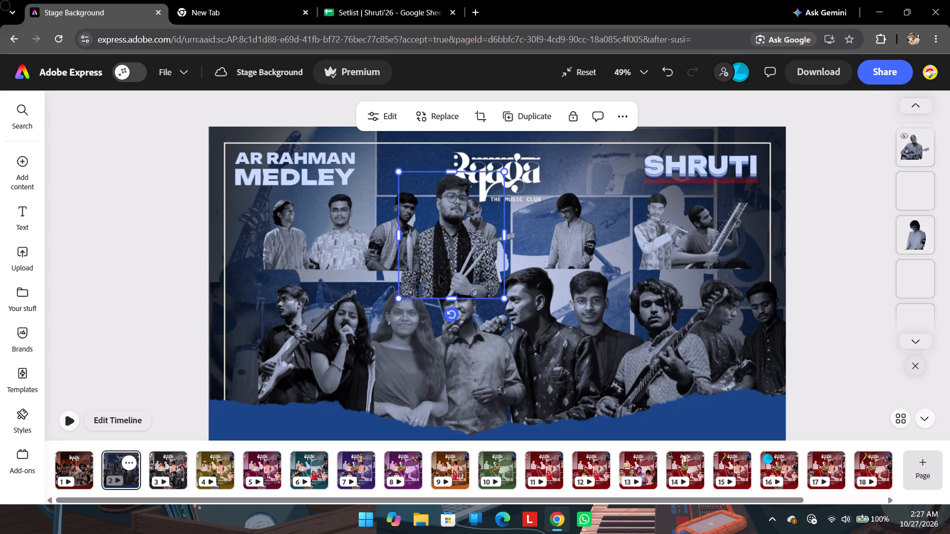
drag(439, 275, 513, 265)
drag(581, 162, 555, 194)
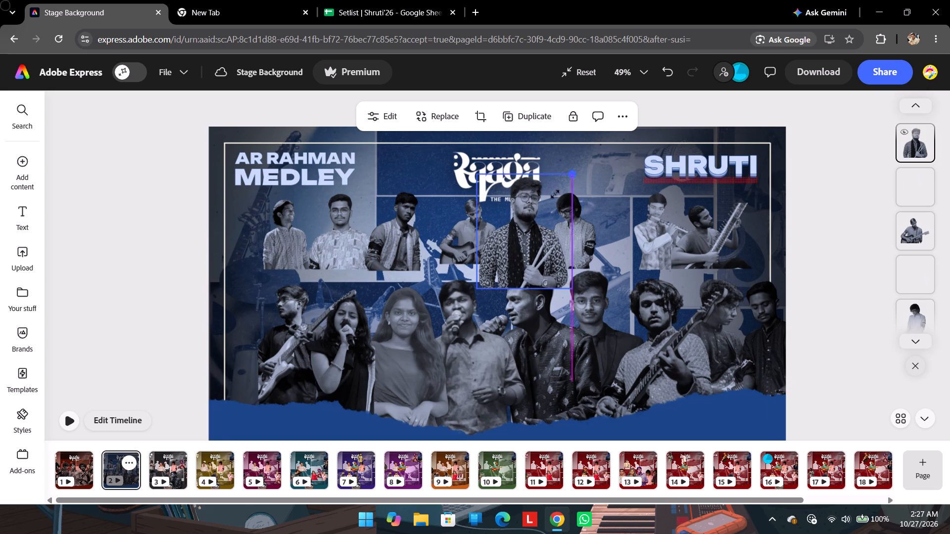
drag(555, 194, 550, 207)
drag(578, 233, 601, 232)
drag(503, 248, 526, 235)
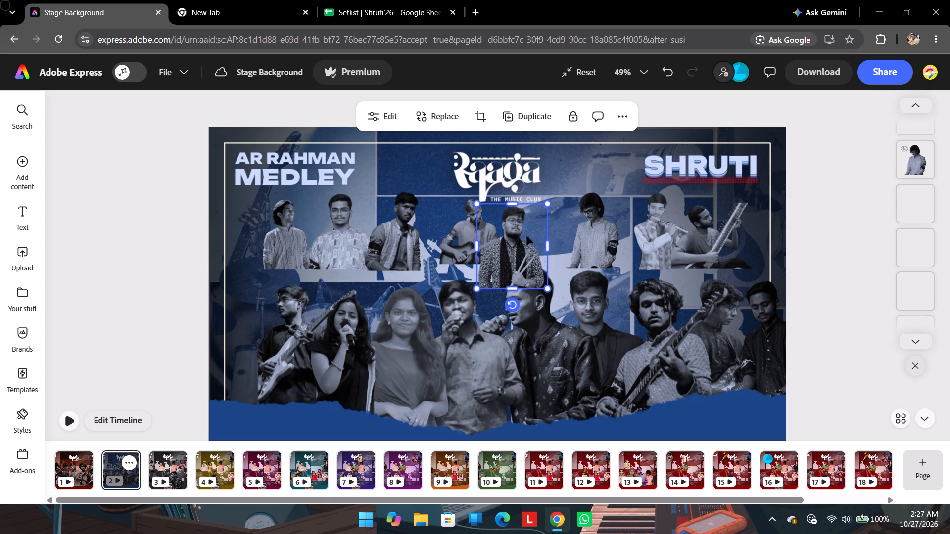
drag(526, 235, 524, 225)
Enlarge the long-haired armband man slightly and place him beside the drummer in the back row.
click(588, 226)
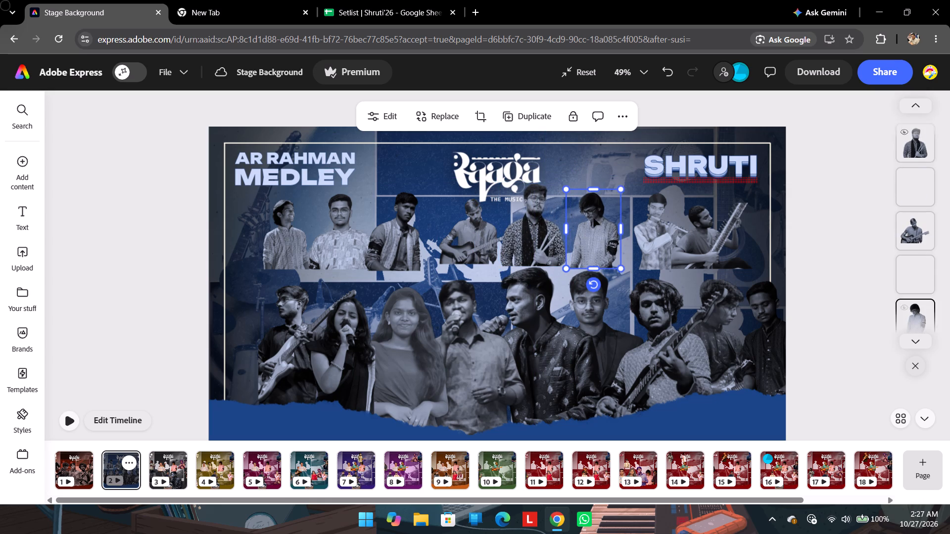
click(620, 188)
click(588, 234)
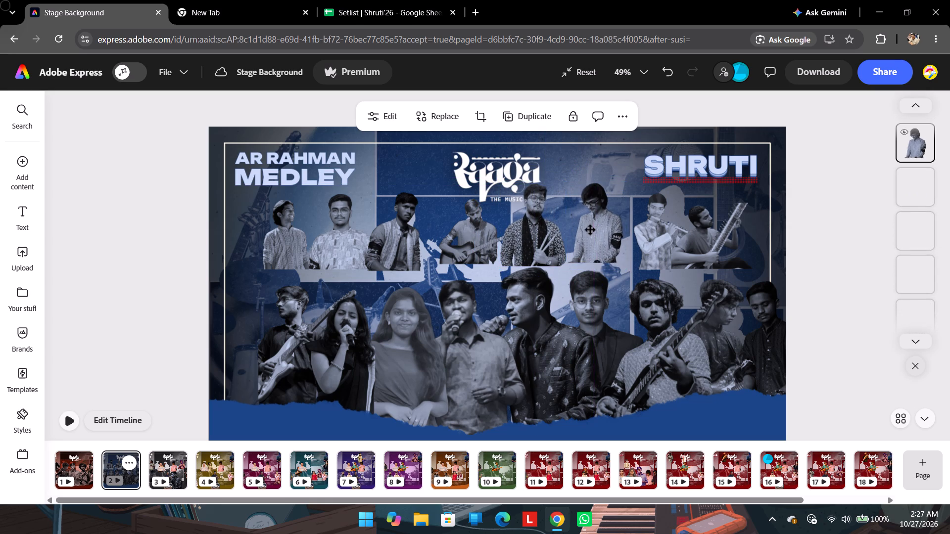
Move the dark-shirted man to the front row's left end, scaled down and layered behind the electric guitarist there.
drag(768, 327, 701, 245)
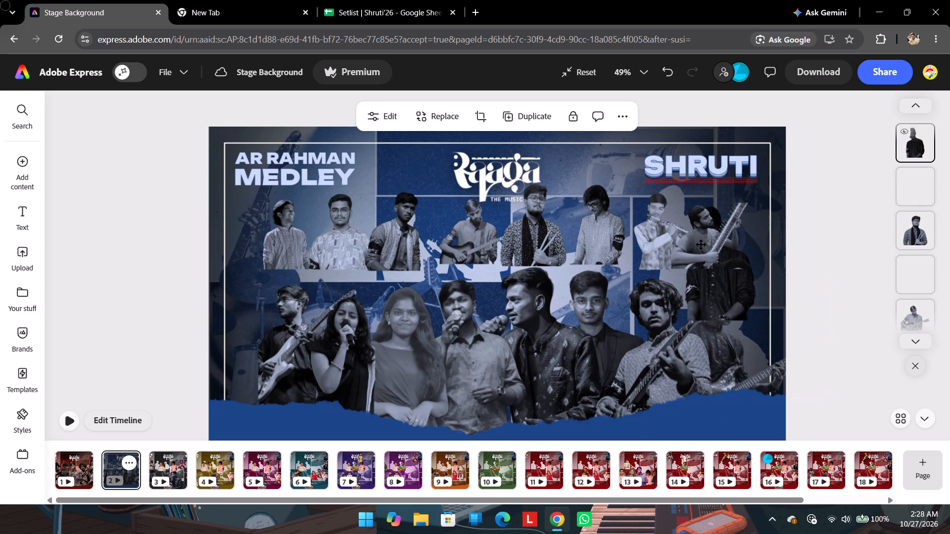
drag(701, 245, 684, 234)
click(277, 351)
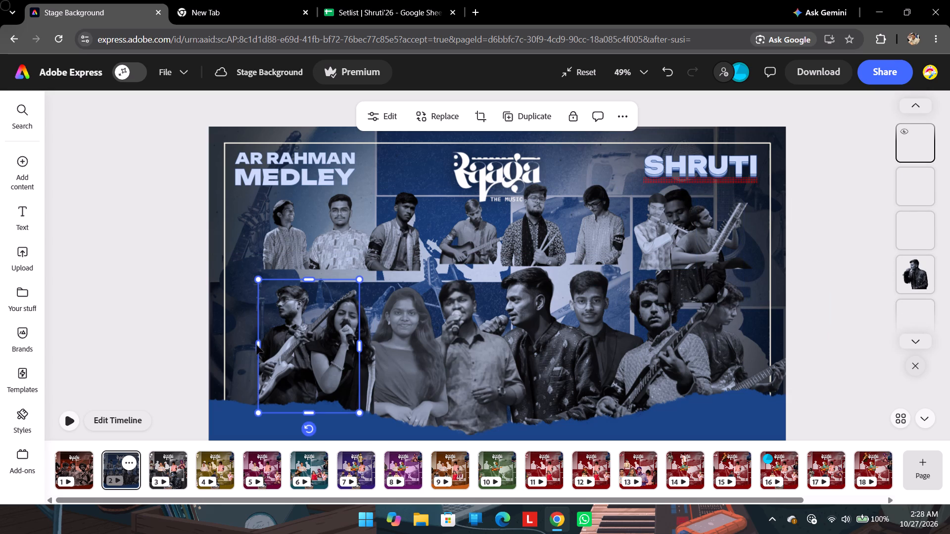
click(166, 326)
drag(702, 279, 696, 281)
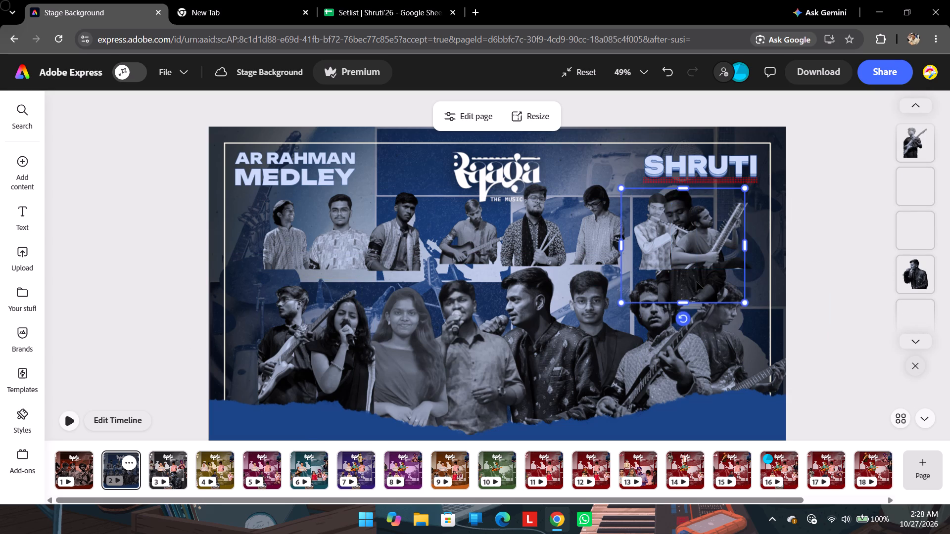
drag(696, 281, 262, 383)
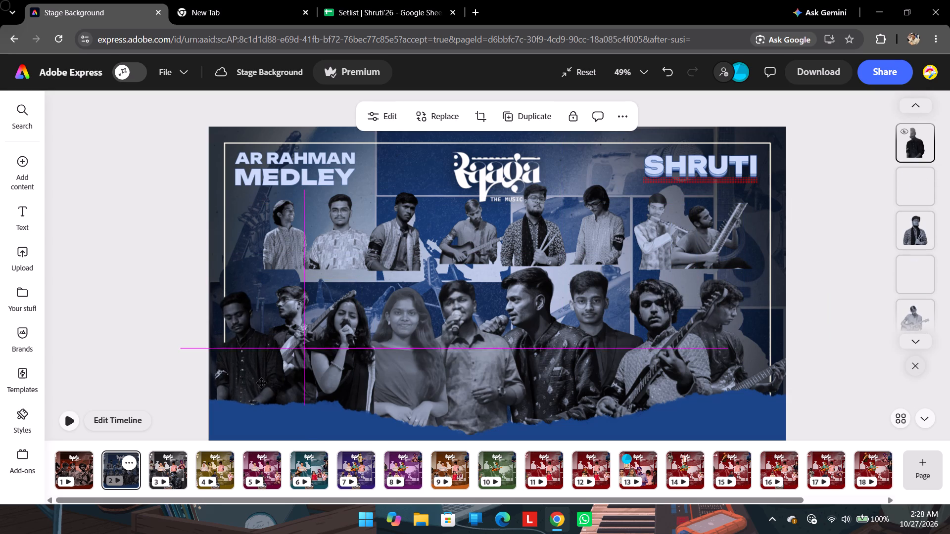
drag(262, 383, 270, 381)
drag(312, 293, 290, 307)
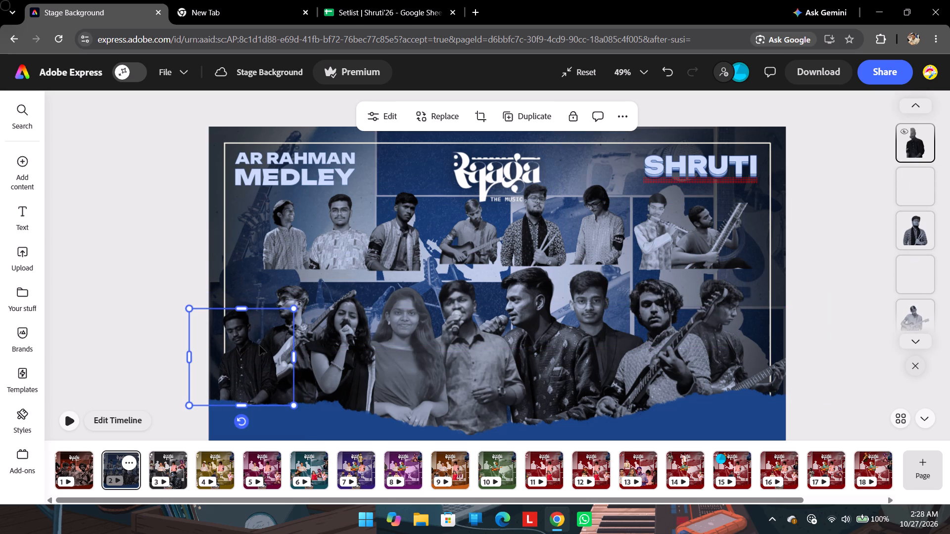
drag(259, 347, 268, 341)
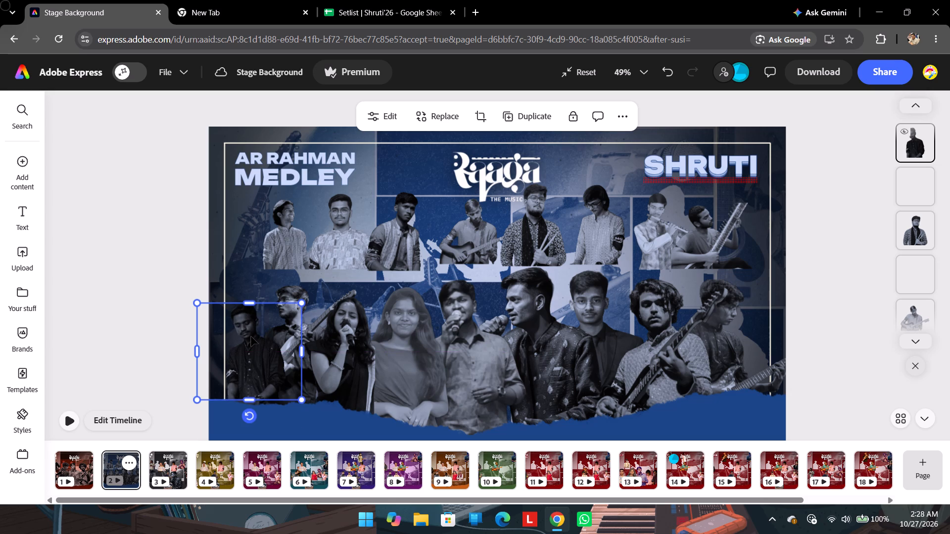
key(ctrl+bracketleft)
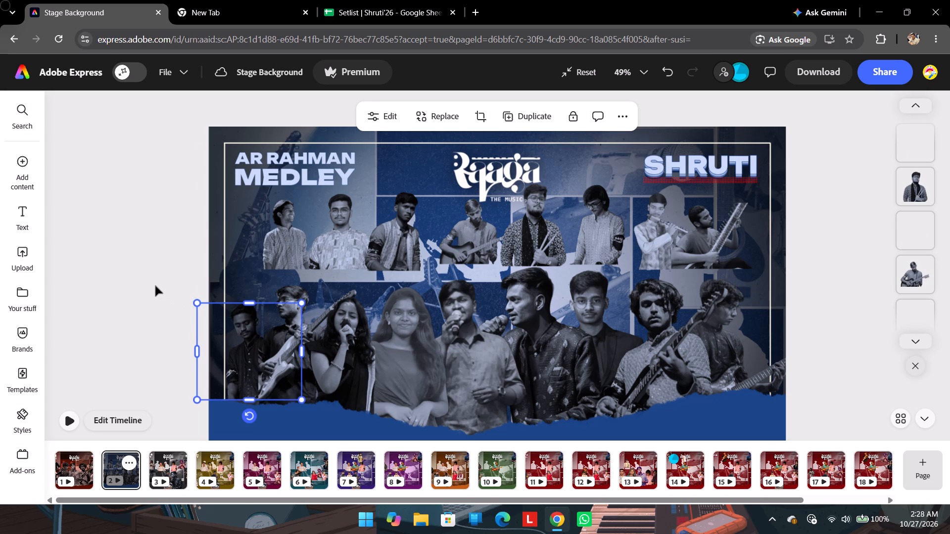
click(155, 286)
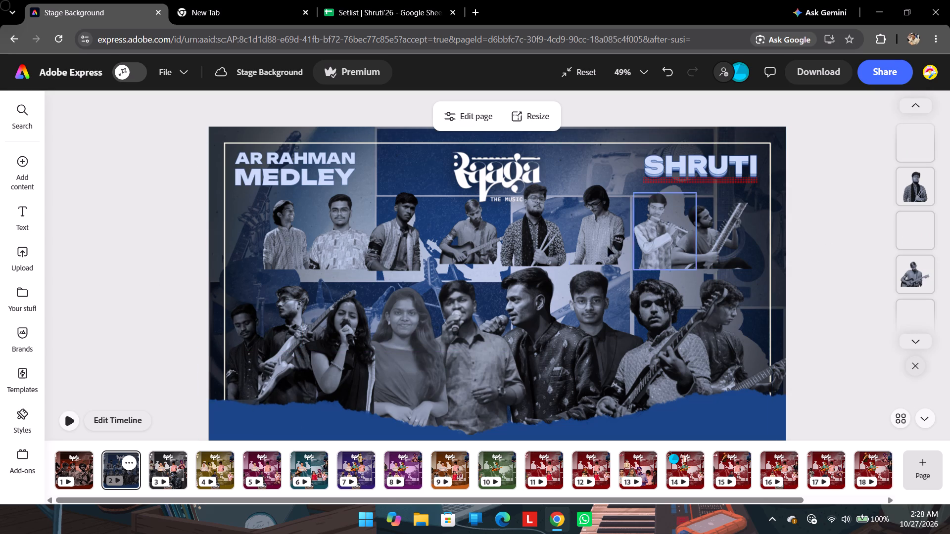
Move the jacketed armband man from the back row to the front row's right end, enlarged to suit the front-row performers.
drag(409, 244, 782, 353)
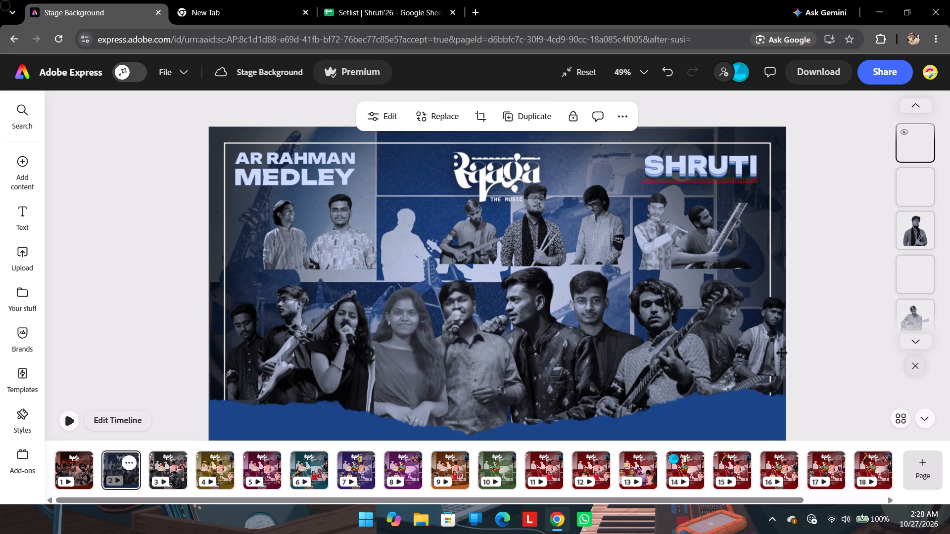
drag(782, 353, 760, 348)
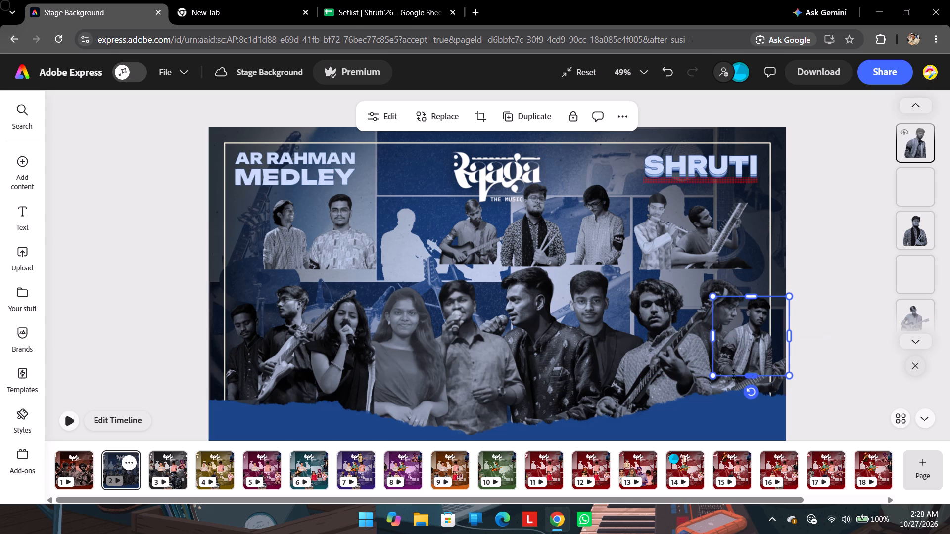
drag(714, 374, 678, 419)
drag(733, 381, 756, 370)
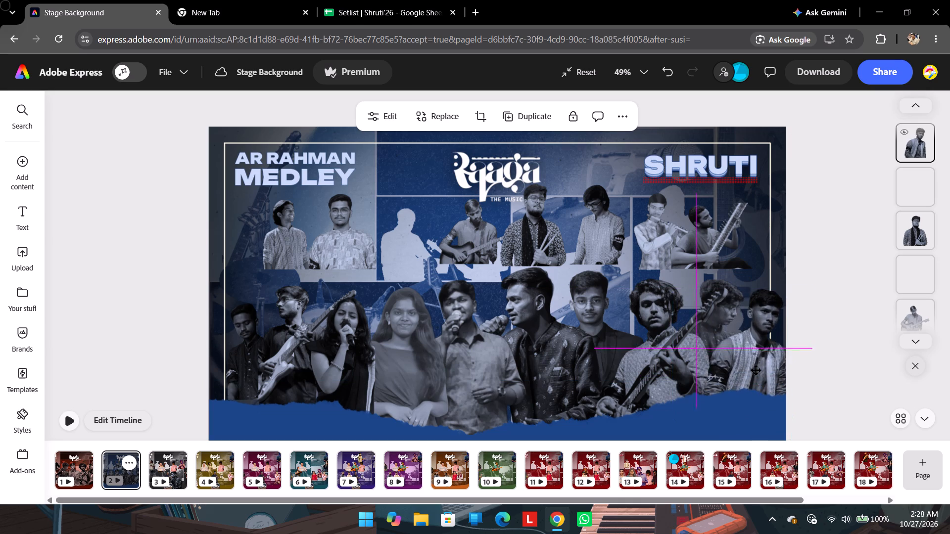
drag(756, 370, 744, 368)
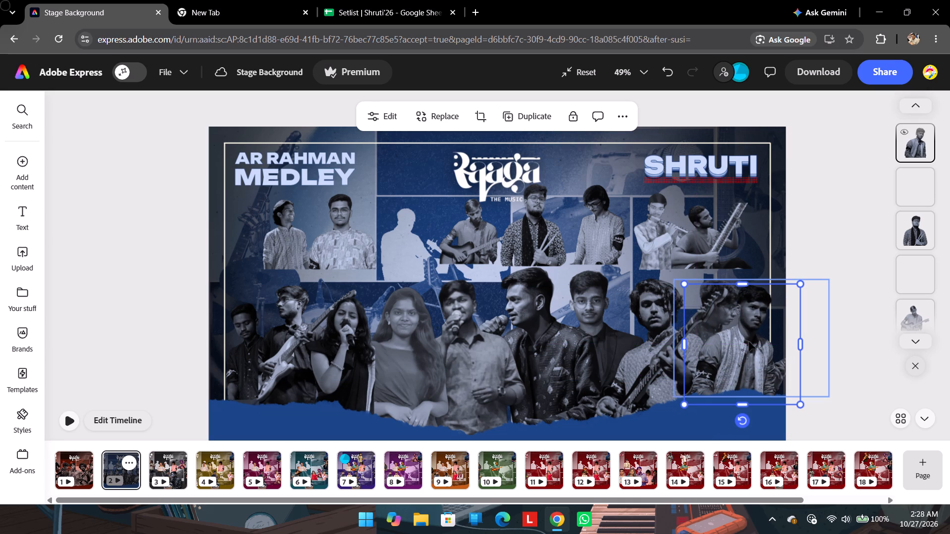
Enlarge the front row's long-haired guitarist slightly, crop the cutout's sides, and shift him closer to the bespectacled blazer man.
click(658, 349)
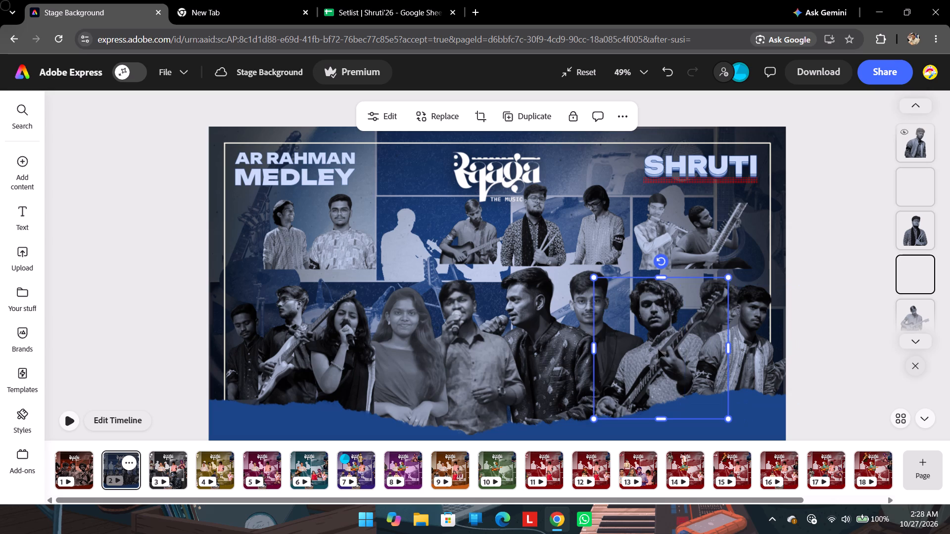
drag(725, 278, 699, 281)
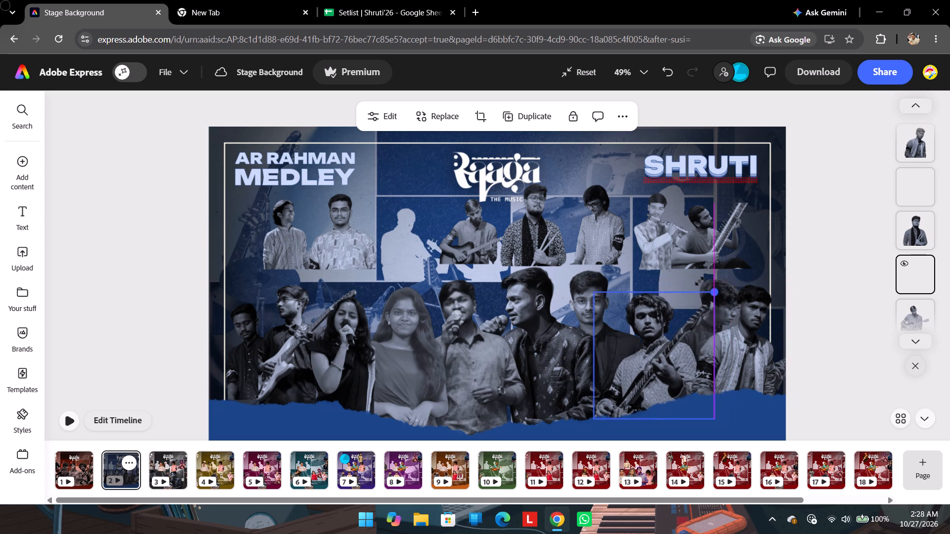
drag(699, 281, 721, 264)
drag(737, 345, 728, 344)
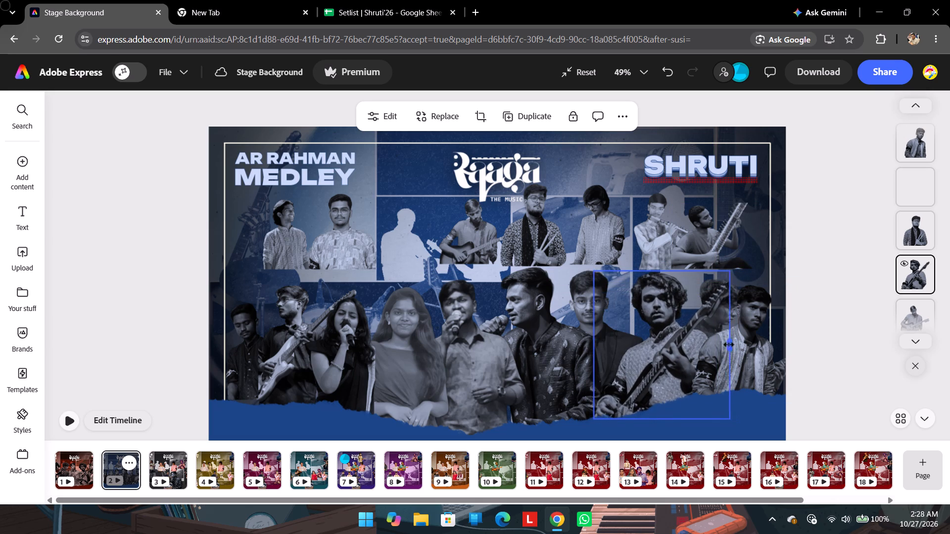
drag(728, 344, 720, 343)
drag(595, 344, 604, 345)
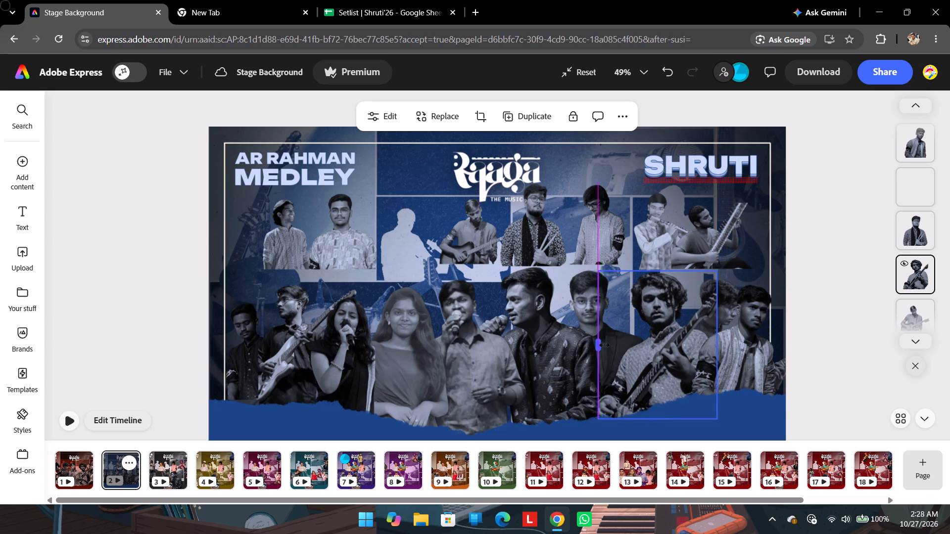
drag(604, 345, 610, 345)
drag(661, 361, 648, 359)
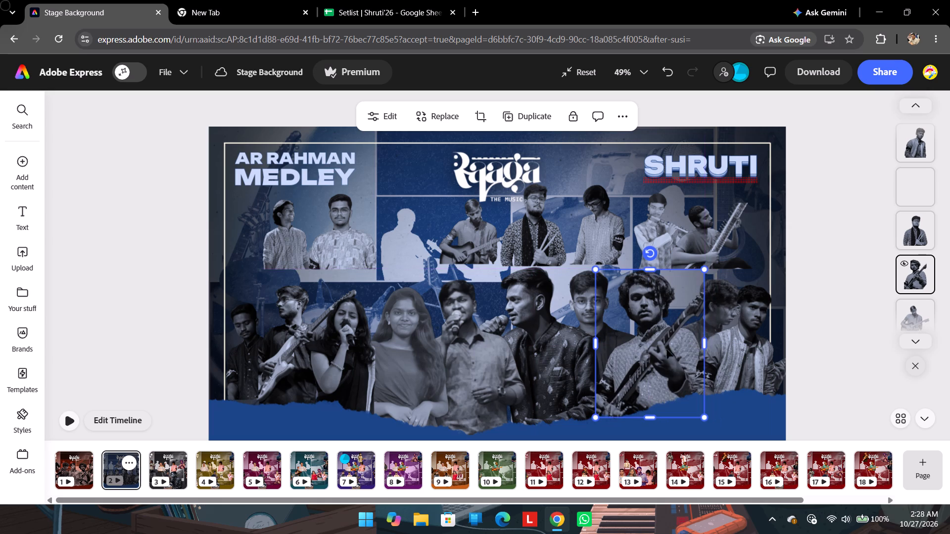
Bring the electric guitarist near the front row's right end forward, in front of the jacketed armband man.
click(713, 293)
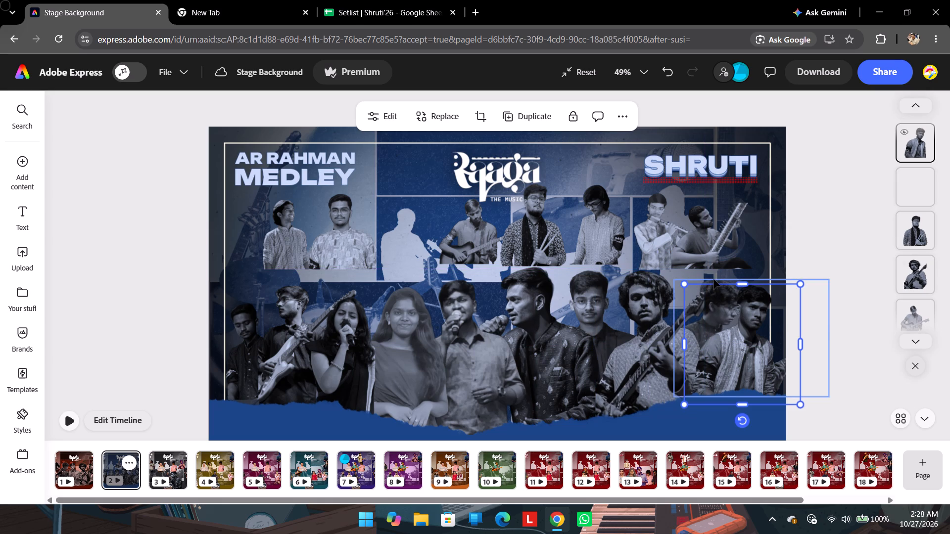
click(713, 279)
key(ctrl+bracketright)
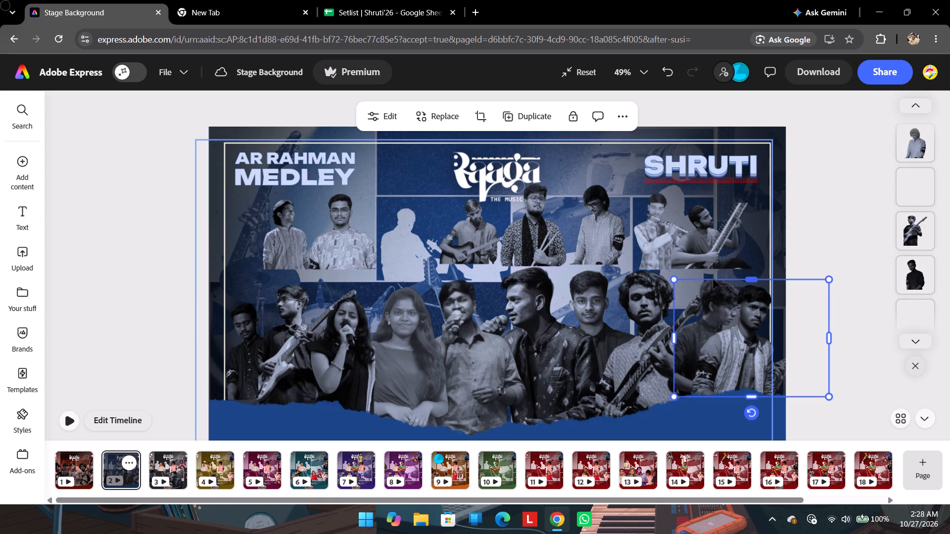
key(ctrl+bracketright)
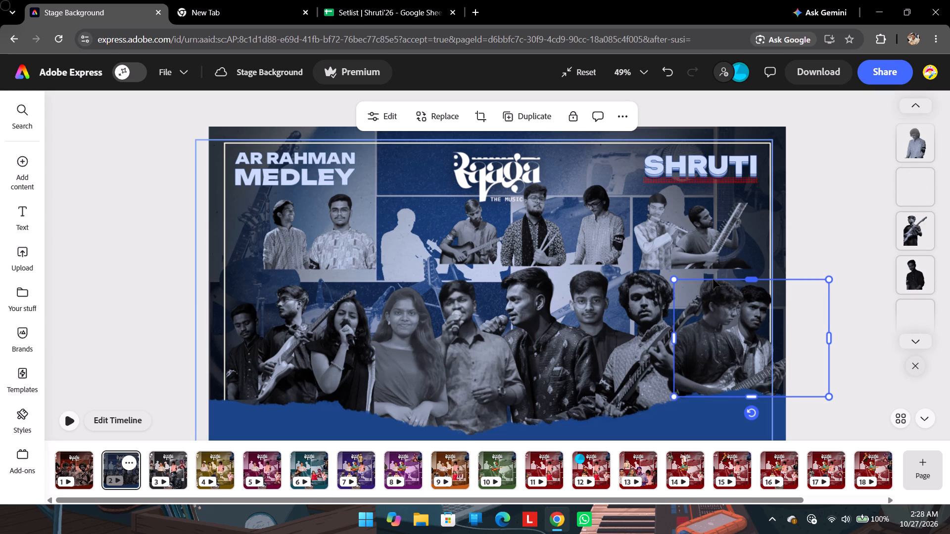
click(860, 237)
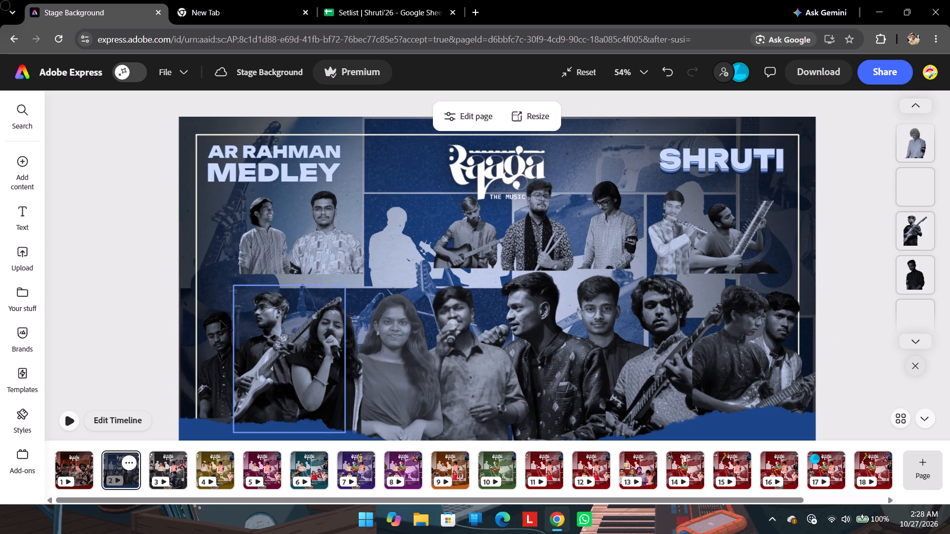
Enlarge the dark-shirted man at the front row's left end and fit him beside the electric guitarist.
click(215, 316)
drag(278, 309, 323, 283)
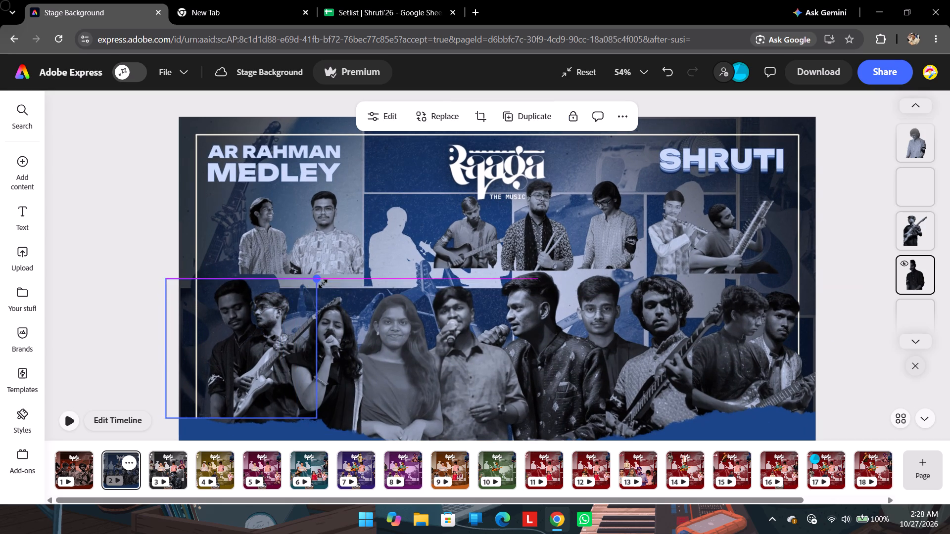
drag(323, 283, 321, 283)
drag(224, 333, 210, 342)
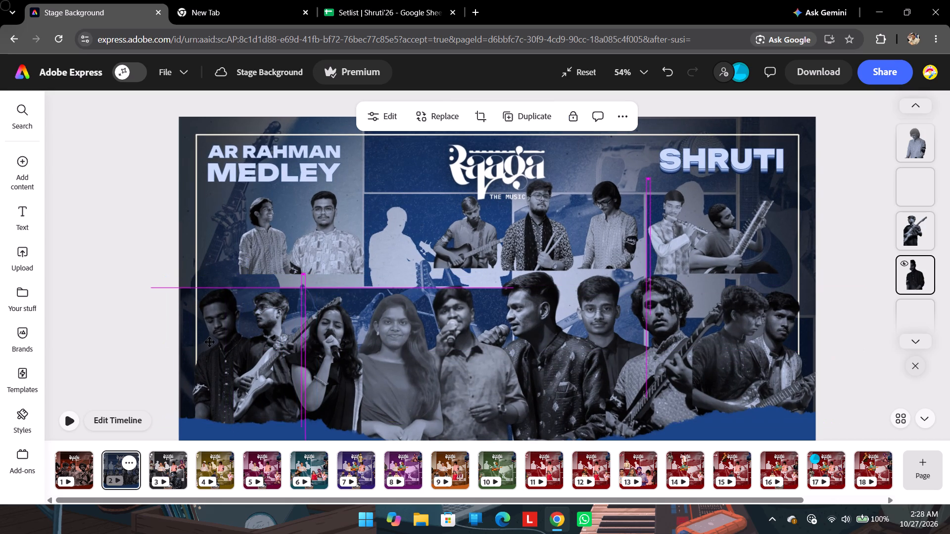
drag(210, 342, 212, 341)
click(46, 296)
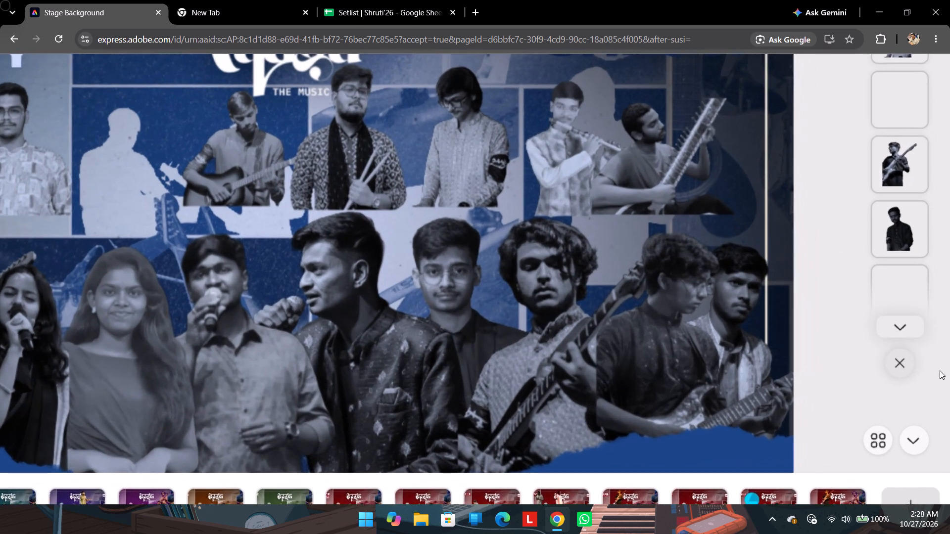
Shift the right-end electric guitarist and the jacketed armband man inward so both sit closer to the long-haired guitarist.
drag(743, 344, 726, 338)
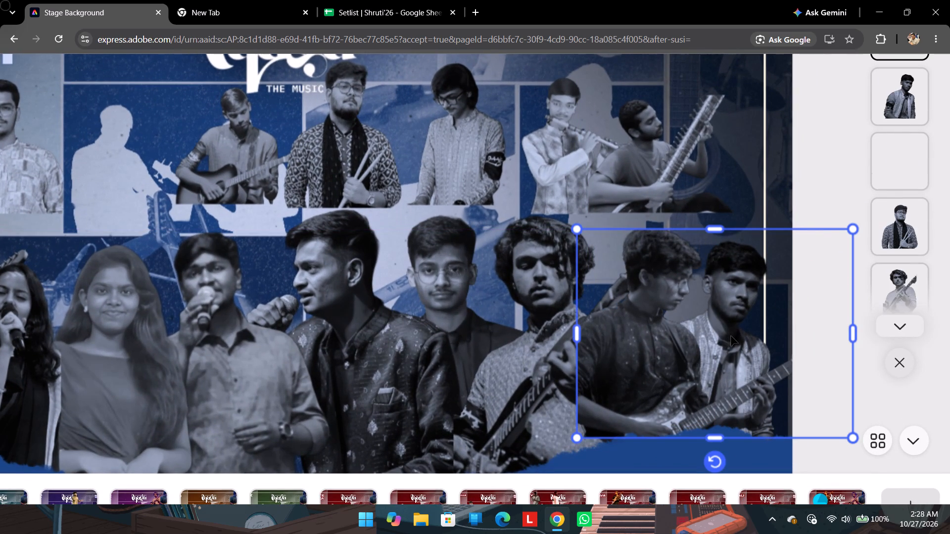
click(821, 196)
drag(747, 248, 738, 247)
drag(729, 243, 729, 262)
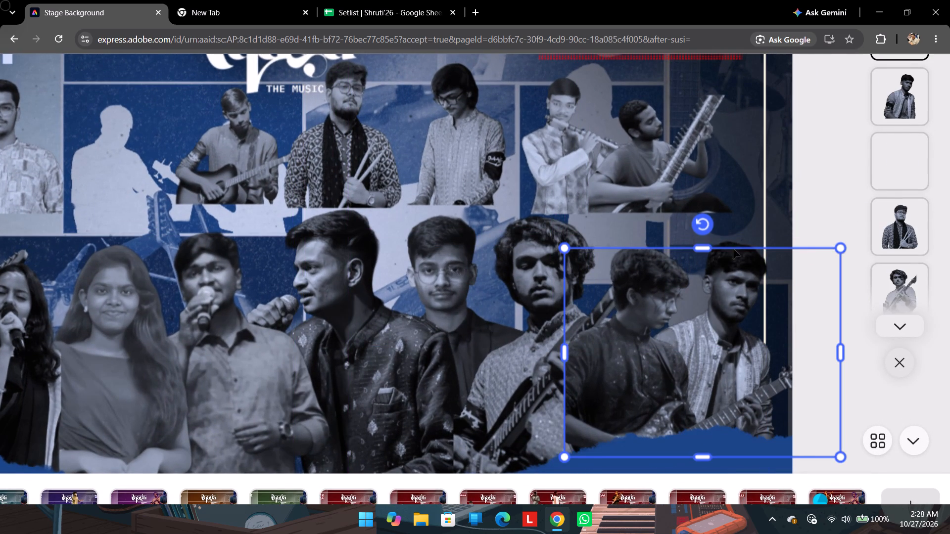
click(737, 240)
drag(737, 240, 722, 240)
drag(746, 246, 735, 242)
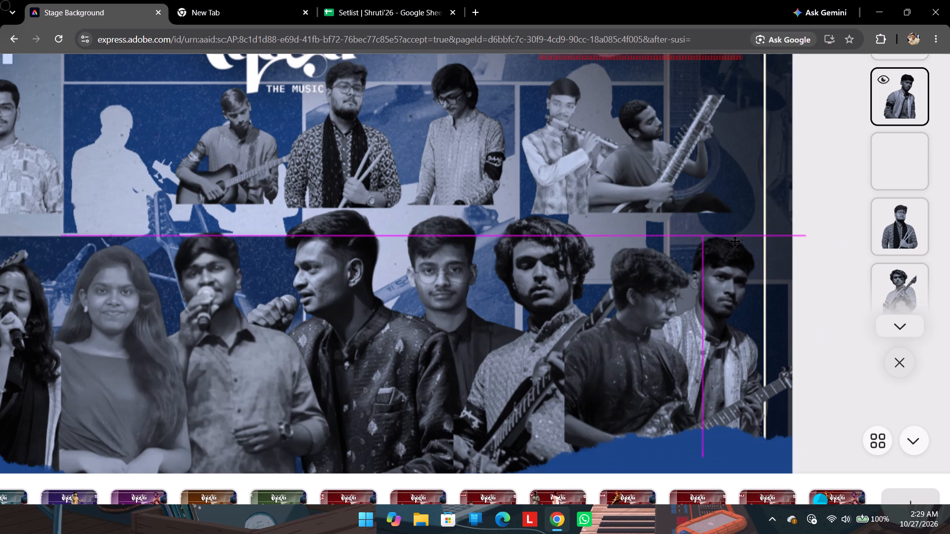
drag(735, 242, 735, 242)
Raise the right-end electric guitarist level with the jacketed man and enlarge him slightly.
click(595, 311)
drag(614, 316, 615, 313)
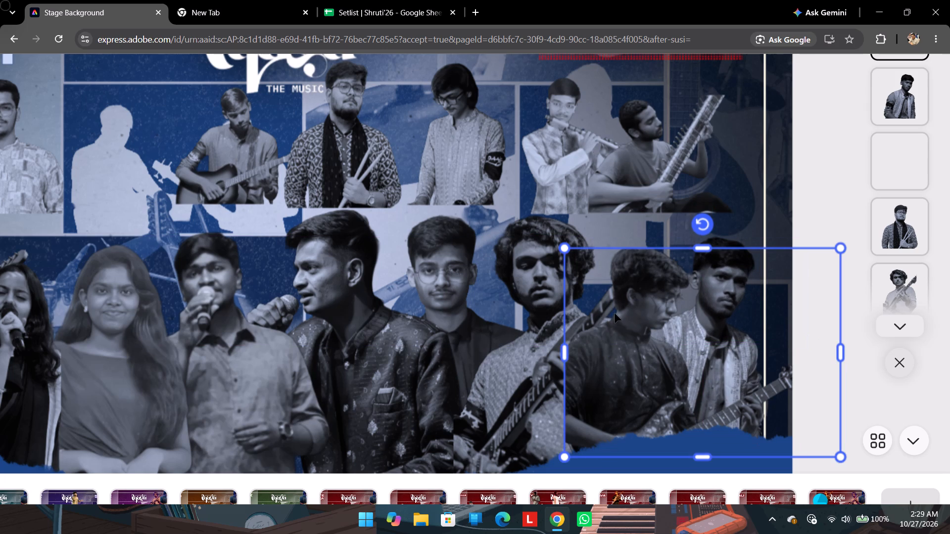
drag(615, 313, 617, 300)
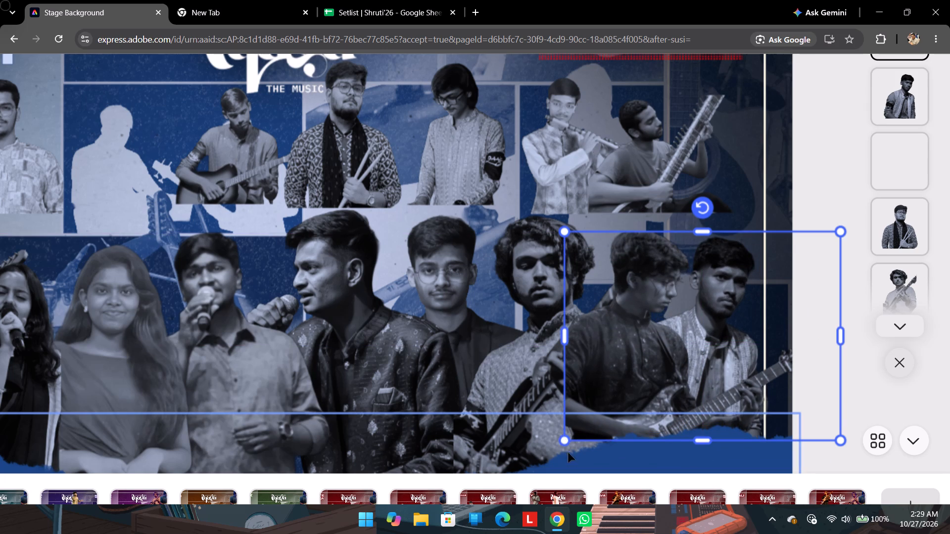
drag(564, 443, 556, 471)
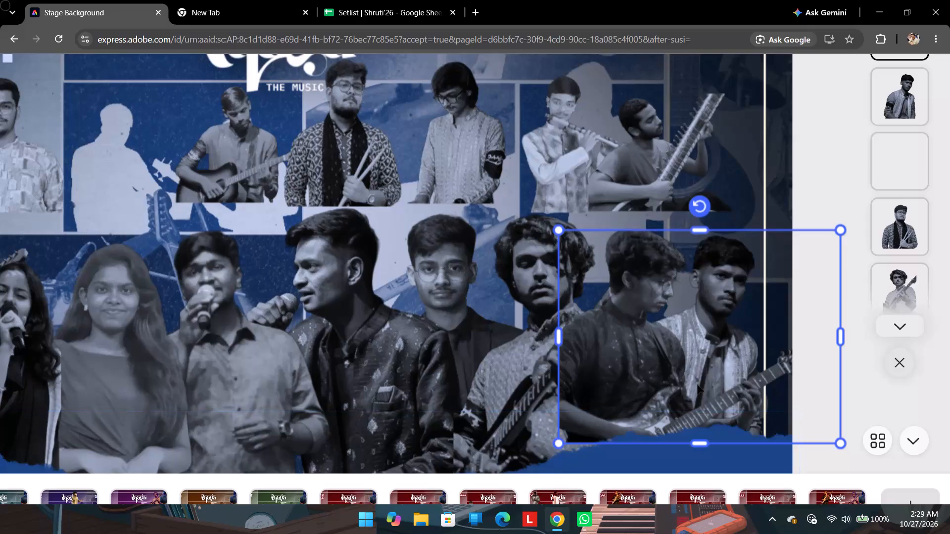
click(814, 174)
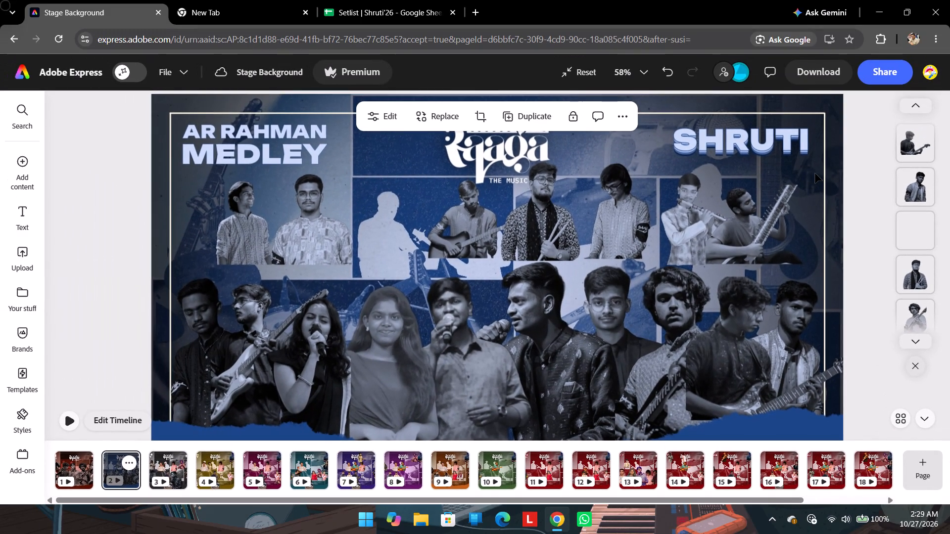
Swap the back row's long-haired armband man with the dark-shirted man at the front row's left end.
drag(624, 229, 191, 368)
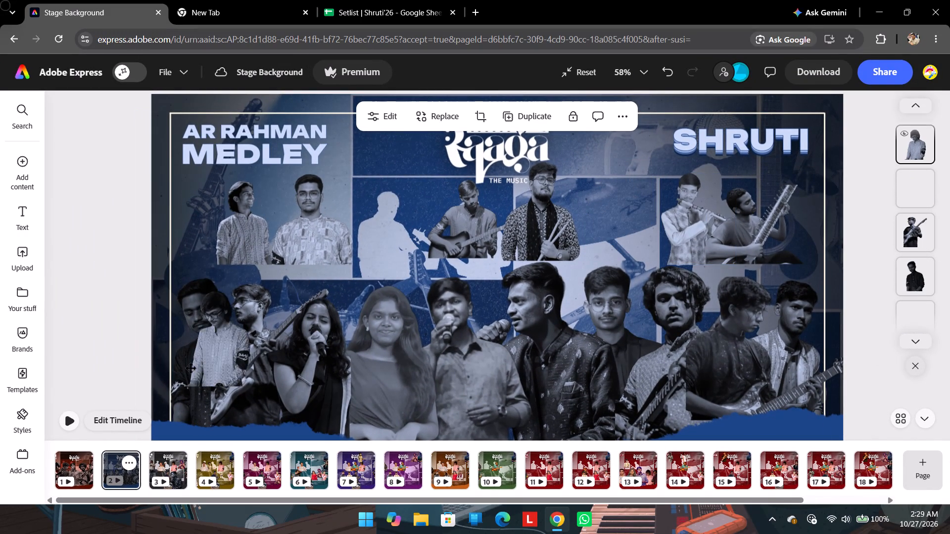
drag(191, 368, 187, 364)
drag(202, 287, 251, 269)
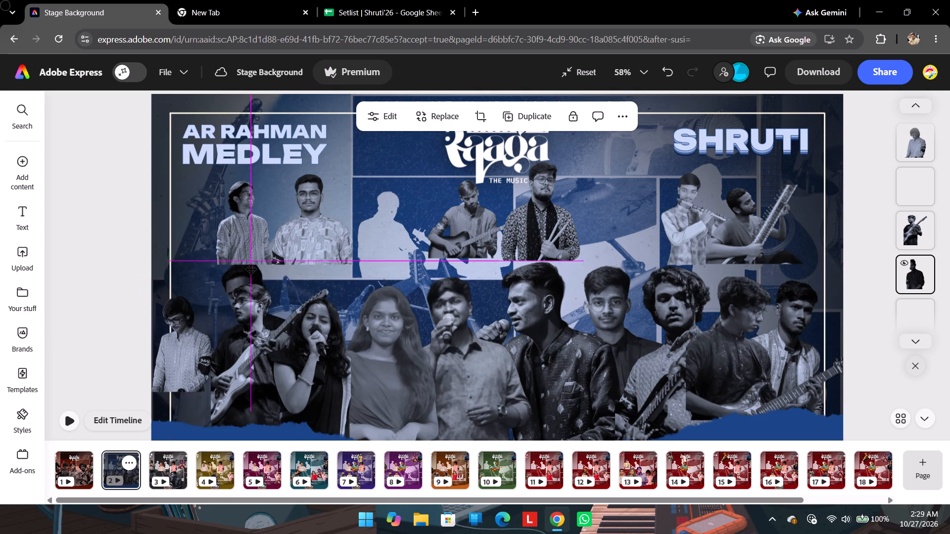
drag(251, 269, 649, 151)
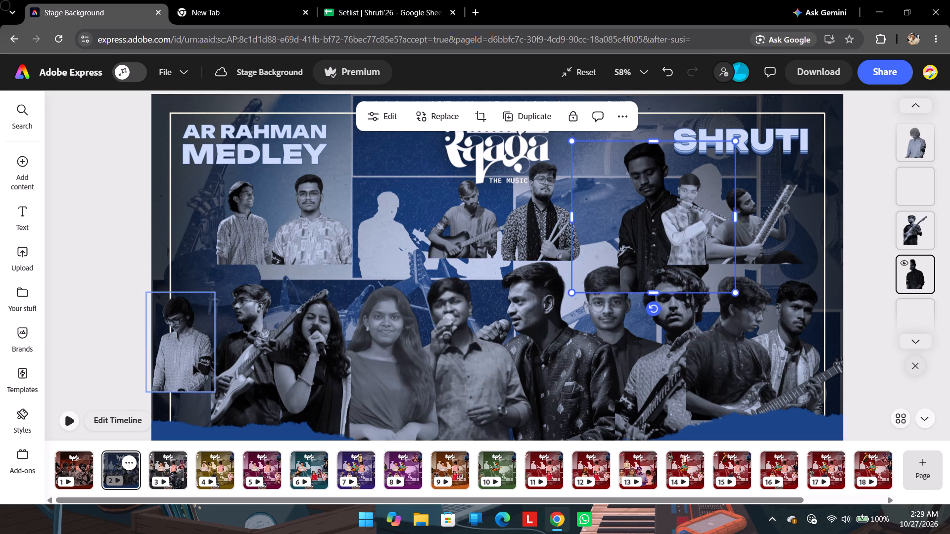
Enlarge the long-haired armband man to front-row size and layer him behind the electric guitarist at the left end.
drag(184, 363, 199, 394)
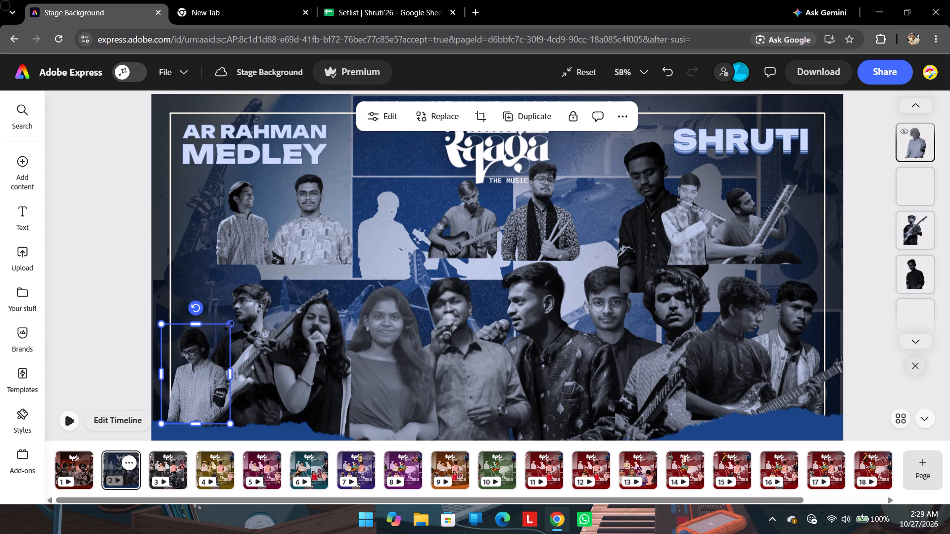
drag(228, 327, 257, 281)
drag(216, 352, 202, 342)
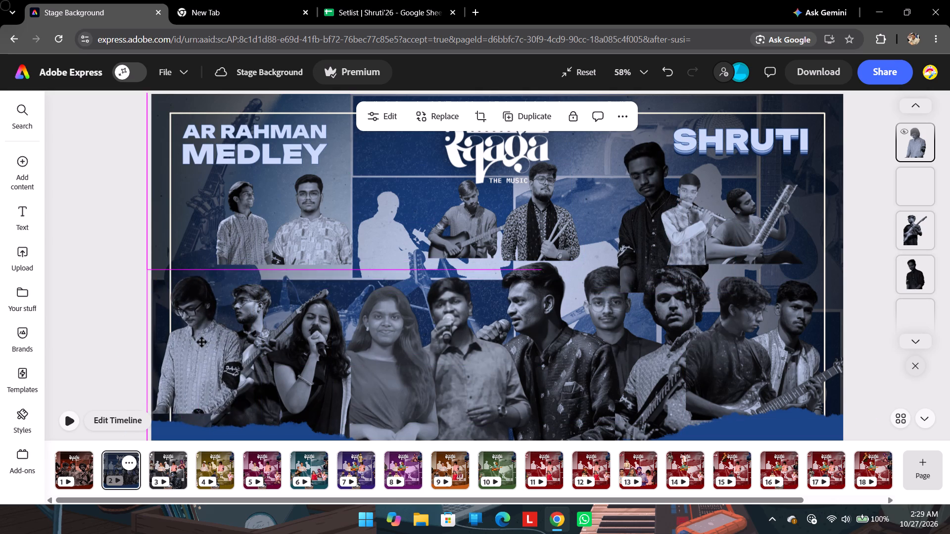
drag(202, 342, 210, 354)
key(ctrl+bracketright)
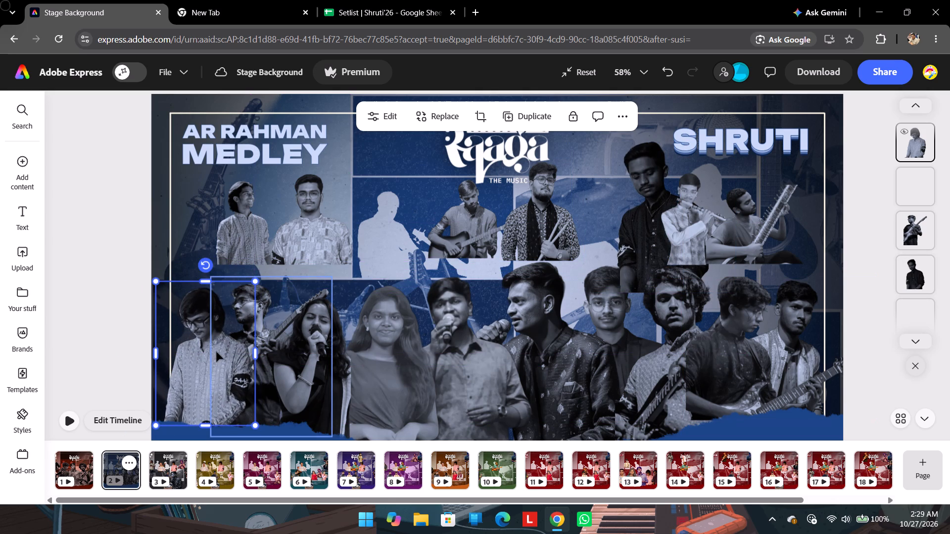
key(ctrl+bracketright)
key(ctrl+bracketleft)
key(ctrl+bracketleft)
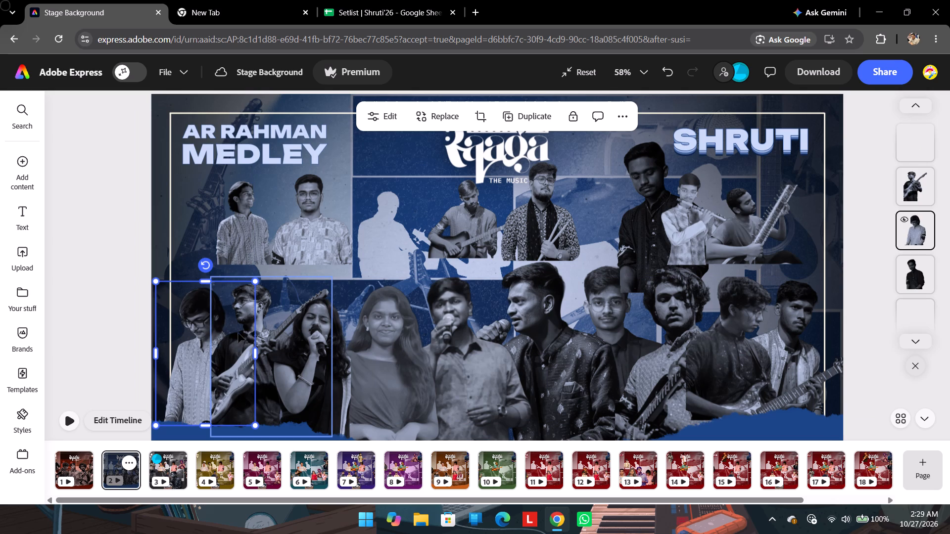
click(87, 225)
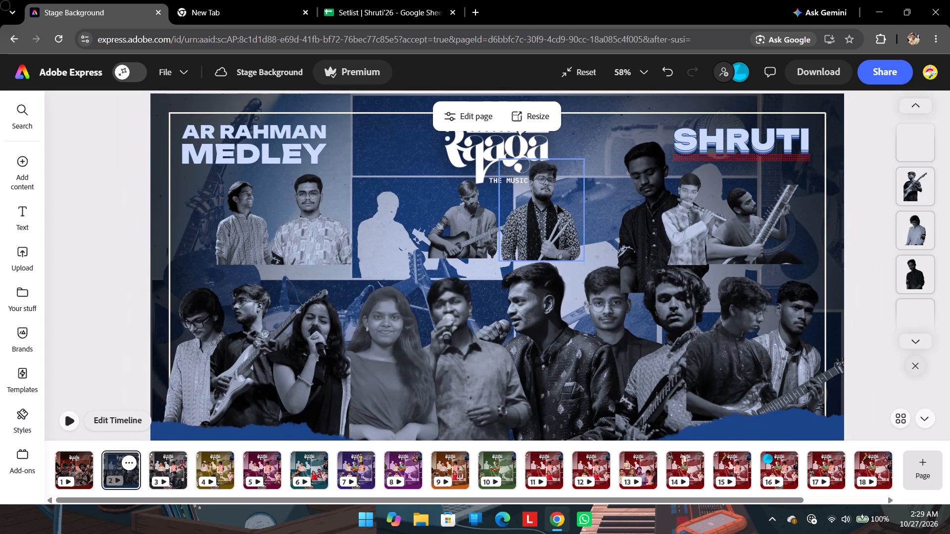
Shift the back row's patterned-kurta man slightly, and move the acoustic guitarist and drummer left to open space beside the drummer.
drag(313, 251, 320, 253)
drag(458, 236, 396, 246)
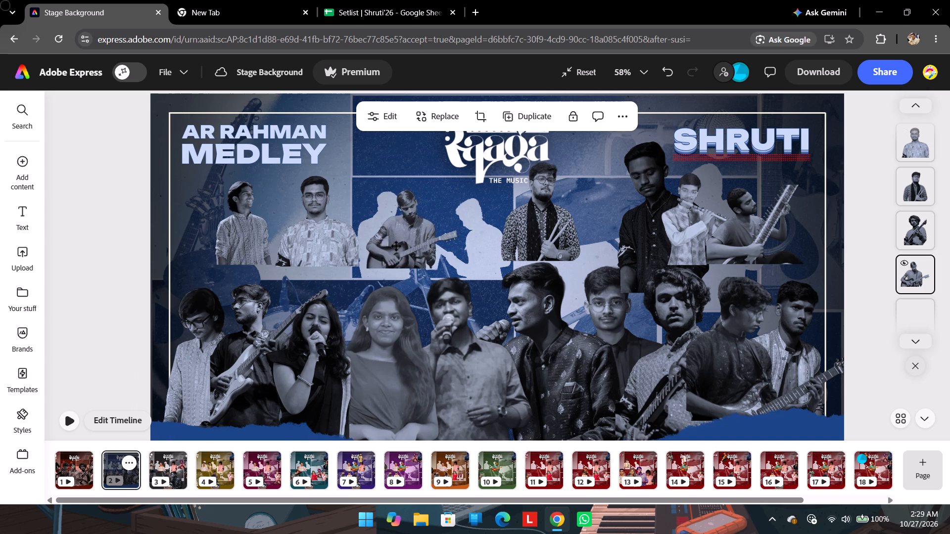
drag(396, 246, 395, 244)
drag(538, 237, 504, 240)
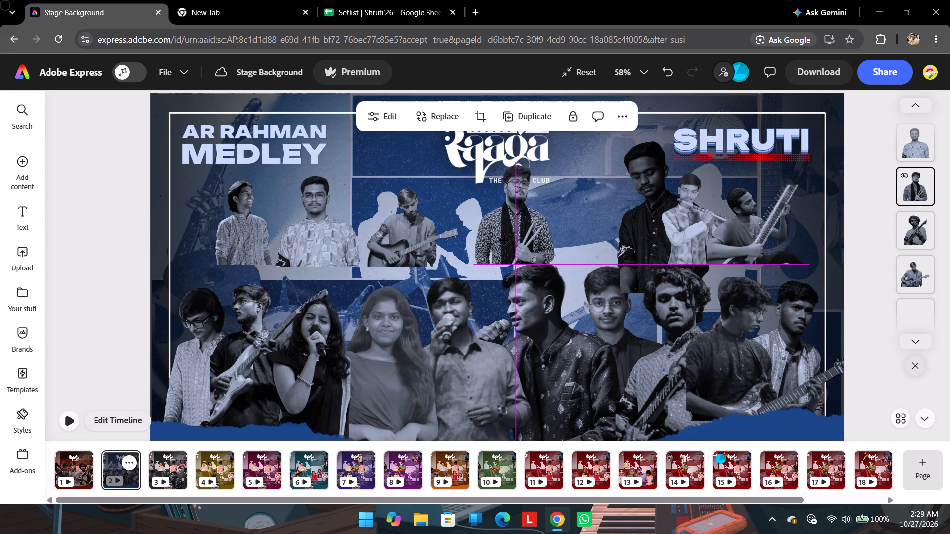
drag(504, 240, 490, 242)
Shrink the dark-shirted man to back-row size, place him beside the drummer, and shift the flautist towards him.
click(645, 216)
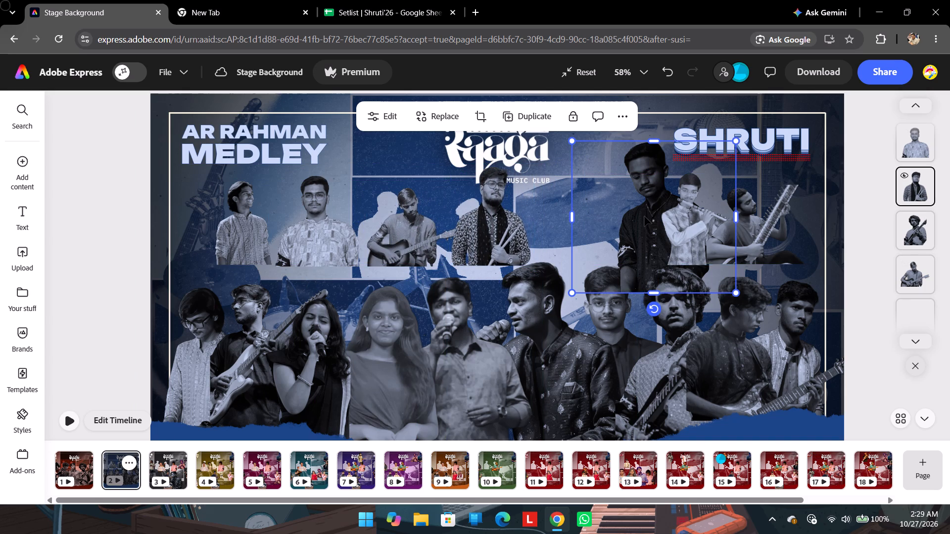
drag(733, 140, 669, 189)
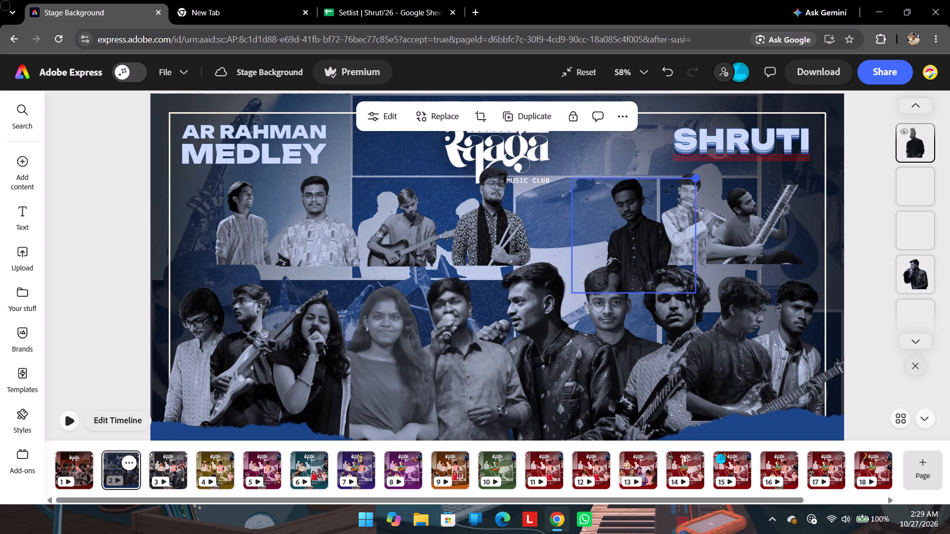
drag(669, 189, 661, 194)
drag(617, 240, 569, 207)
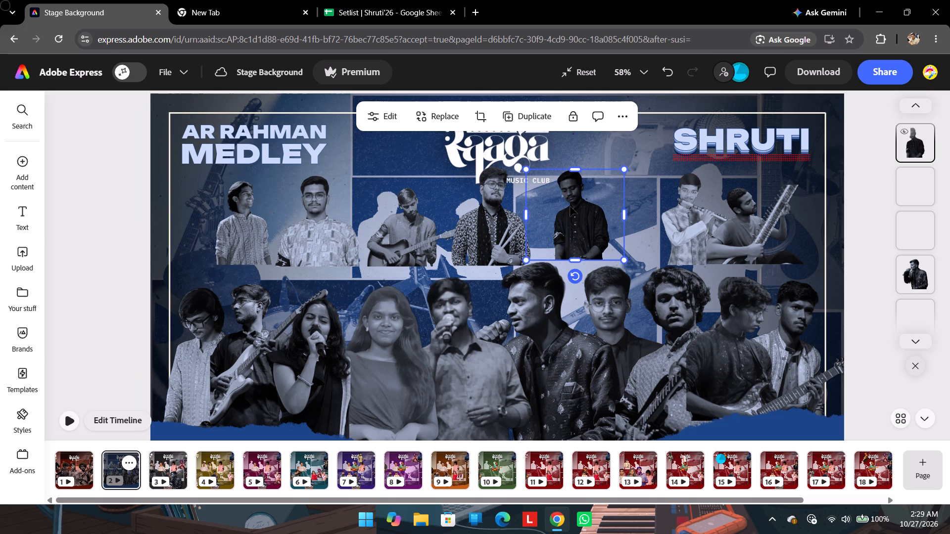
drag(684, 221, 653, 215)
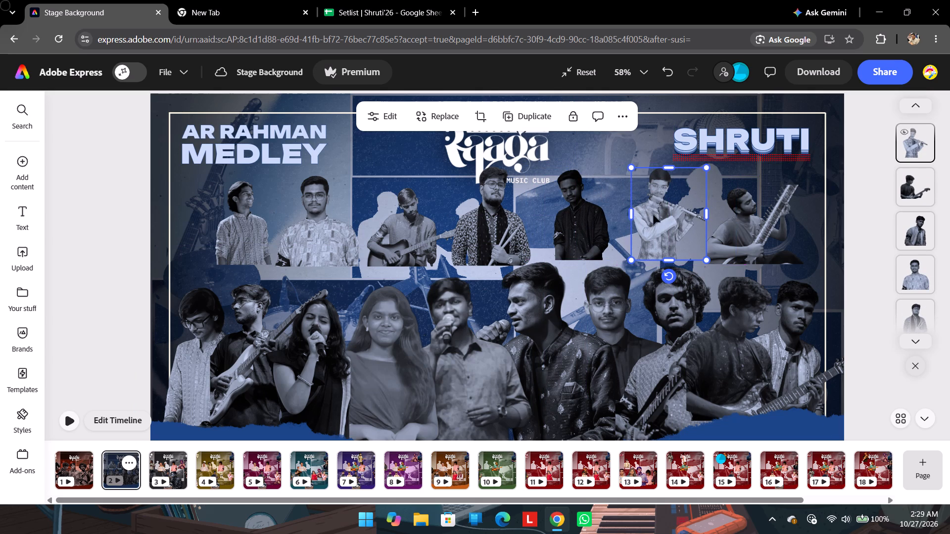
Nudge the page-sized image layer slightly up and to the left.
click(625, 150)
drag(490, 229, 489, 229)
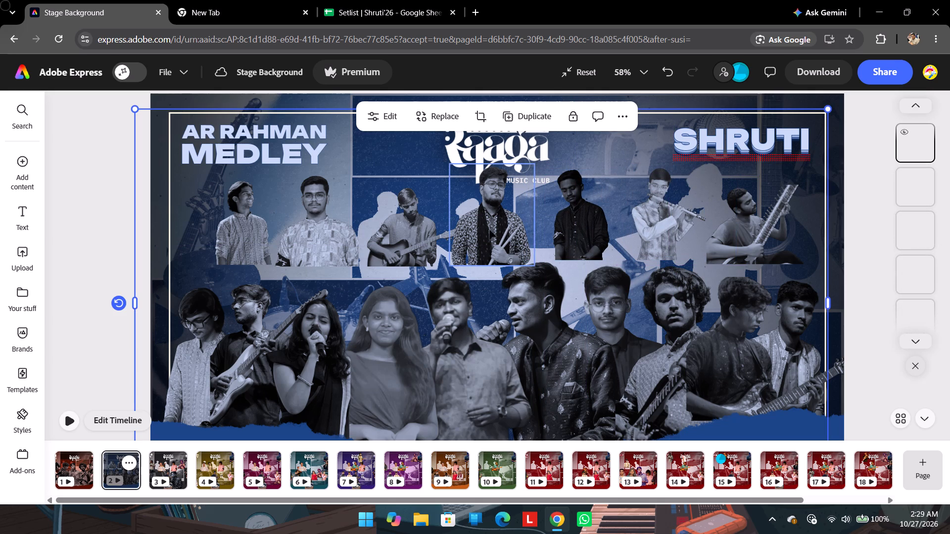
drag(489, 229, 487, 224)
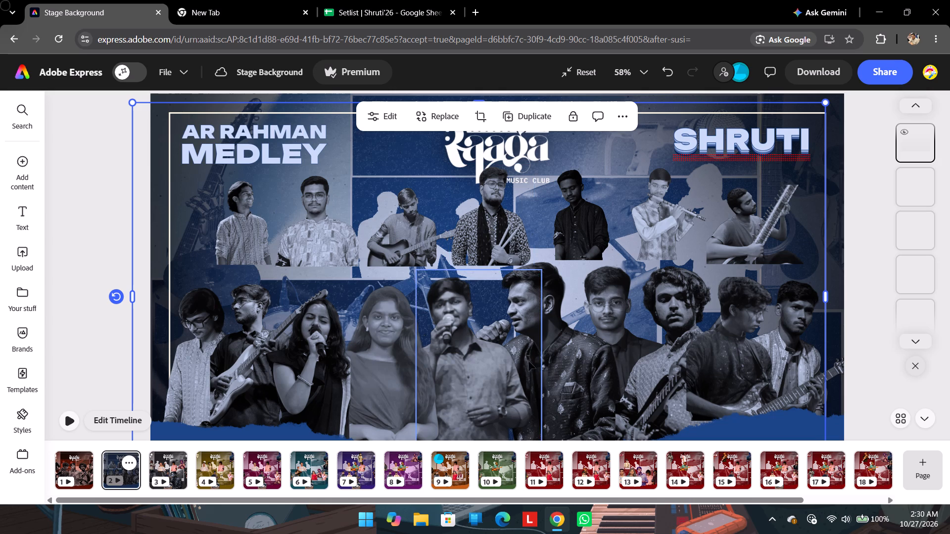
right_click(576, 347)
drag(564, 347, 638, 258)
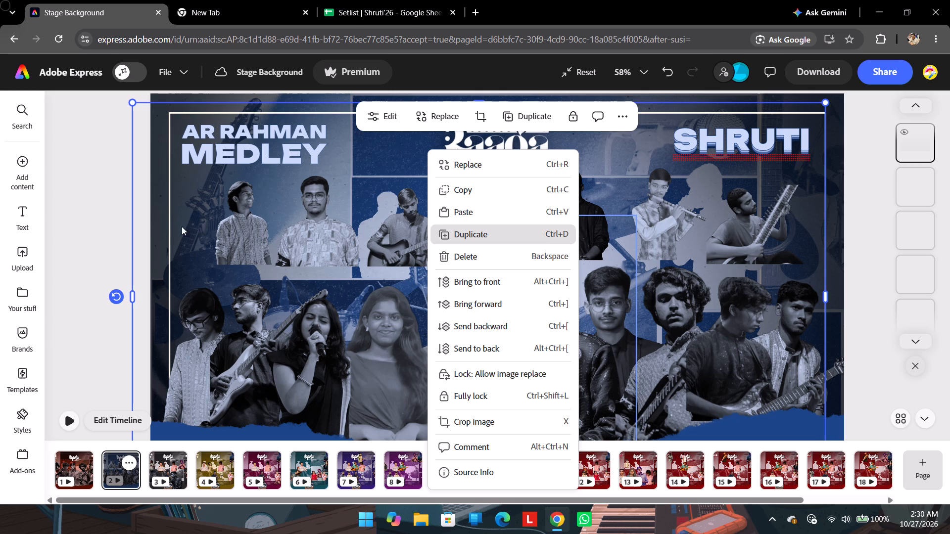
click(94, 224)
Duplicate the AR Rahman Medley page directly after the original.
click(125, 482)
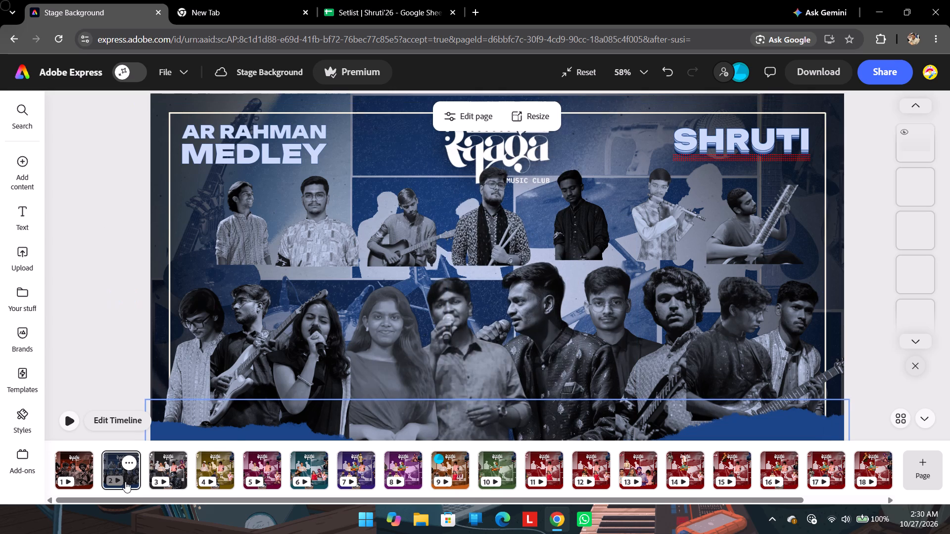
key(ctrl+d)
click(164, 378)
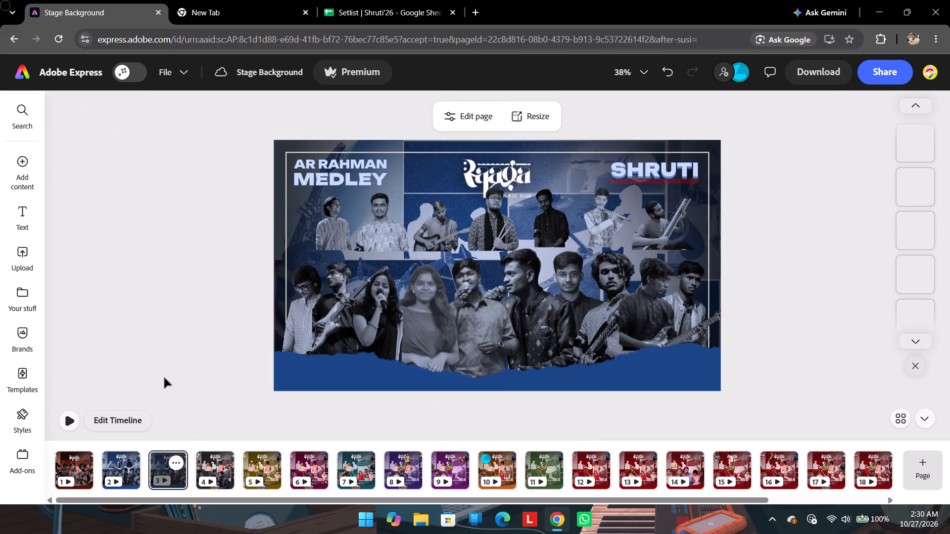
On the original AR Rahman Medley page, enlarge the front row's central embroidered-jacket singer so he stands well above his neighbours.
click(130, 469)
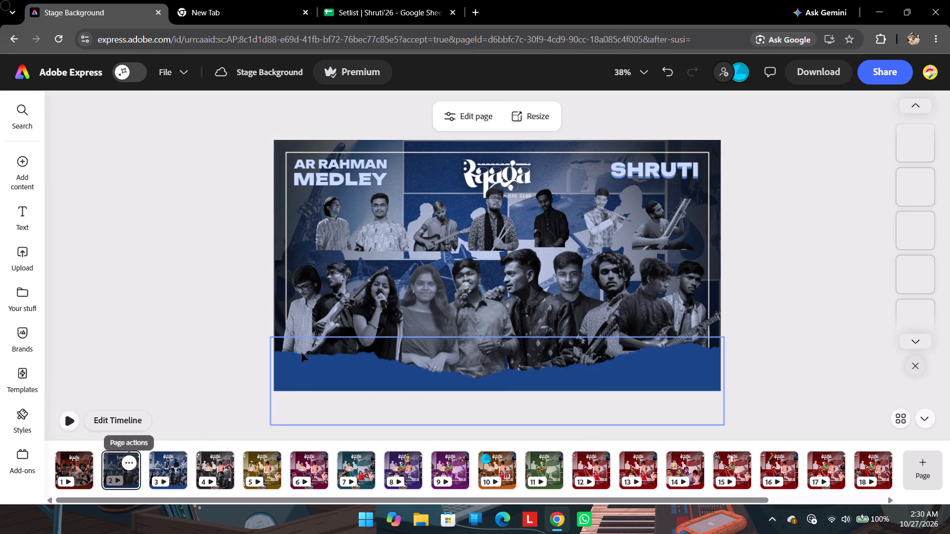
key(Left)
key(Left)
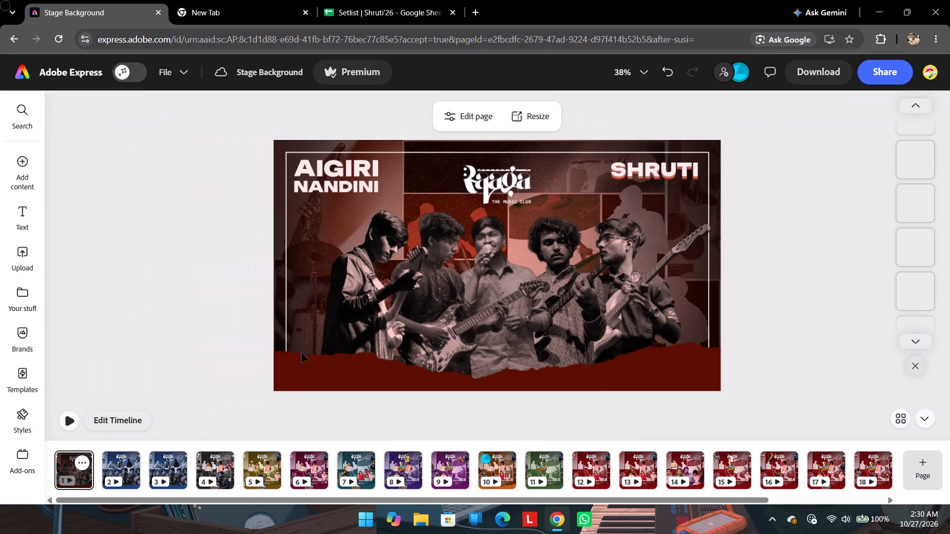
key(Right)
key(Right)
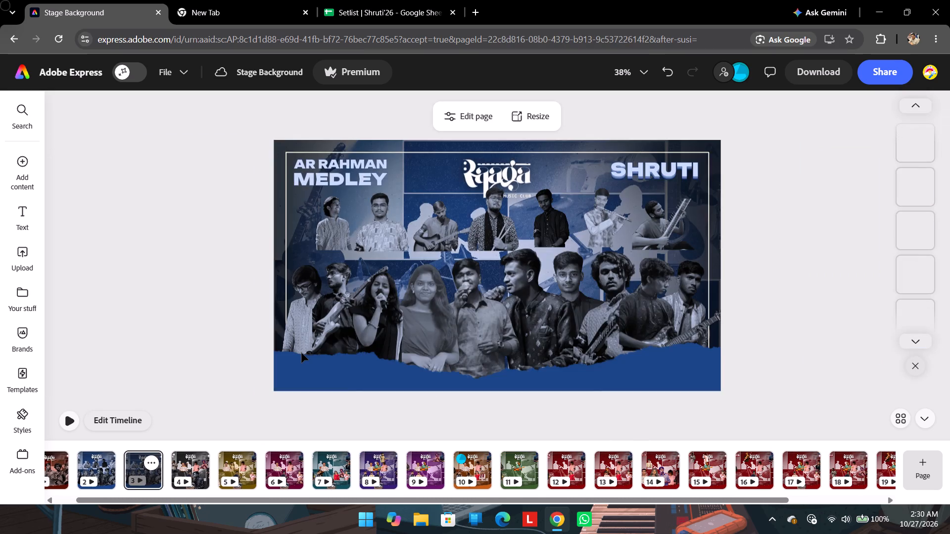
key(Left)
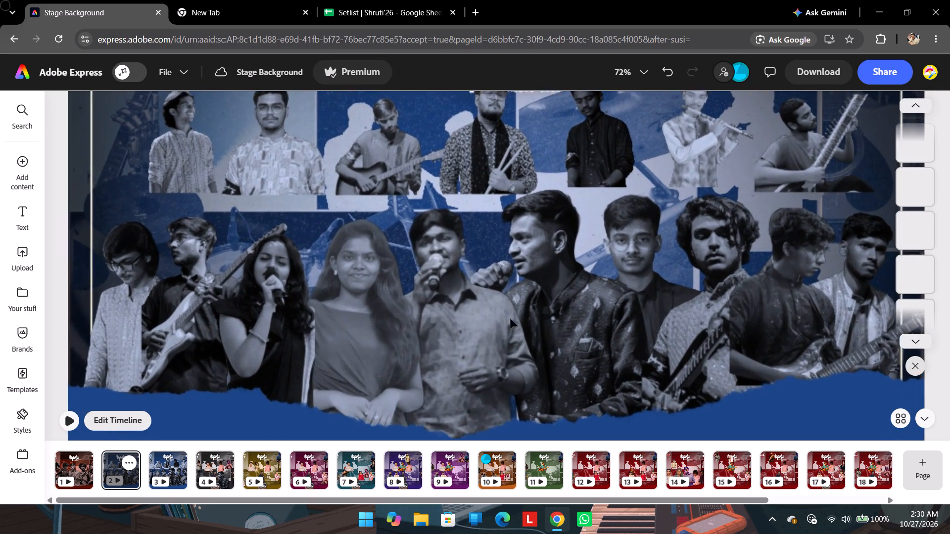
click(571, 240)
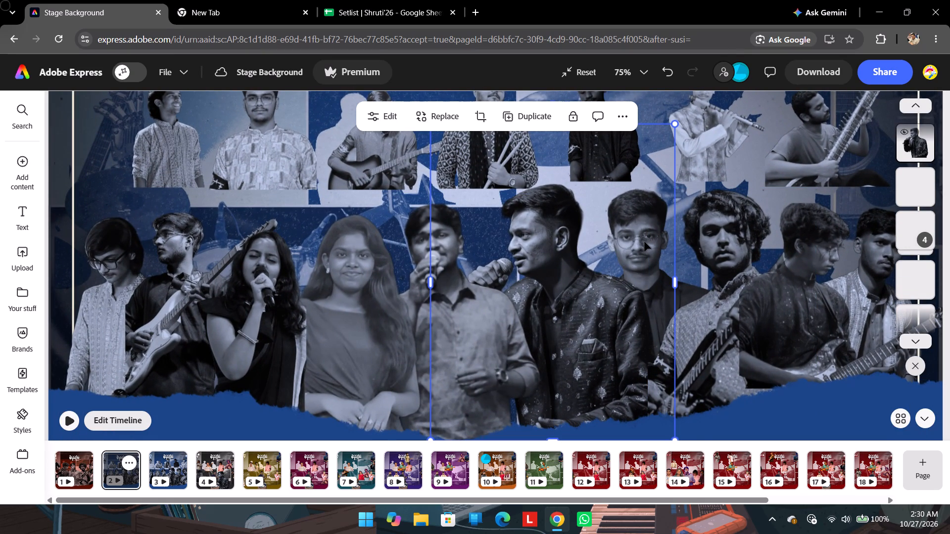
scroll(644, 241, up, 1)
click(559, 245)
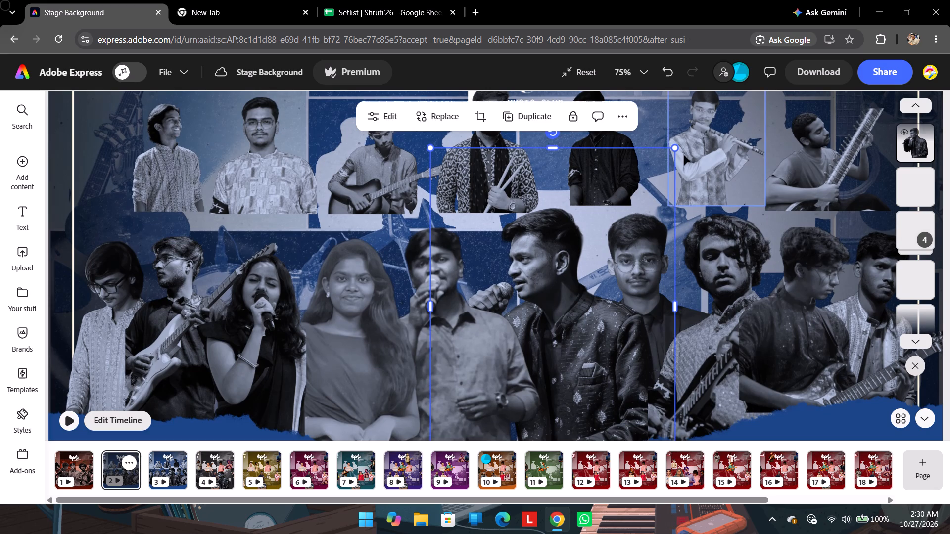
drag(673, 147, 752, 98)
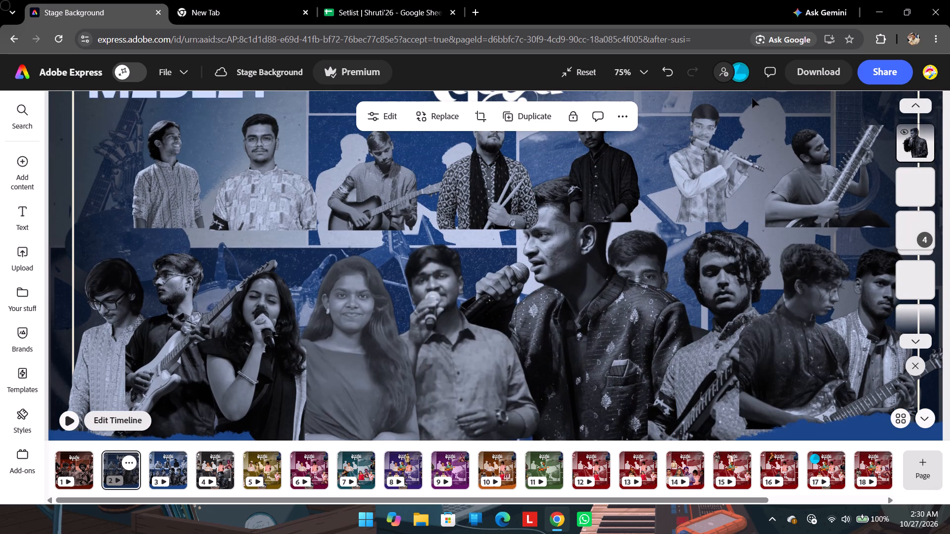
drag(752, 98, 748, 103)
scroll(618, 279, up, 1)
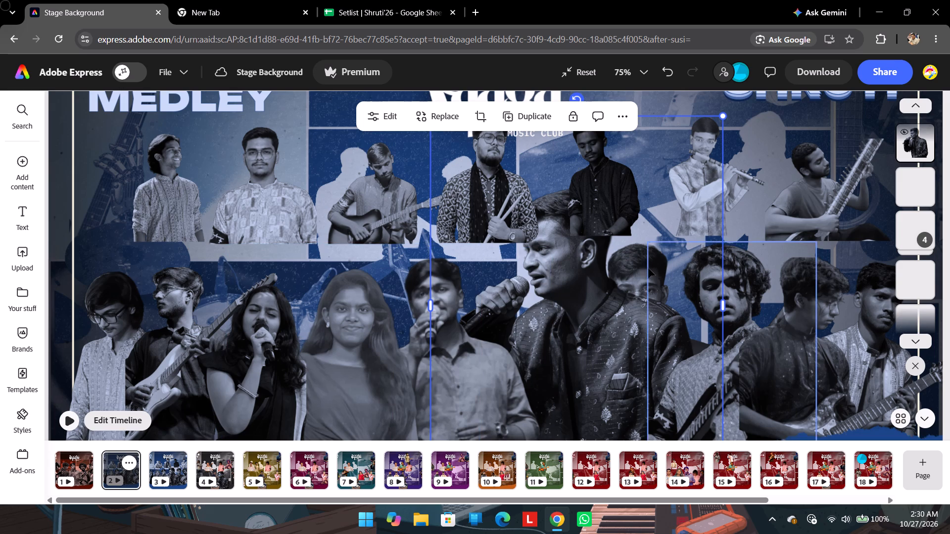
click(767, 127)
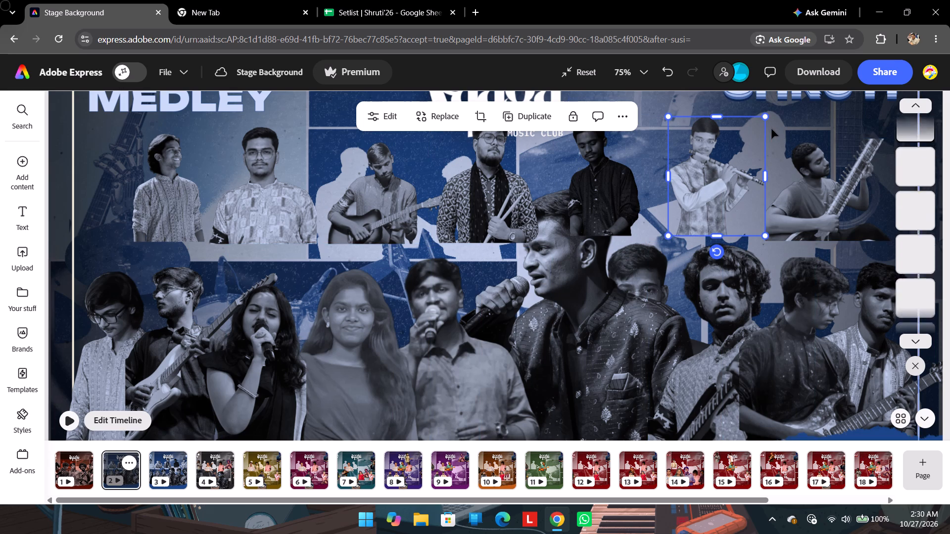
click(773, 130)
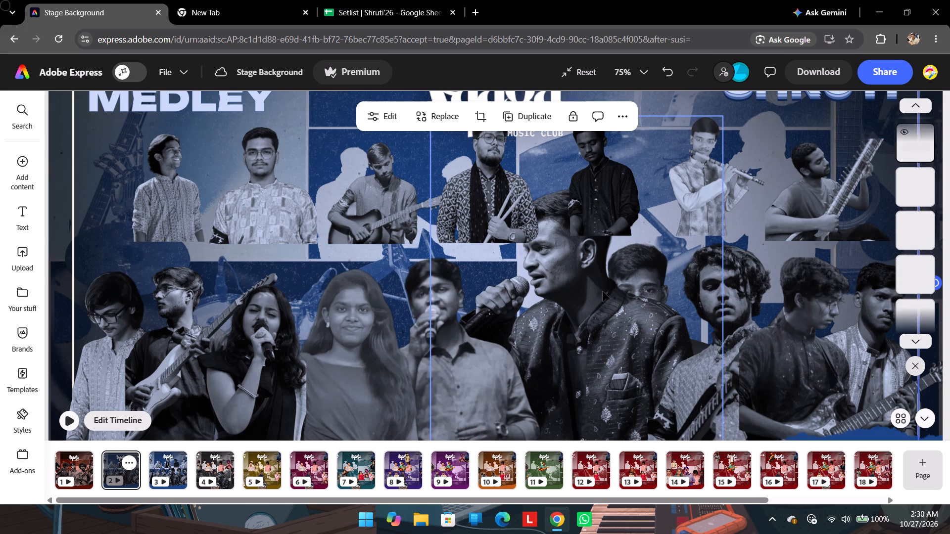
ctrl+scroll(593, 292, down, 2)
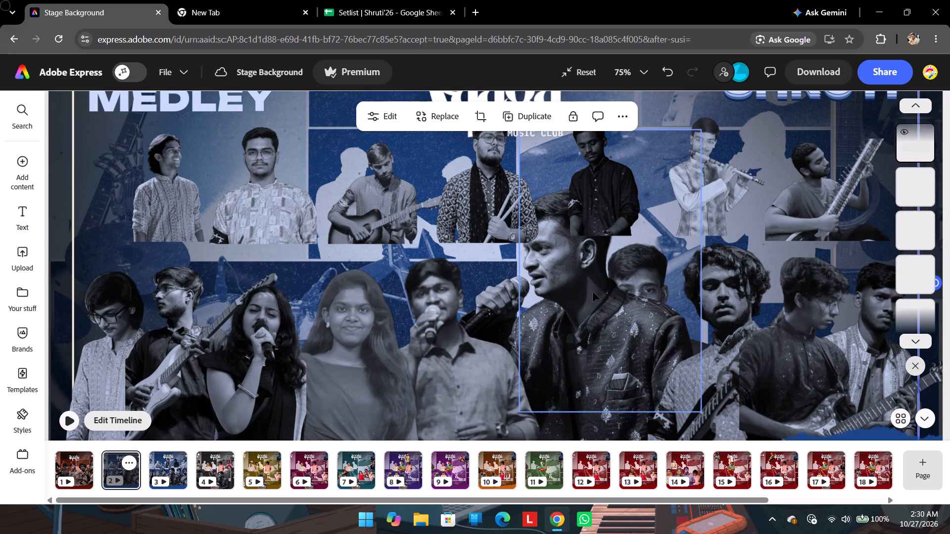
click(320, 121)
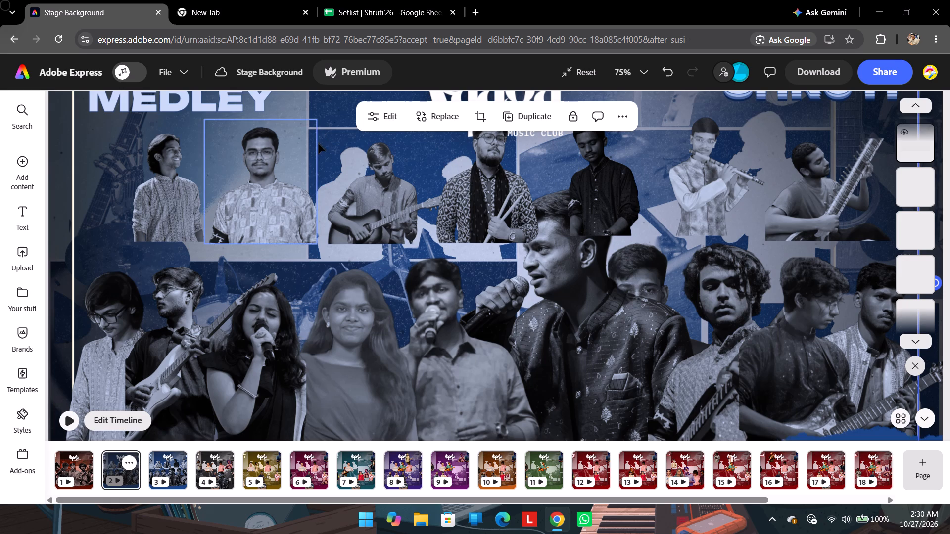
Compare the duplicate AR Rahman Medley page with the original, examining the central singer's size in the front row.
click(259, 0)
click(63, 7)
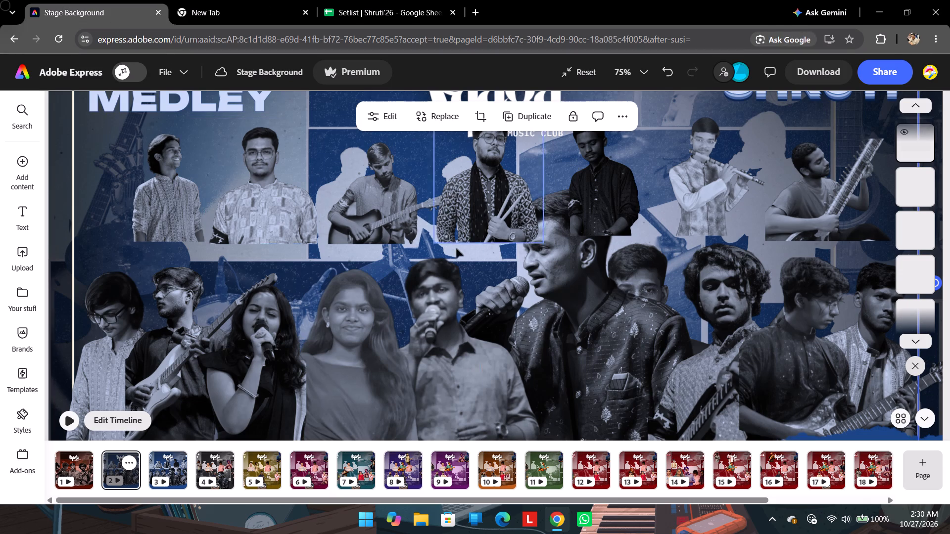
click(171, 475)
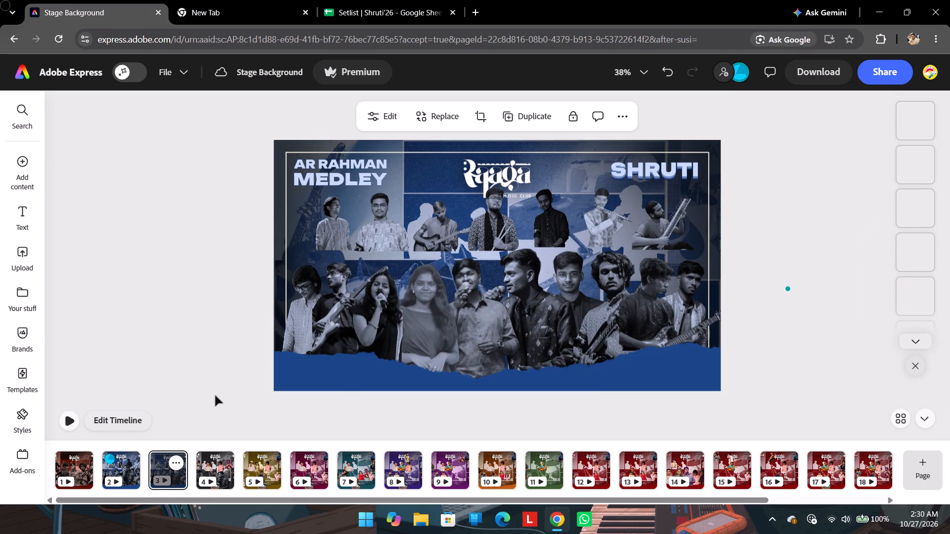
click(127, 472)
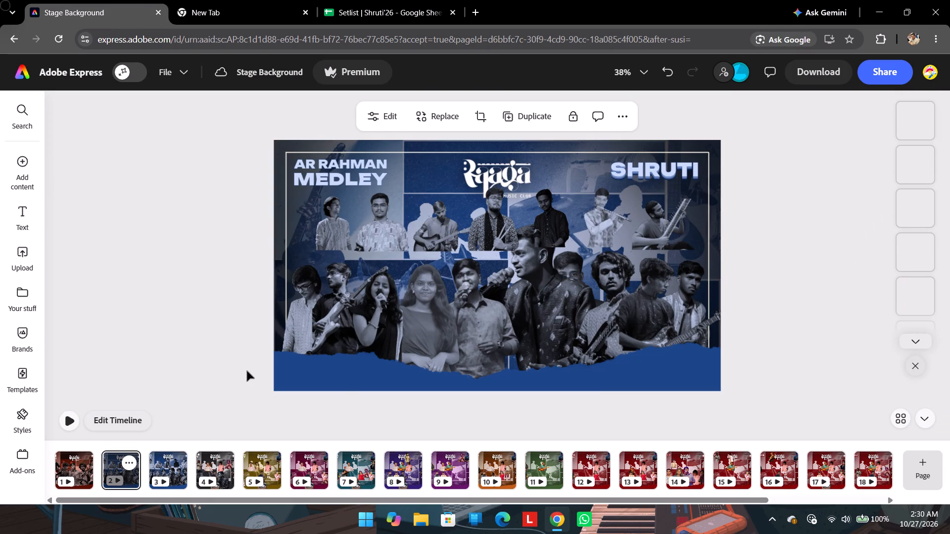
click(528, 284)
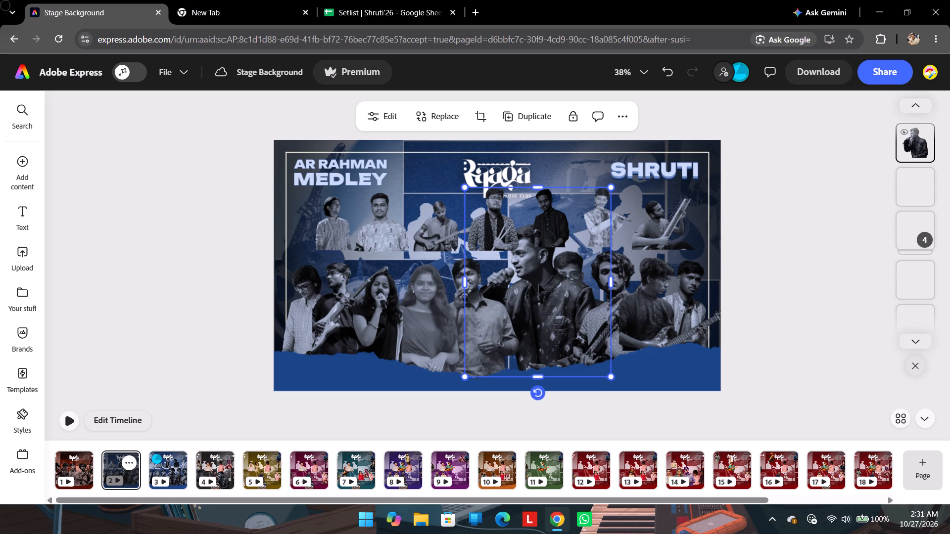
click(748, 193)
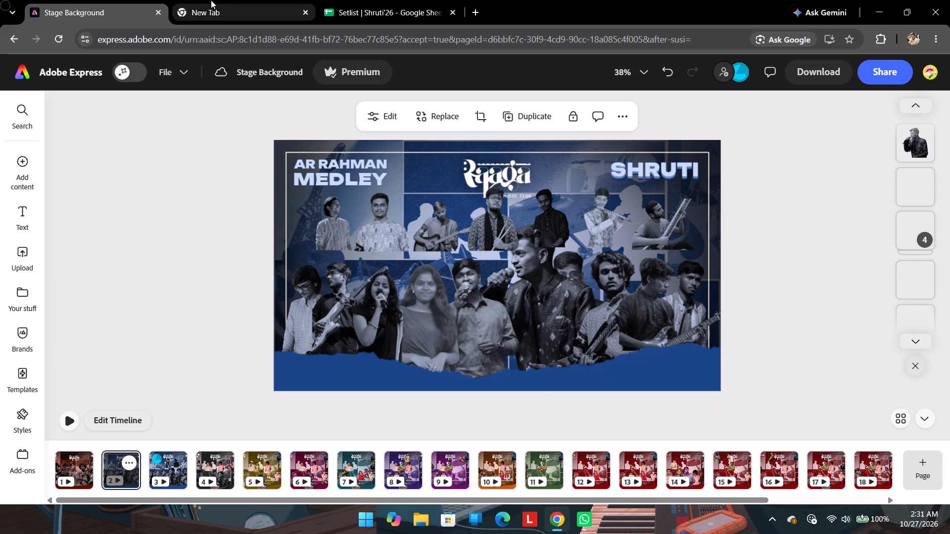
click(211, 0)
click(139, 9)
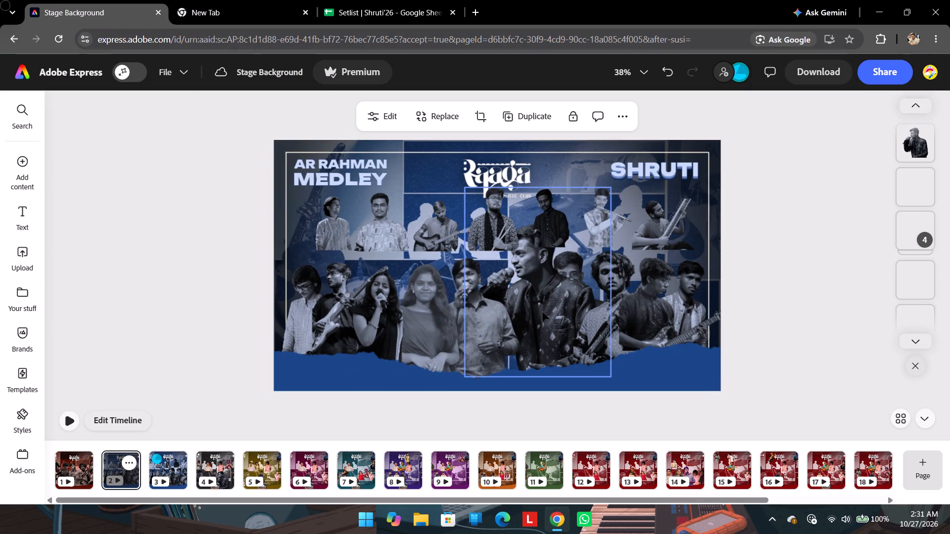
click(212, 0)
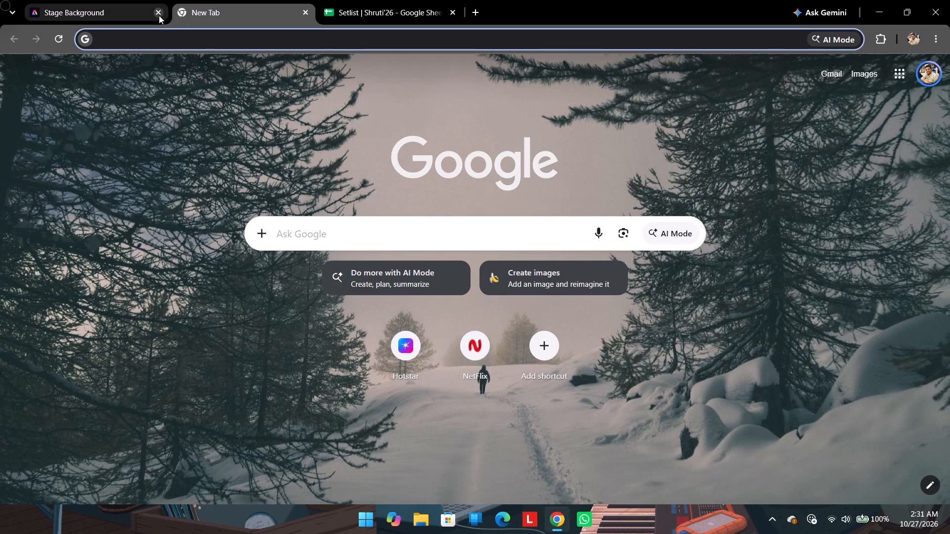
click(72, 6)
Search the computer's apps for WhatsApp using "wh".
text(wh)
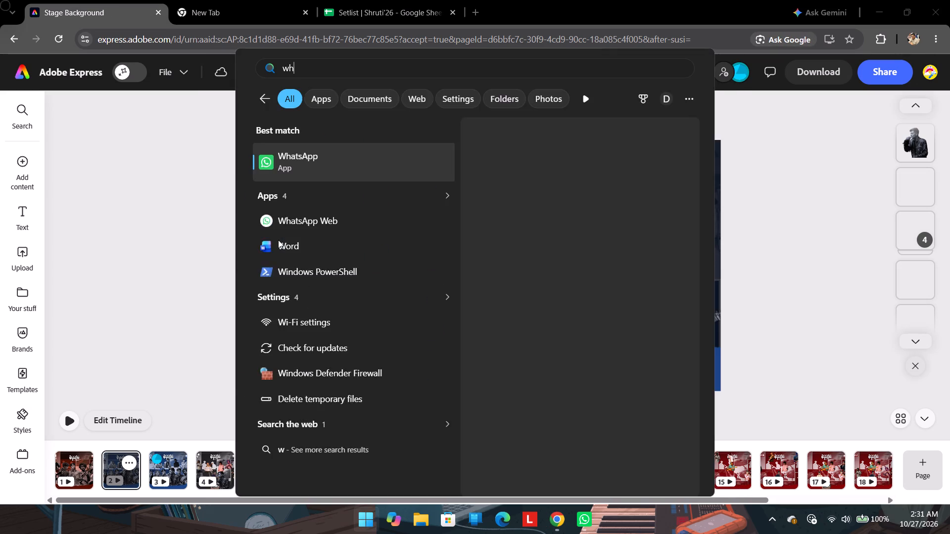
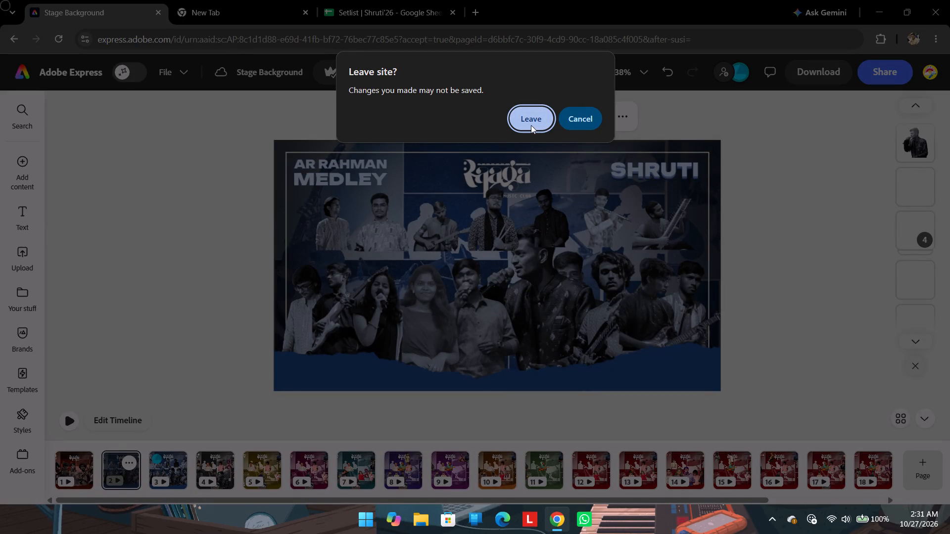
Stay on the Stage Background site and save it to Downloads as a complete webpage named Stage Background.
click(578, 118)
click(827, 227)
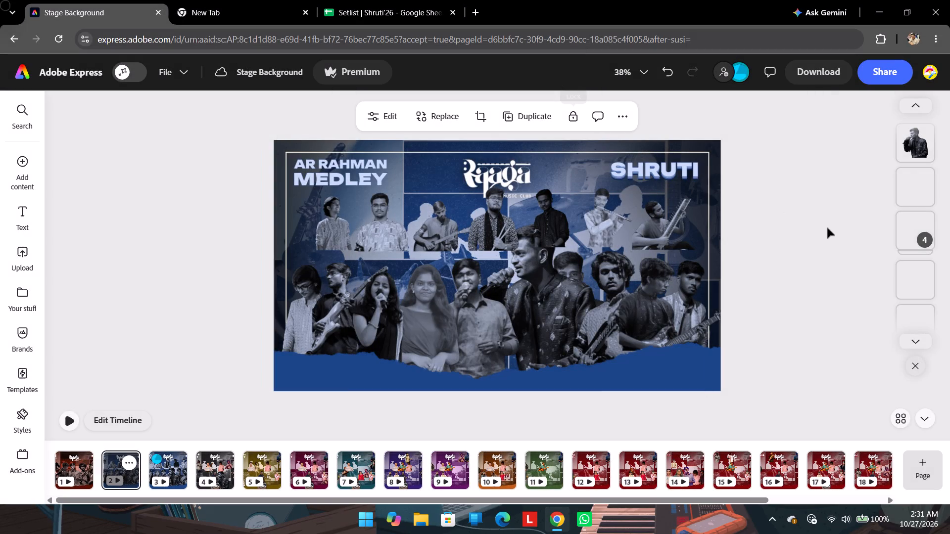
key(ctrl+s)
key(ctrl+s)
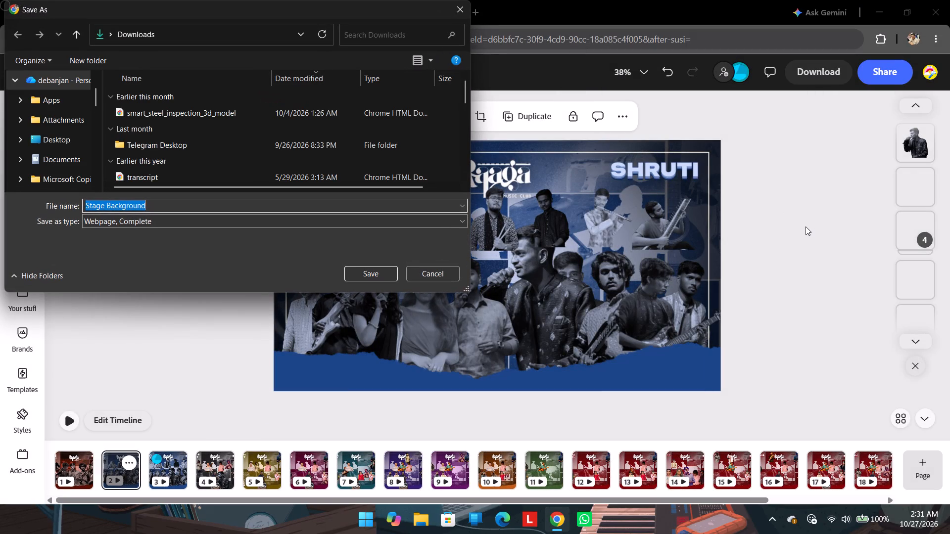
click(352, 273)
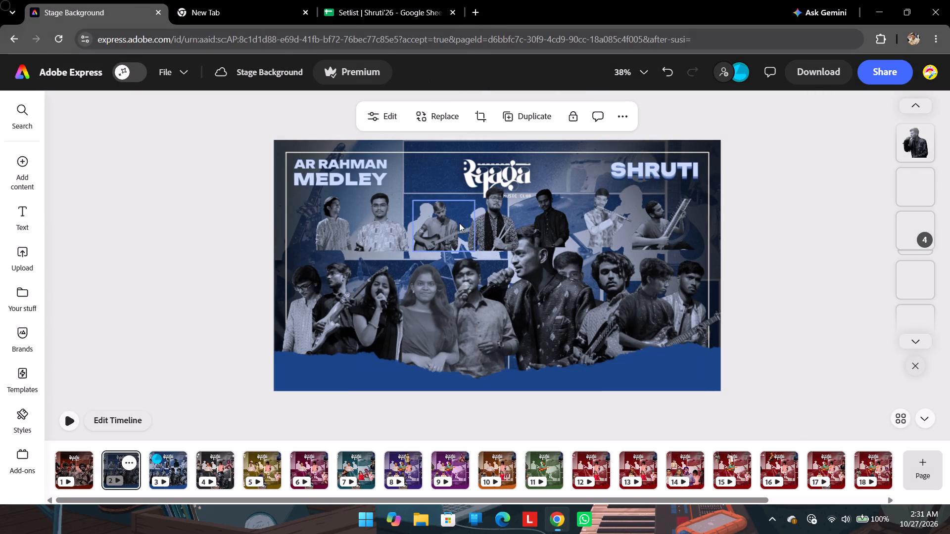
Close the Stage Background tab, opting to prevent the page from creating additional dialogs.
click(158, 12)
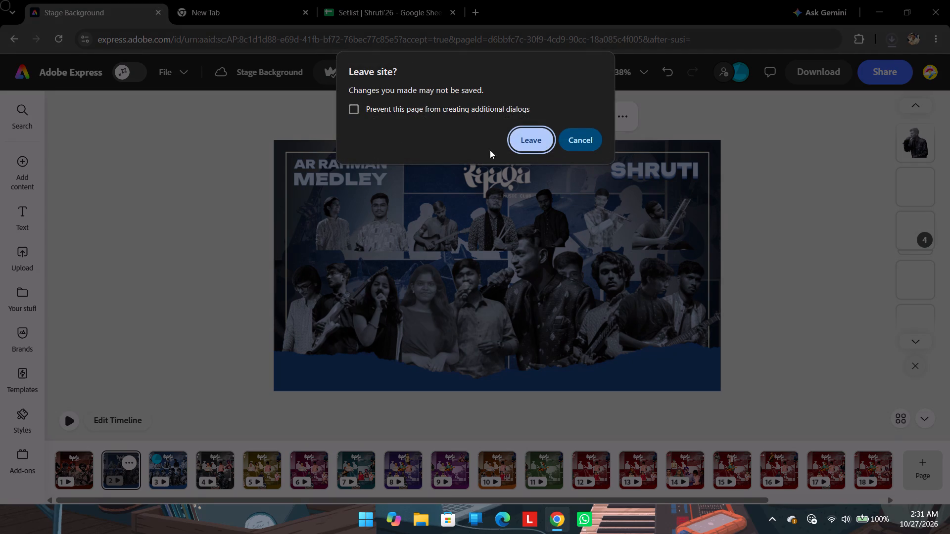
click(351, 108)
Leave the Stage Background site, discarding unsaved changes, and close the empty New Tab, keeping the Setlist spreadsheet open.
click(522, 137)
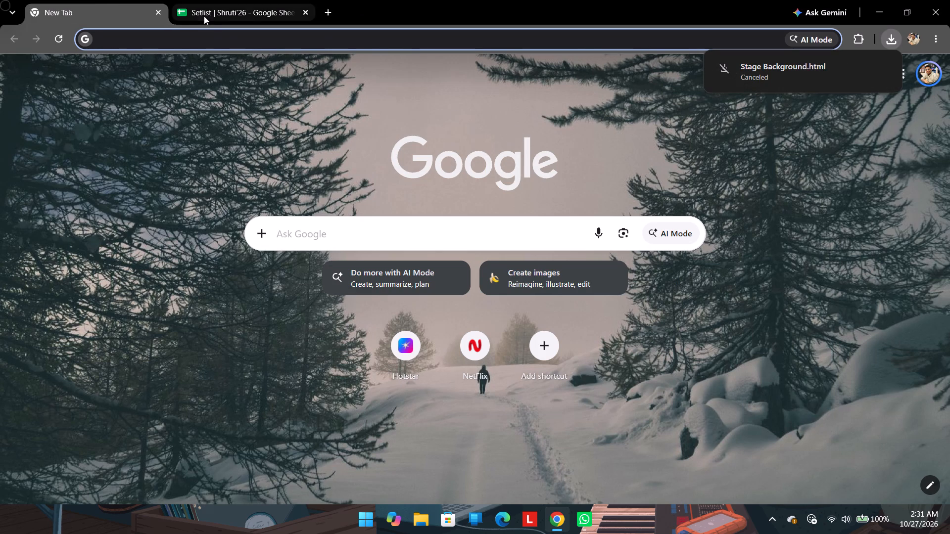
click(160, 11)
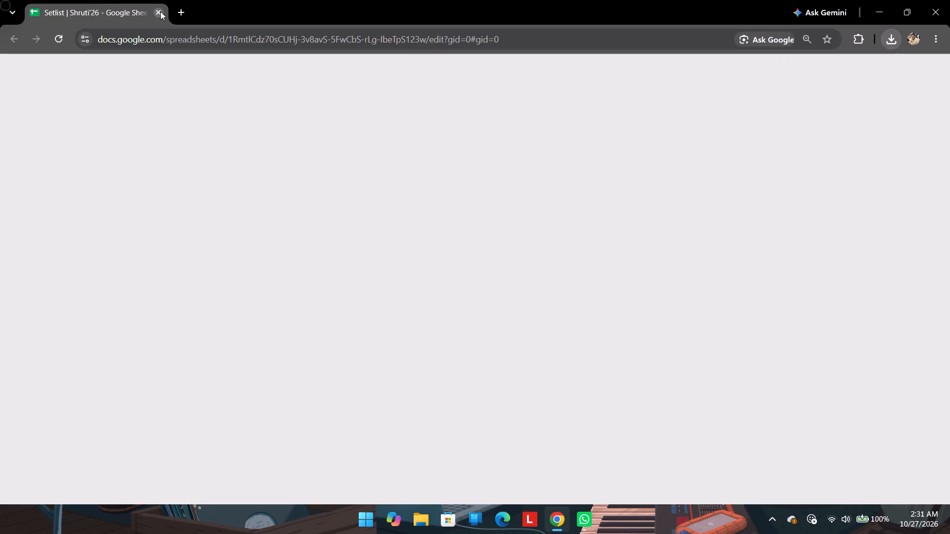
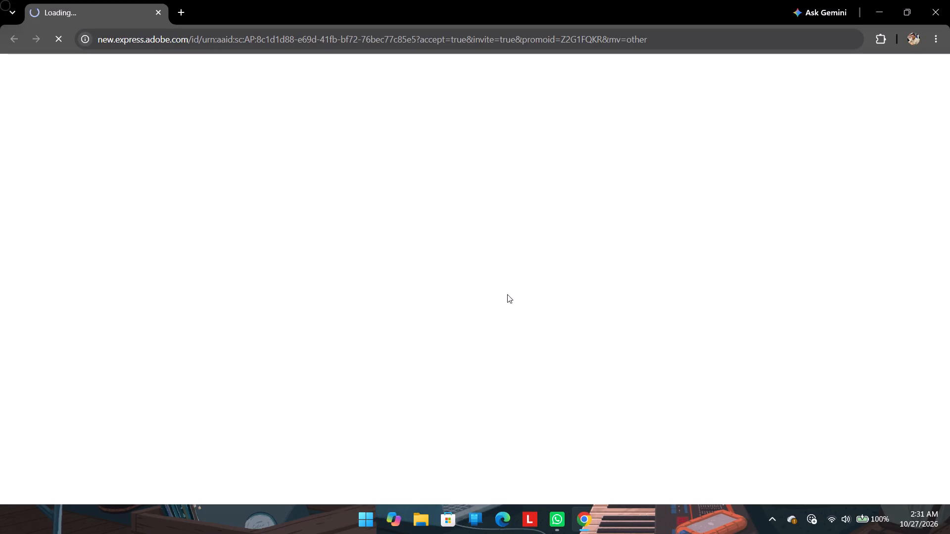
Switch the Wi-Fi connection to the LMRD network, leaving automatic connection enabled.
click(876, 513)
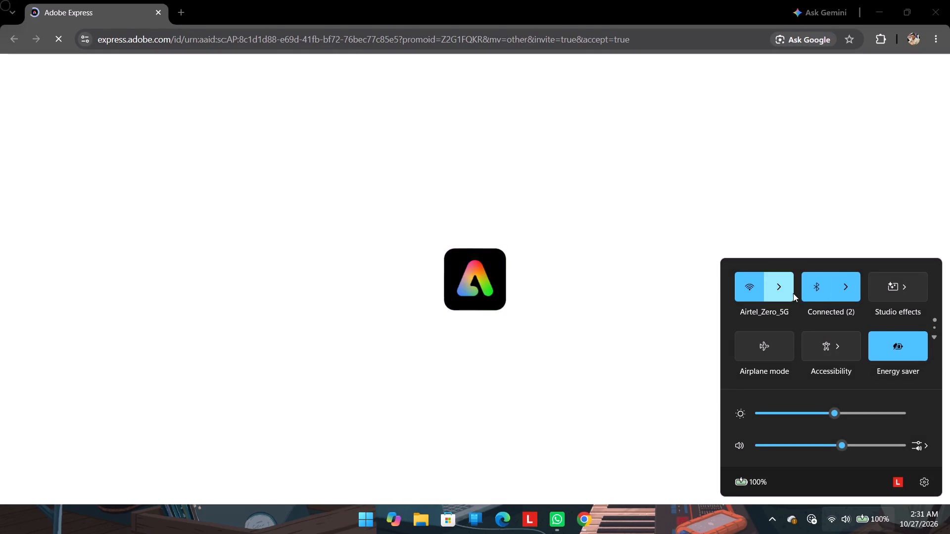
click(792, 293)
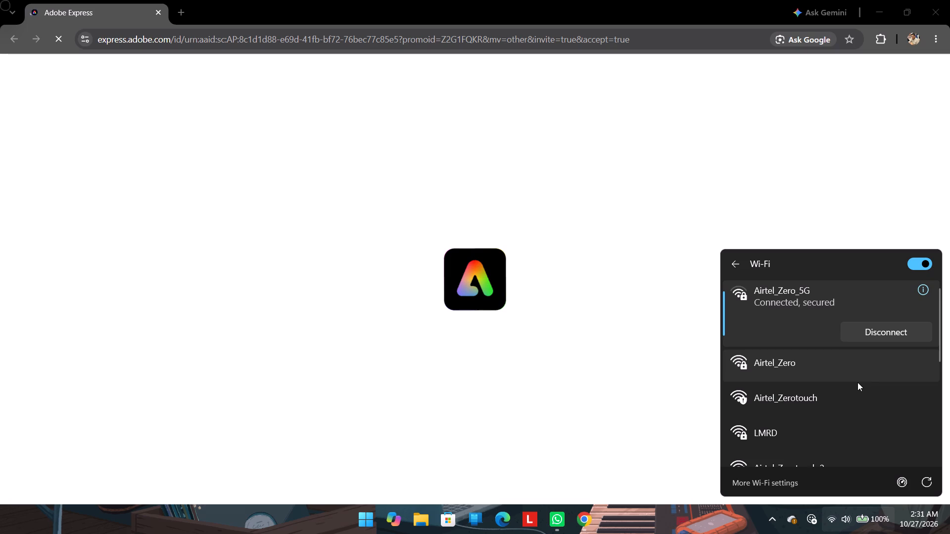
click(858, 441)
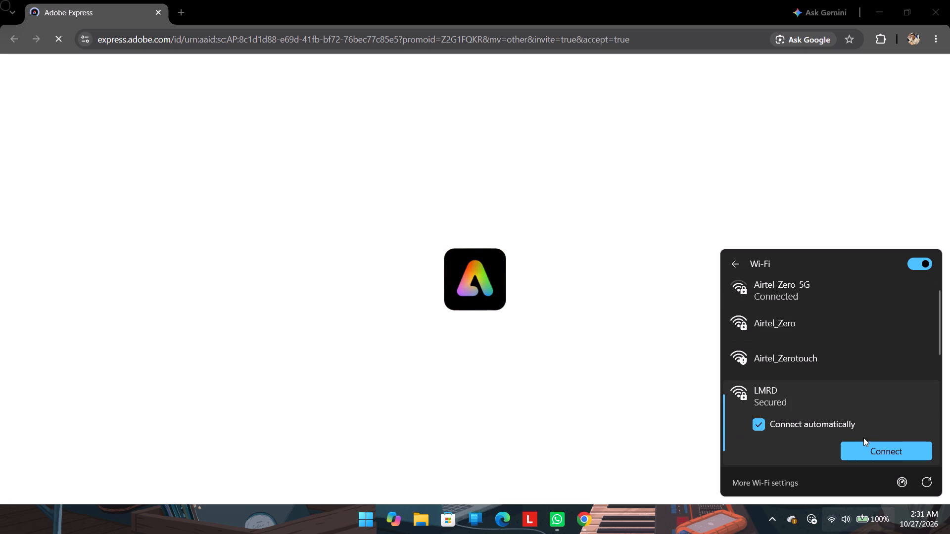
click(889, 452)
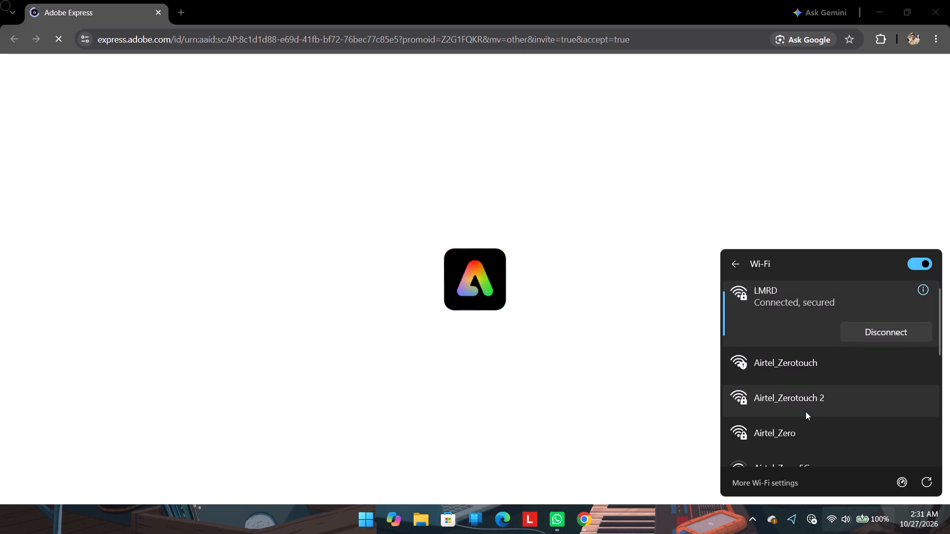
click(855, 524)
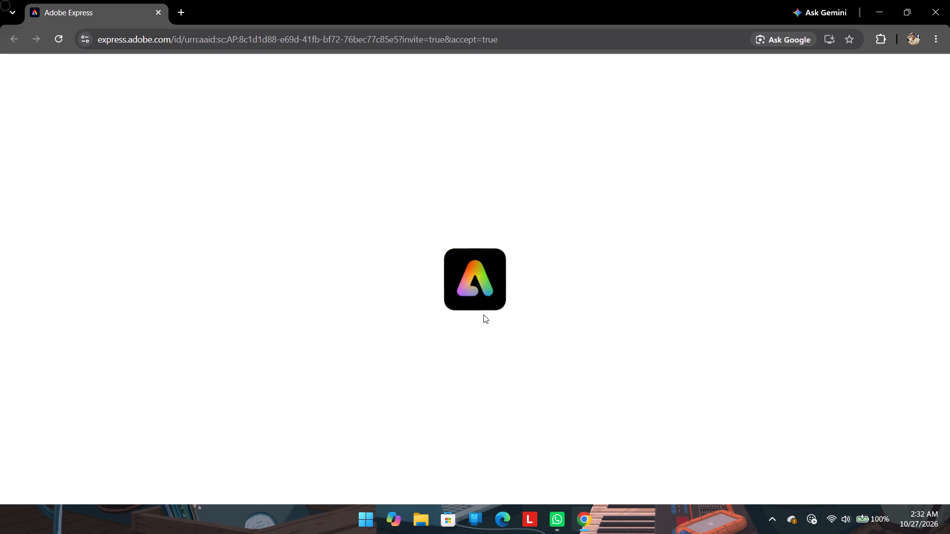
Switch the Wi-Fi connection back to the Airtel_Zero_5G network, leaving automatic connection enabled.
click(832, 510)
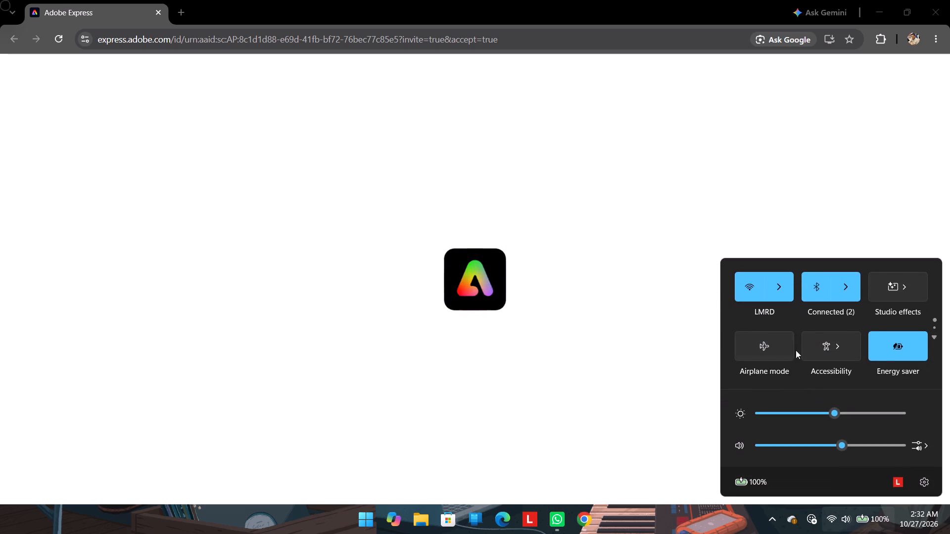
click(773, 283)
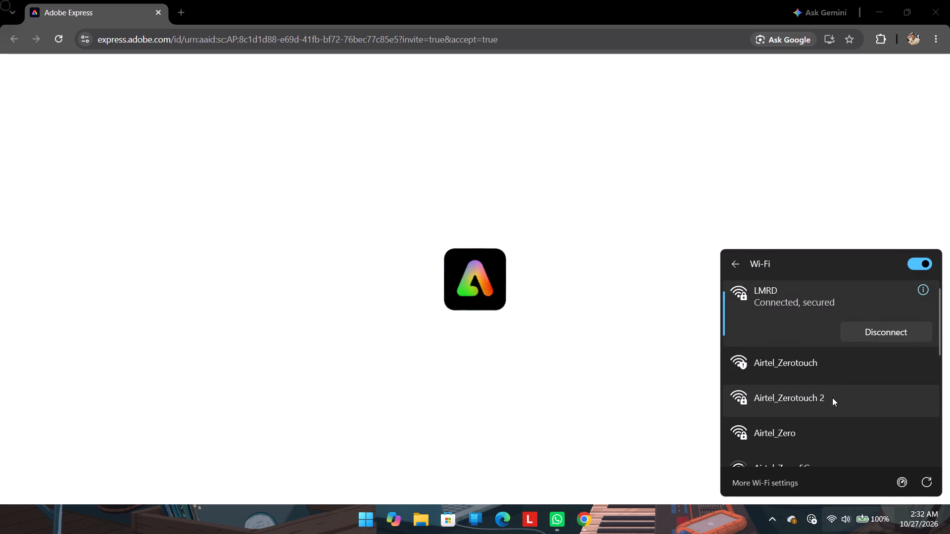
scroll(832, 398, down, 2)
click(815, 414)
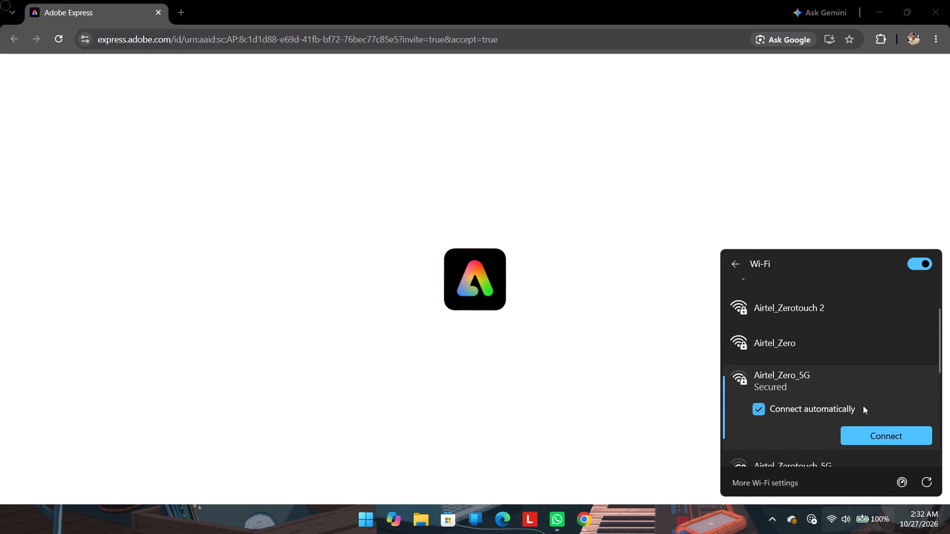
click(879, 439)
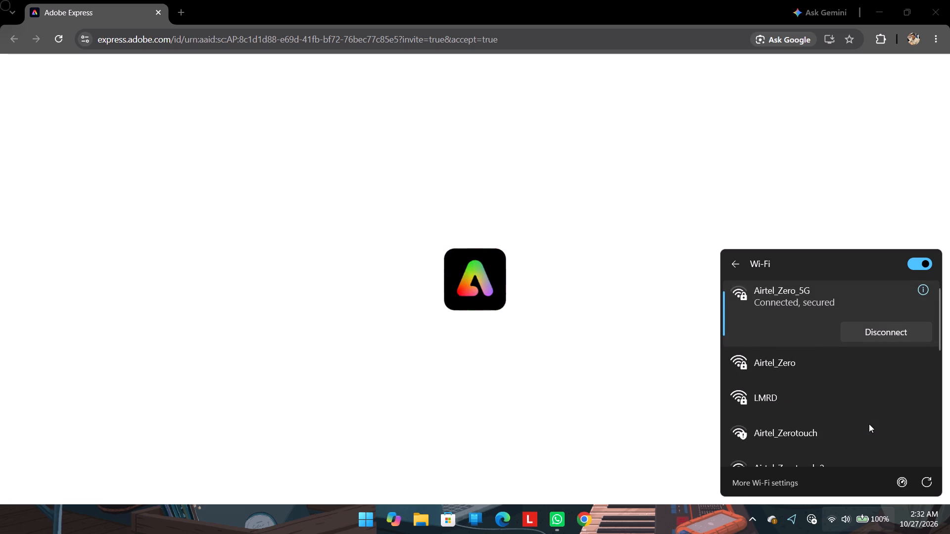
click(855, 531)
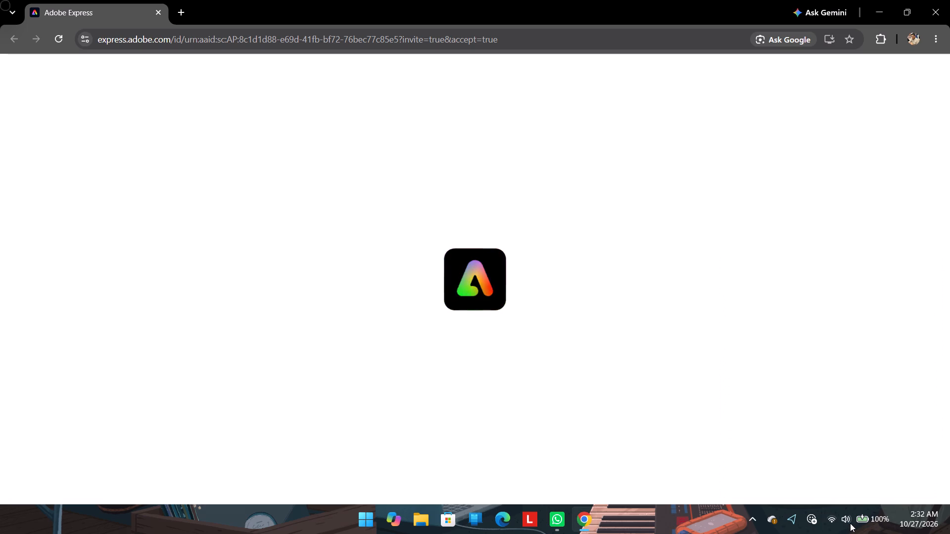
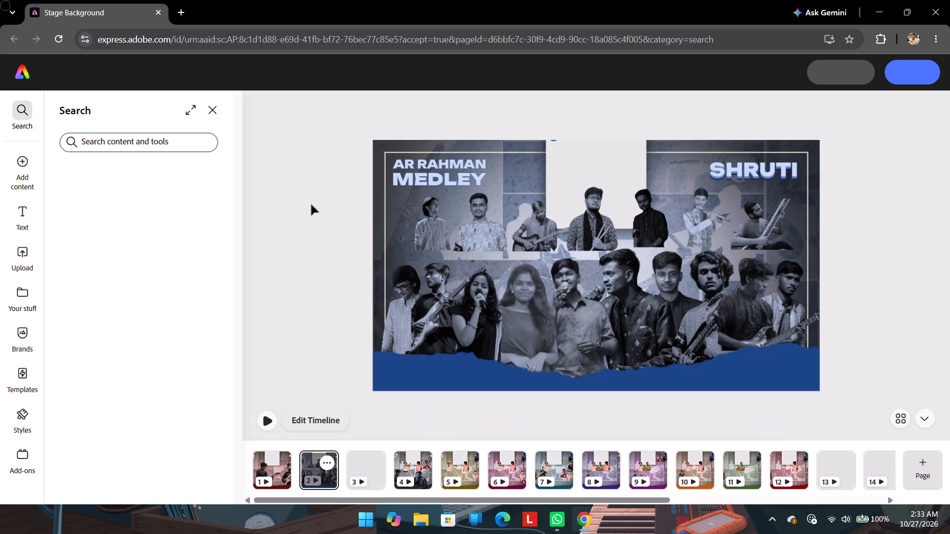
On page 2, enlarge the singer in the embroidered jacket and shift him slightly left toward the light-shirted singer.
click(353, 466)
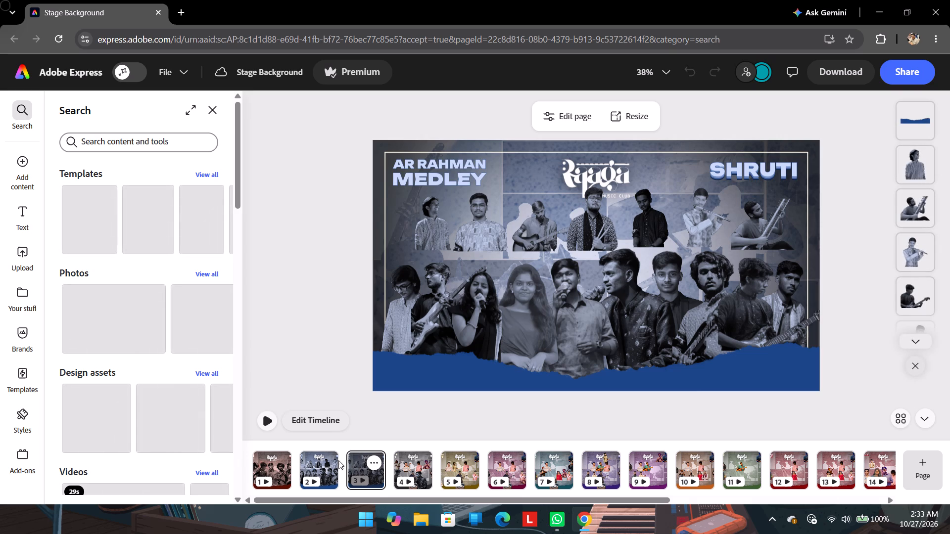
click(320, 475)
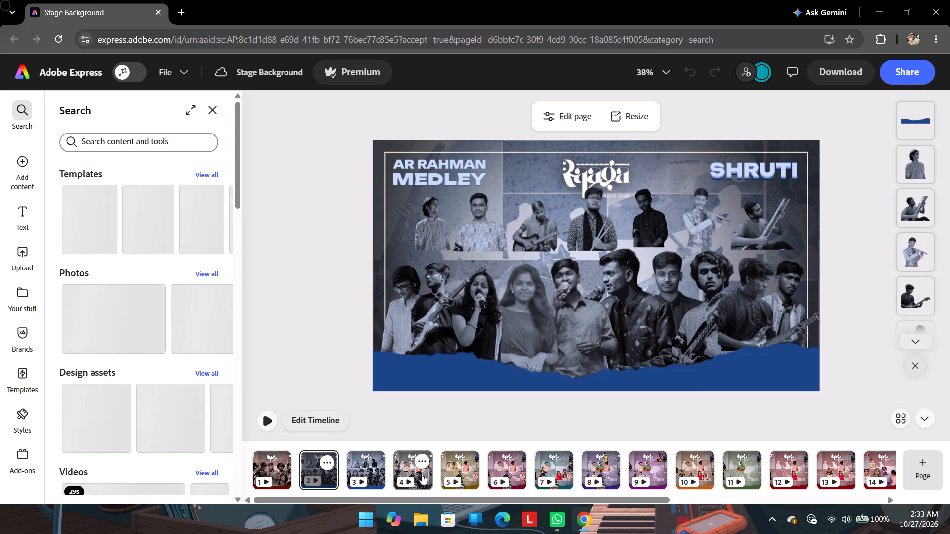
click(421, 475)
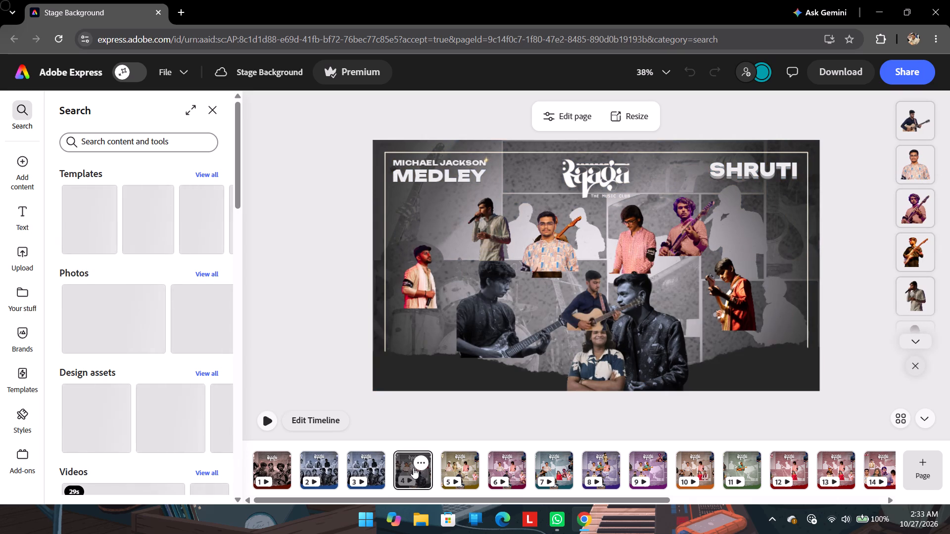
click(376, 474)
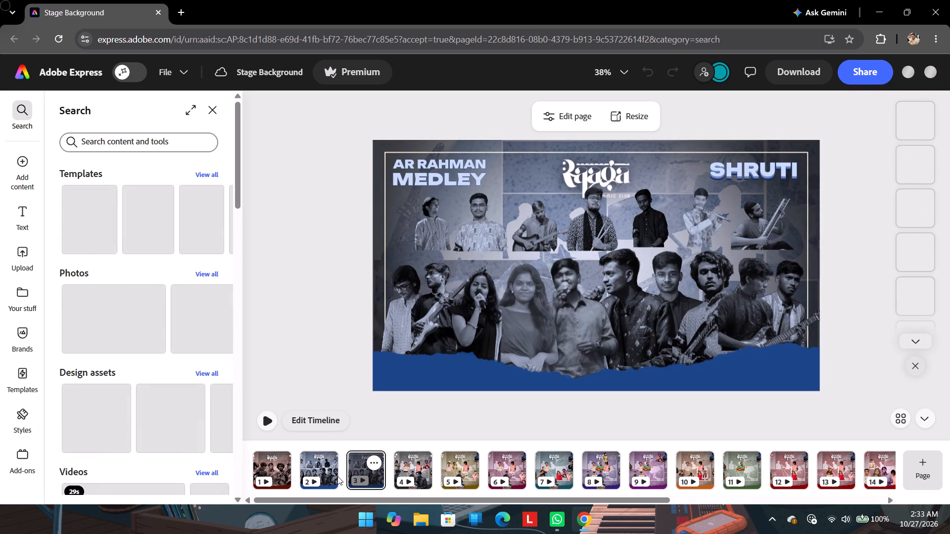
click(327, 478)
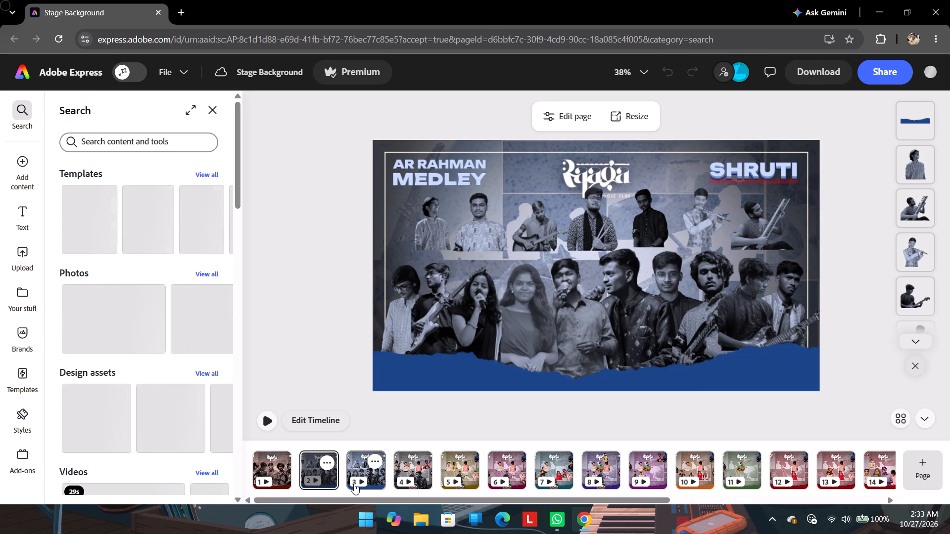
click(213, 114)
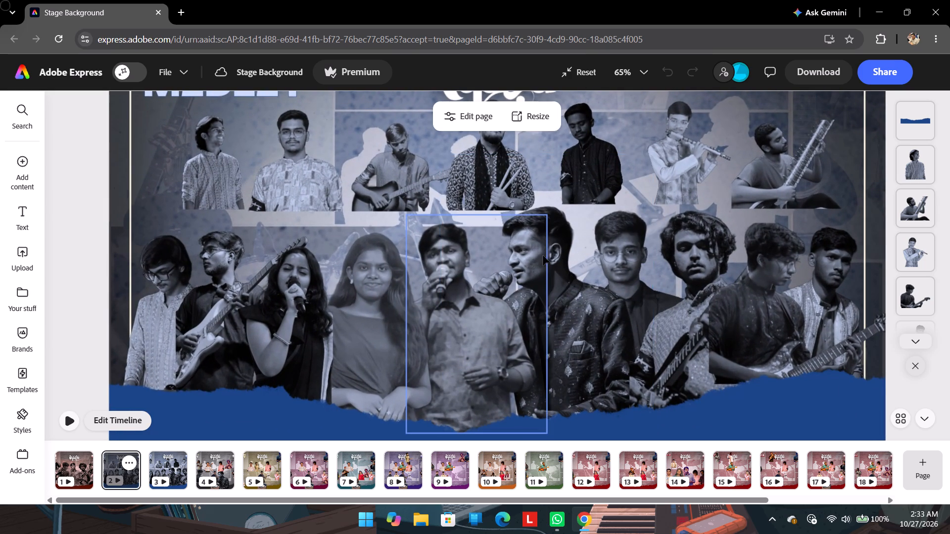
click(556, 235)
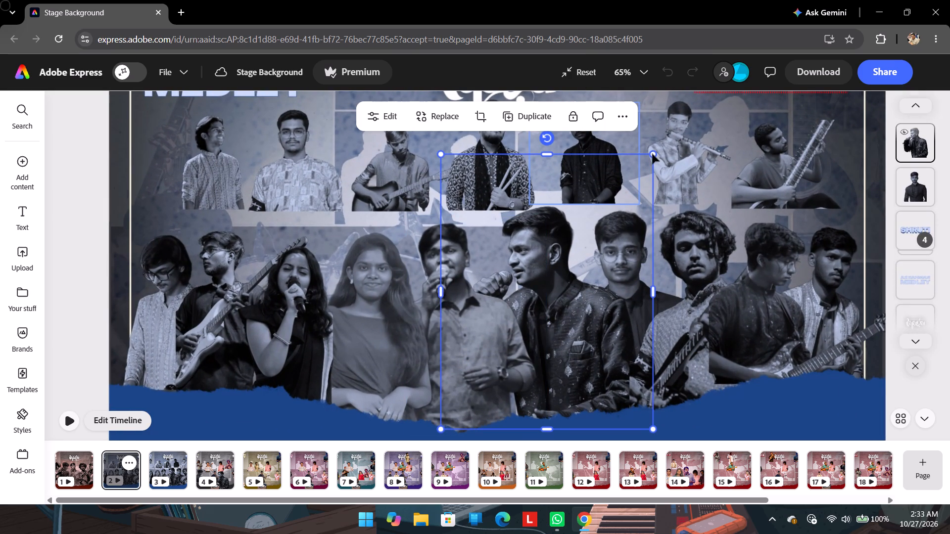
drag(652, 155, 673, 133)
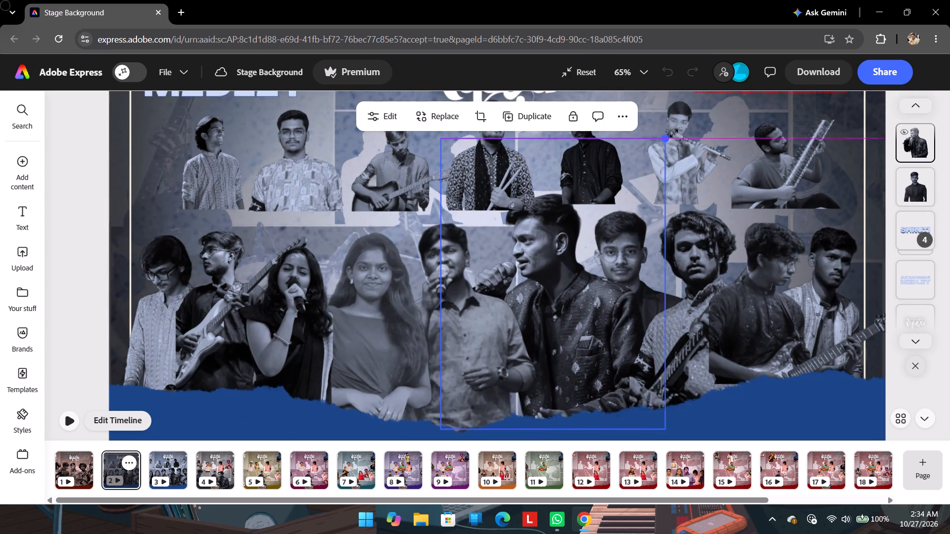
drag(673, 133, 719, 100)
drag(597, 276, 577, 273)
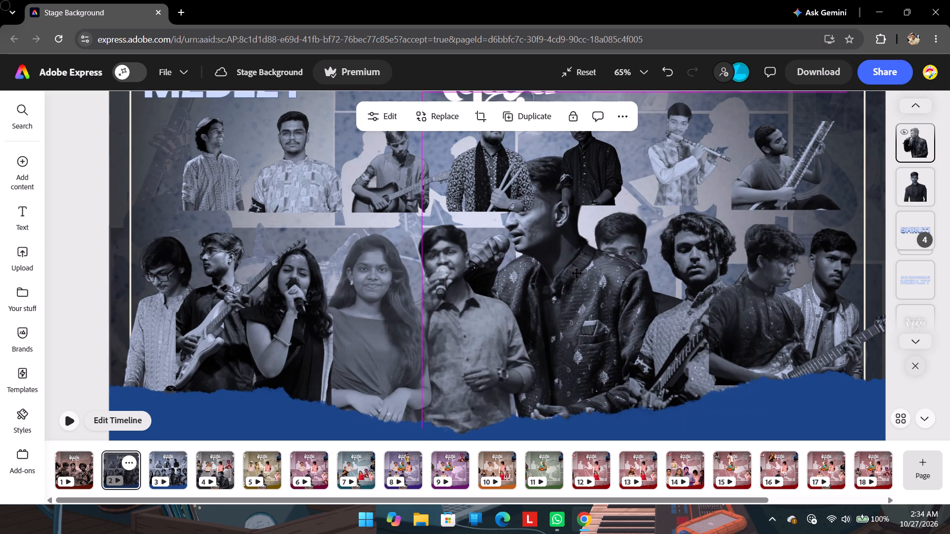
drag(577, 273, 571, 277)
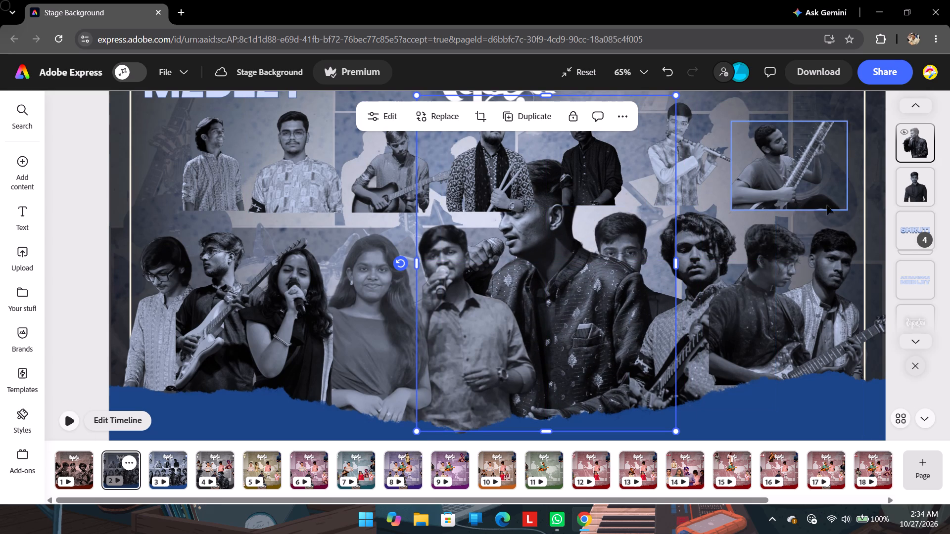
Move the curly-haired guitarist in the front row slightly right, away from the jacketed singer.
click(870, 219)
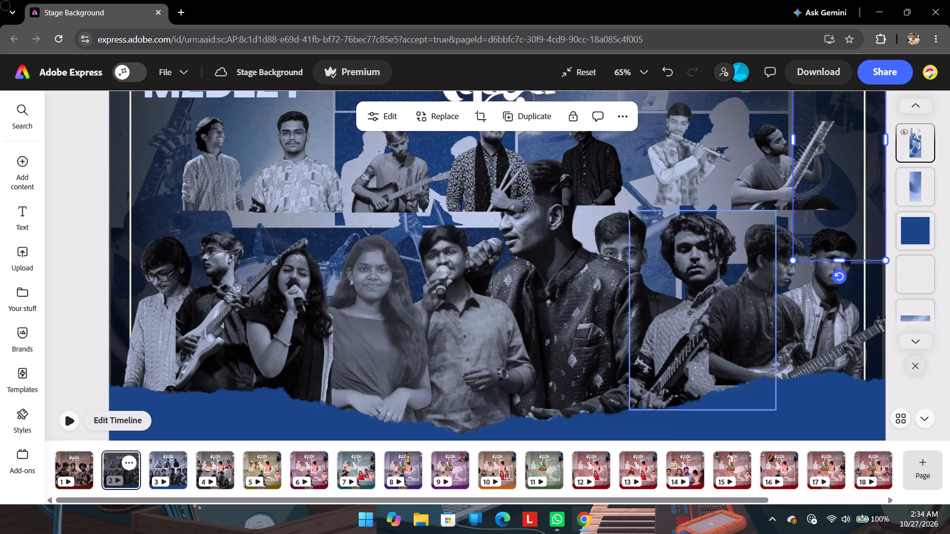
drag(628, 210, 621, 212)
drag(691, 278, 706, 276)
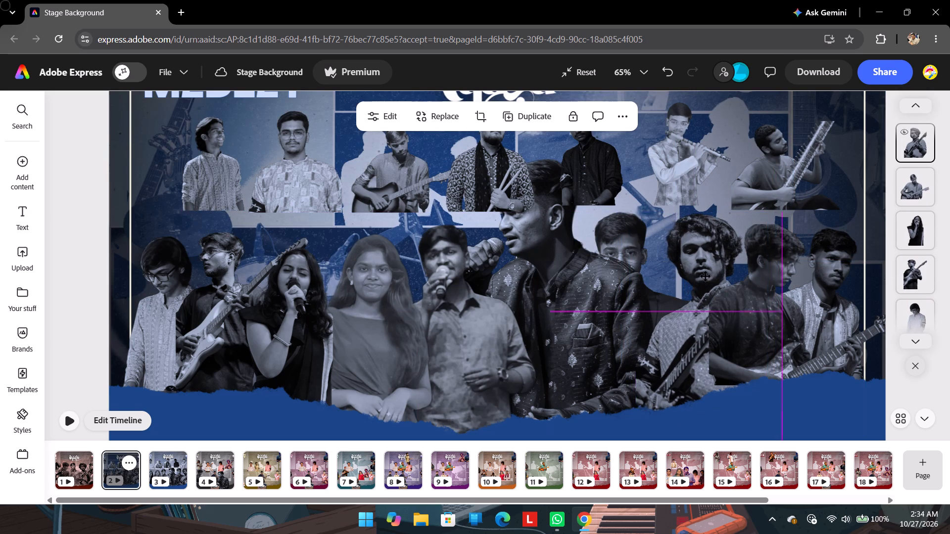
drag(706, 276, 709, 275)
Raise the singer in the embroidered jacket and enlarge him further, keeping his lower edge near the torn blue strip.
drag(576, 274, 577, 252)
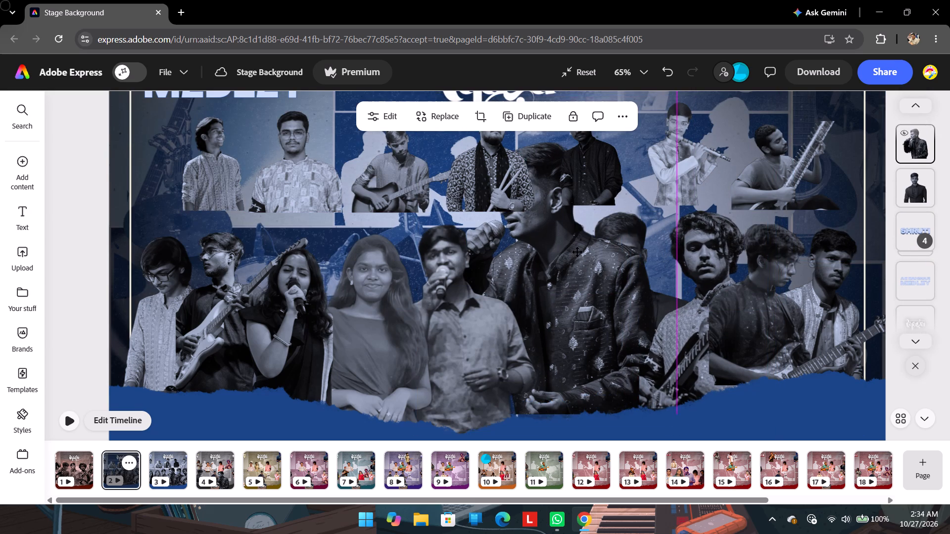
drag(577, 252, 577, 239)
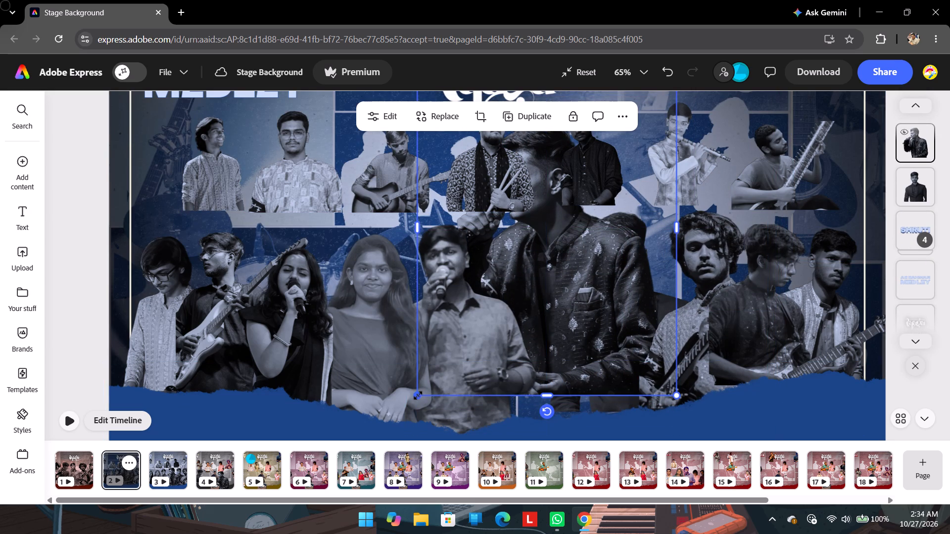
drag(417, 395, 396, 409)
drag(586, 305, 578, 268)
drag(419, 413, 413, 434)
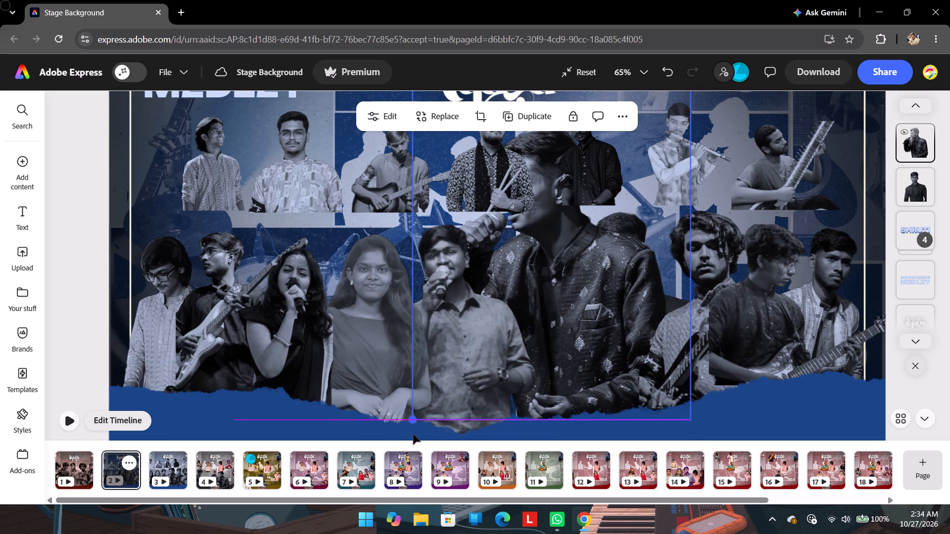
drag(413, 434, 411, 437)
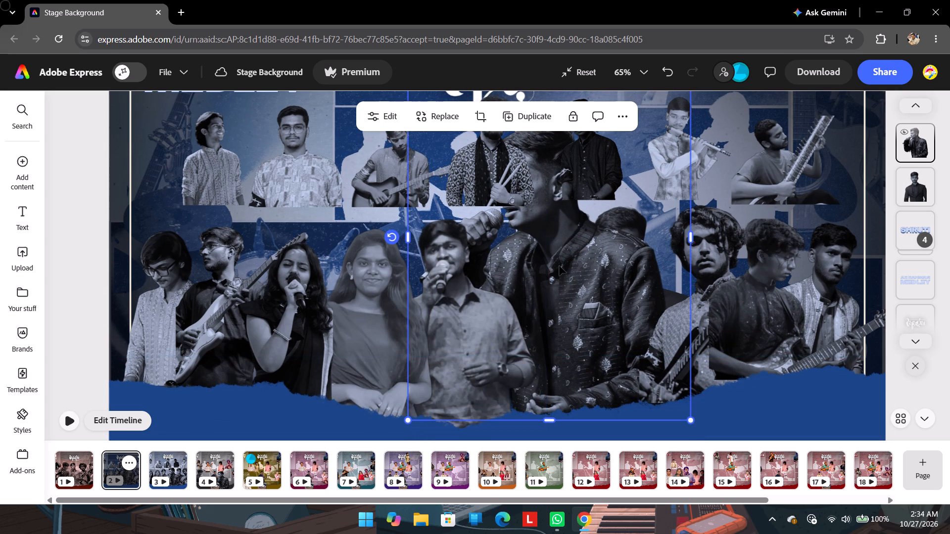
click(80, 220)
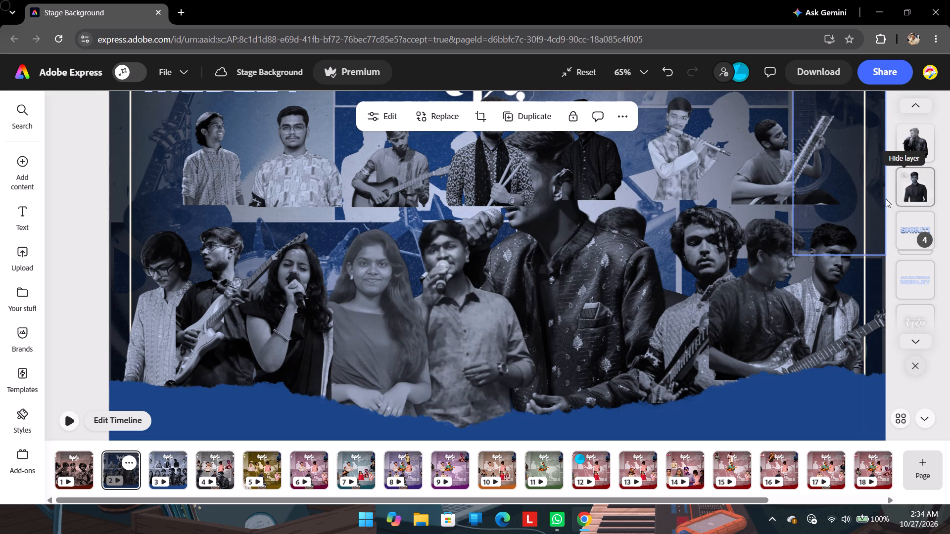
Check page 3, return to page 2, and move the drummer holding sticks up and left, beside the Raaga logo.
click(172, 476)
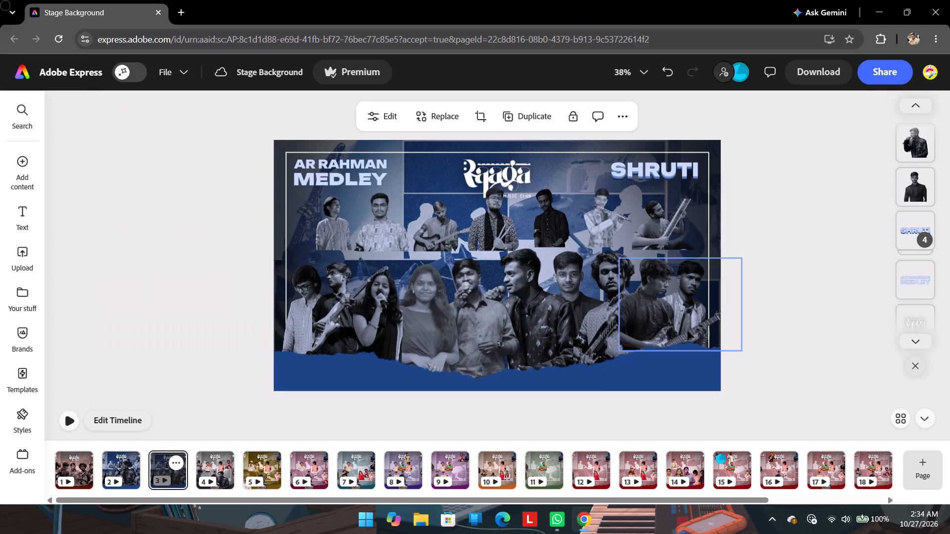
scroll(687, 330, down, 1)
scroll(687, 330, left, 6)
click(121, 476)
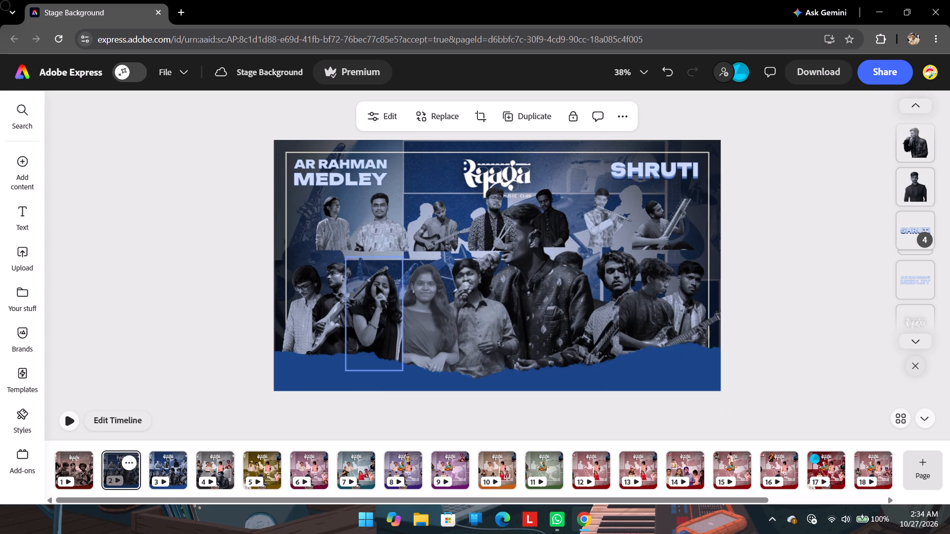
drag(494, 227, 444, 206)
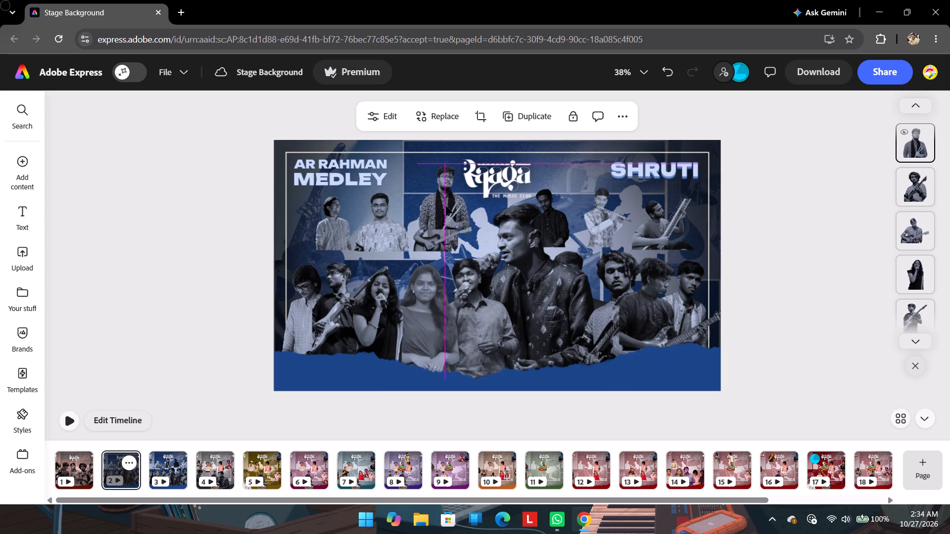
Send the singer in the embroidered jacket two levels backward, behind the man with glasses in the dark shirt.
click(478, 297)
click(494, 300)
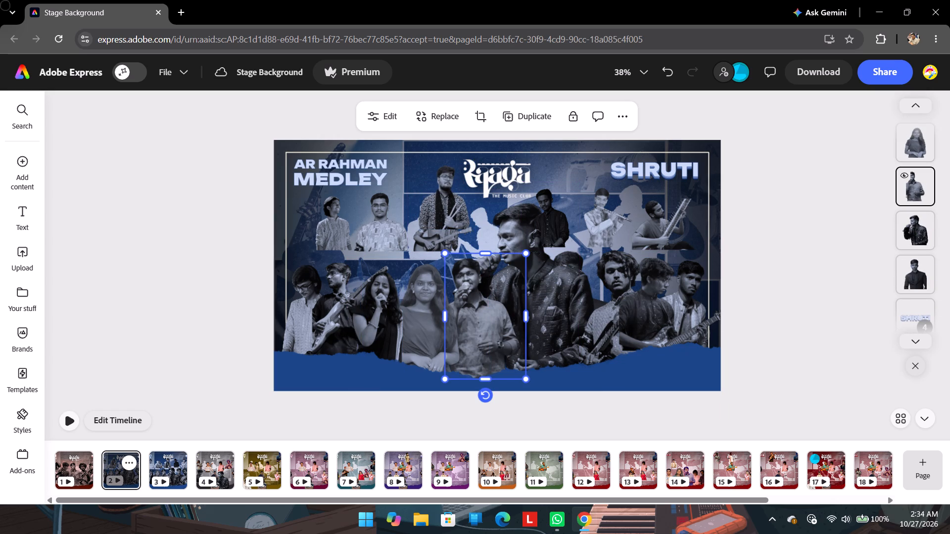
click(574, 258)
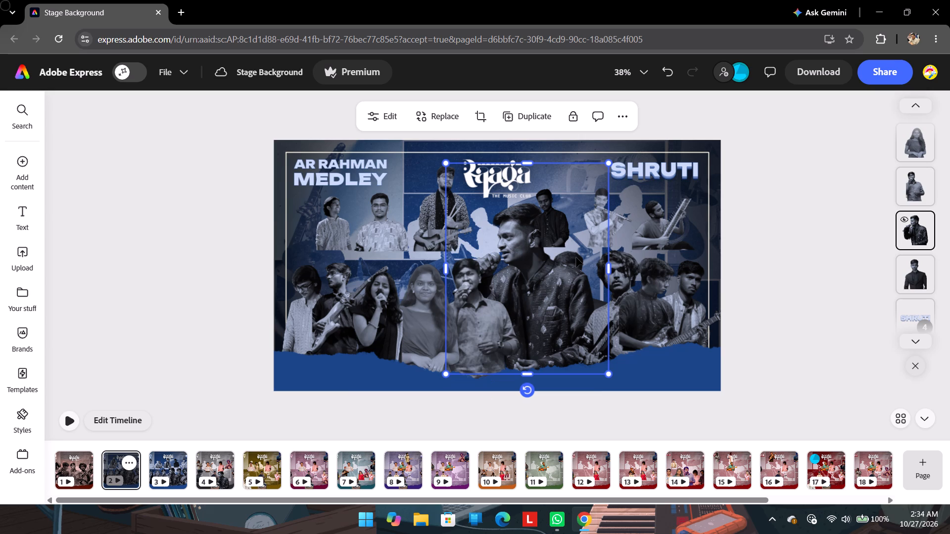
key(ctrl+bracketleft)
key(ctrl+bracketleft)
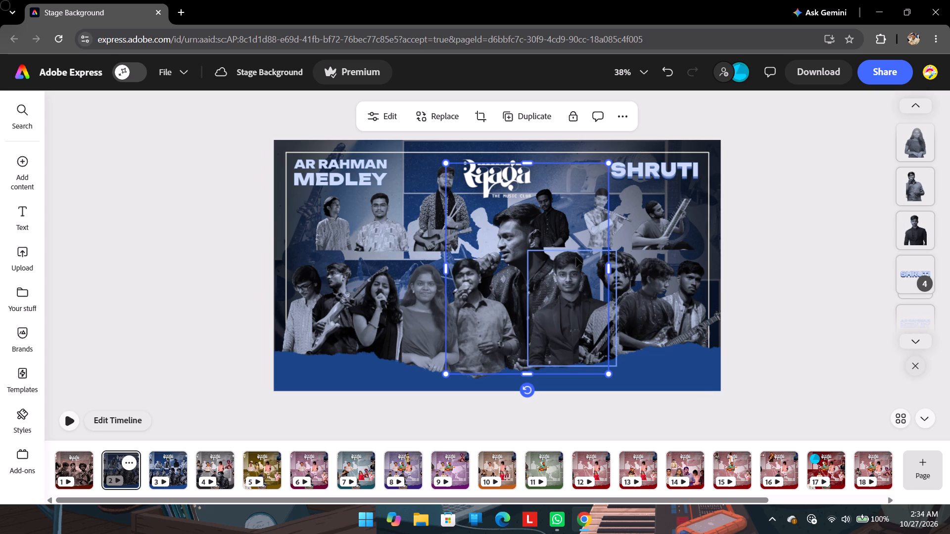
Enlarge the man with glasses in the dark shirt and send him two levels backward, behind the jacketed singer.
click(572, 278)
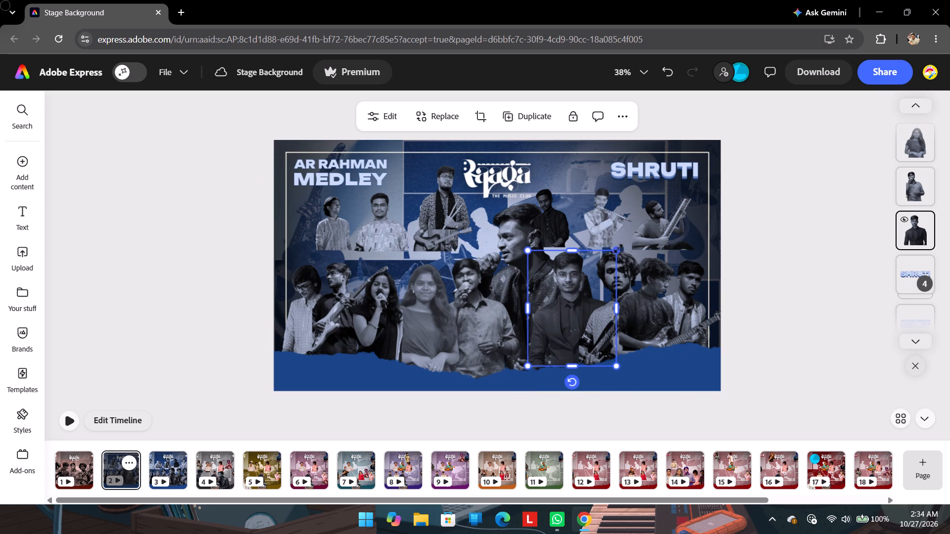
drag(617, 250, 669, 205)
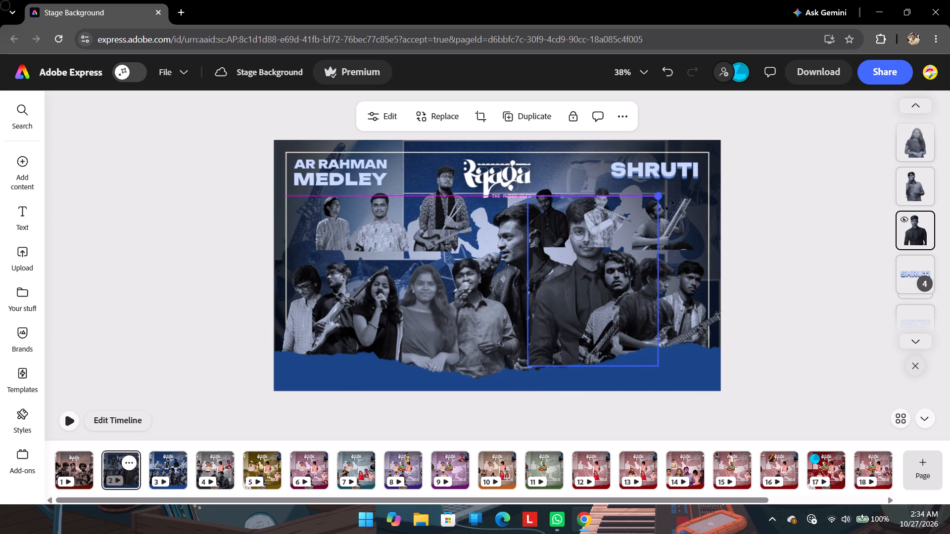
drag(669, 205, 664, 214)
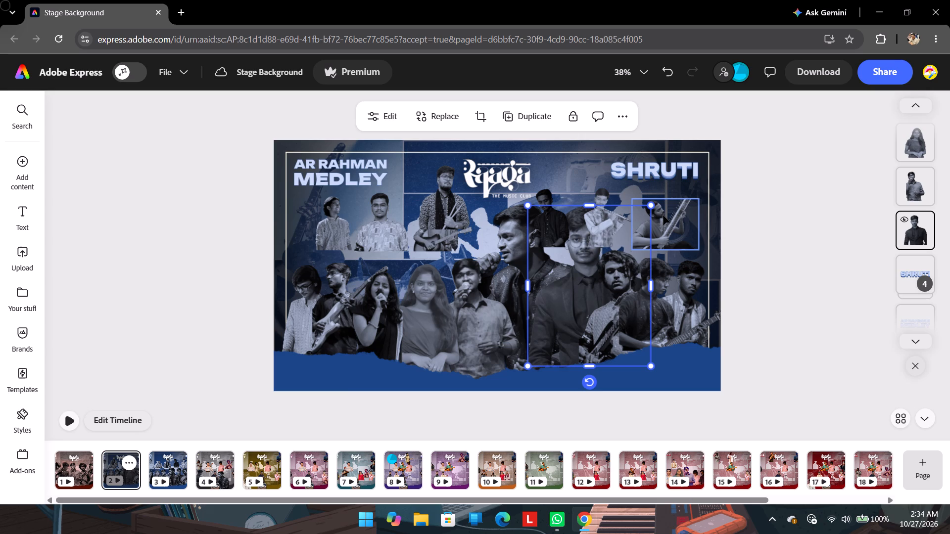
key(ctrl+bracketleft)
key(ctrl+bracketleft)
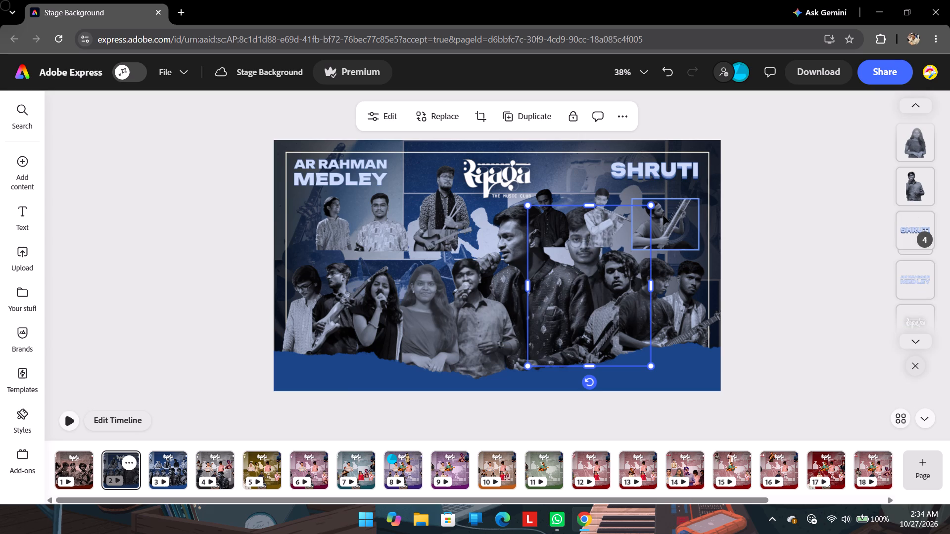
Enlarge the light-shirted singer with the microphone and shift him right, closer to the jacketed singer.
click(479, 312)
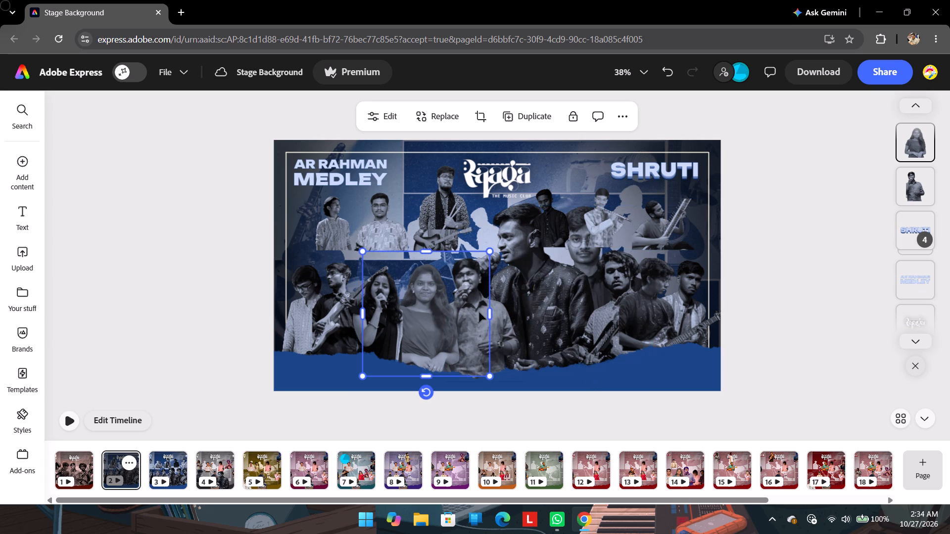
click(497, 311)
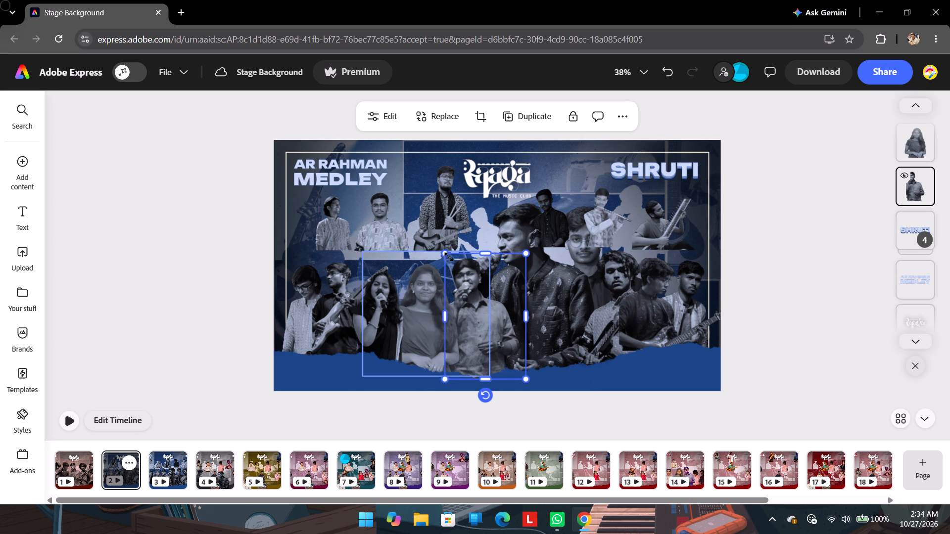
drag(448, 255, 367, 194)
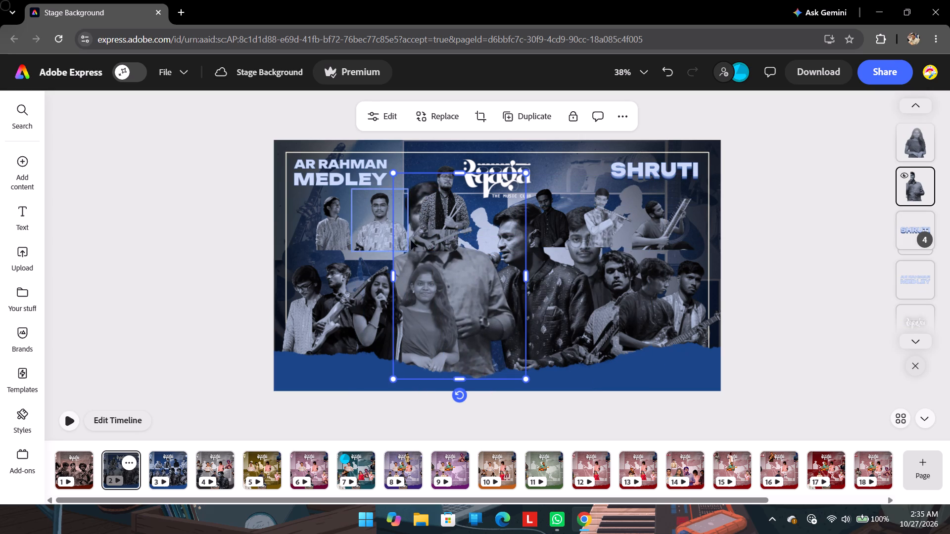
drag(393, 176, 401, 183)
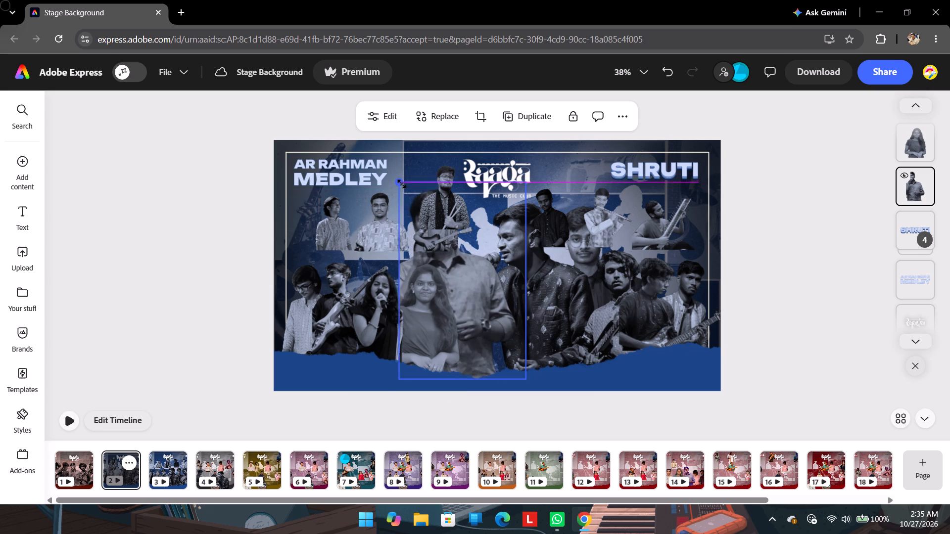
drag(401, 183, 413, 193)
drag(494, 292, 498, 292)
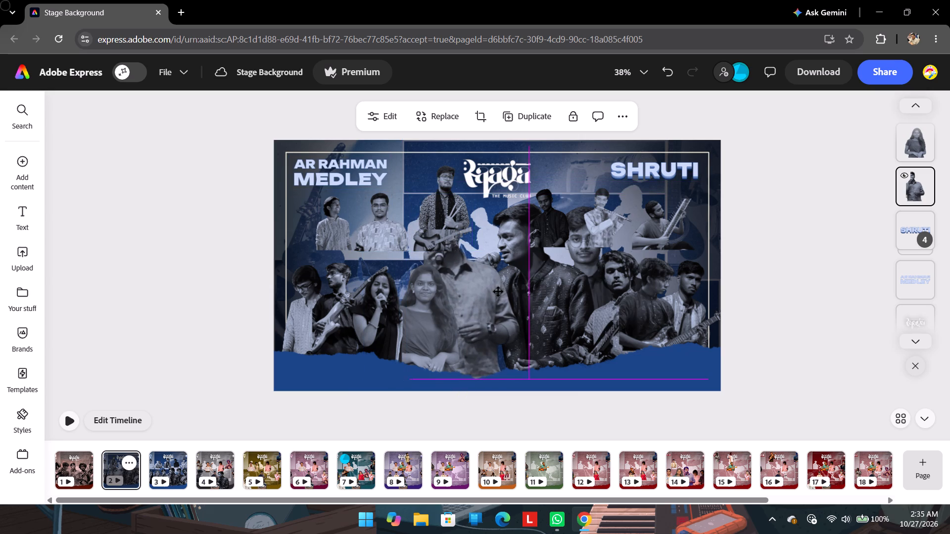
drag(498, 292, 509, 290)
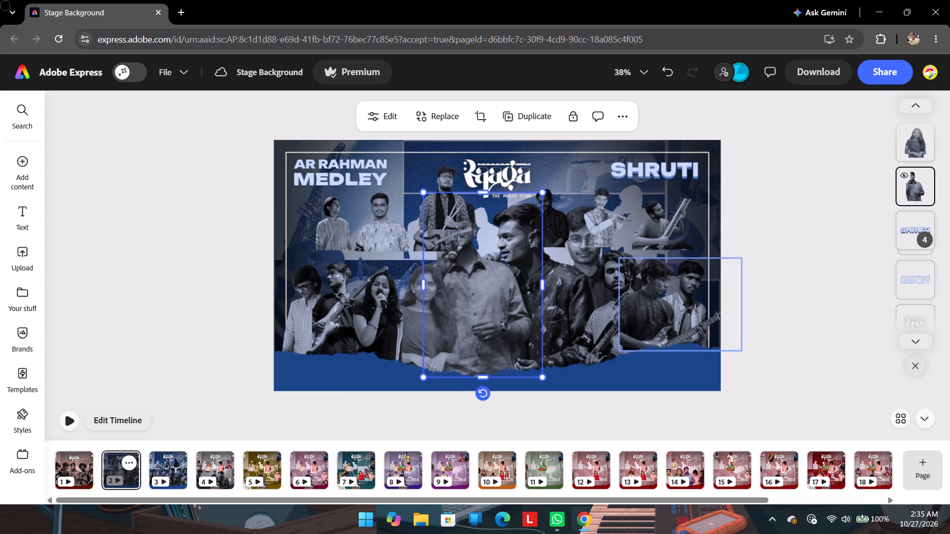
Try the light-shirted singer at different layer levels, leaving him directly behind the singer in the embroidered jacket.
key(ctrl+bracketleft)
key(ctrl+bracketright)
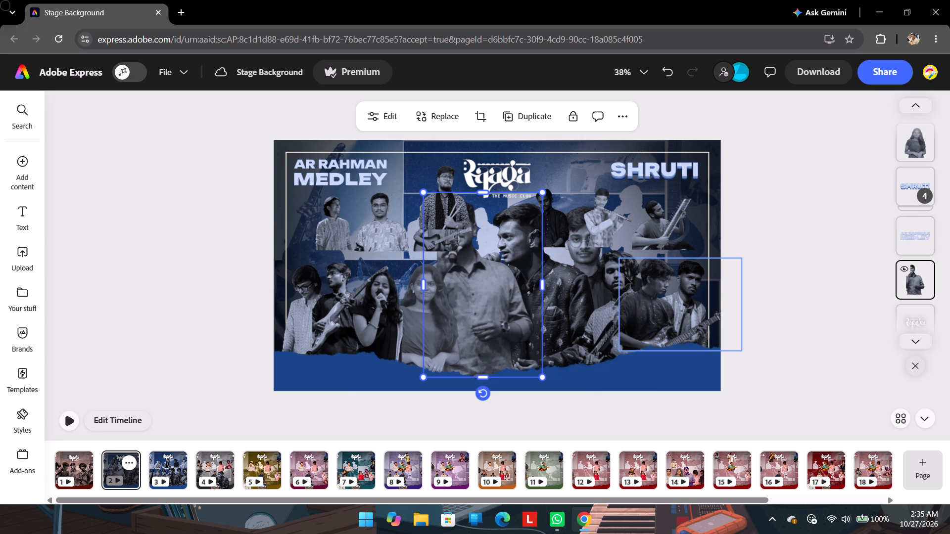
key(ctrl+bracketright)
key(ctrl+bracketleft)
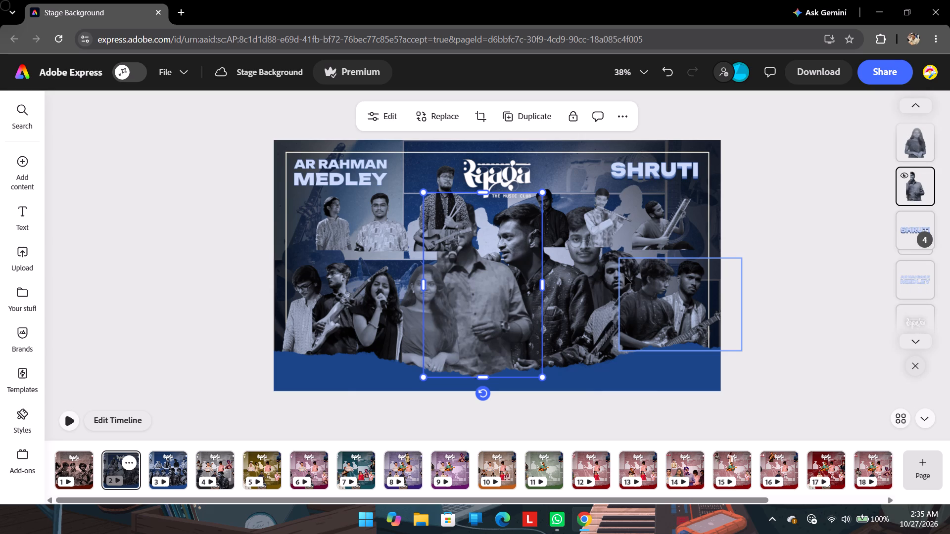
key(ctrl+bracketright)
key(ctrl+bracketright)
key(ctrl+bracketright)
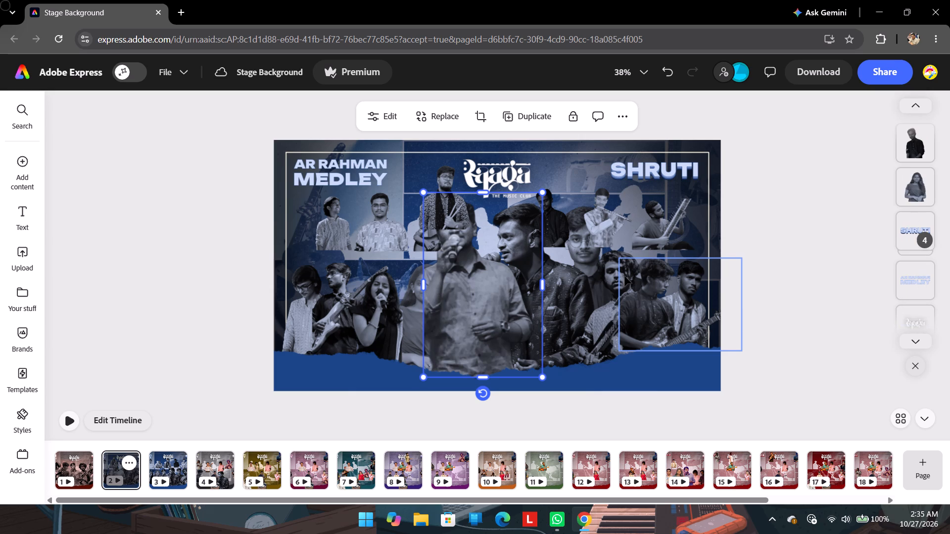
key(ctrl+bracketright)
key(ctrl+bracketright)
key(ctrl+bracketright)
key(ctrl+bracketleft)
key(ctrl+bracketleft)
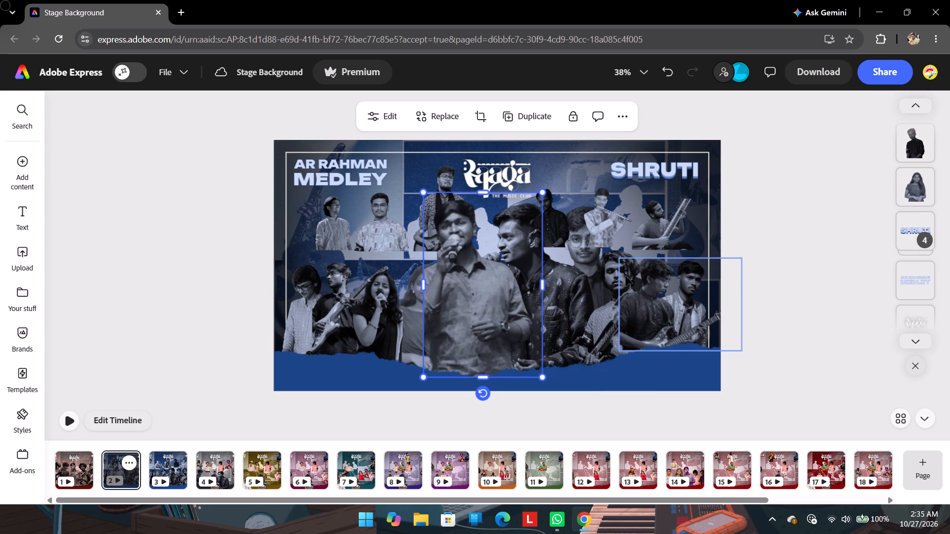
key(ctrl+bracketleft)
key(ctrl+bracketleft)
key(ctrl+bracketleft)
key(ctrl+bracketleft)
key(ctrl+bracketleft)
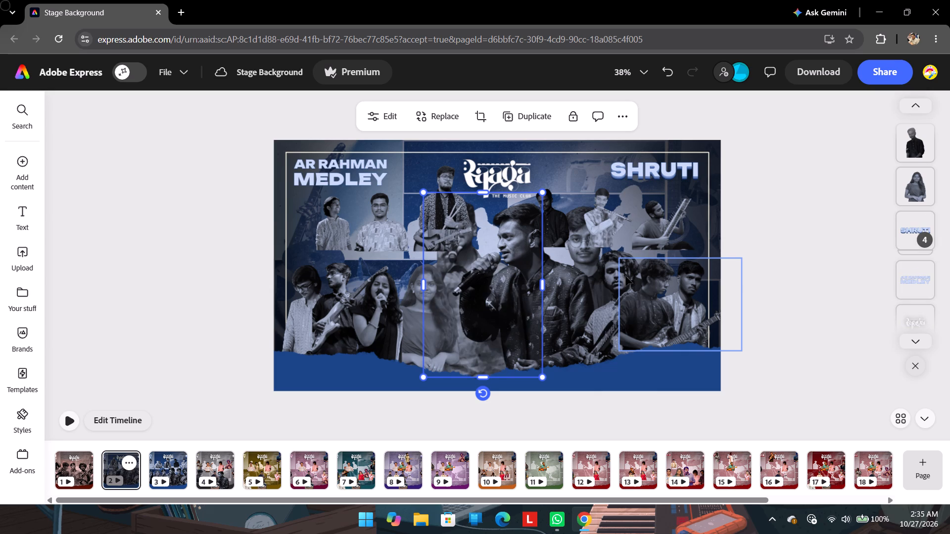
Enlarge the standing woman with clasped hands to about the light-shirted singer's height and place her to his left.
click(412, 279)
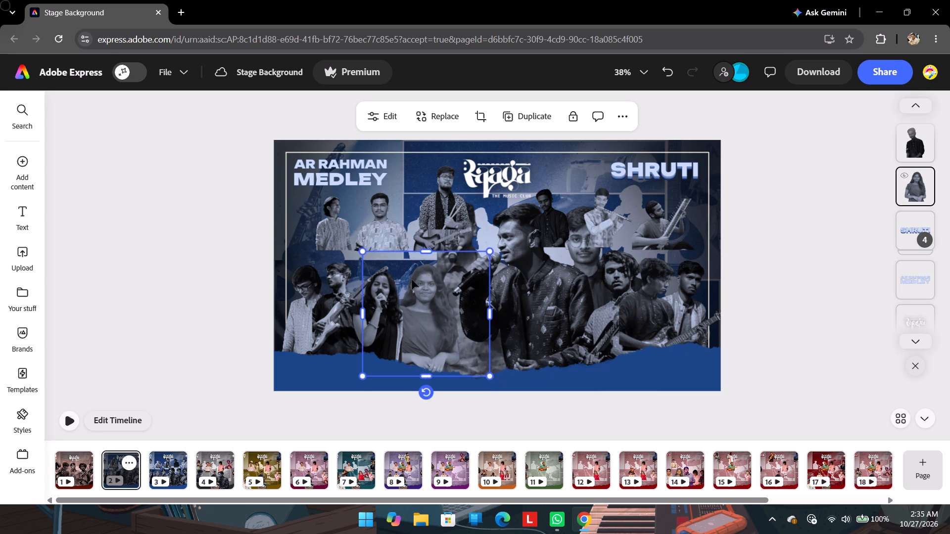
drag(491, 251, 541, 192)
drag(453, 298, 422, 293)
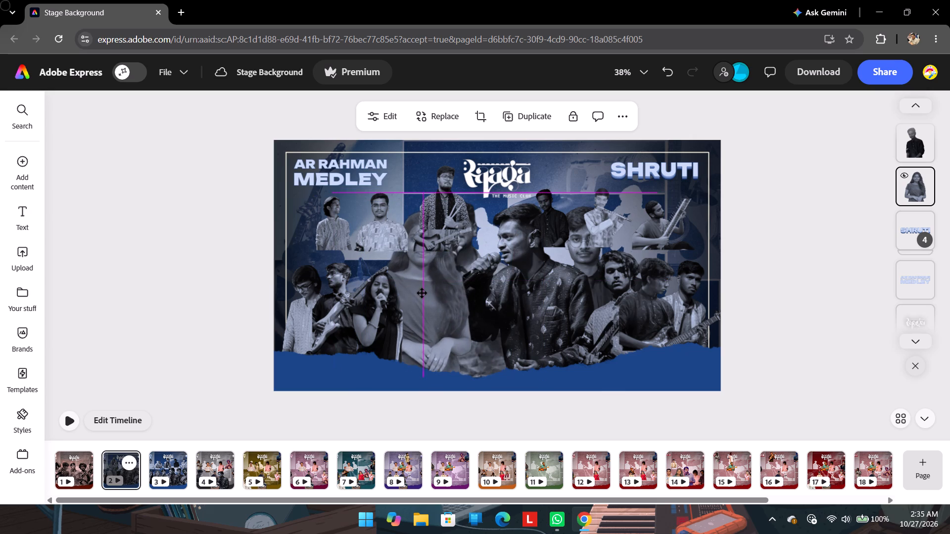
drag(422, 293, 427, 296)
drag(518, 196, 518, 195)
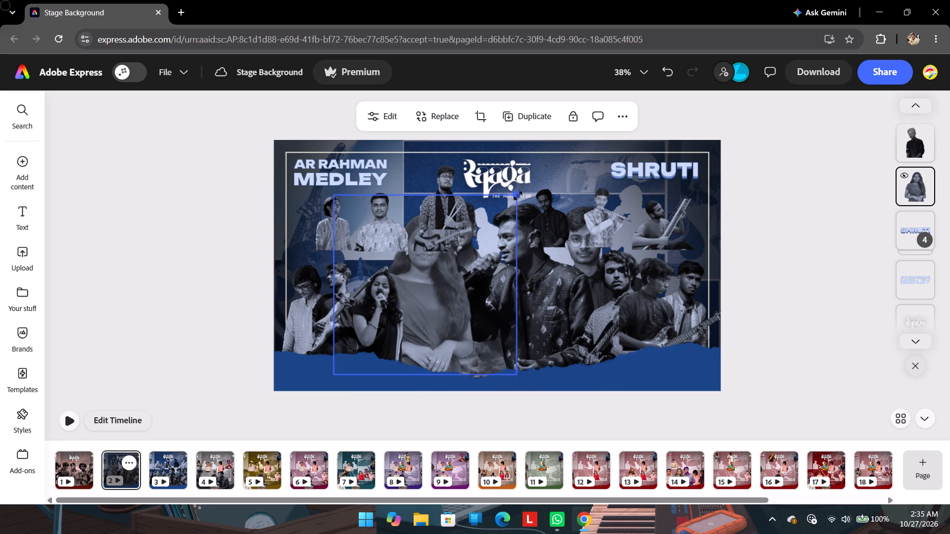
drag(518, 195, 525, 191)
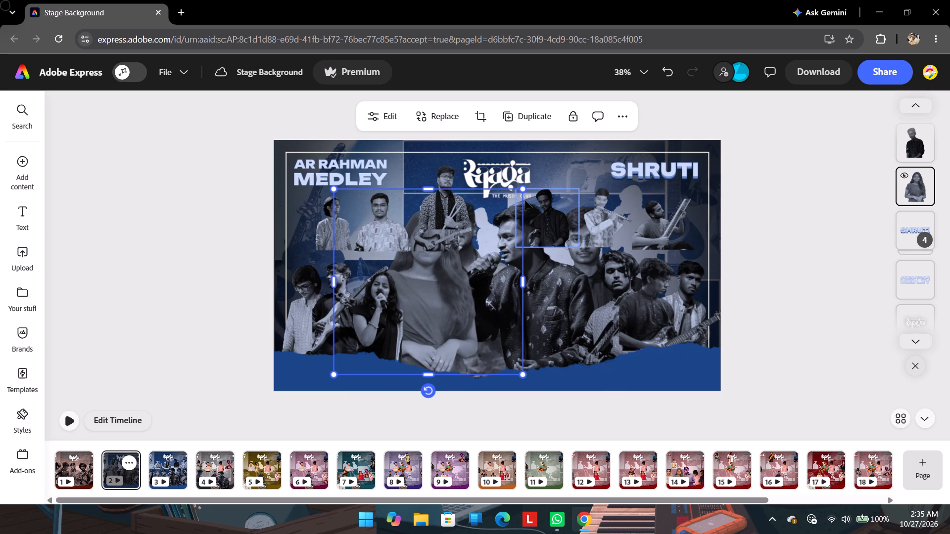
Move the drummer holding sticks down to the design's left edge and the seated guitarist up beside the Raaga logo.
drag(442, 174, 323, 217)
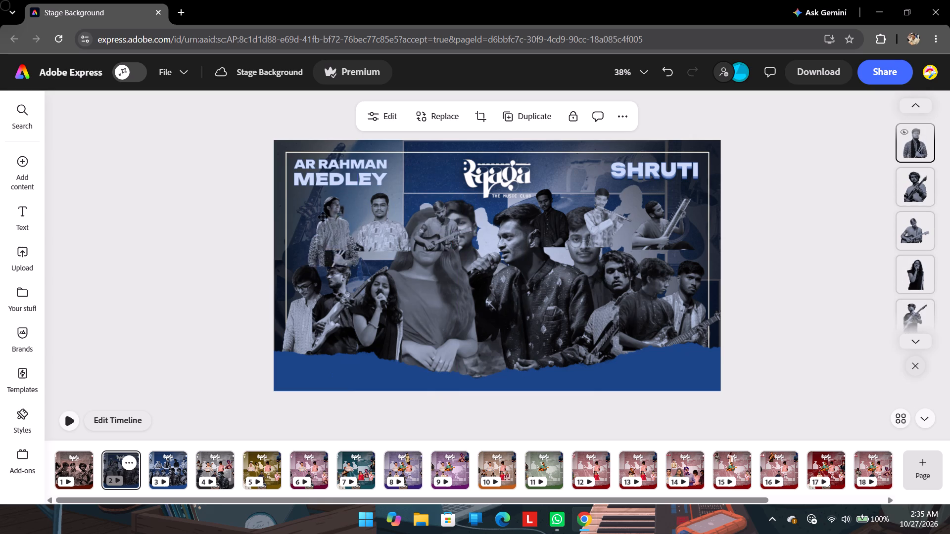
drag(323, 217, 306, 232)
drag(431, 217, 417, 177)
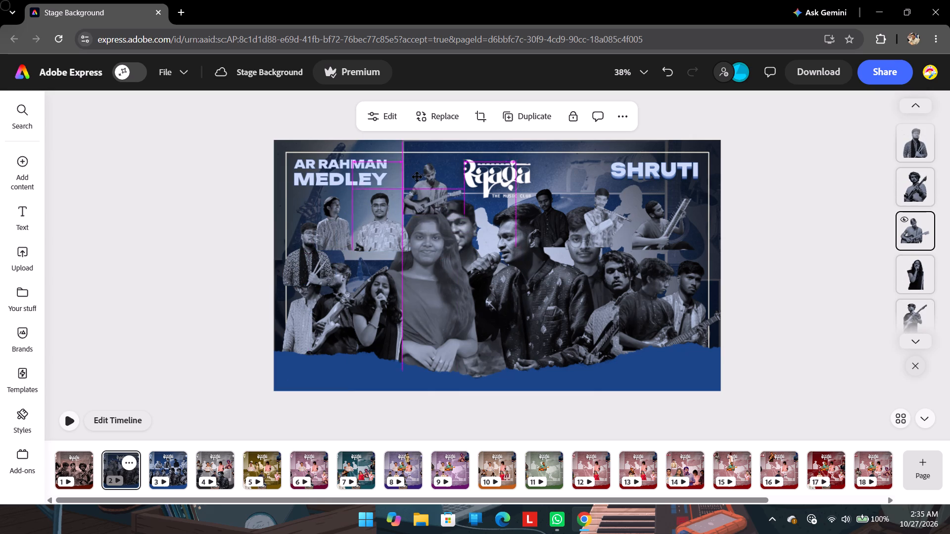
drag(417, 177, 414, 175)
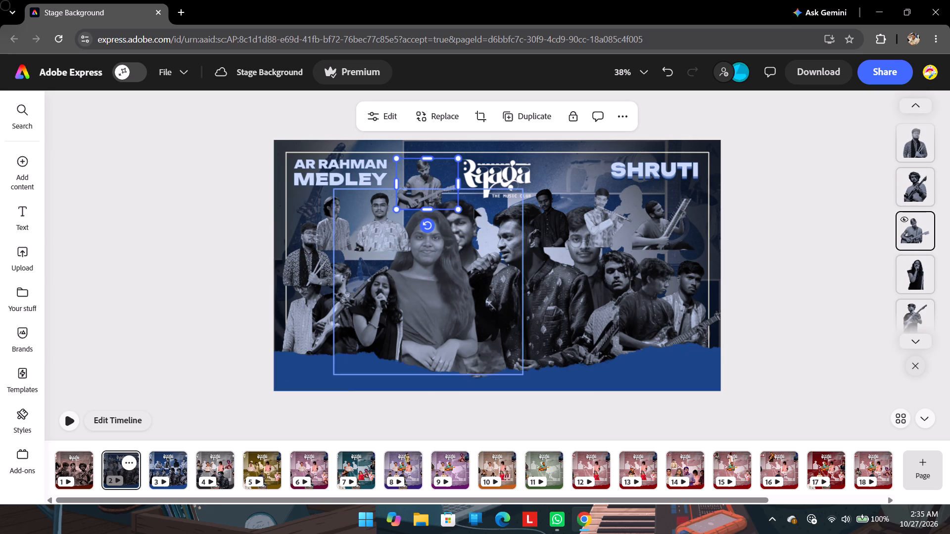
Send the standing woman with clasped hands three levels backward, behind the light-shirted singer.
click(443, 273)
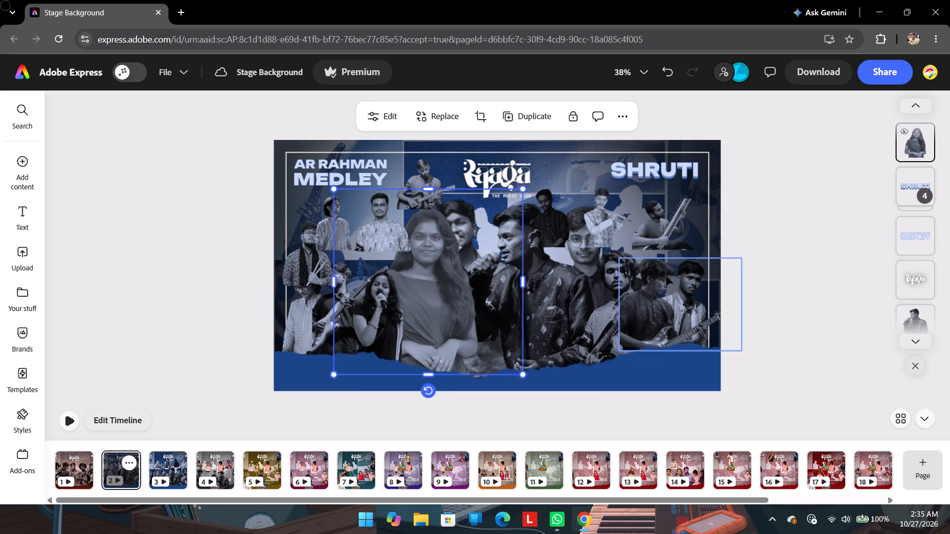
key(ctrl+bracketleft)
key(ctrl+bracketleft)
key(ctrl+bracketleft)
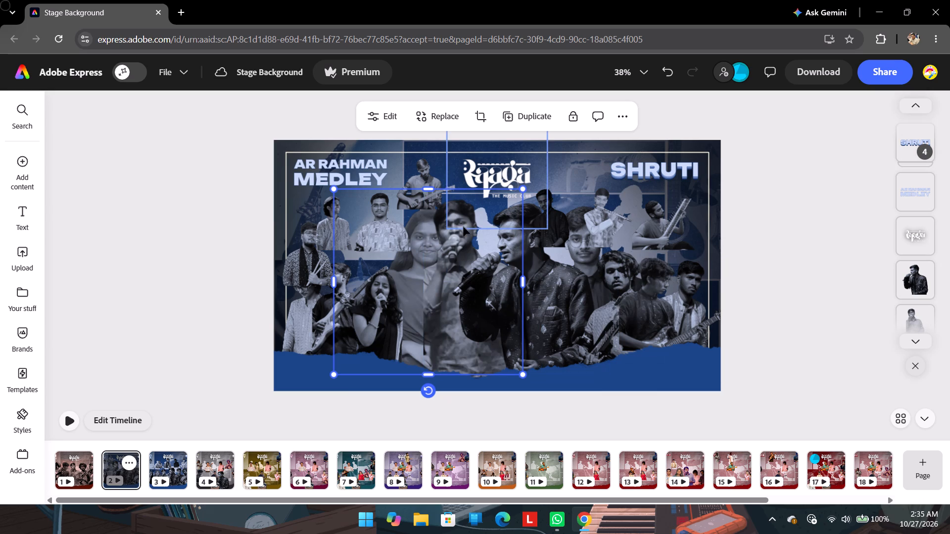
Shift the light-shirted singer right and slightly down, partly behind the jacketed singer.
click(439, 329)
drag(445, 331, 462, 323)
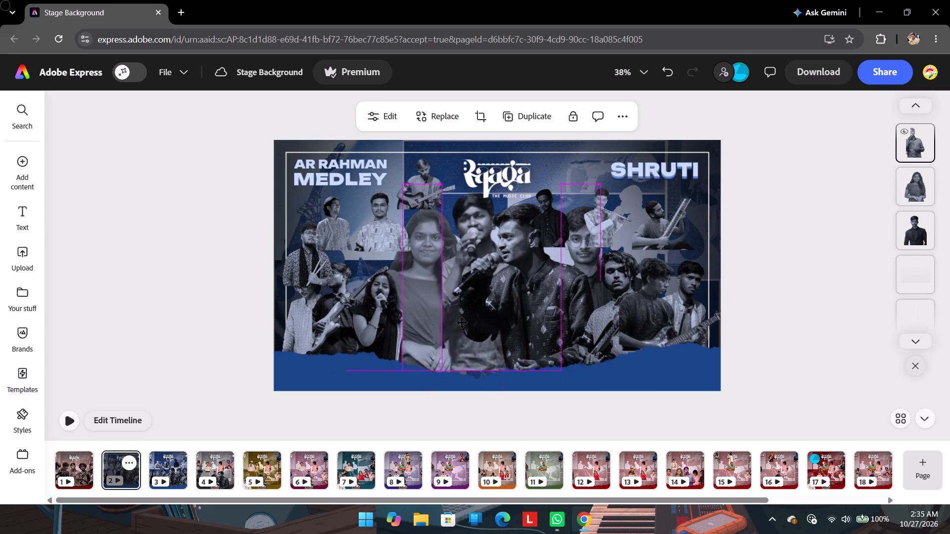
drag(462, 323, 466, 332)
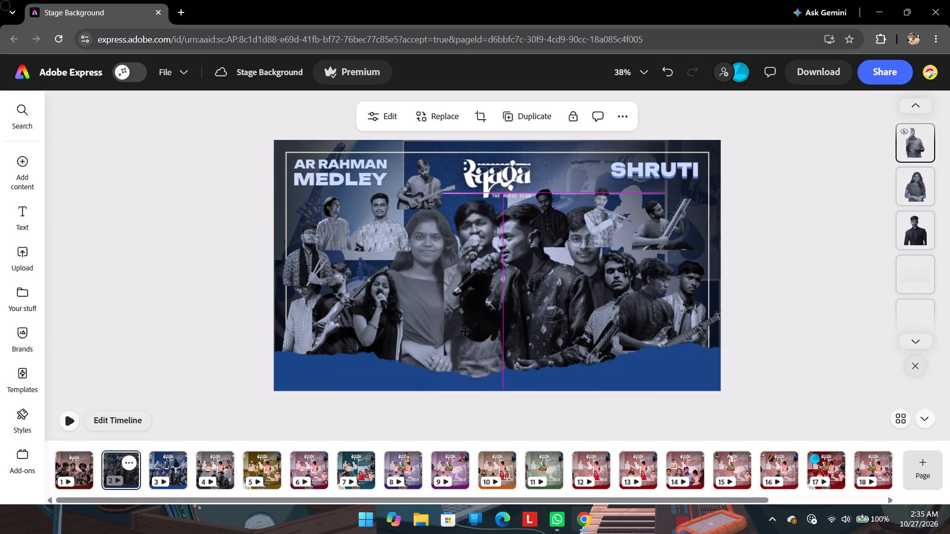
drag(466, 332, 465, 333)
Shrink the singer in the embroidered jacket slightly and lower him to the torn blue edge.
click(520, 304)
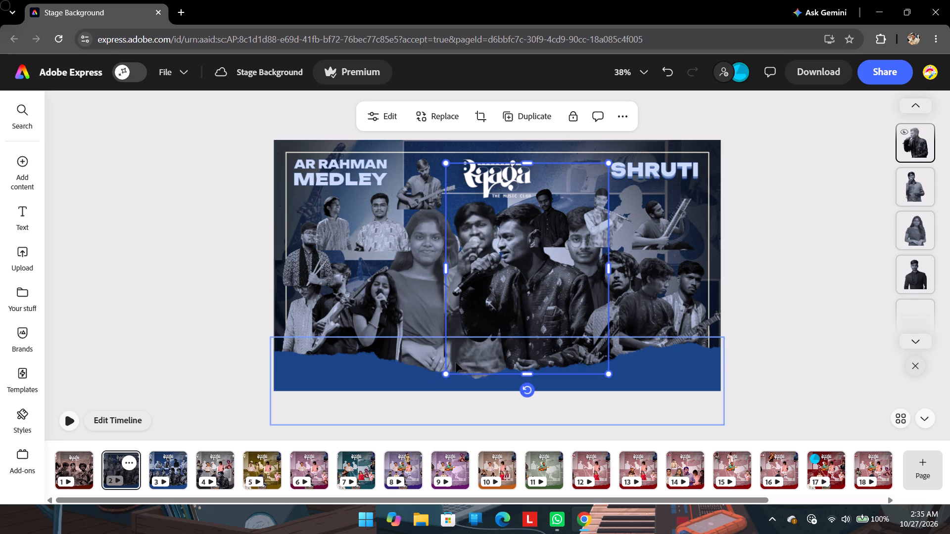
drag(443, 375, 465, 367)
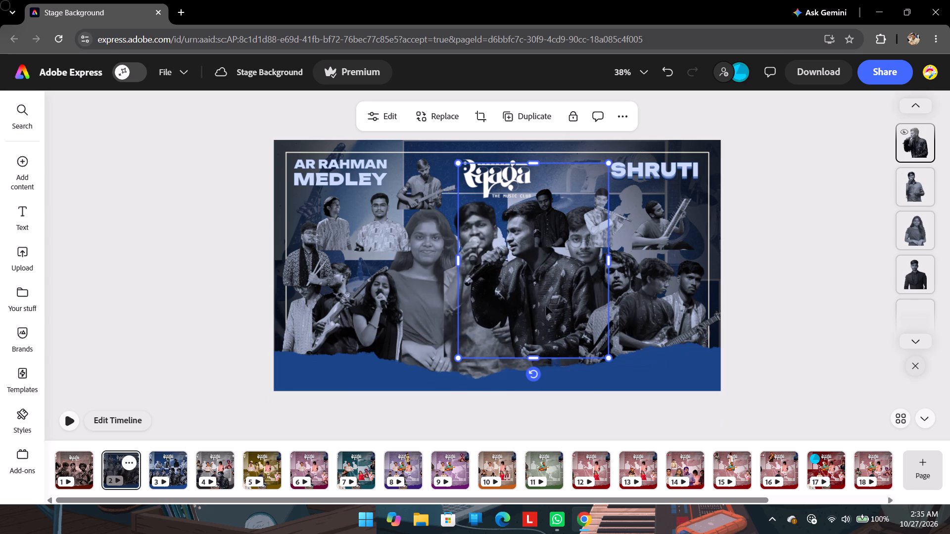
drag(546, 307, 546, 321)
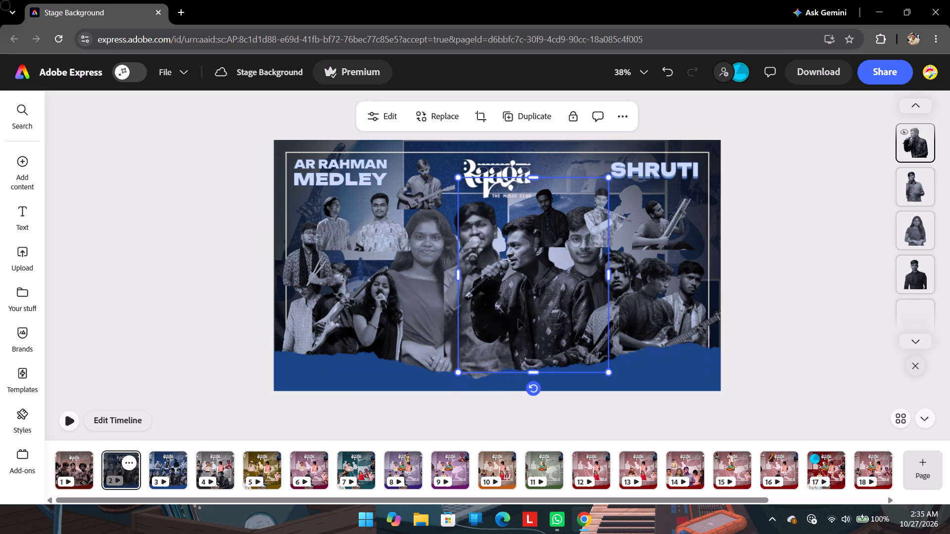
Nudge the standing woman with clasped hands slightly right and down, toward the light-shirted singer.
click(450, 329)
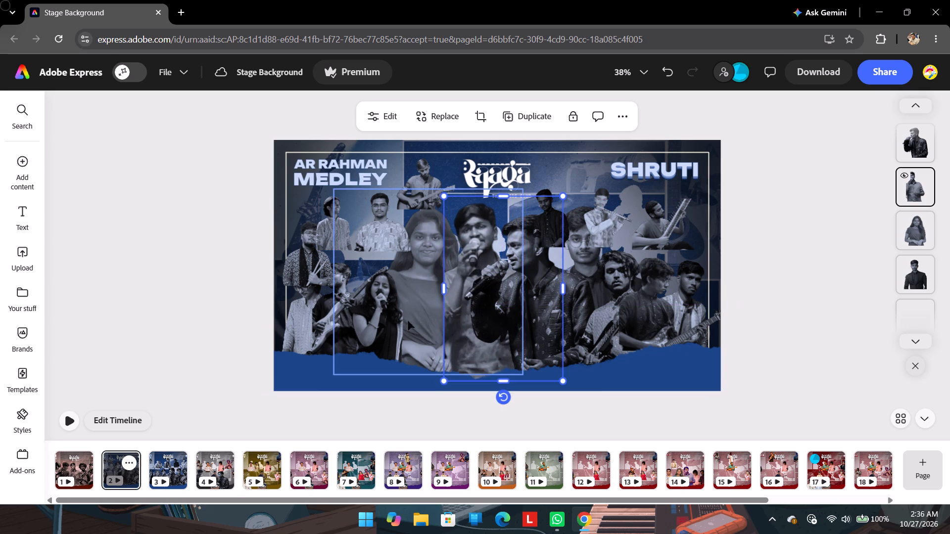
drag(414, 315, 421, 322)
Enlarge the female singer in black with the microphone and send her two levels backward, behind the standing woman.
click(378, 293)
drag(403, 256, 412, 243)
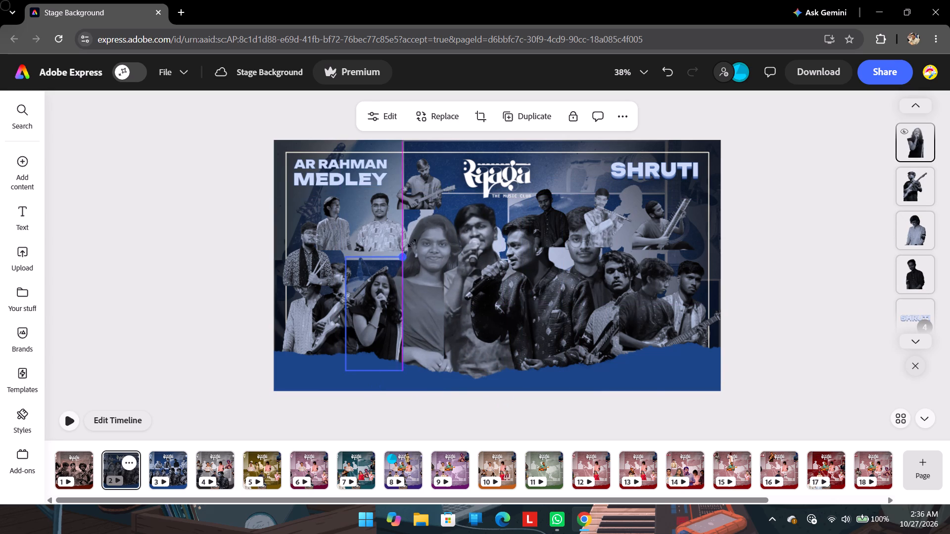
drag(412, 243, 434, 205)
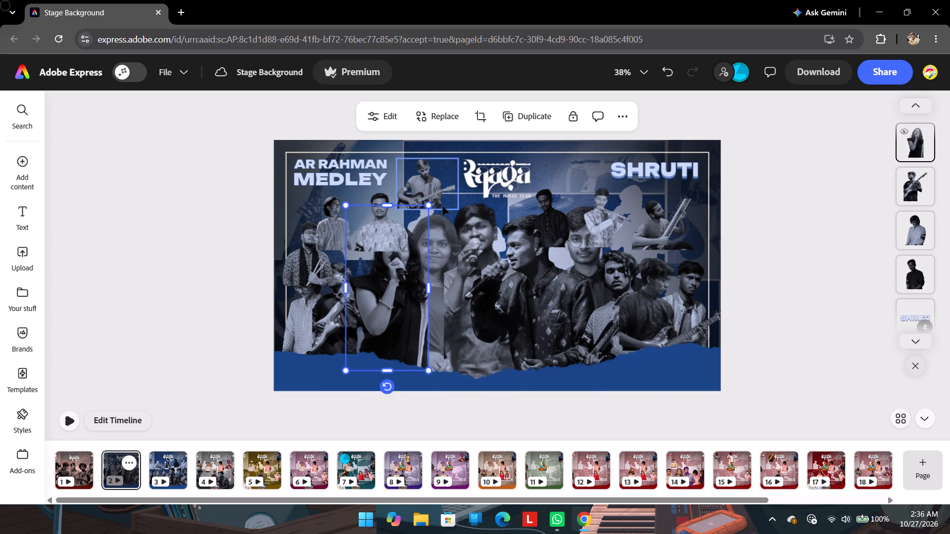
key(ctrl+bracketleft)
key(ctrl+bracketleft)
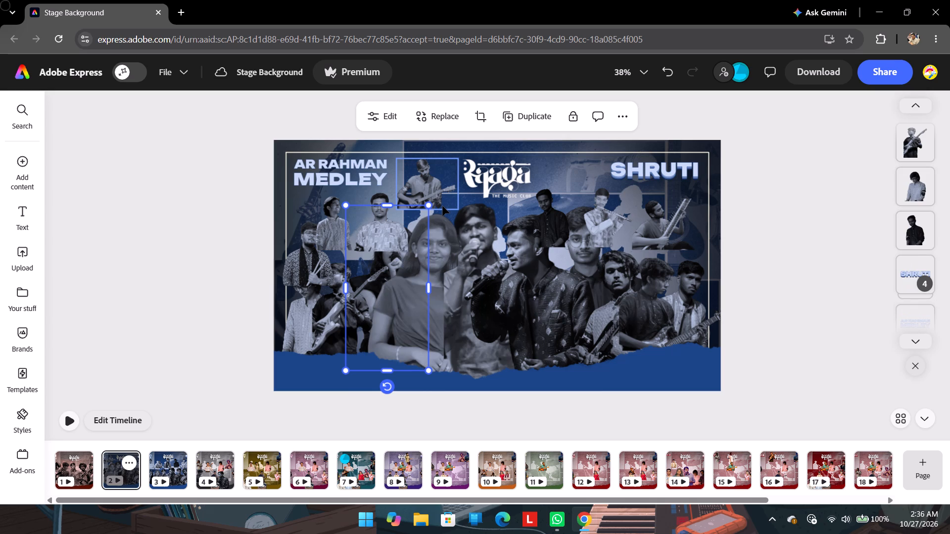
Trim the top edge of the black-clad female singer's cutout slightly.
drag(376, 207, 369, 206)
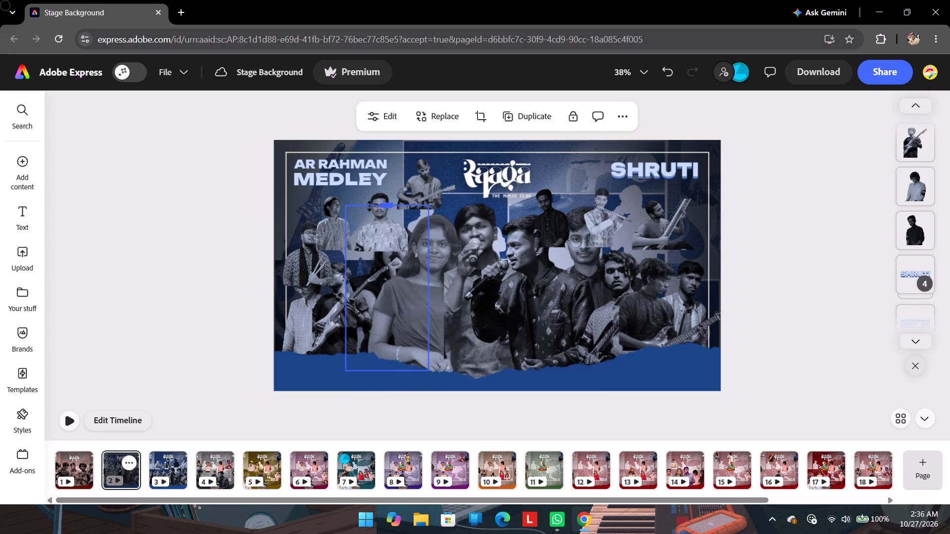
drag(369, 206, 363, 211)
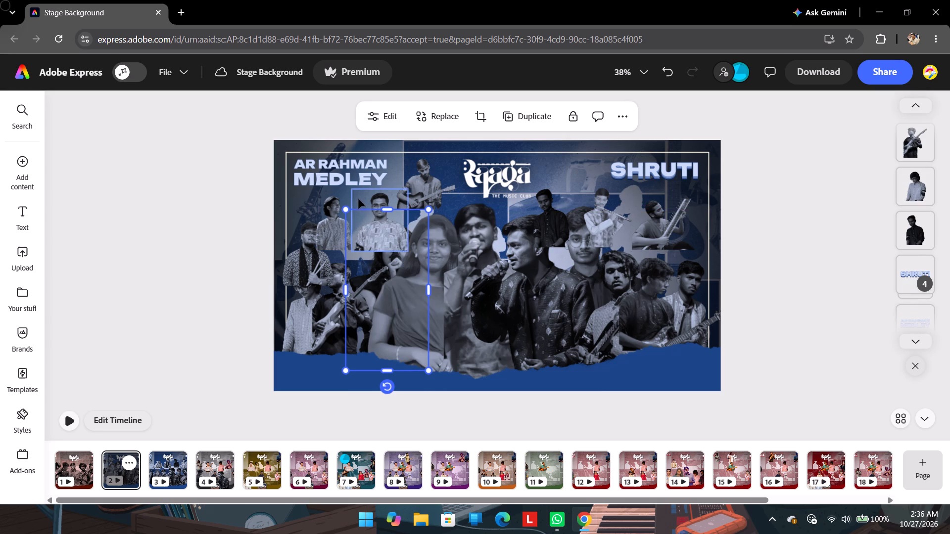
Move the man with glasses in the patterned kurta left, next to the man in the cap.
drag(358, 198, 330, 193)
Nudge the standing woman slightly right, away from the female singer in black.
click(380, 257)
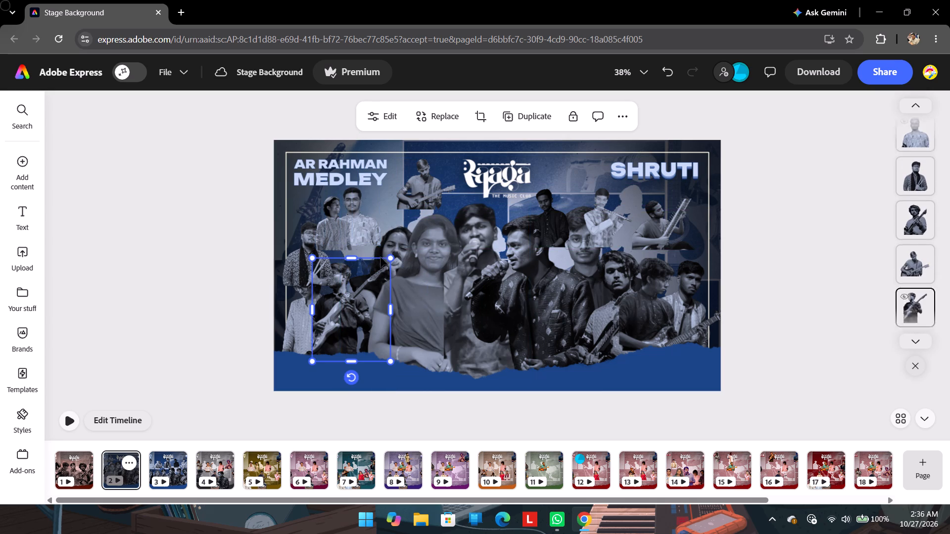
drag(393, 240, 396, 240)
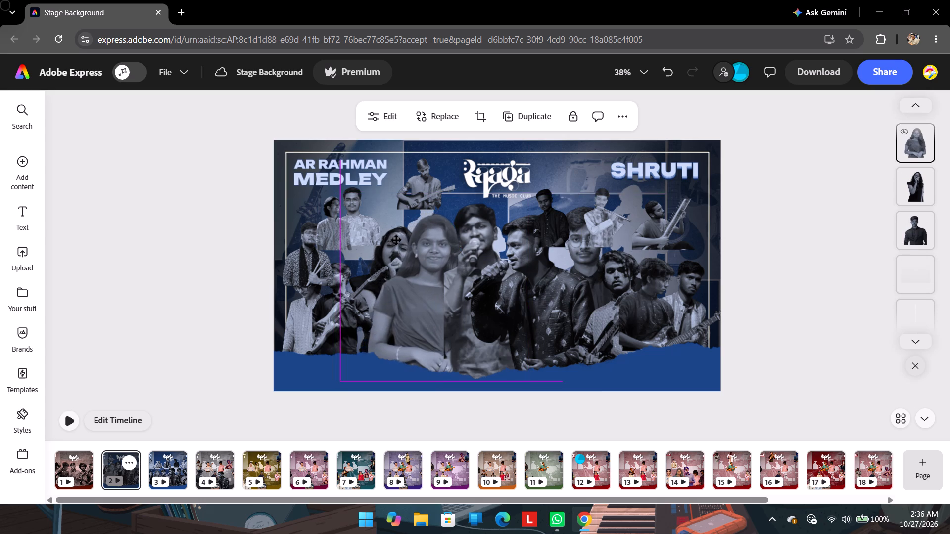
drag(396, 240, 398, 239)
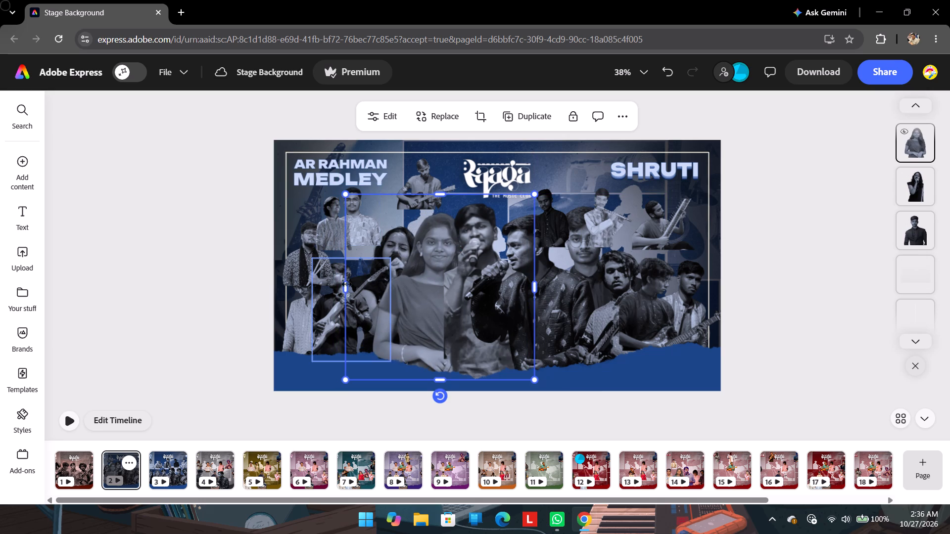
Crop both sides of the standing woman's cutout close to her figure and shift her right, toward the light-shirted singer.
drag(345, 284, 373, 282)
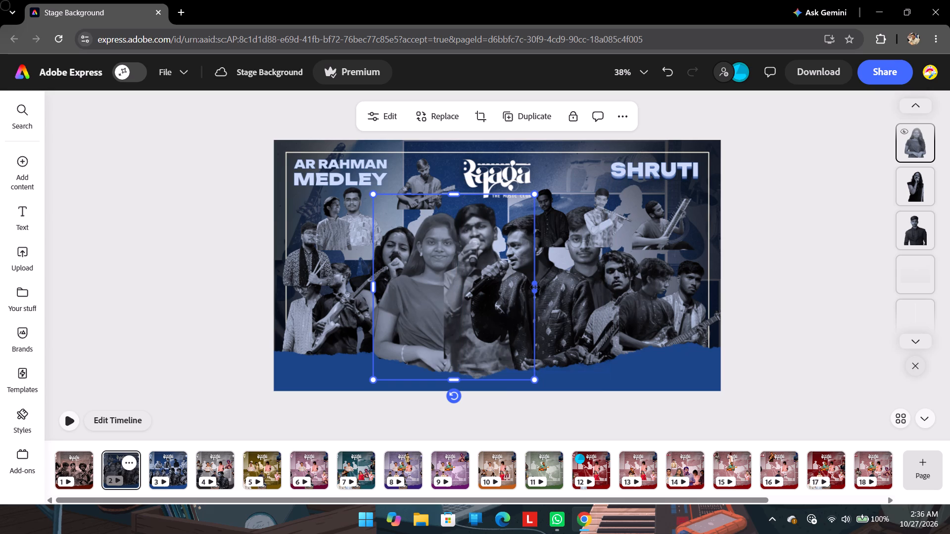
drag(535, 288, 464, 283)
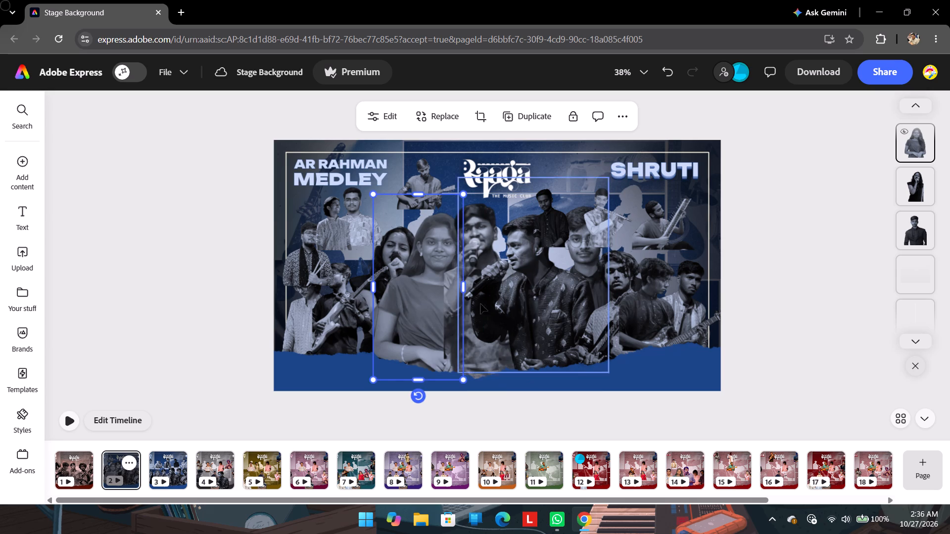
click(605, 399)
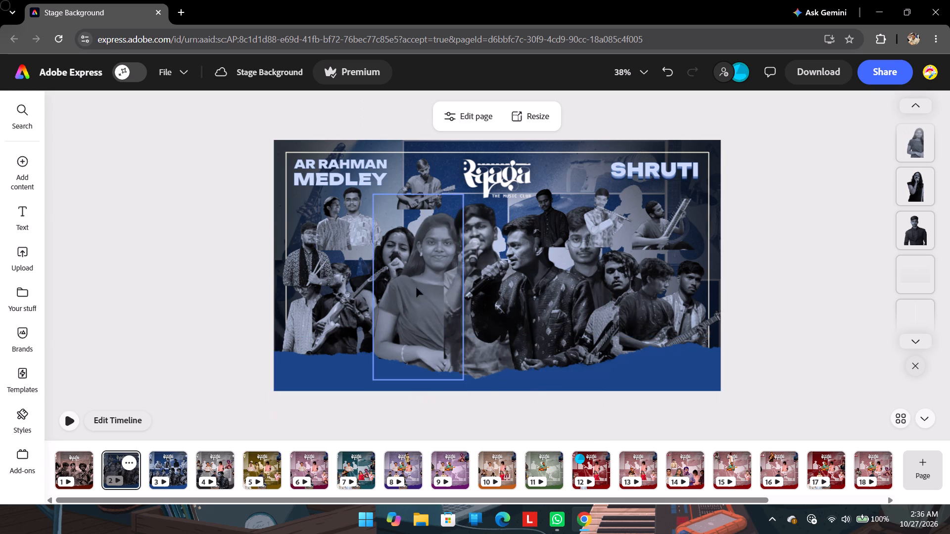
drag(377, 253, 383, 254)
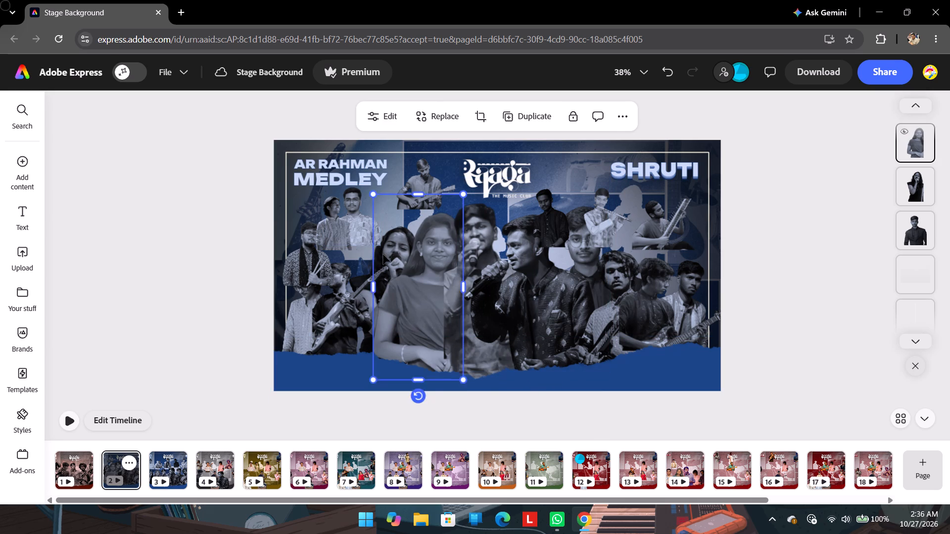
drag(383, 254, 386, 255)
Move the female singer in black up and left, so she stands beside the standing woman.
click(380, 254)
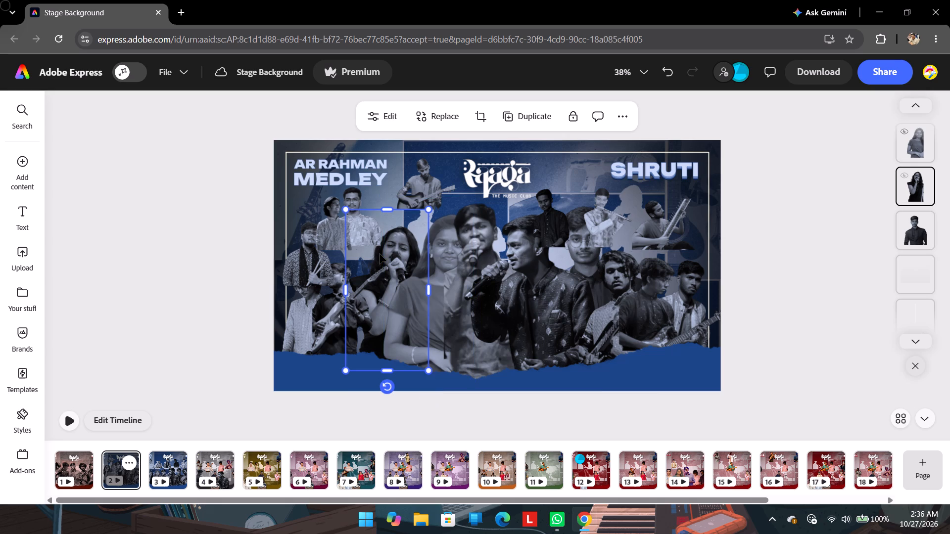
drag(380, 253, 378, 239)
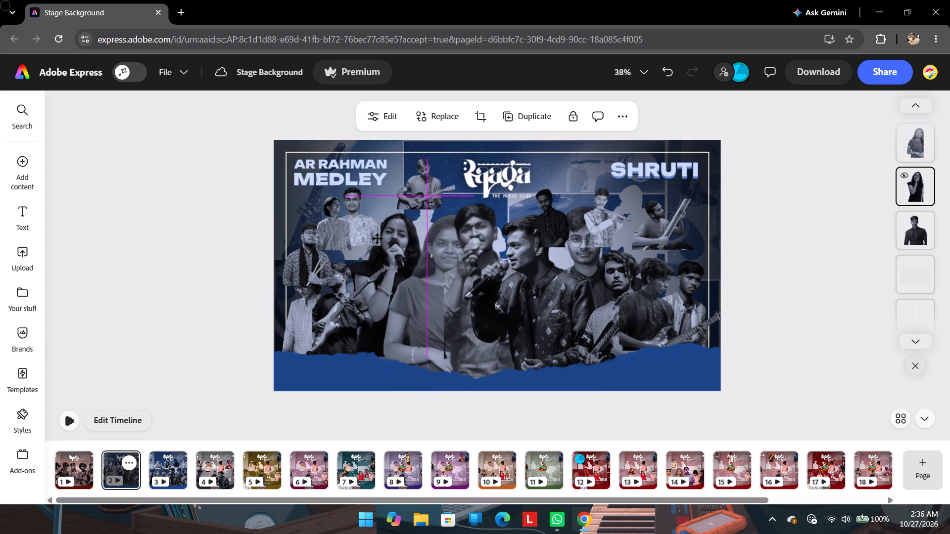
drag(378, 239, 379, 245)
drag(412, 291, 405, 290)
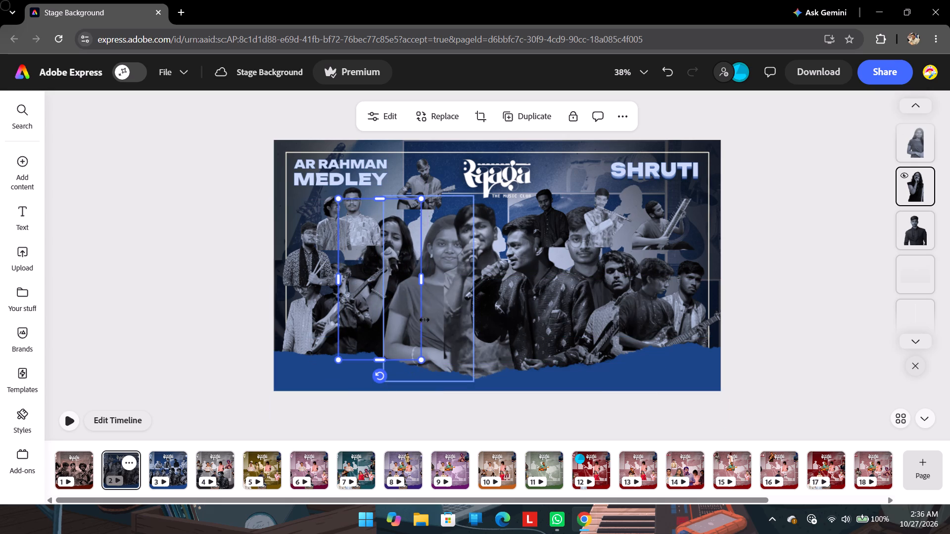
Move the standing woman left, so she overlaps the female singer in black and clears the light-shirted singer.
click(426, 313)
drag(426, 313, 418, 312)
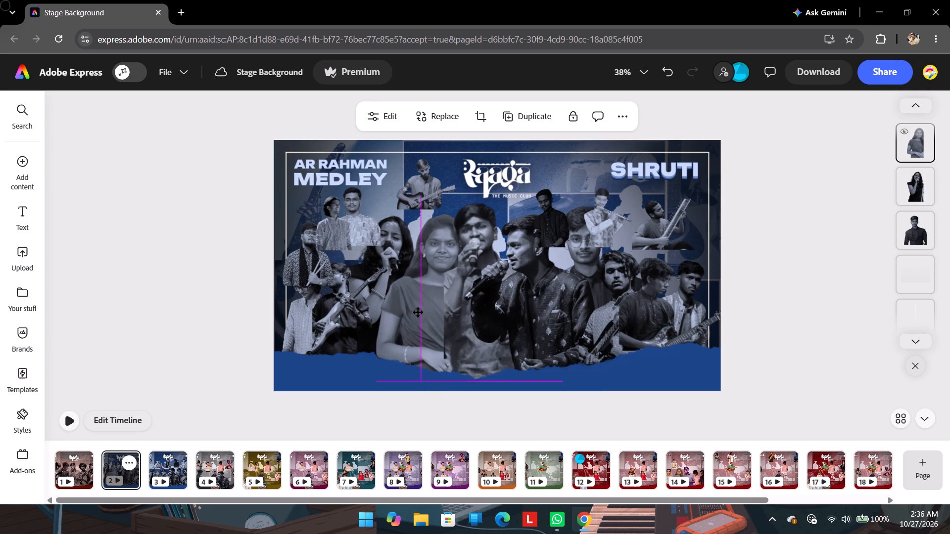
drag(418, 312, 408, 318)
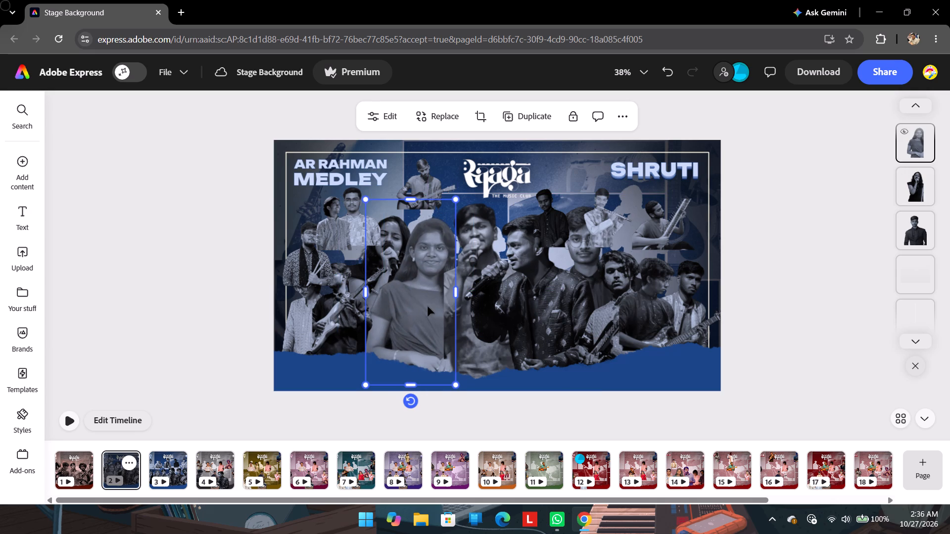
Enlarge the long-haired guitarist on the right of the group and shift him left, beside the man in the dark kurta.
click(614, 271)
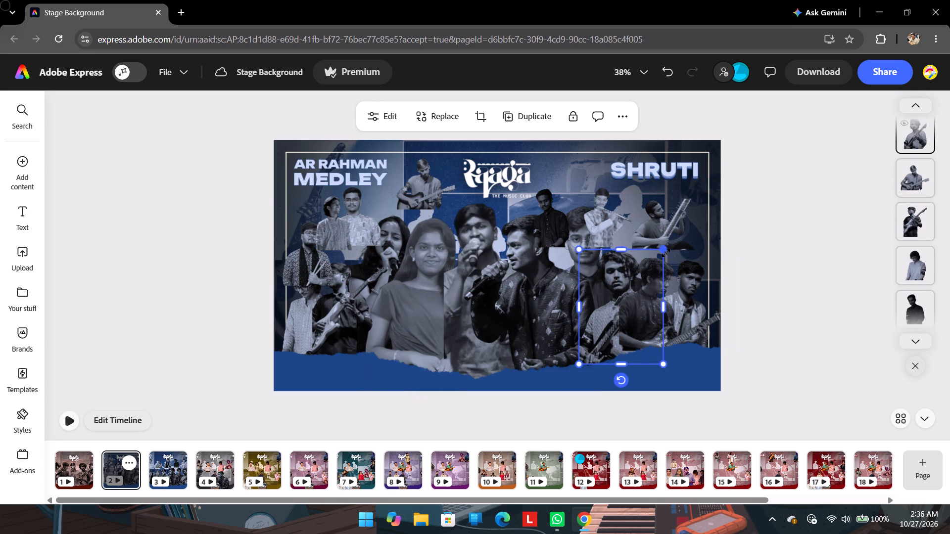
drag(662, 250, 694, 214)
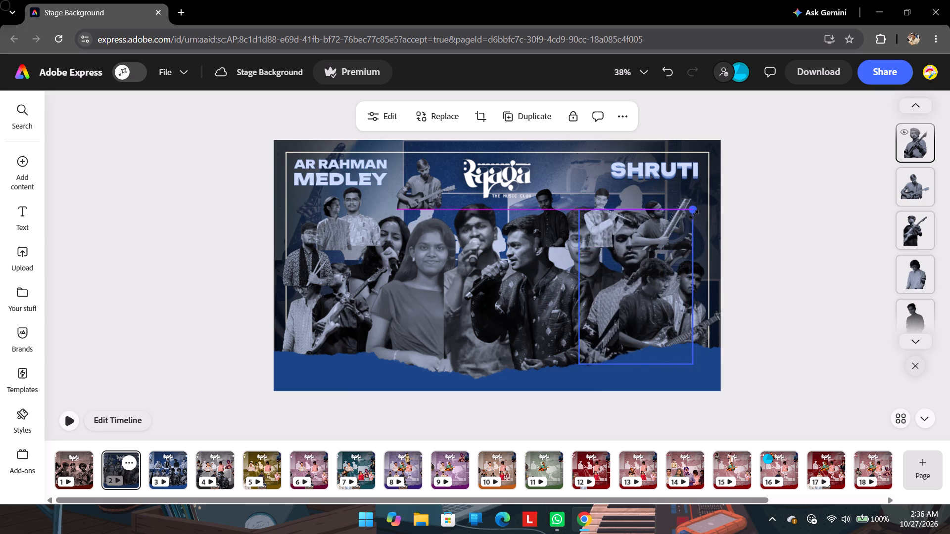
drag(694, 214, 692, 215)
drag(605, 289, 598, 289)
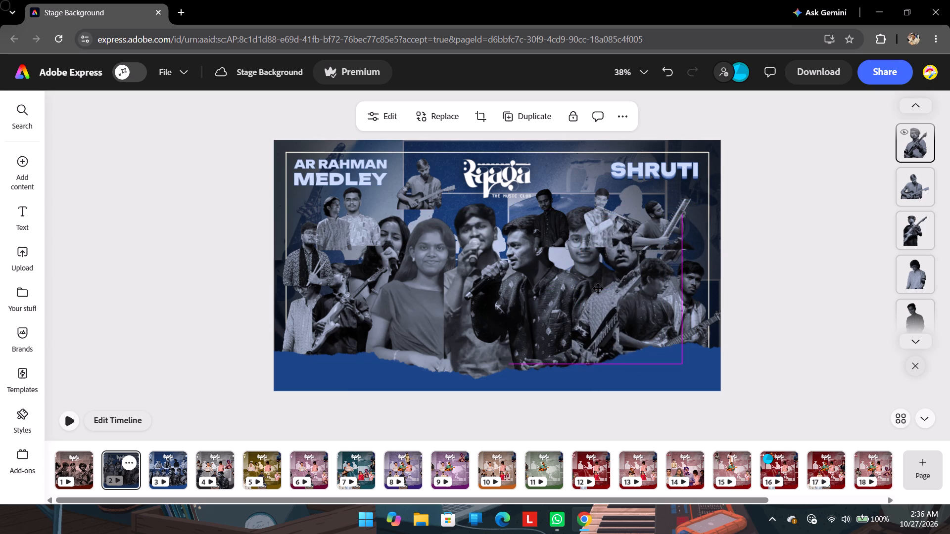
drag(598, 289, 596, 290)
Crop the right side of the dark-shirted guitarist's cutout to about half its width and enlarge him.
click(643, 294)
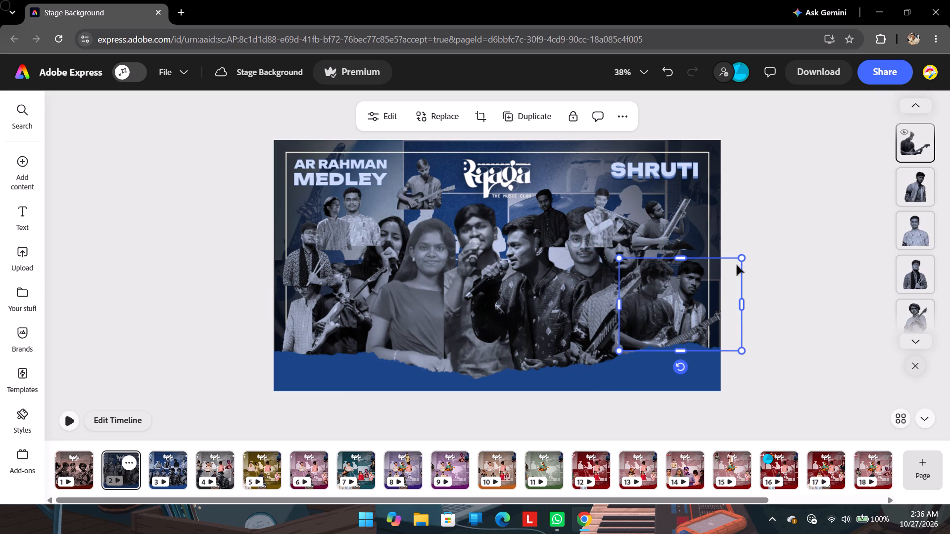
drag(741, 300, 680, 296)
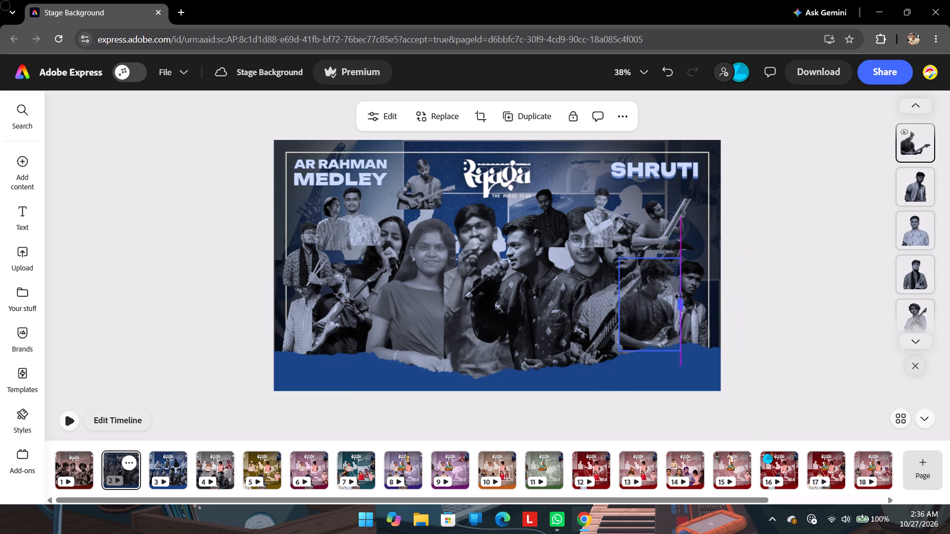
drag(680, 296, 680, 297)
drag(681, 259, 691, 215)
Move the open-shirted man on the far right further right, beyond the enlarged dark-shirted guitarist.
click(706, 275)
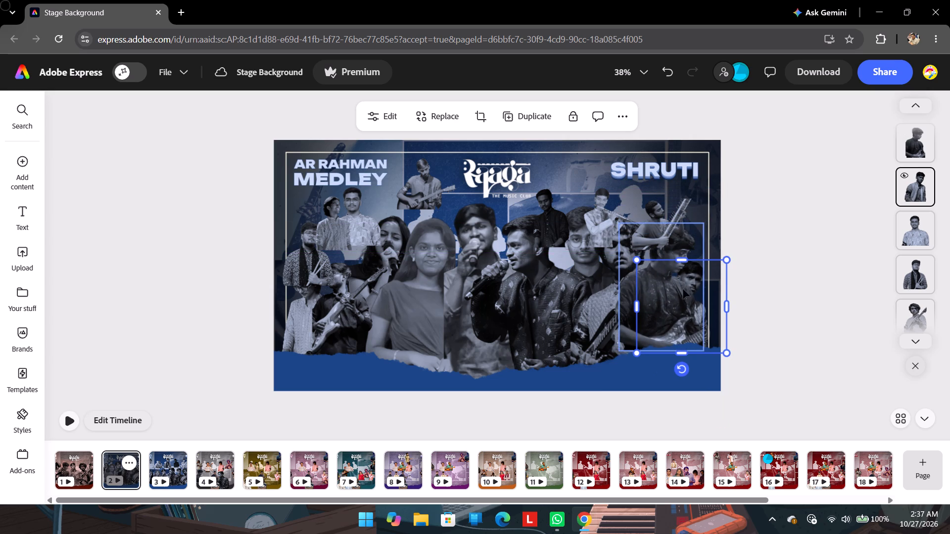
drag(667, 301, 676, 278)
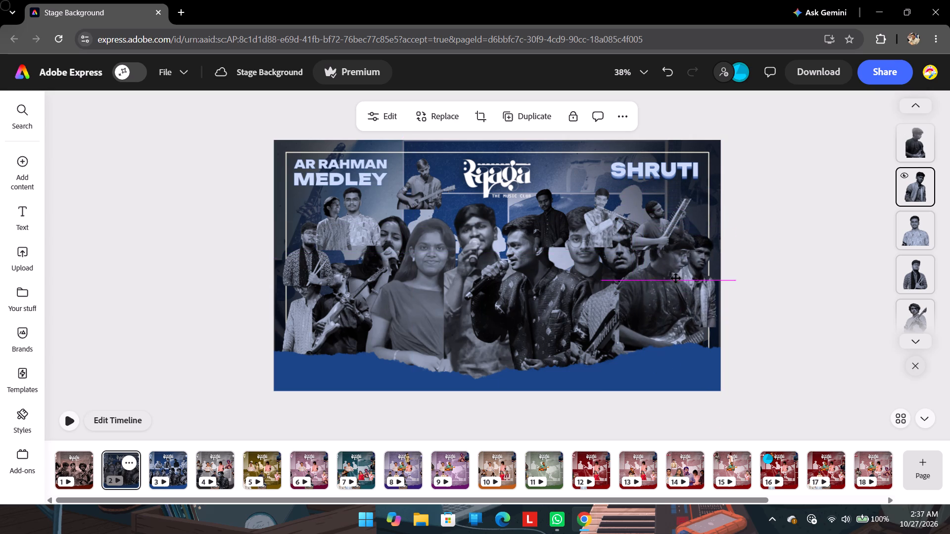
drag(676, 278, 684, 298)
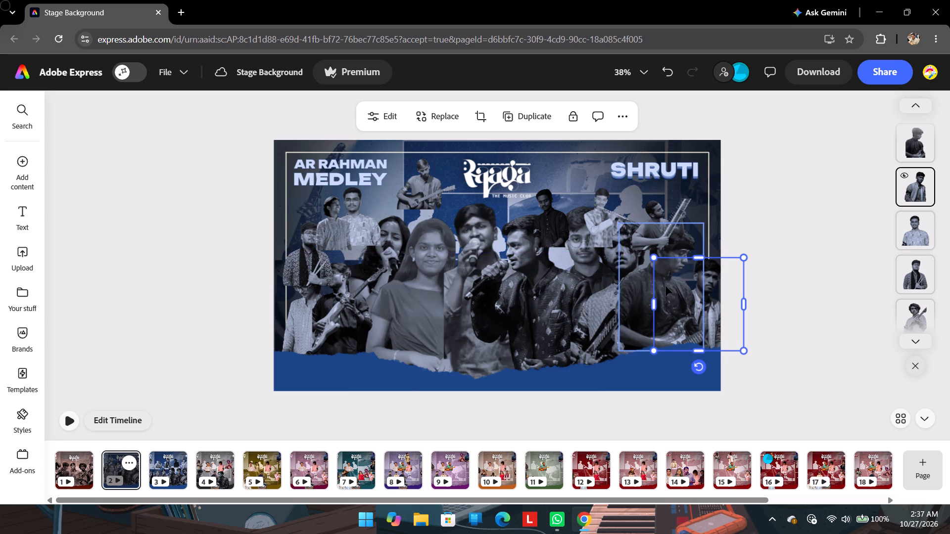
Enlarge the dark-shirted guitarist further and reposition him between the long-haired guitarist and the man at the far right.
click(650, 283)
click(702, 222)
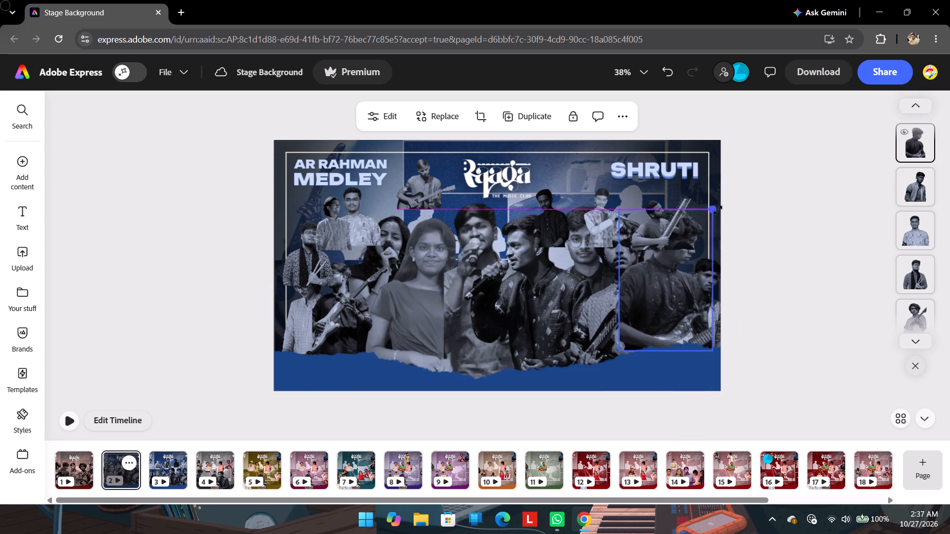
click(652, 292)
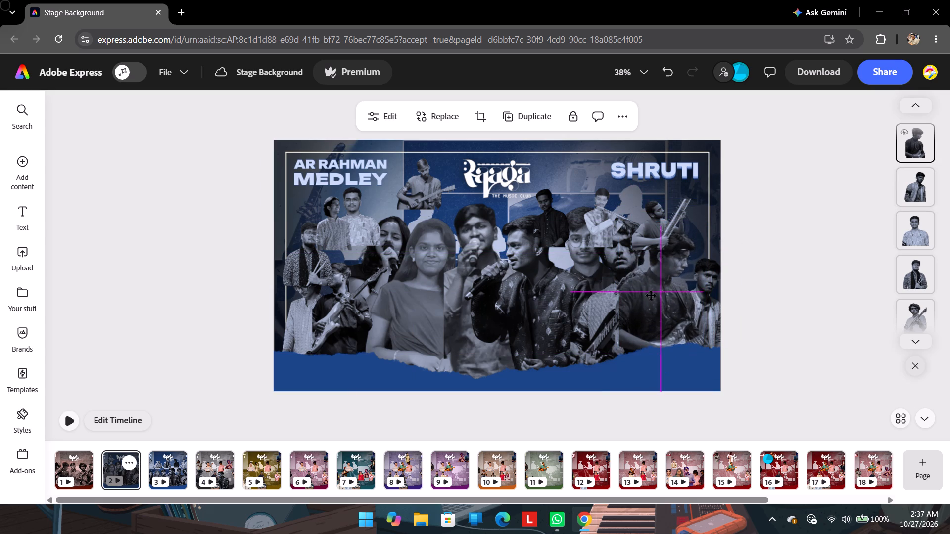
Enlarge the open-shirted man on the far right and move him left and down, beside the dark-shirted guitarist.
click(712, 273)
drag(745, 256, 768, 235)
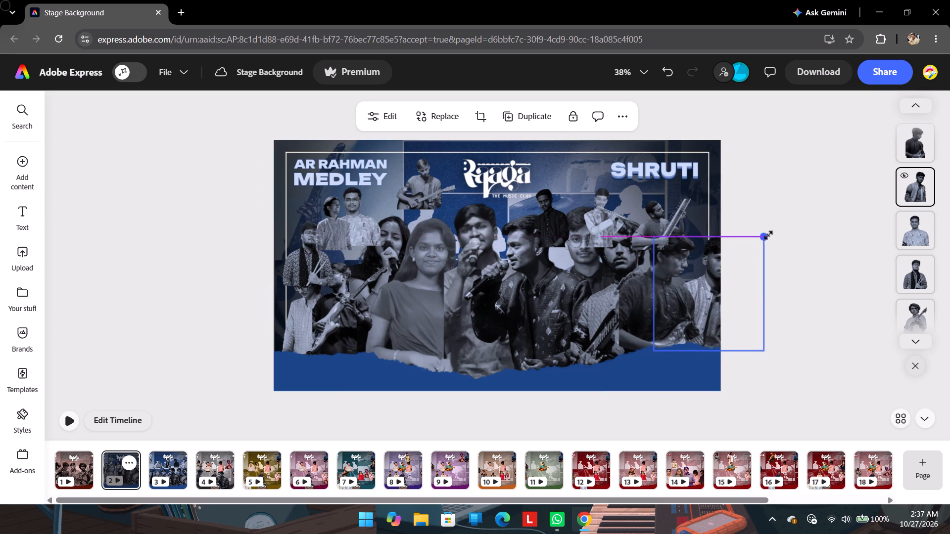
drag(768, 235, 768, 234)
drag(706, 280, 690, 290)
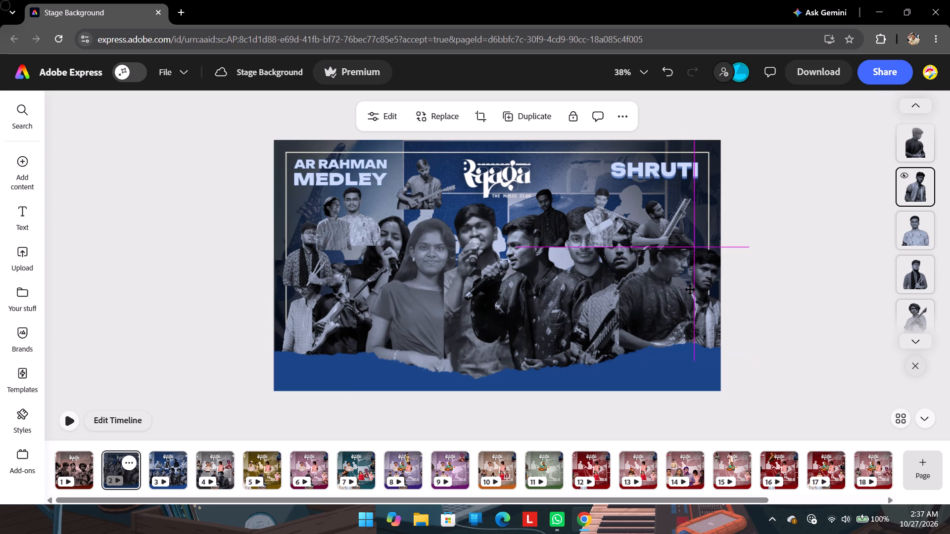
drag(690, 290, 689, 294)
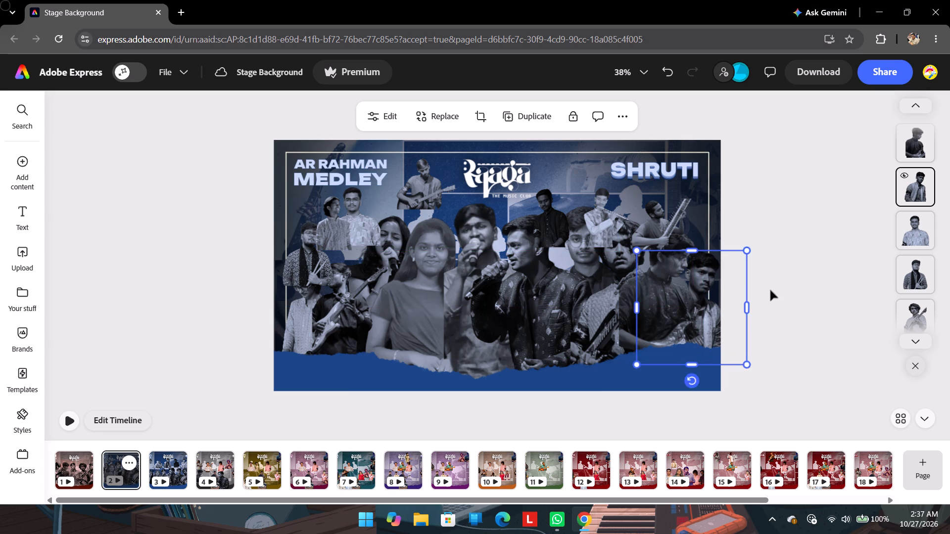
click(770, 290)
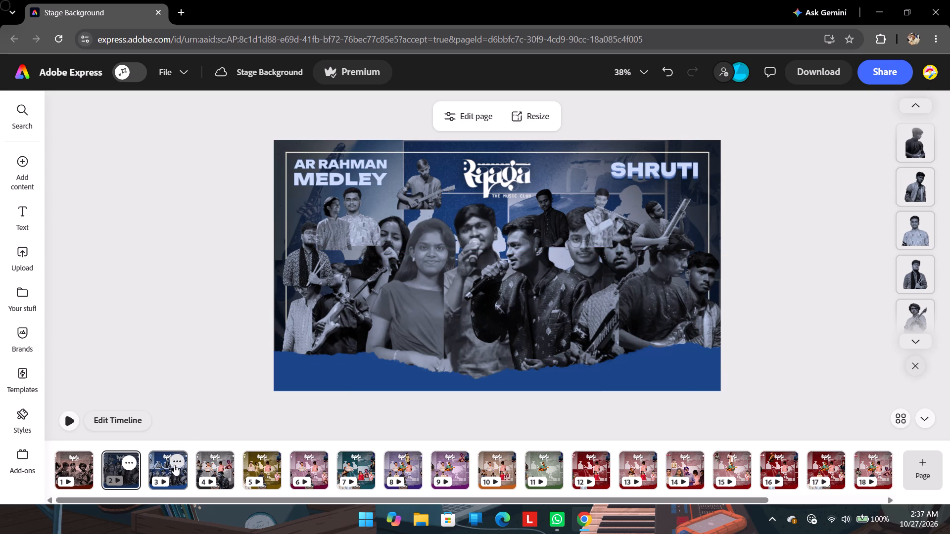
On page 3, slightly shrink the drummer with drumsticks and the man in the black shirt, shifting both left in the back row.
click(174, 479)
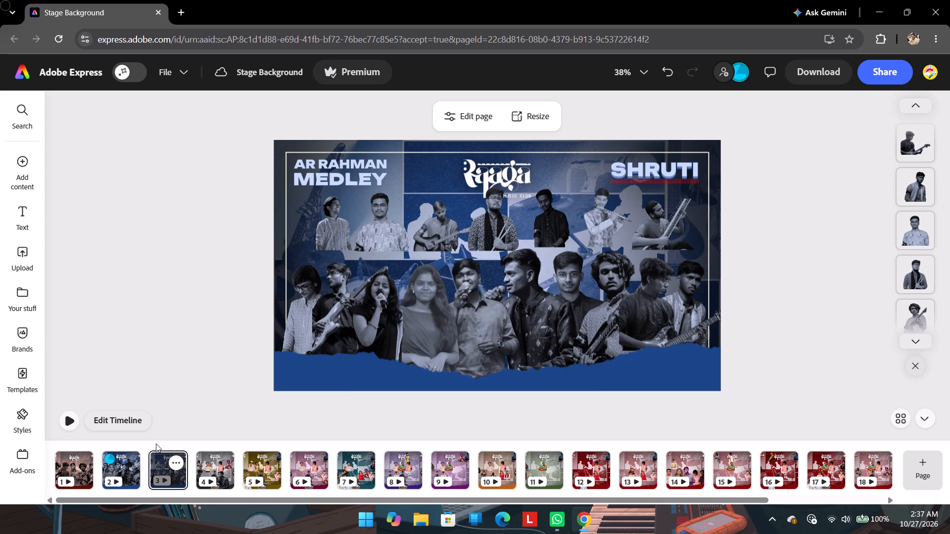
drag(488, 231, 482, 233)
drag(514, 186, 509, 193)
click(553, 223)
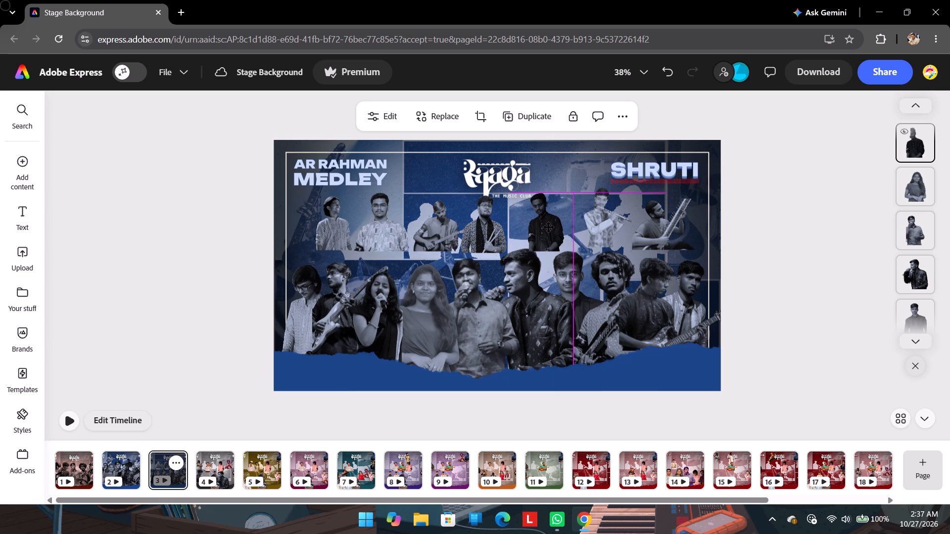
drag(572, 193, 570, 198)
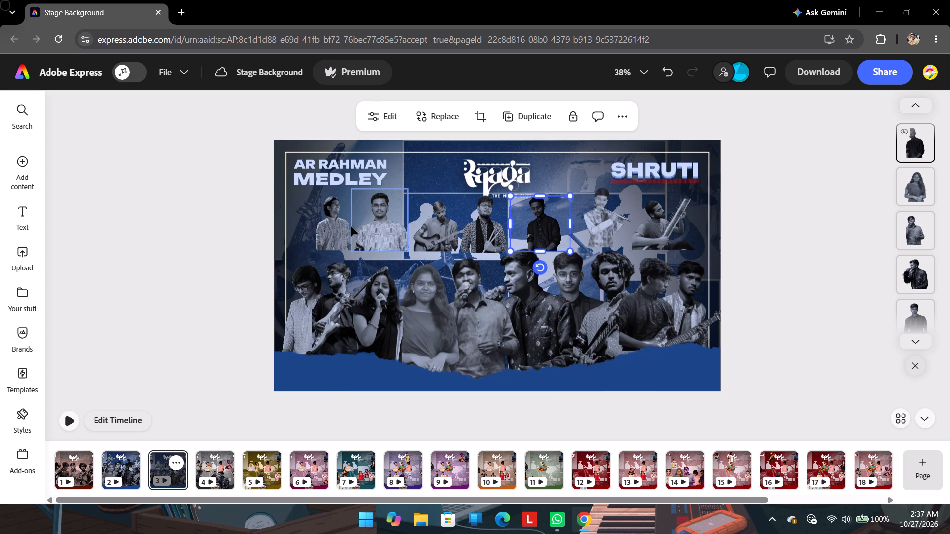
Move the back row's leftmost man and the man with glasses in the patterned kurta left, spacing them below the AR Rahman Medley title.
drag(329, 220, 300, 209)
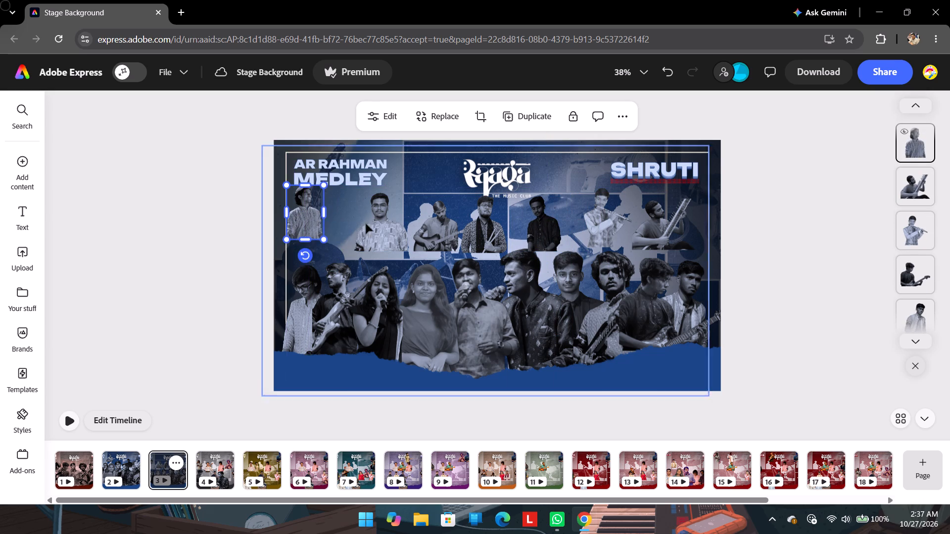
drag(391, 232, 357, 221)
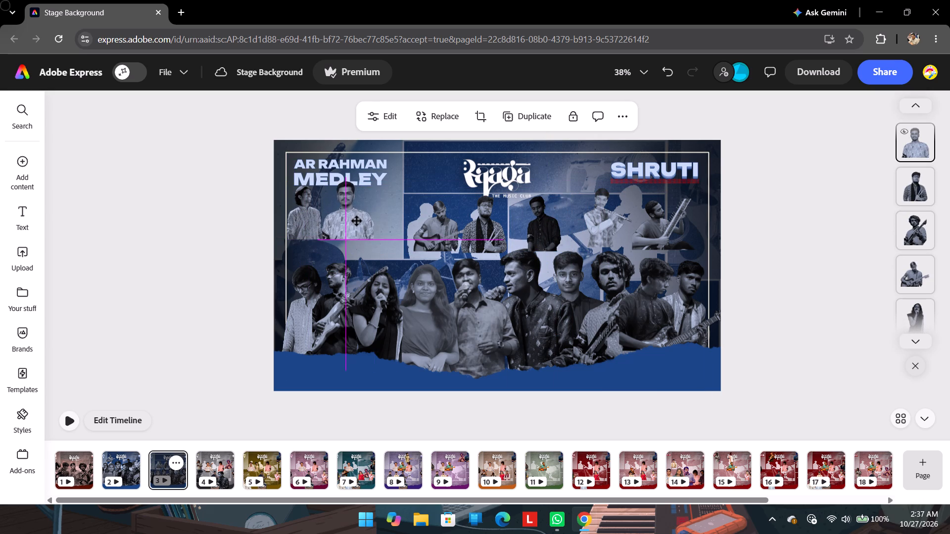
drag(357, 221, 357, 236)
click(309, 225)
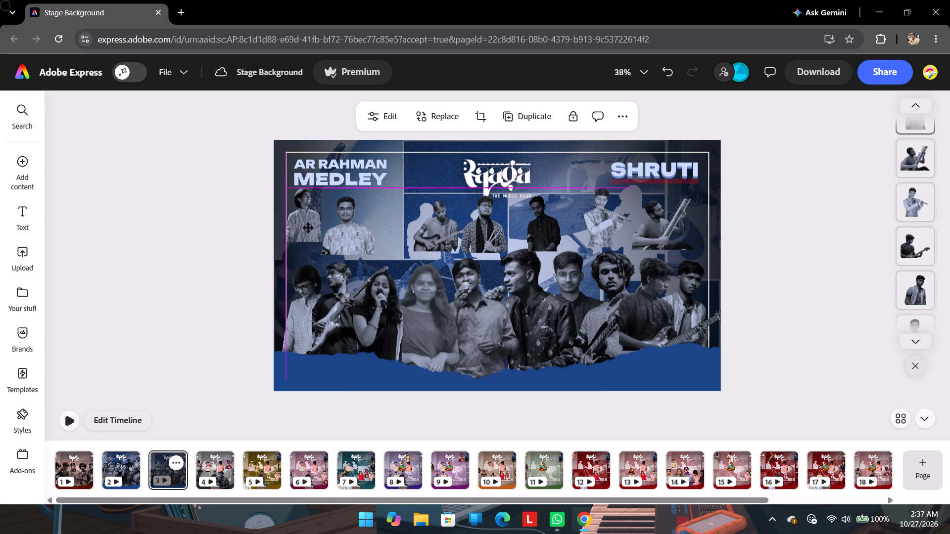
drag(343, 236, 347, 240)
Reposition the back-row guitarist left and slightly down, between the patterned-kurta man and the drummer, keeping the drummer beside him.
drag(437, 223, 431, 224)
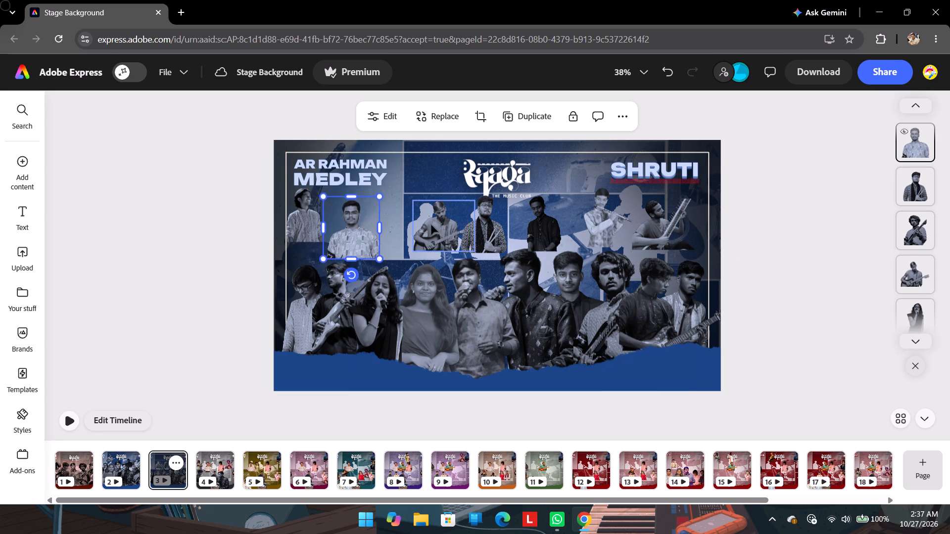
drag(431, 224, 417, 228)
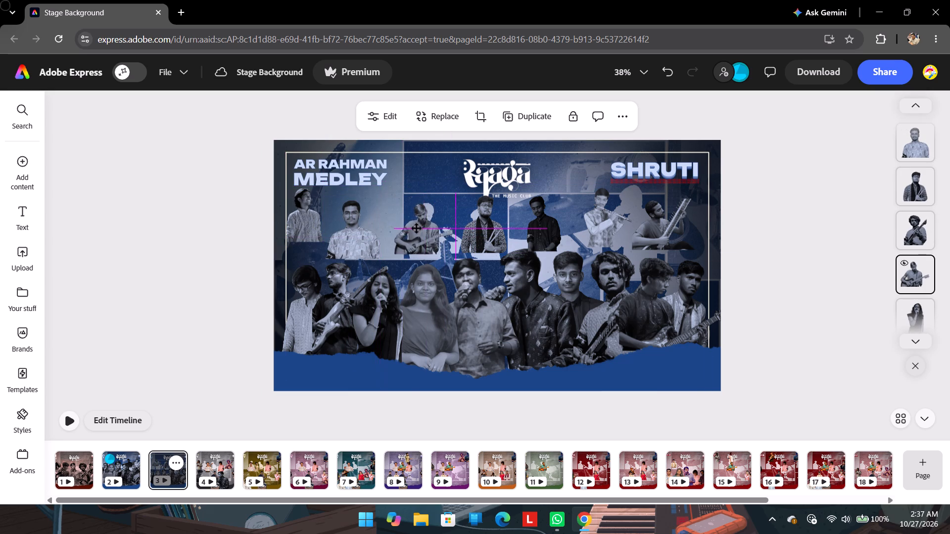
drag(417, 228, 404, 233)
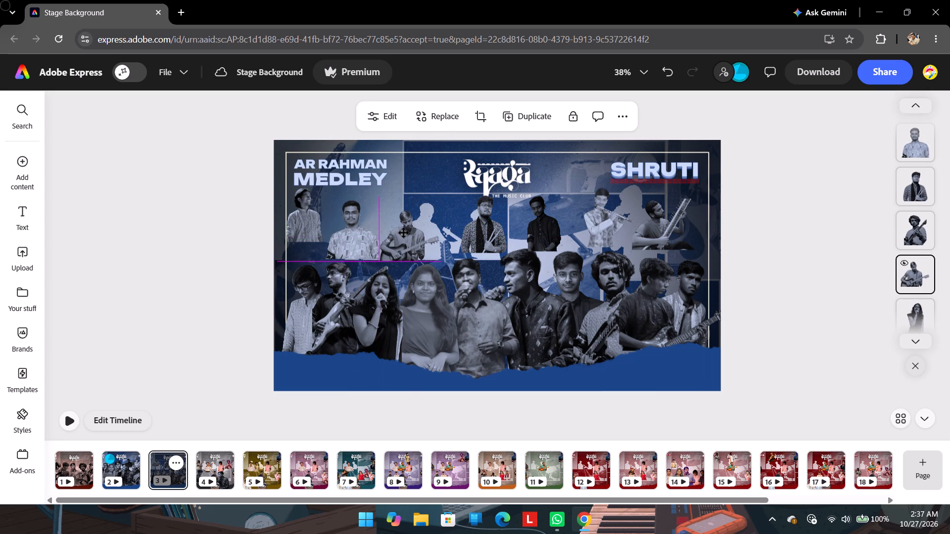
drag(404, 233, 402, 231)
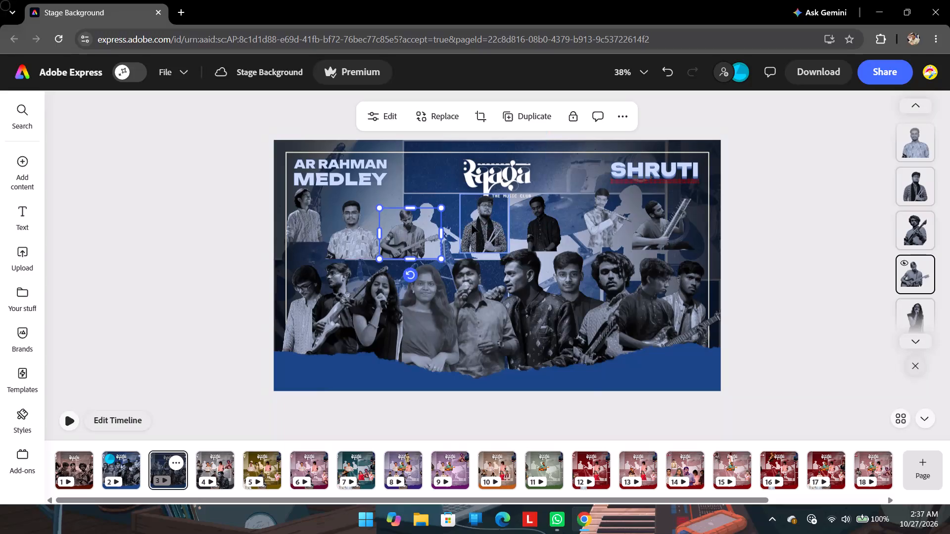
click(474, 224)
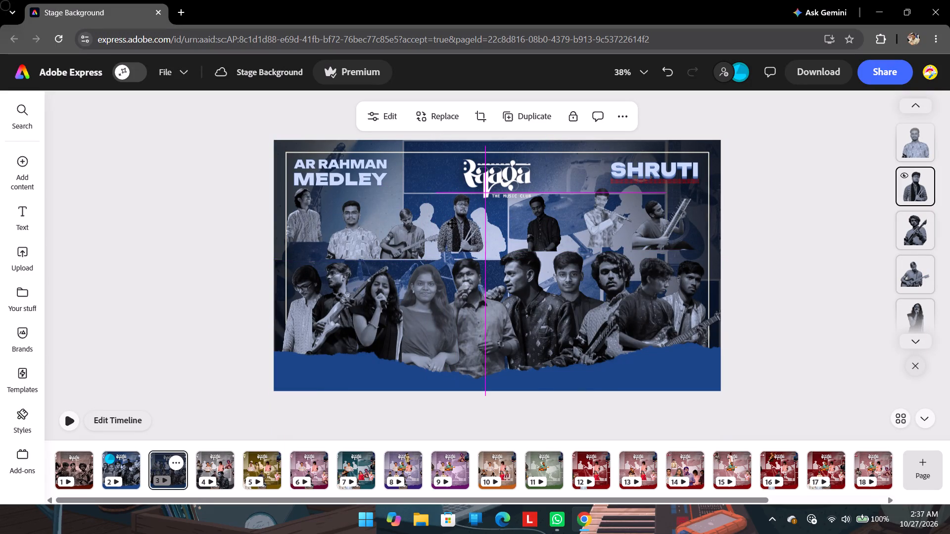
drag(399, 239, 405, 241)
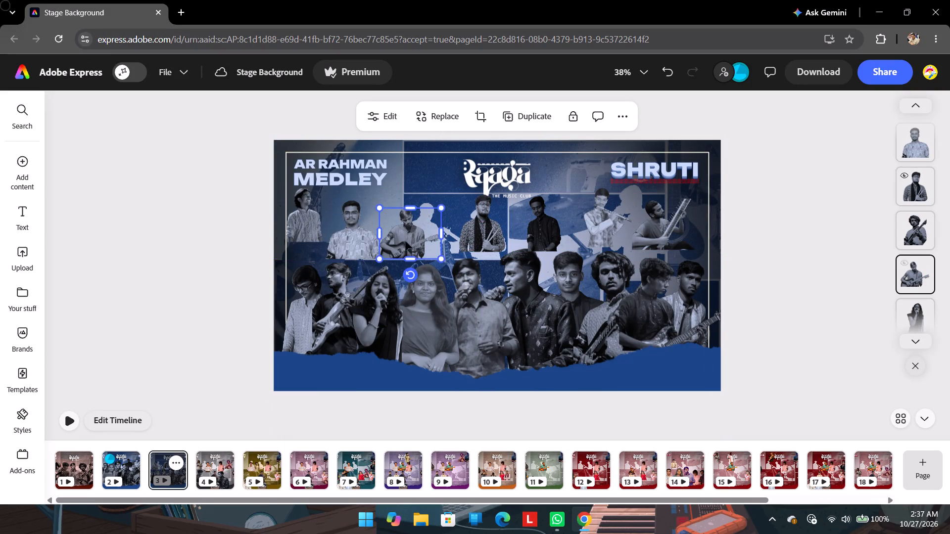
drag(405, 241, 419, 238)
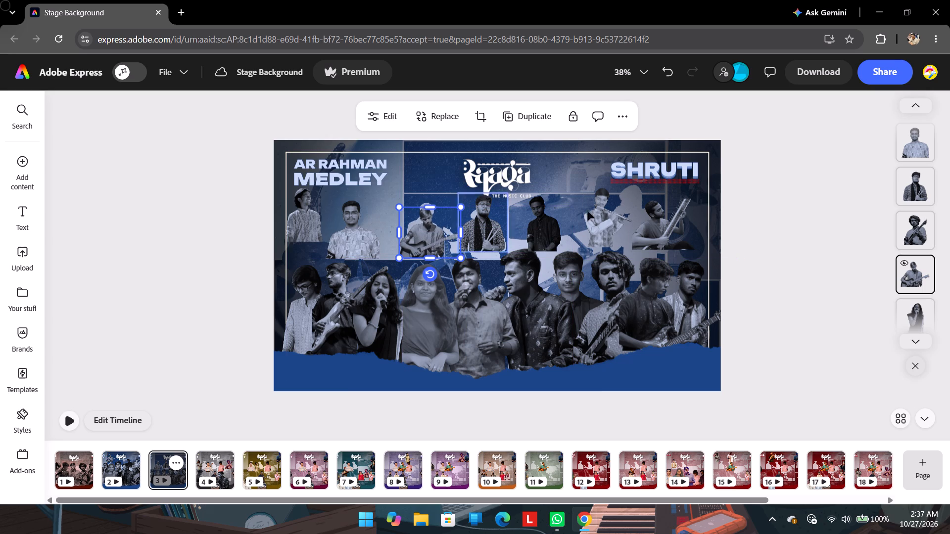
Shift the sitar player slightly up and right, and move the flautist right to stand close beside him.
click(649, 225)
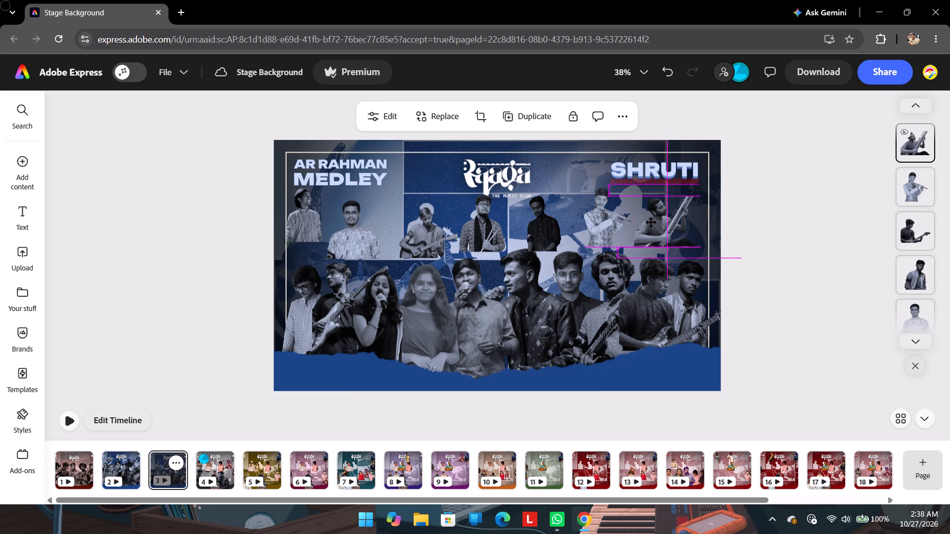
drag(606, 226, 617, 225)
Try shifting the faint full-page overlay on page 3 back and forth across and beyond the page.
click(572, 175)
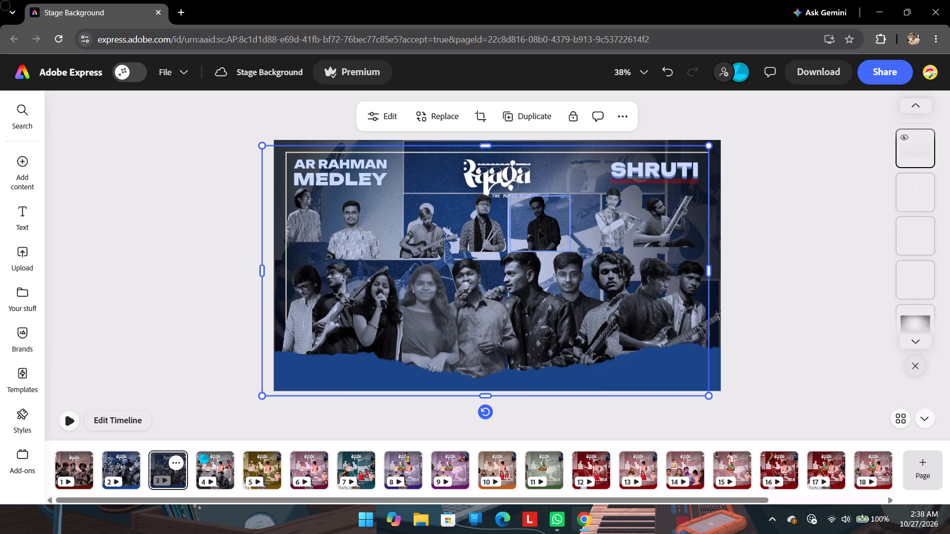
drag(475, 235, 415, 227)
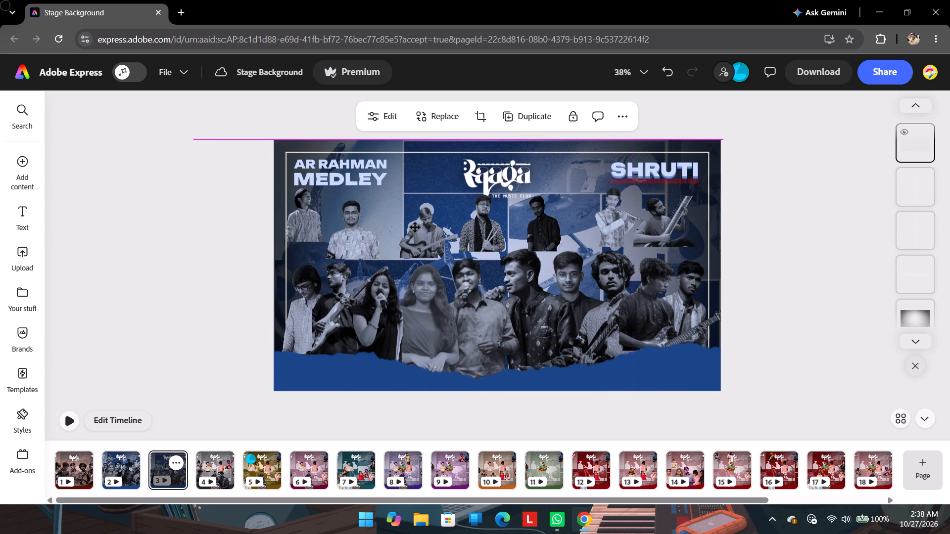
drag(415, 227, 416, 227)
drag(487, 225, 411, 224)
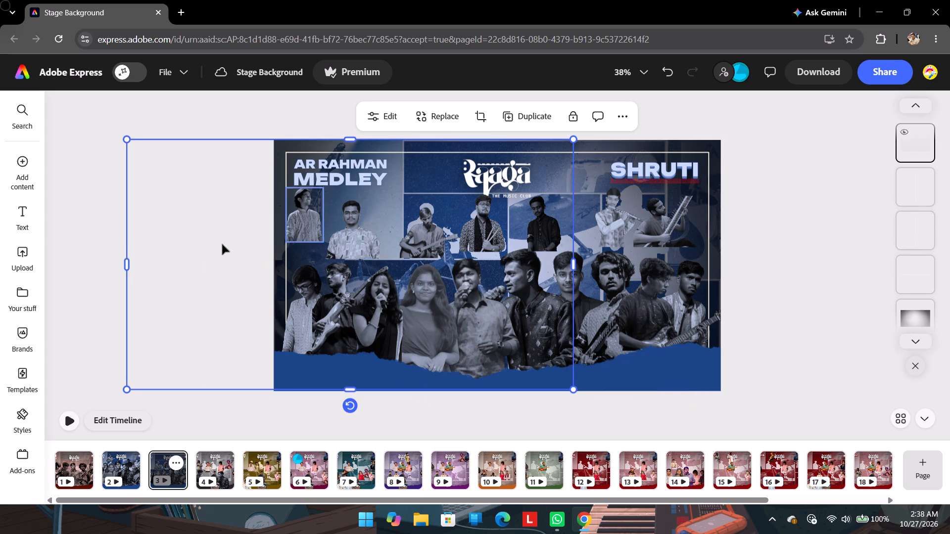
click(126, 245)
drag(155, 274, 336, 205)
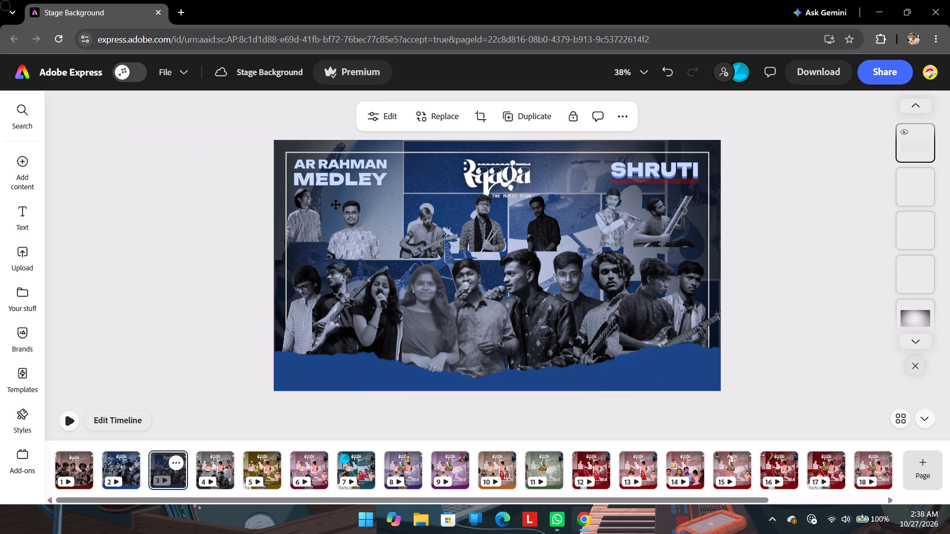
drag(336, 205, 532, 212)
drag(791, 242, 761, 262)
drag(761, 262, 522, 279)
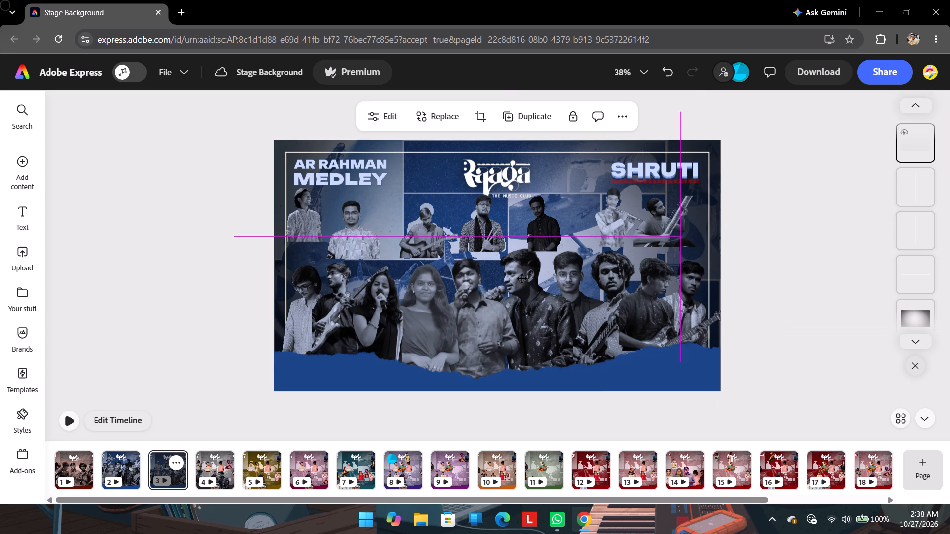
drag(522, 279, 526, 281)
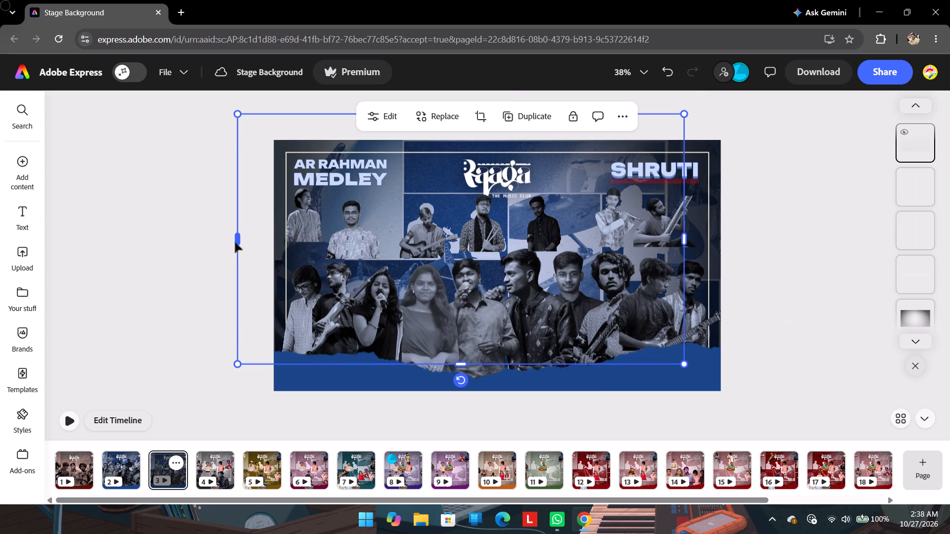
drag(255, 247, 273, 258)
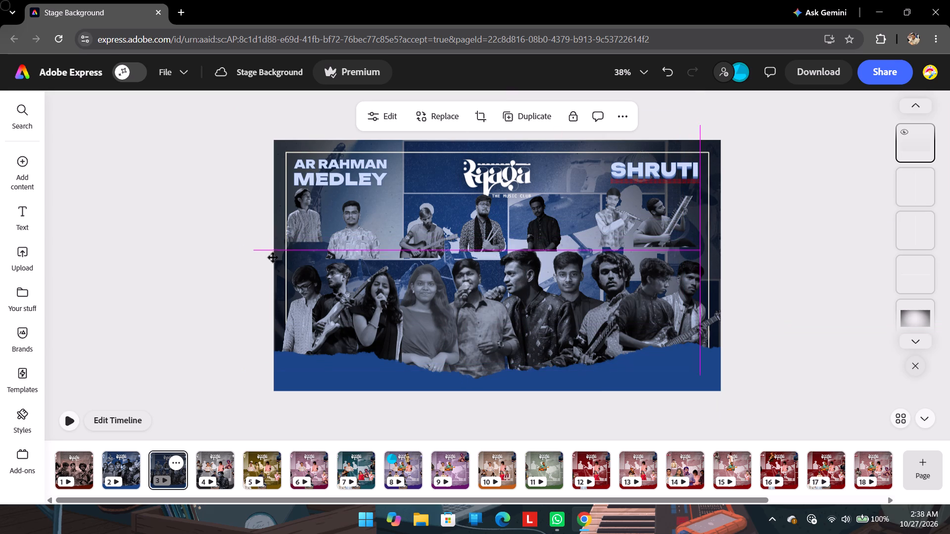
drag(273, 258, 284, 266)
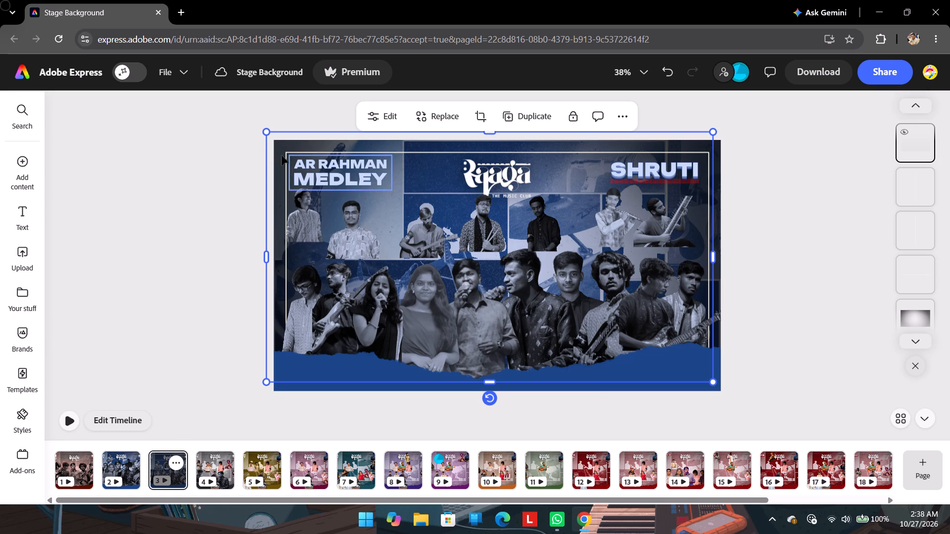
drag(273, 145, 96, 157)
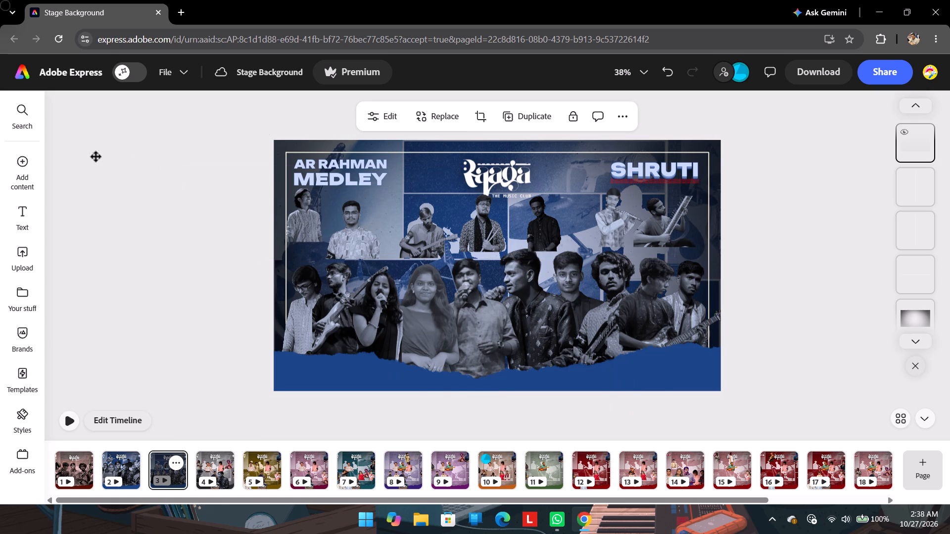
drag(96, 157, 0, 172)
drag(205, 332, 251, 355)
Move the faint full-page overlay back over page 3 and align its edges with the page.
drag(251, 355, 501, 327)
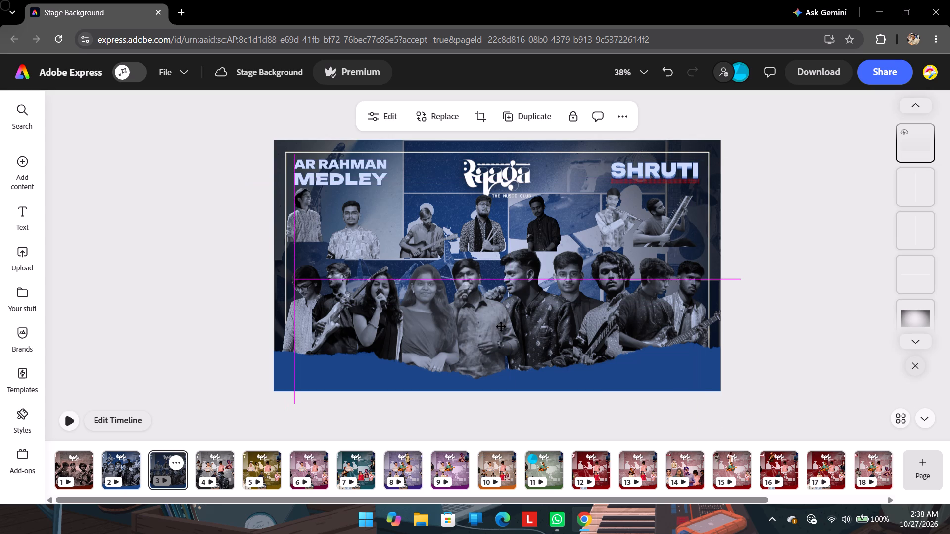
drag(501, 327, 495, 327)
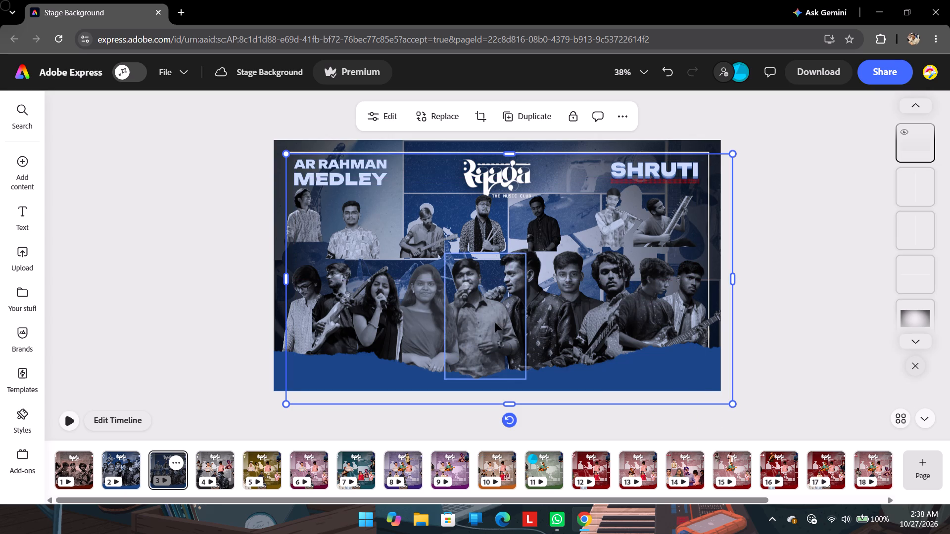
drag(561, 396, 556, 394)
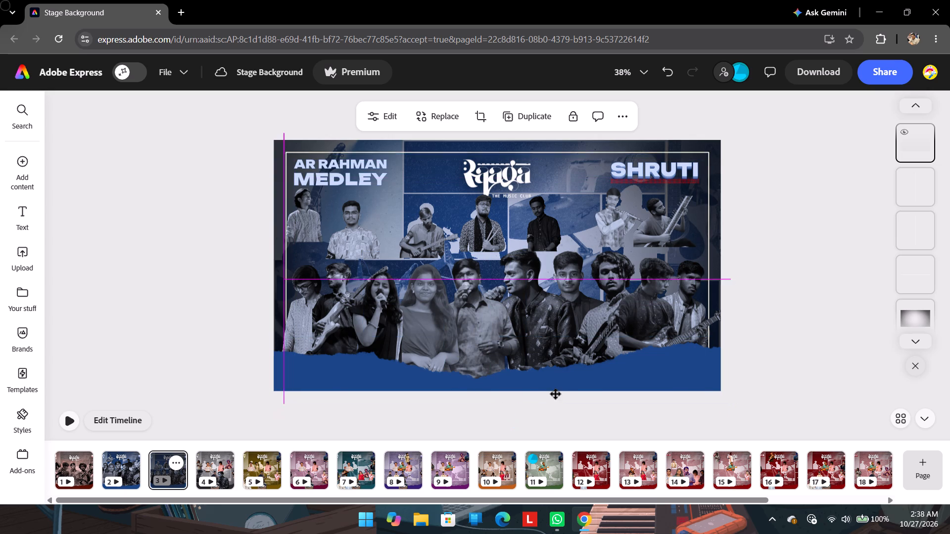
drag(556, 394, 548, 387)
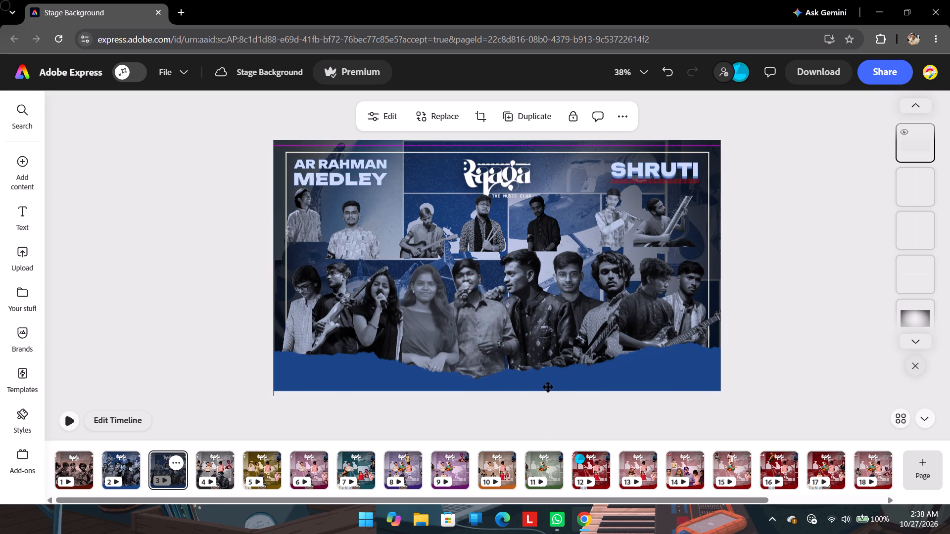
drag(548, 387, 549, 387)
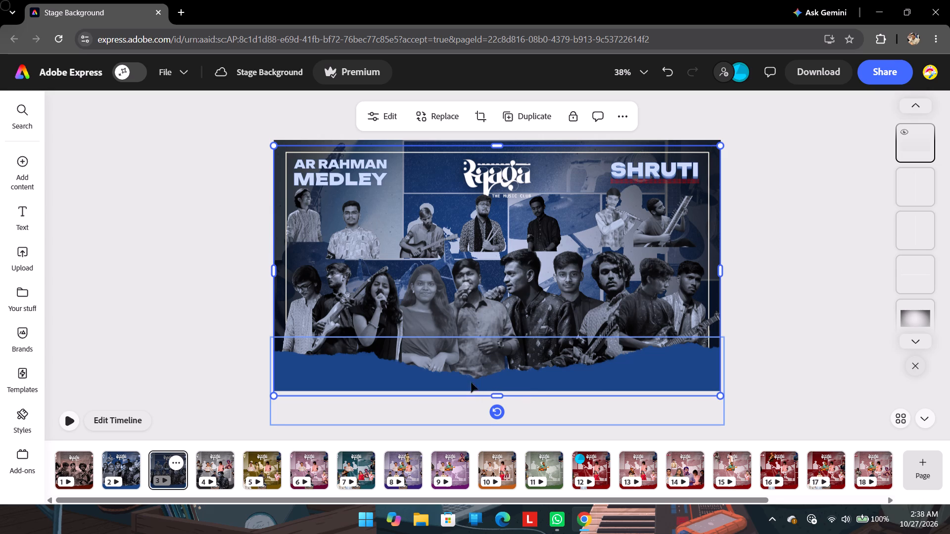
drag(409, 179, 410, 175)
click(161, 213)
Move the back-row guitarist left beside the patterned-kurta man, and lower the leftmost man level with them.
drag(427, 236, 405, 236)
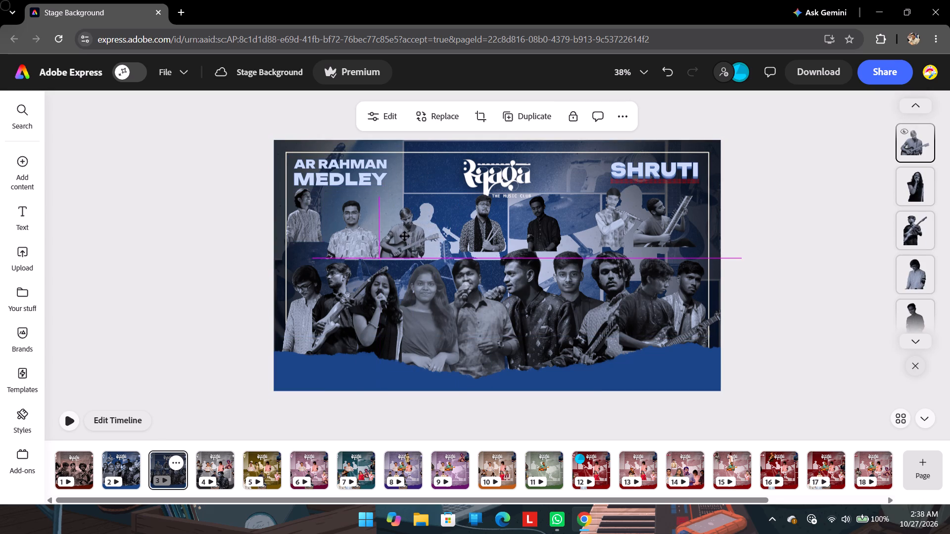
drag(405, 236, 403, 236)
drag(306, 226, 311, 241)
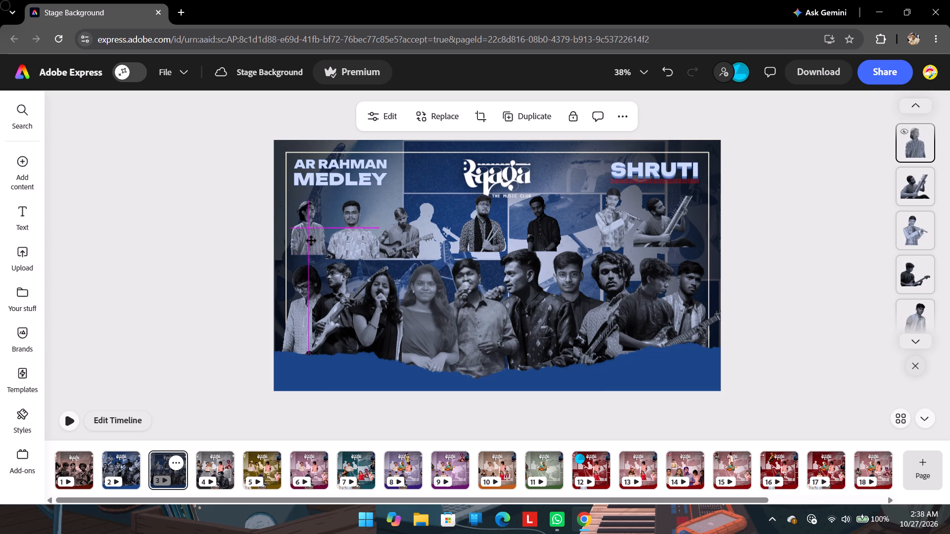
drag(311, 241, 312, 243)
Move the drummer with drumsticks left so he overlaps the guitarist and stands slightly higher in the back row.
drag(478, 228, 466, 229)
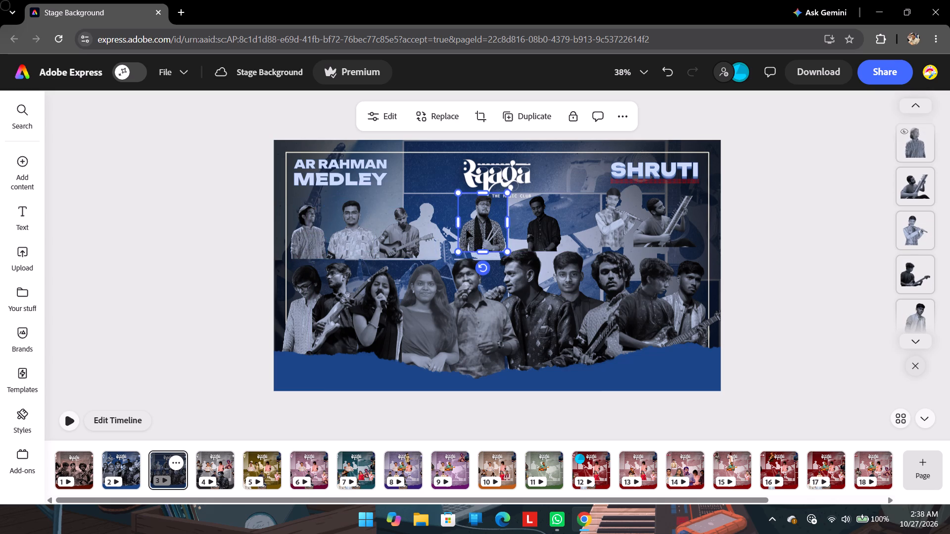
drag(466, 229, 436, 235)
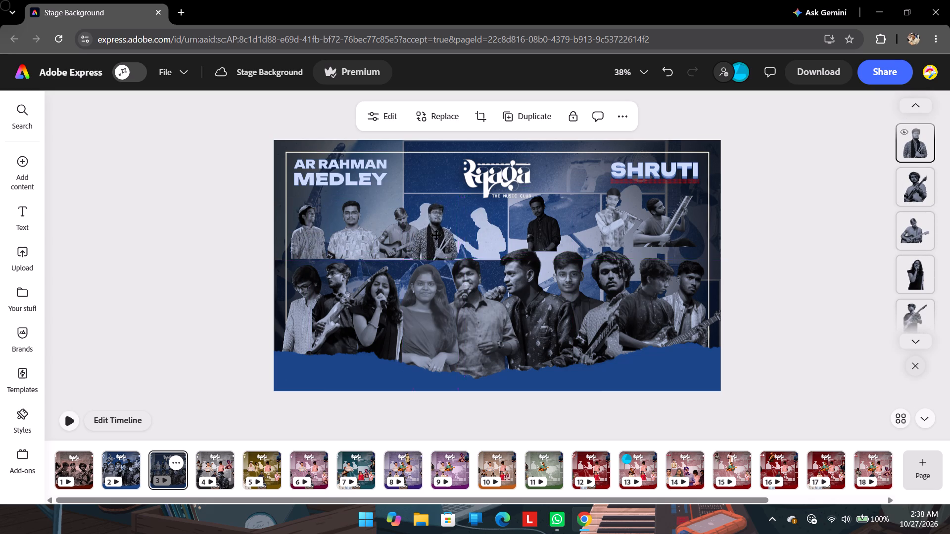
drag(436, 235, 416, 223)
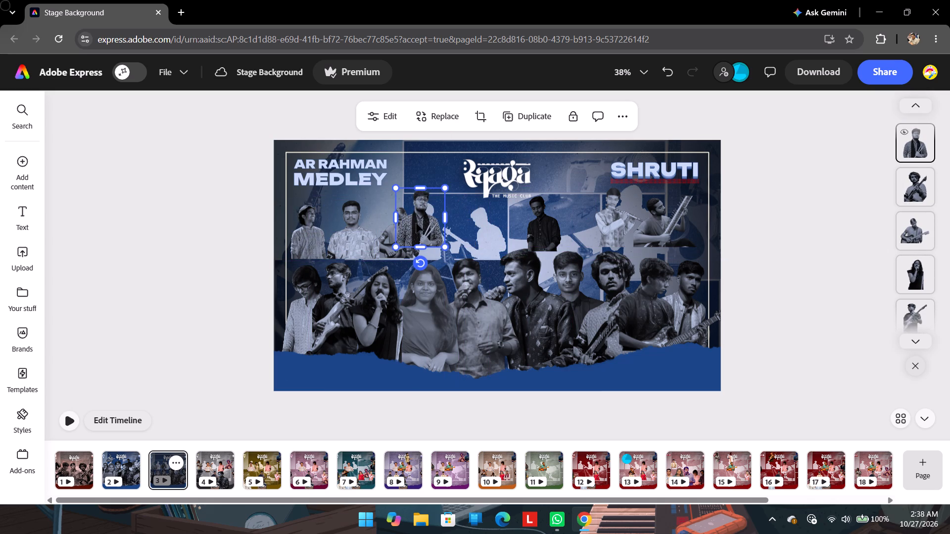
Slightly shrink the front-row singer in the light shirt and the singer in the dark patterned shirt beside him.
click(476, 275)
click(502, 307)
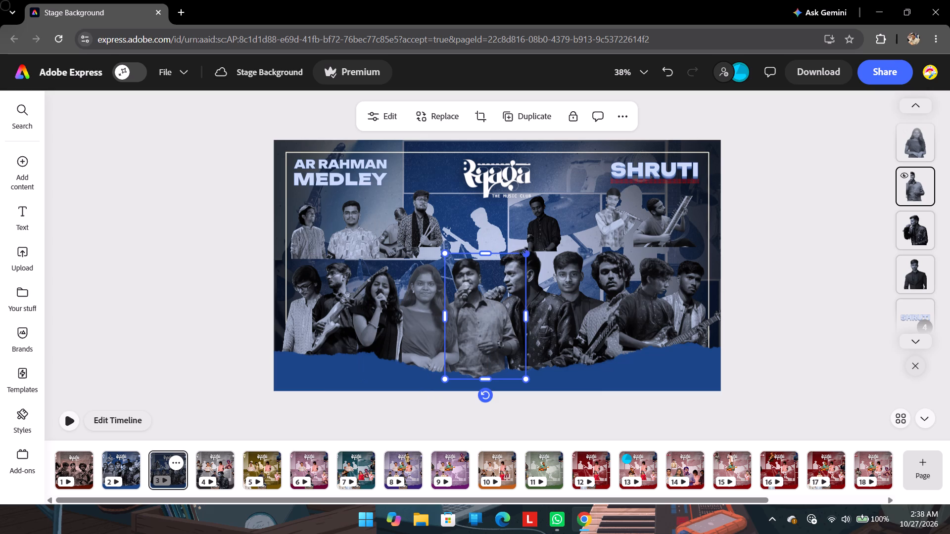
drag(526, 254, 522, 261)
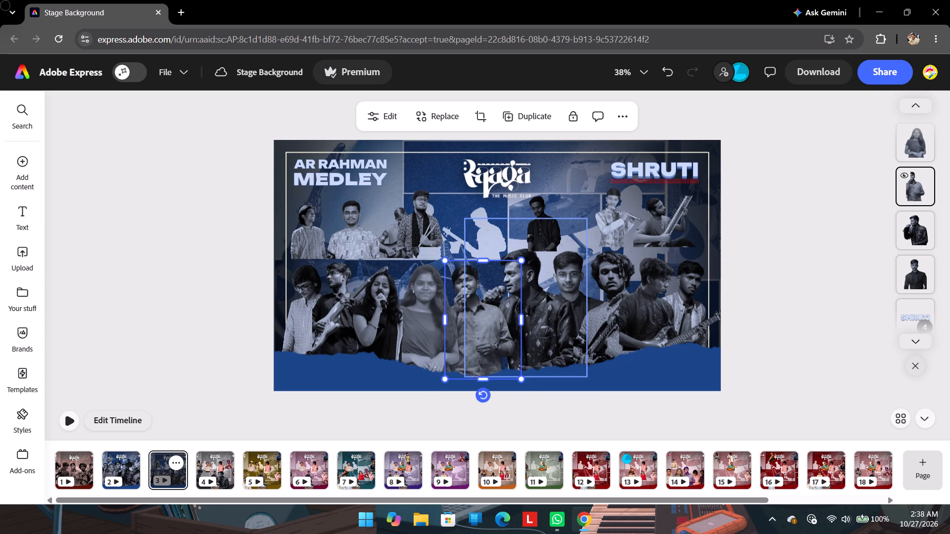
click(556, 303)
drag(586, 219, 578, 238)
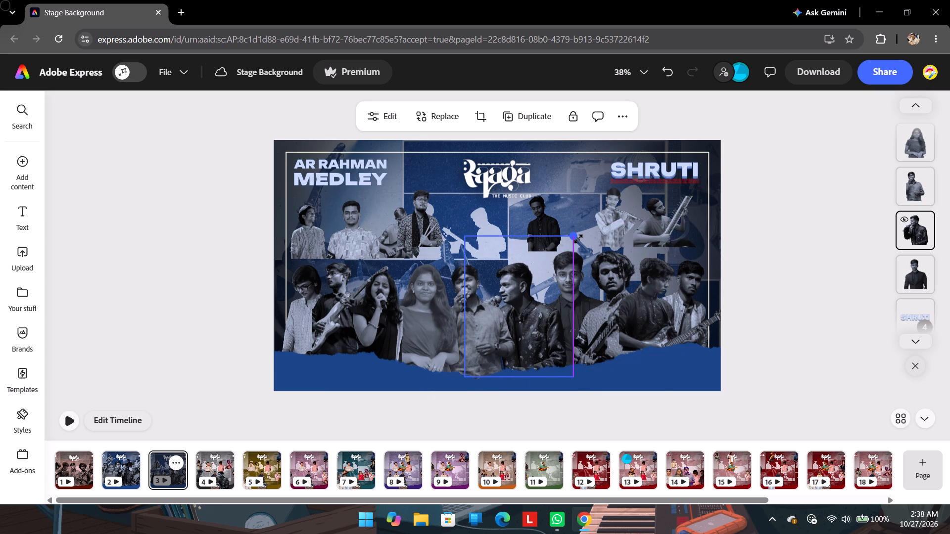
drag(578, 238, 581, 237)
click(821, 339)
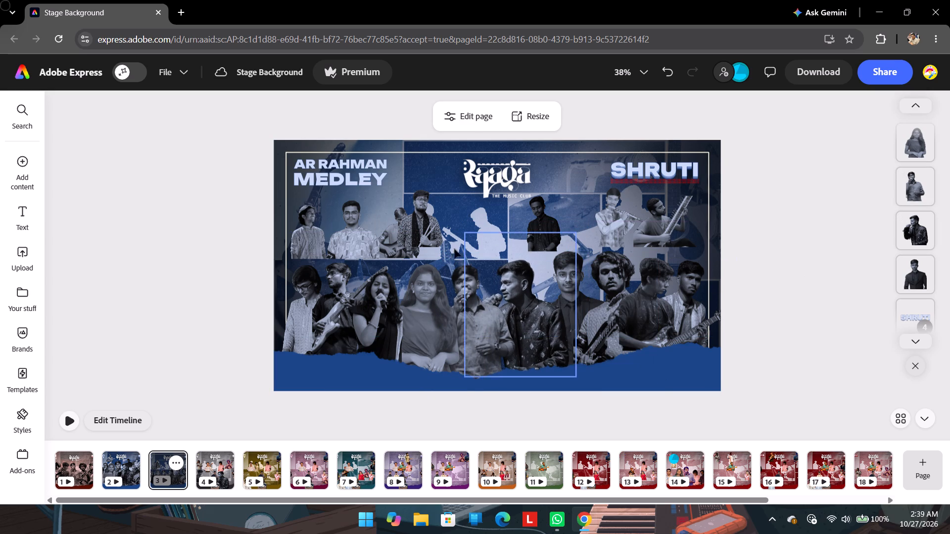
Place the drummer just right of the back-row guitarist, and move the black-shirted man left to stand beside the drummer.
drag(422, 229, 442, 242)
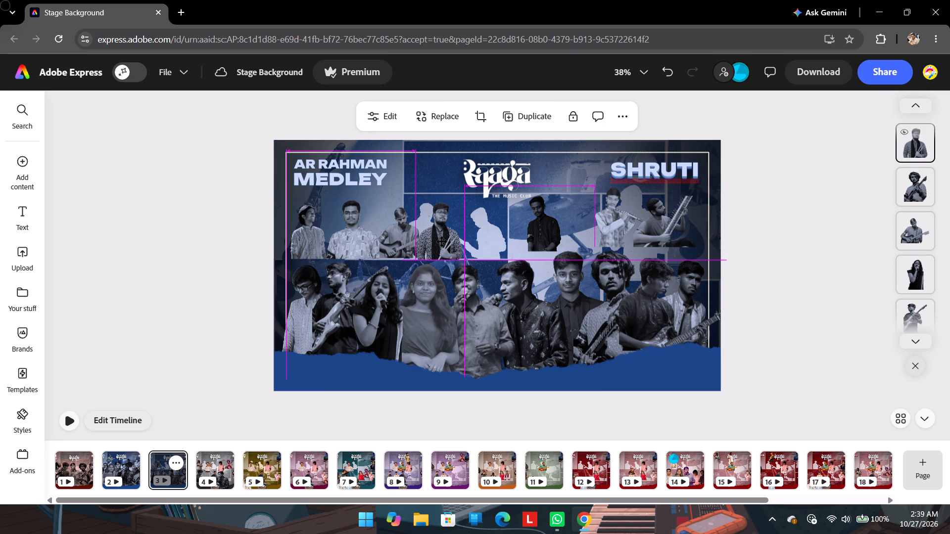
drag(442, 242, 444, 242)
drag(541, 228, 492, 238)
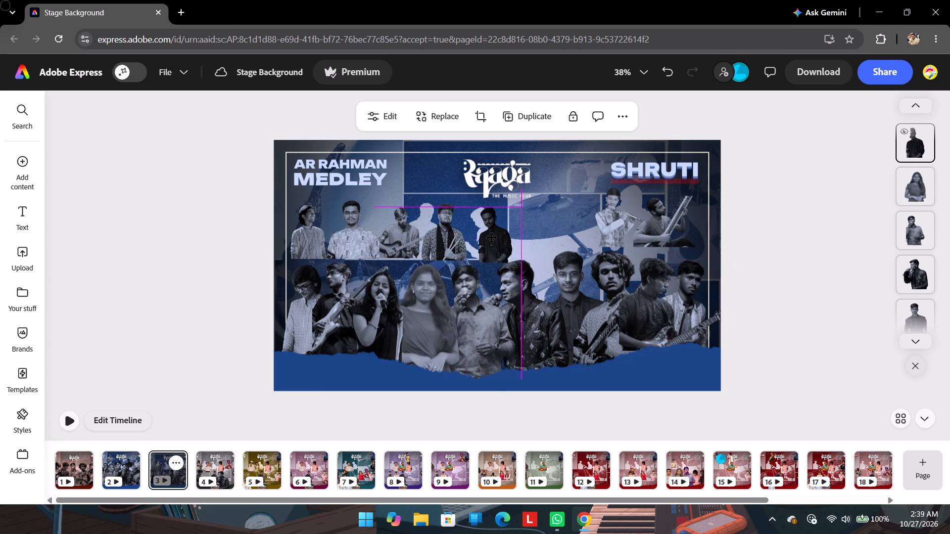
drag(492, 238, 487, 236)
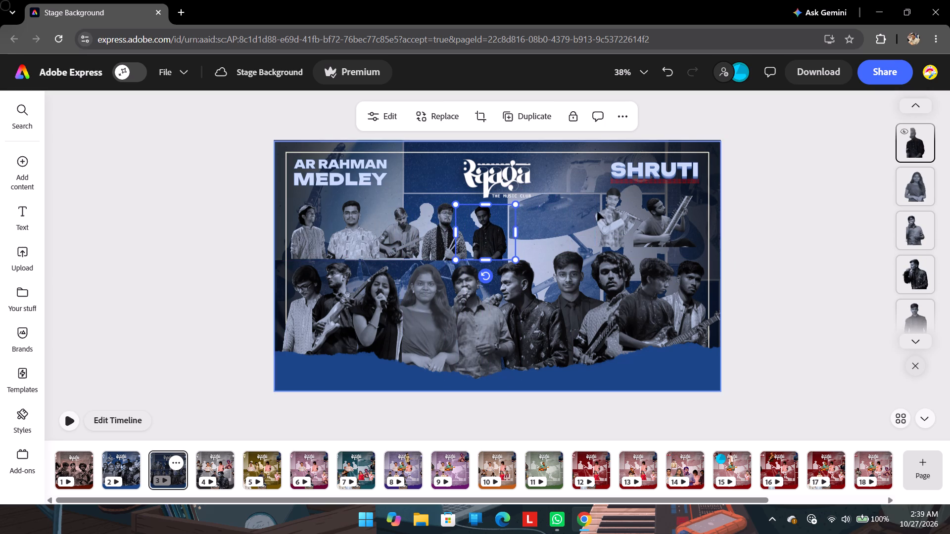
Move the flautist left beside the black-shirted man, and shift the sitar player slightly left and down.
drag(608, 211, 518, 222)
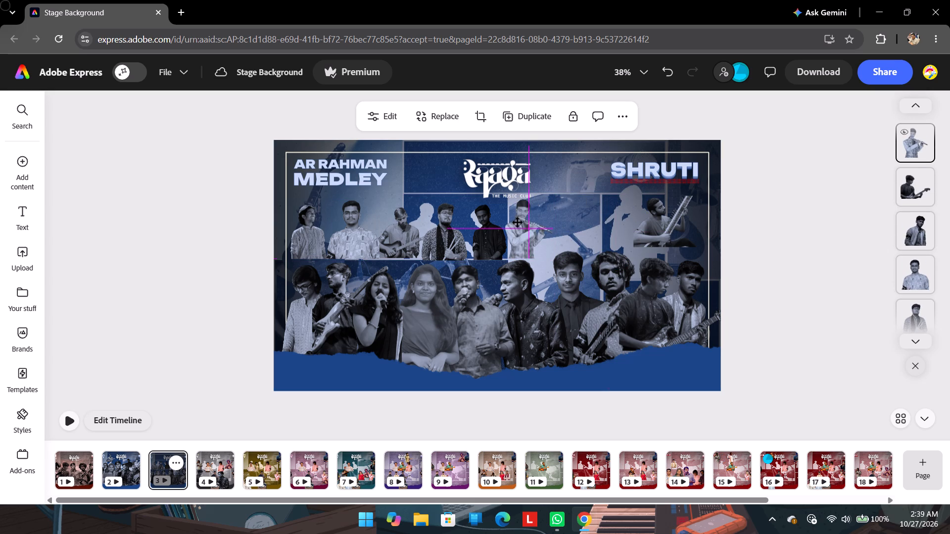
drag(518, 222, 519, 222)
drag(652, 216, 591, 223)
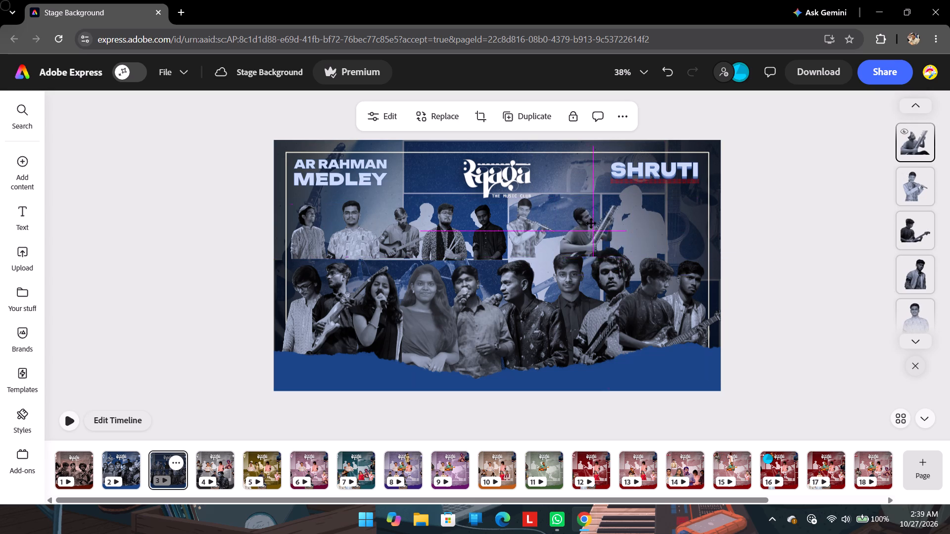
drag(591, 223, 640, 220)
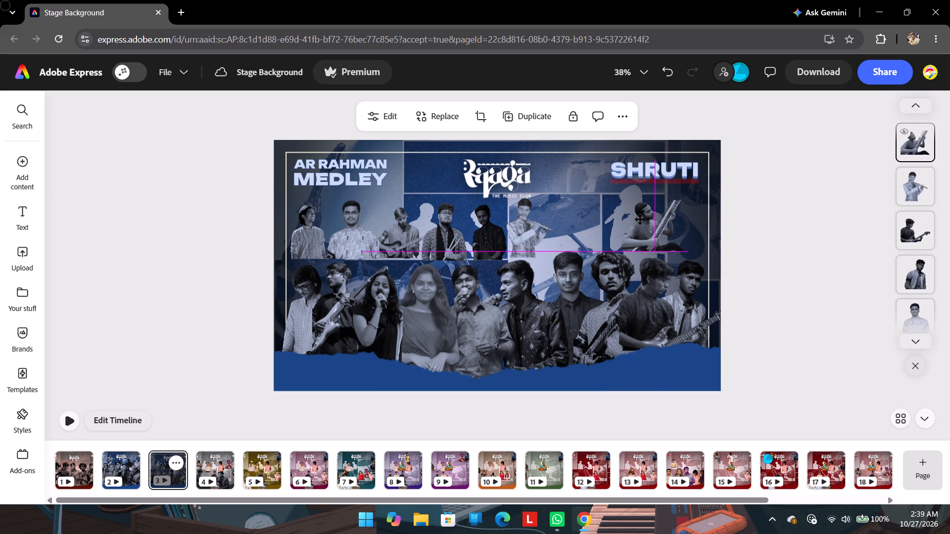
drag(640, 220, 642, 220)
click(843, 225)
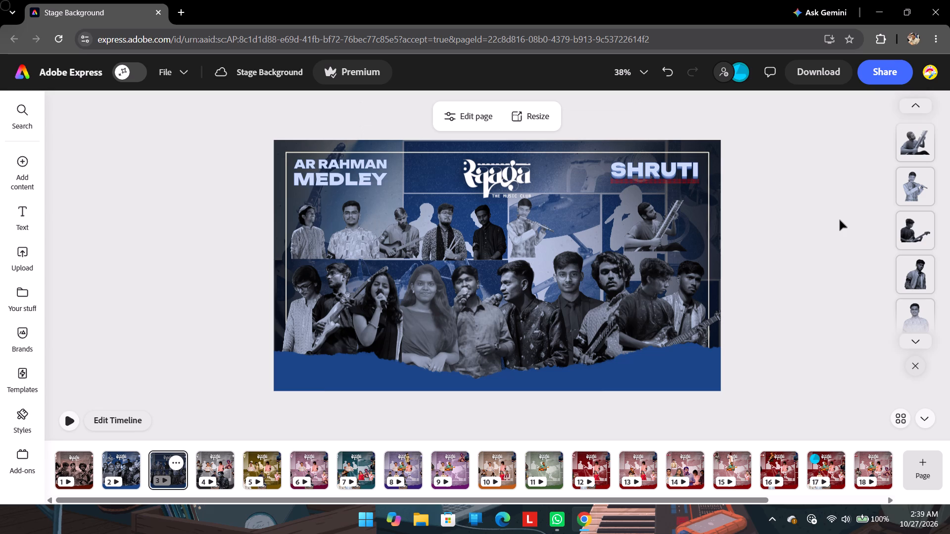
Enlarge the drummer with drumsticks considerably and shift him slightly left and up, overlapping the centre of the front row.
click(455, 245)
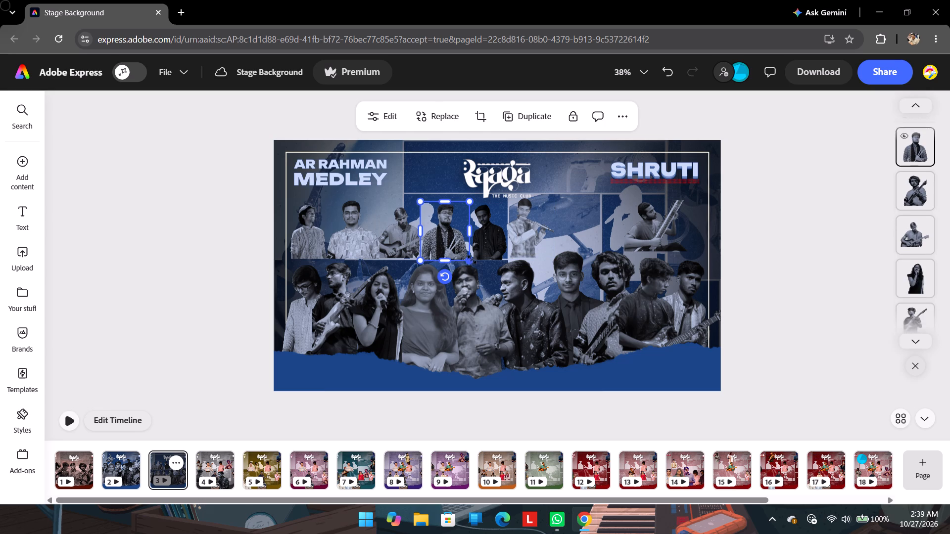
drag(468, 260, 509, 296)
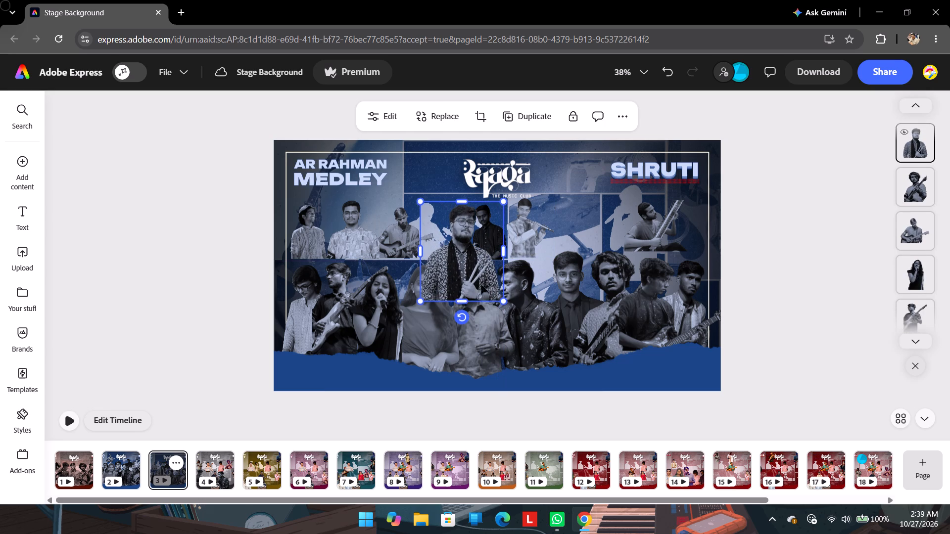
drag(476, 283, 465, 278)
Enlarge the back-row guitarist considerably and shift him slightly left, so he stands beside the drummer with drumsticks.
click(394, 237)
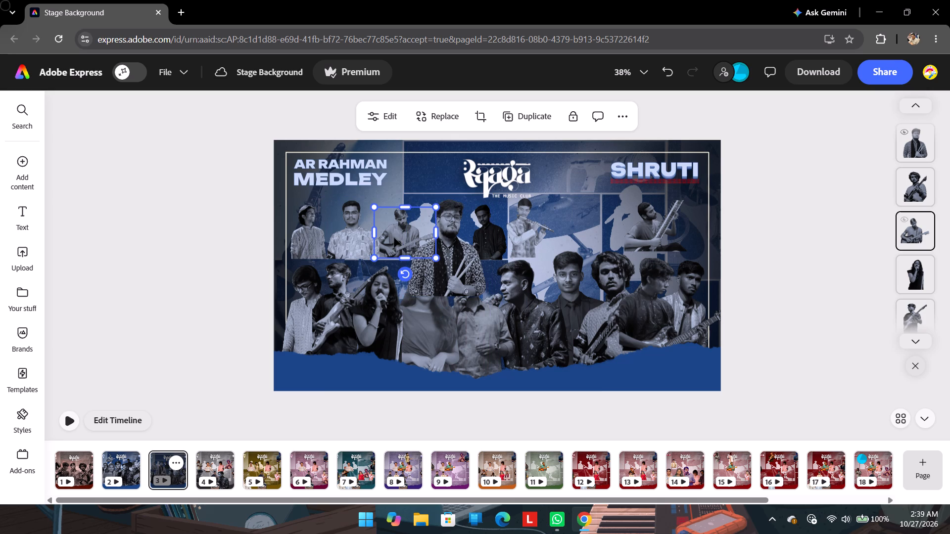
drag(437, 258, 476, 304)
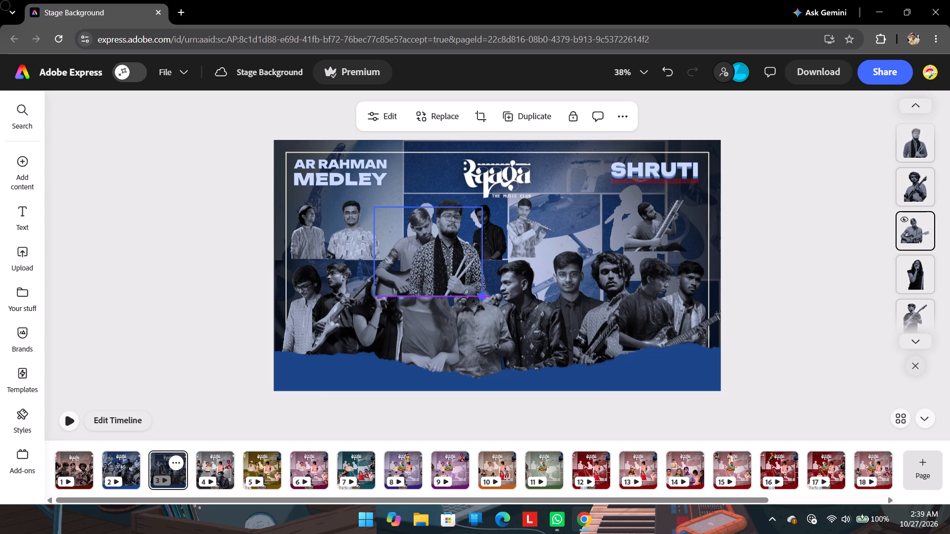
drag(476, 304, 472, 300)
drag(394, 241, 383, 240)
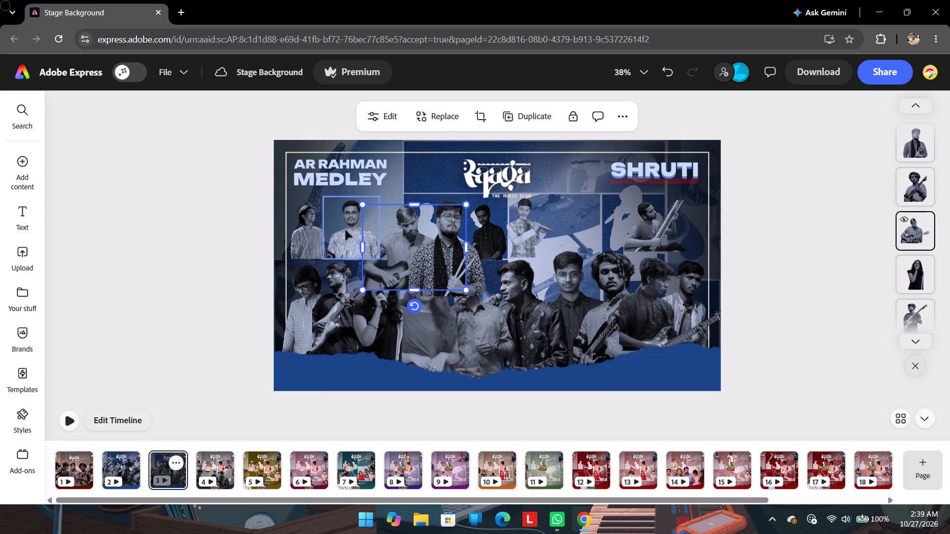
Enlarge the back-row man with glasses in the light patterned shirt, and the capped man at the row's left end, to match the drummer's scale.
click(345, 230)
drag(380, 258, 411, 293)
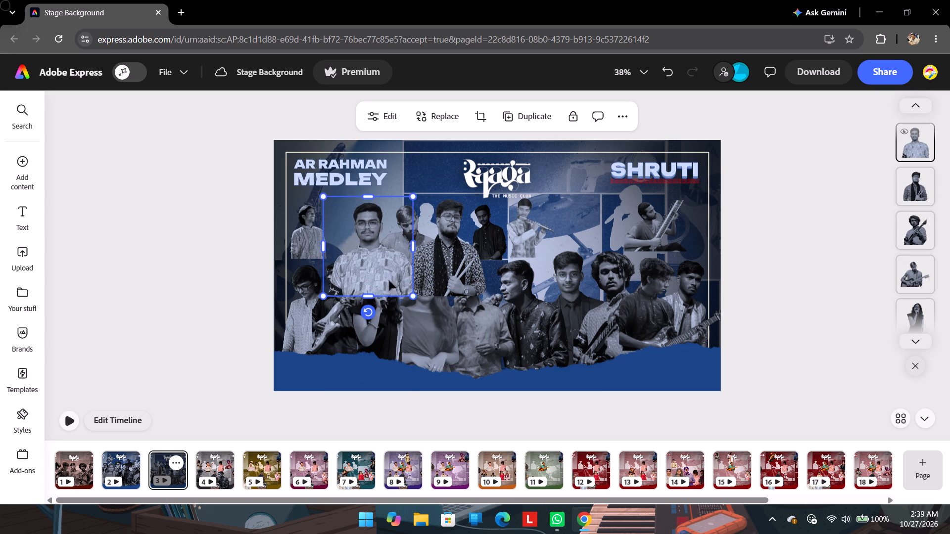
drag(413, 297, 400, 287)
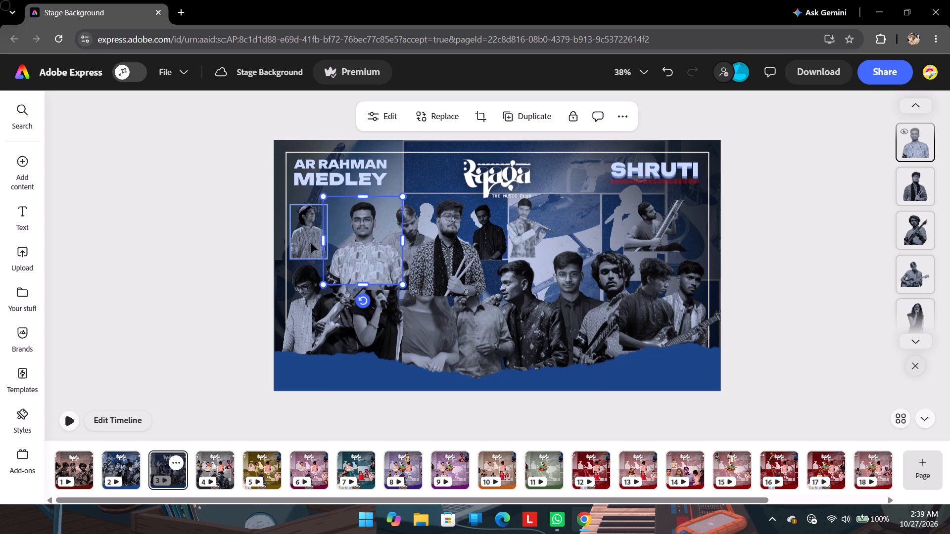
click(311, 243)
drag(327, 257, 348, 280)
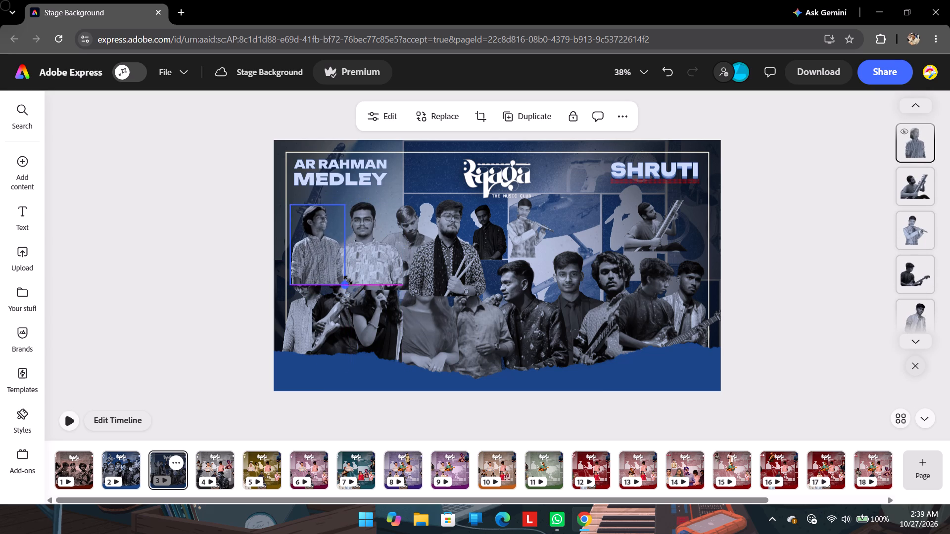
drag(348, 280, 348, 279)
Enlarge the black-shirted man standing just right of the drummer so his lower edge lines up with the drummer's.
click(497, 236)
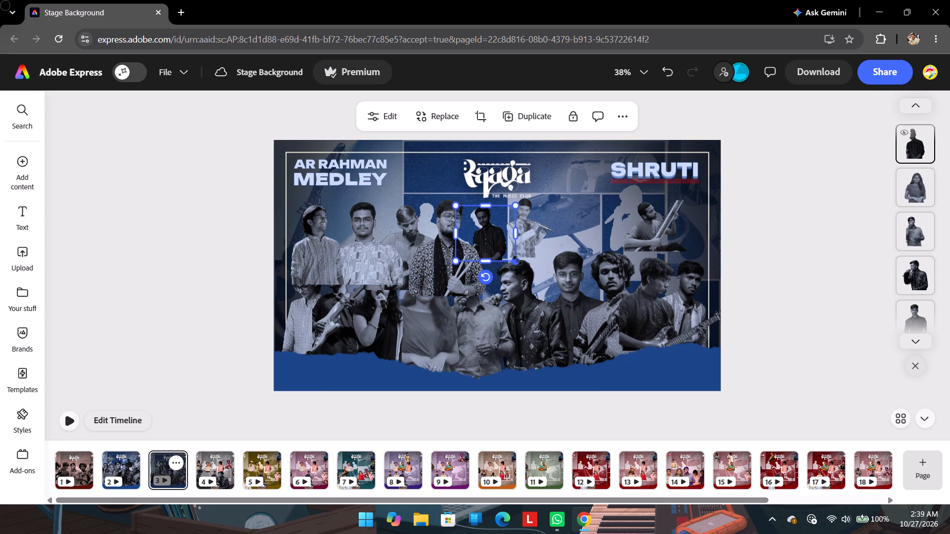
drag(517, 263, 553, 295)
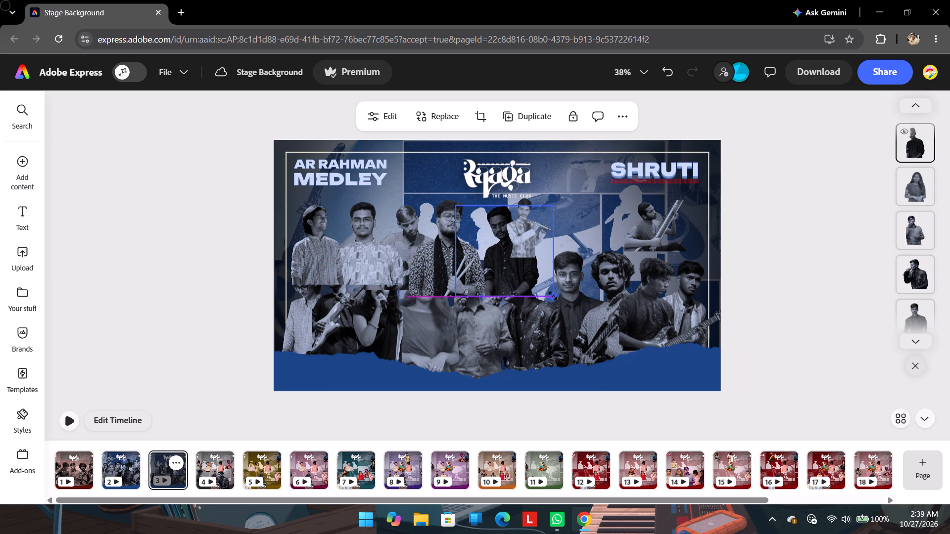
drag(553, 295, 552, 294)
click(540, 230)
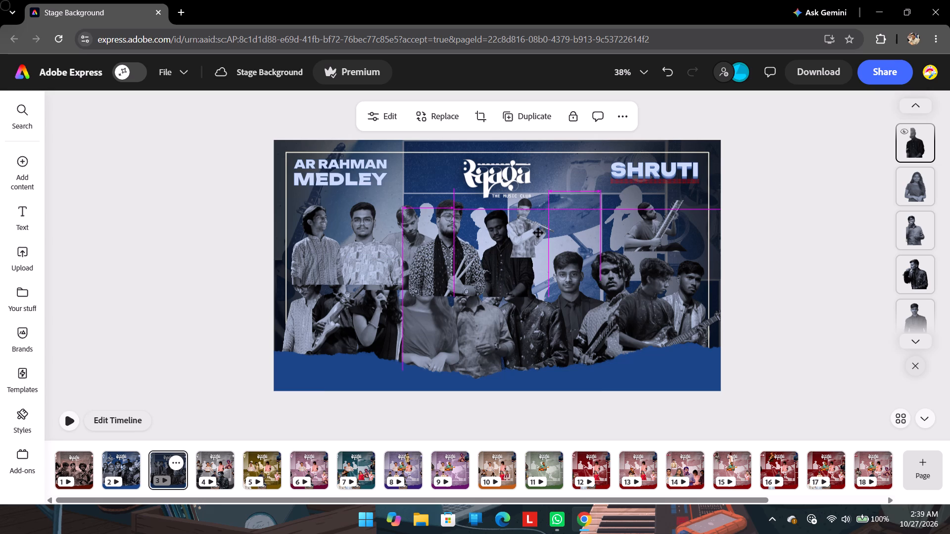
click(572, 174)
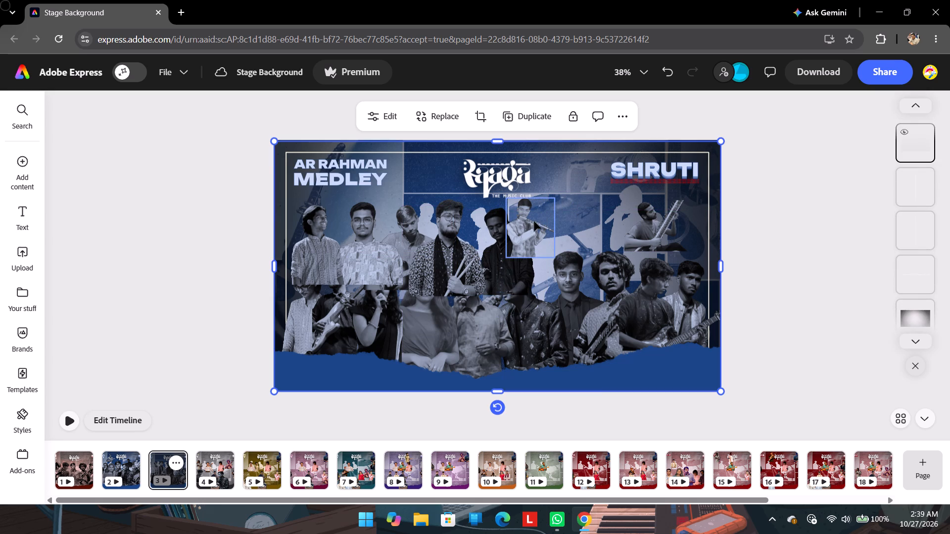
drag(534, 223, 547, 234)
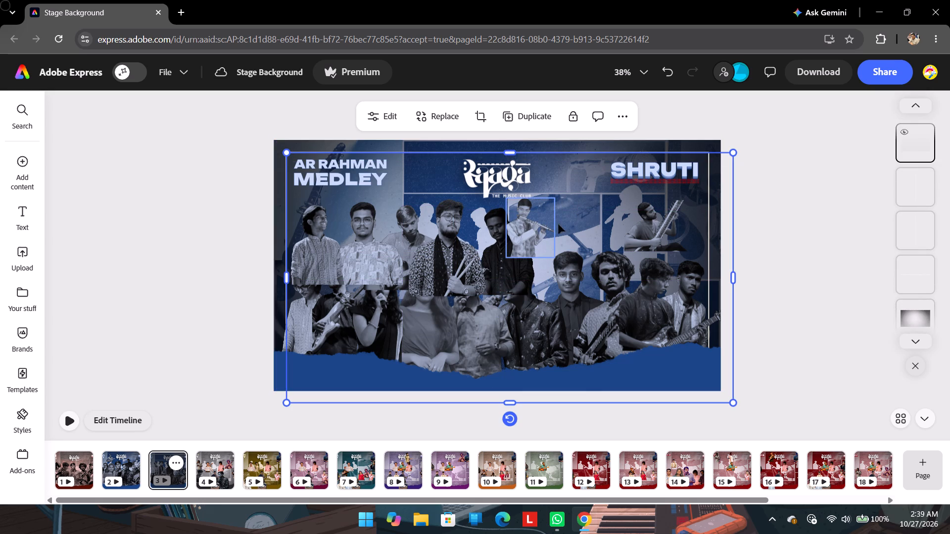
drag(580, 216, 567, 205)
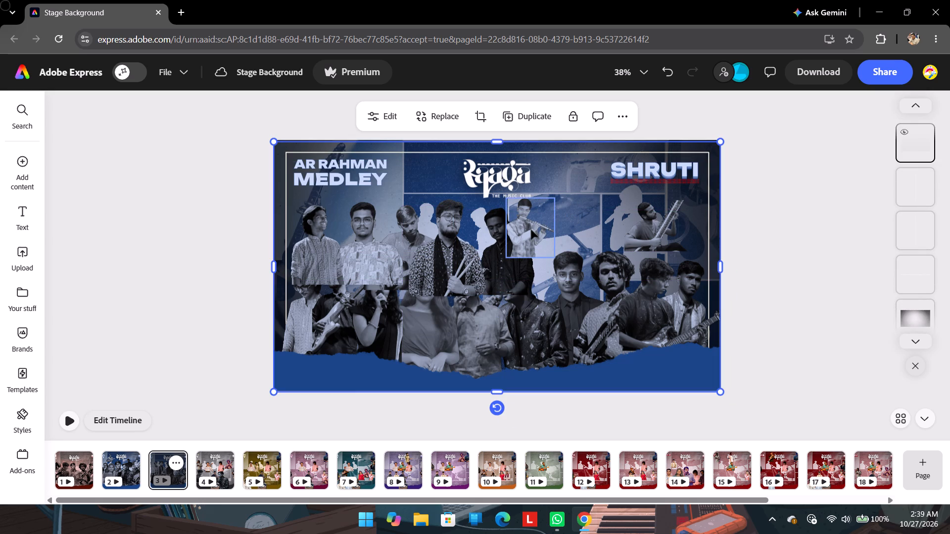
Move the flautist down and right beside the black-shirted man and enlarge him to match the other back-row performers.
click(530, 229)
drag(531, 233, 549, 265)
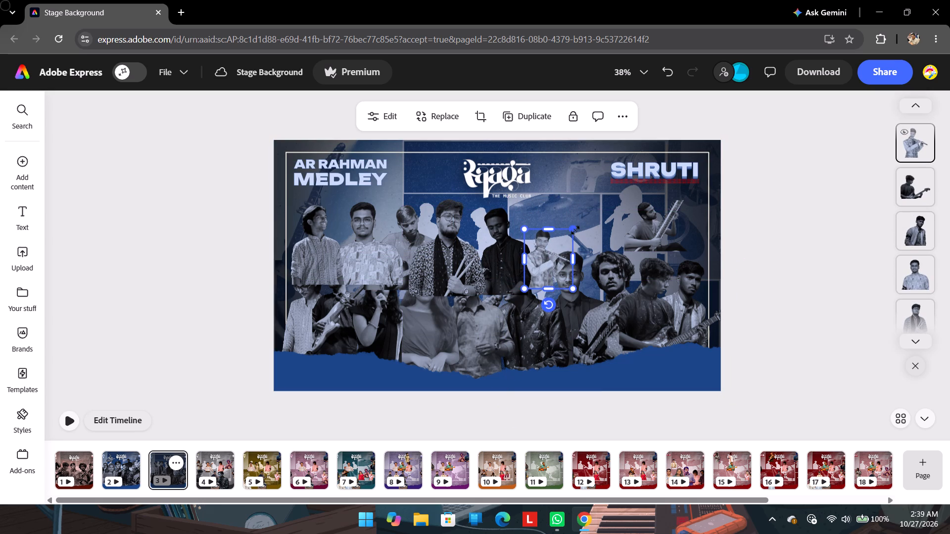
drag(574, 230, 598, 207)
click(554, 252)
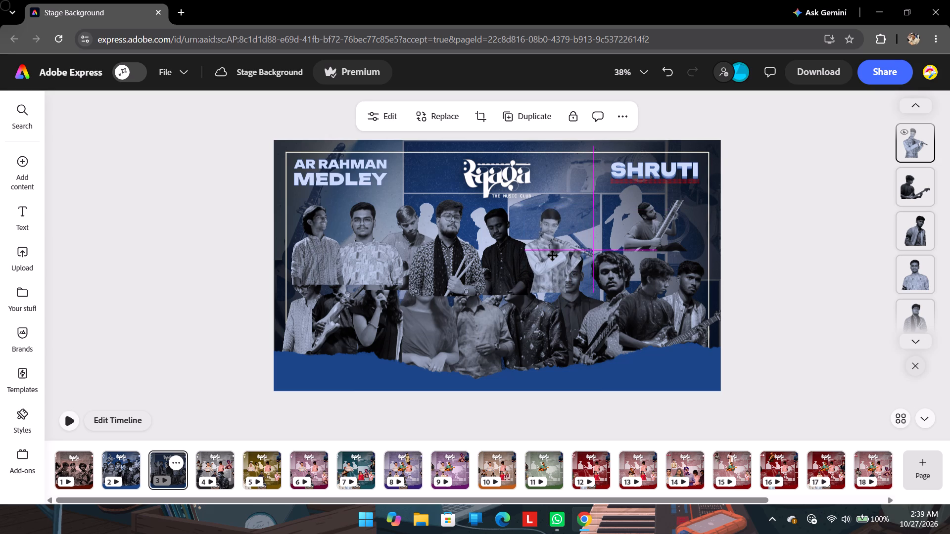
Move the sitar player down and left next to the flautist and enlarge him to match the back row.
click(651, 223)
drag(652, 224, 599, 267)
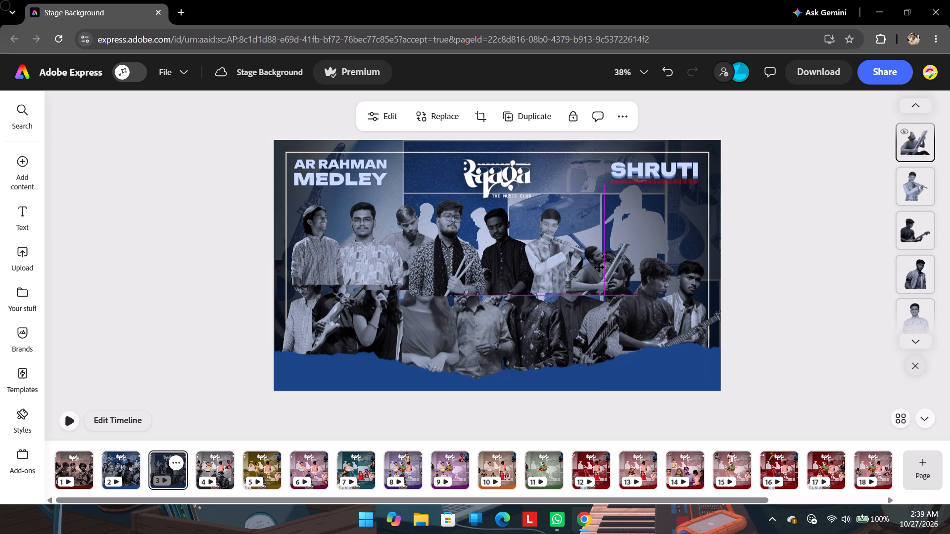
drag(599, 267, 599, 267)
drag(638, 244, 672, 222)
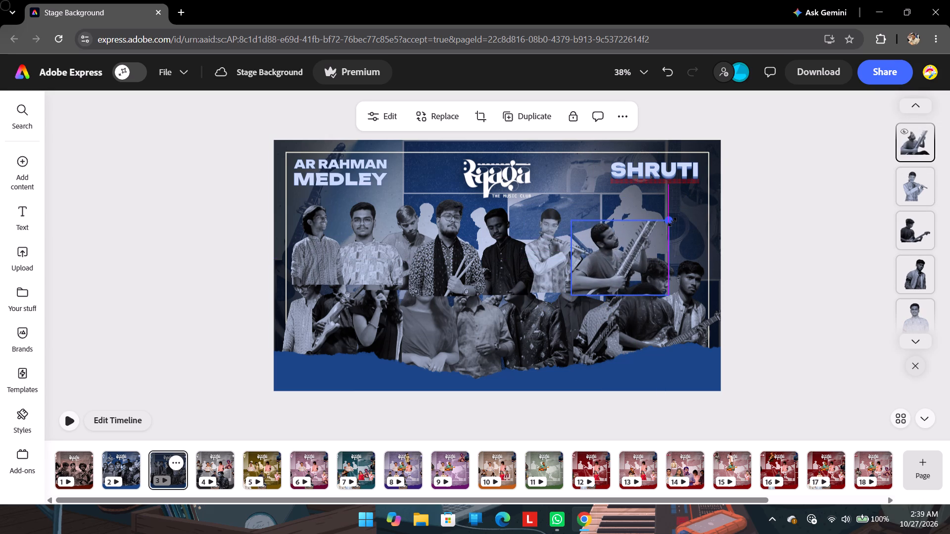
drag(672, 222, 672, 221)
click(804, 215)
Shift the drummer slightly right and up, and raise the black-shirted man slightly beside him.
drag(469, 265, 468, 263)
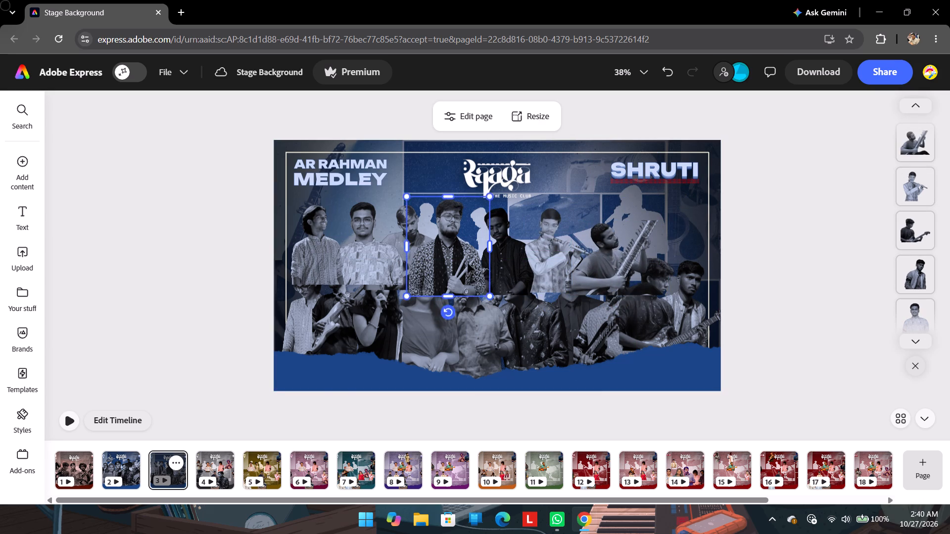
drag(468, 263, 477, 258)
drag(514, 259, 514, 254)
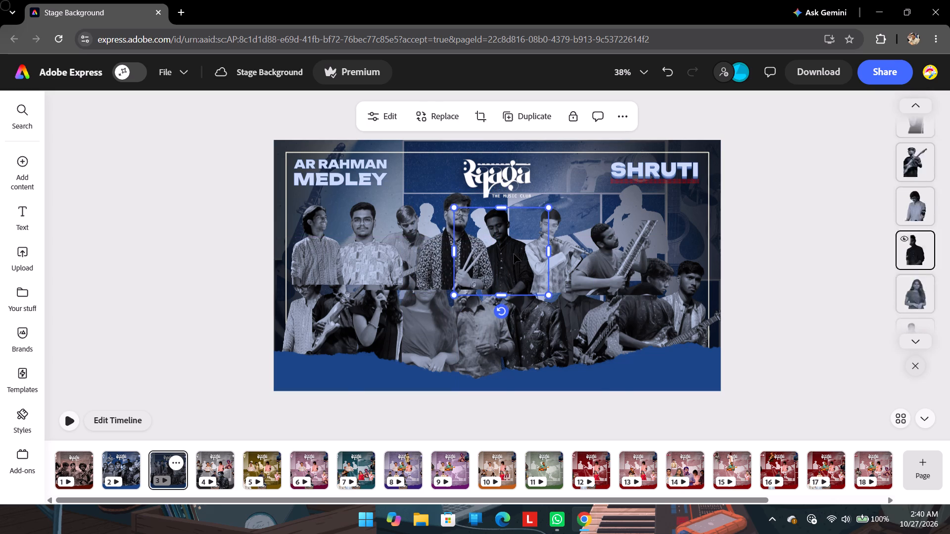
drag(514, 254, 515, 252)
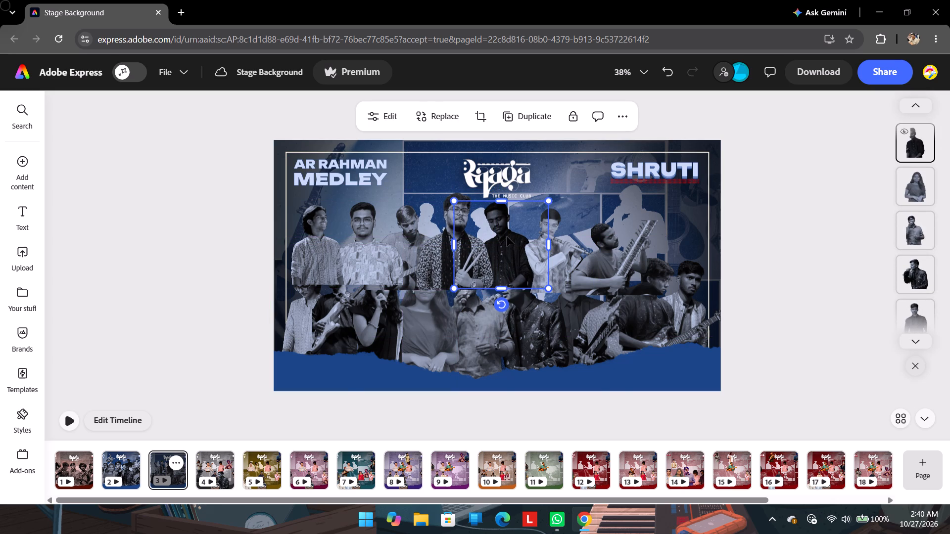
Raise the flautist and the sitar player slightly to line up with the drummer's lower edge, and enlarge the sitar player a little.
drag(559, 246, 560, 240)
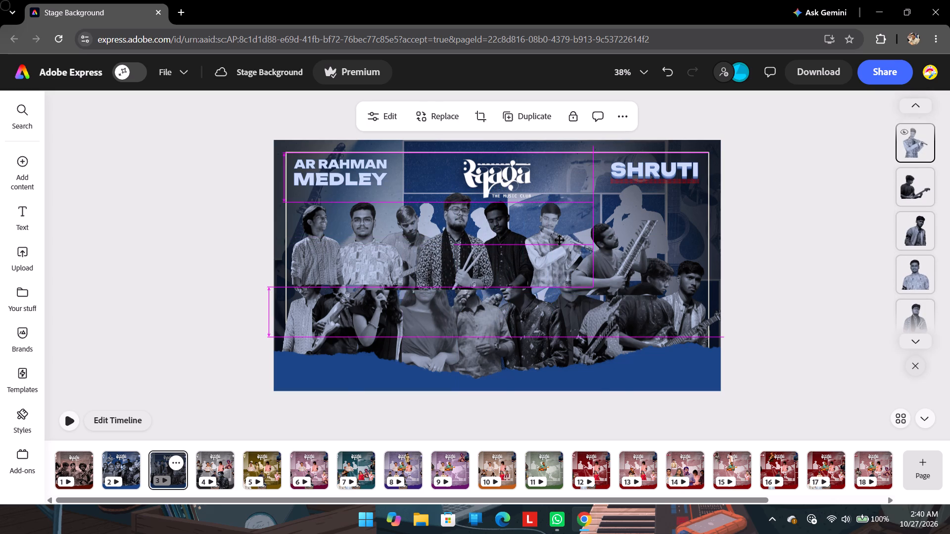
drag(560, 240, 561, 240)
drag(616, 252, 619, 243)
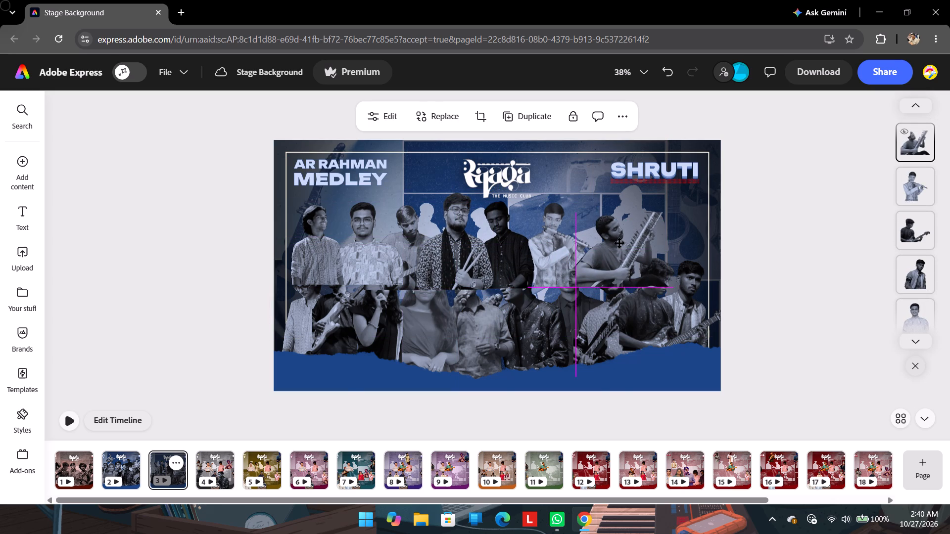
drag(619, 243, 616, 243)
drag(669, 213, 675, 209)
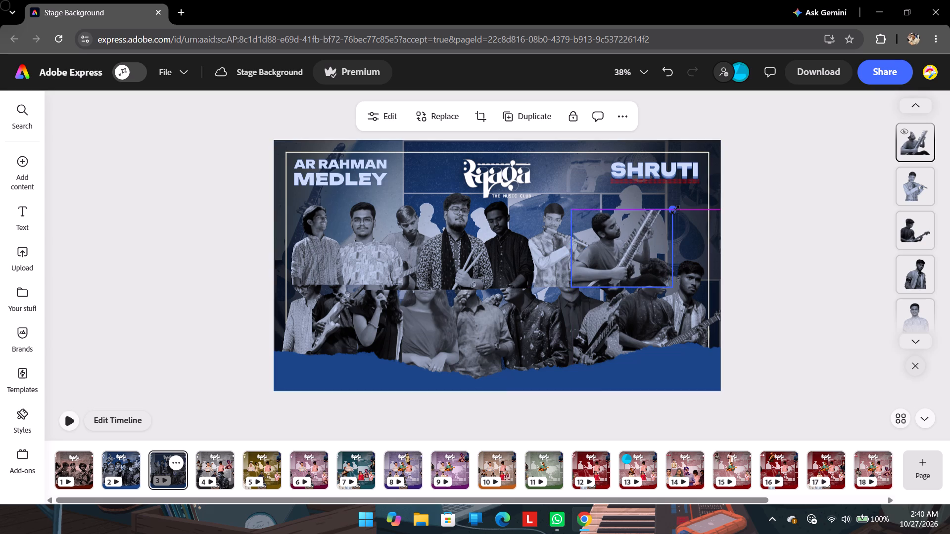
drag(675, 209, 675, 209)
click(813, 214)
Select all seven back-row performers, enlarge them together slightly, and shift them right to spread across the design's width.
ctrl+click(637, 236)
ctrl+click(558, 235)
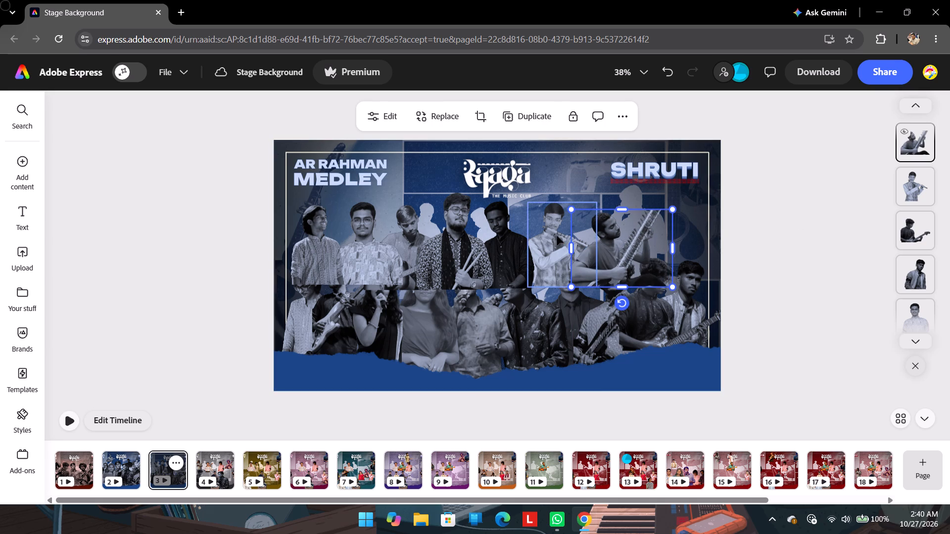
ctrl+click(508, 240)
ctrl+click(446, 243)
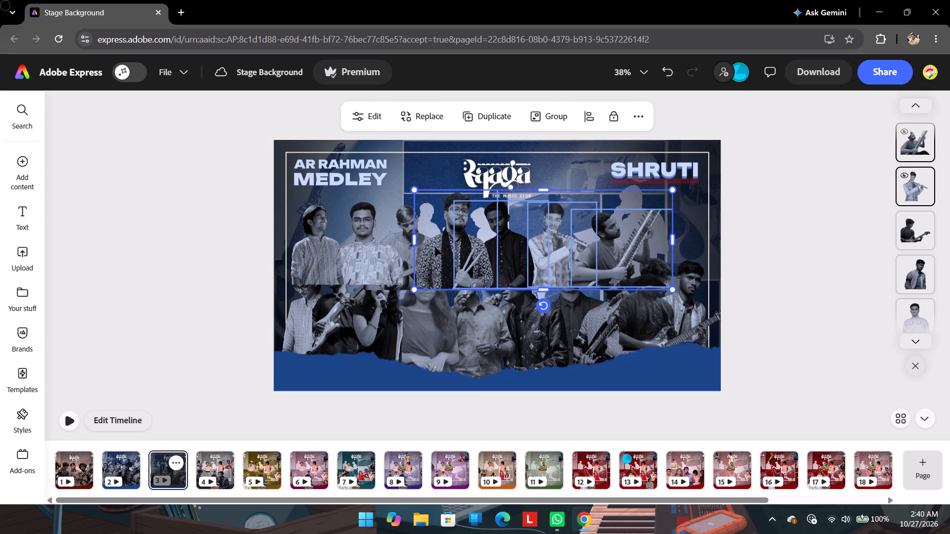
ctrl+click(406, 233)
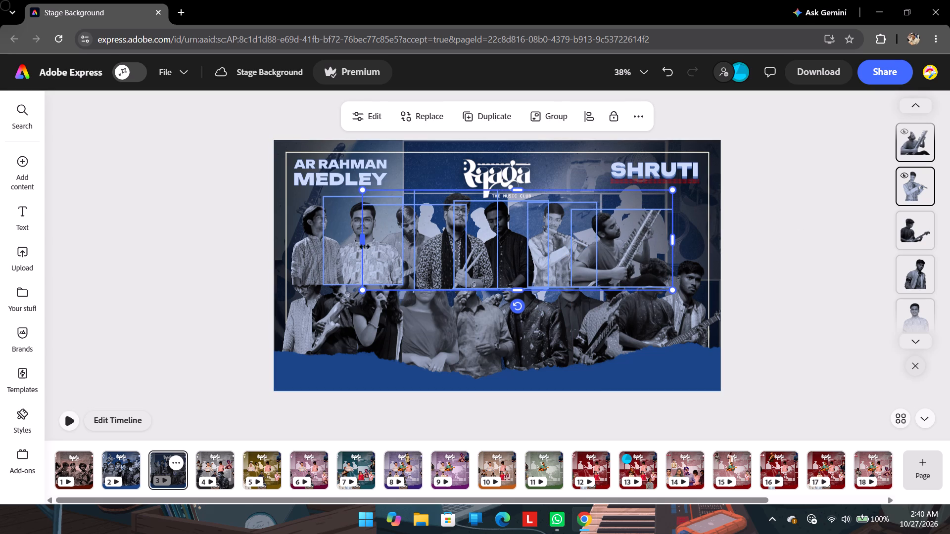
ctrl+click(354, 247)
ctrl+click(310, 258)
drag(485, 234, 510, 227)
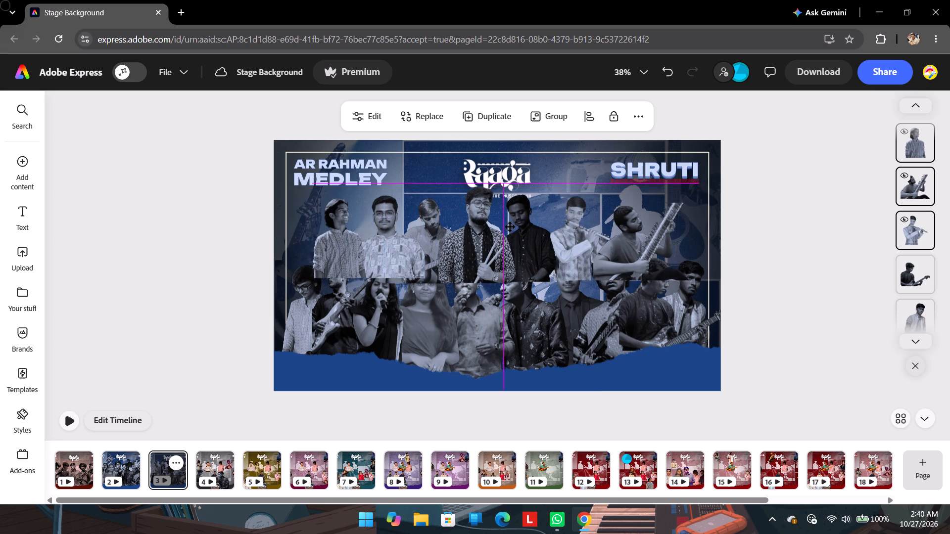
drag(510, 227, 514, 227)
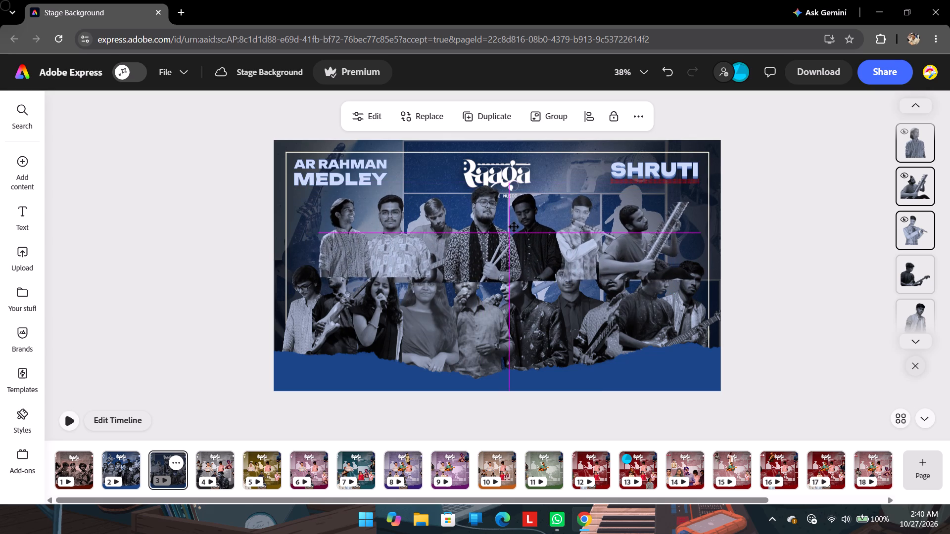
drag(514, 227, 514, 232)
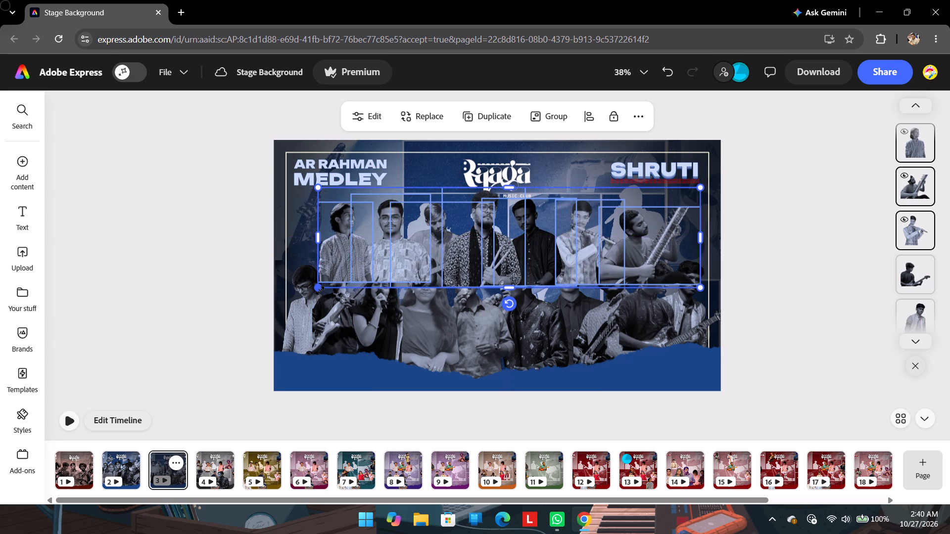
drag(320, 290, 296, 313)
drag(428, 259, 441, 257)
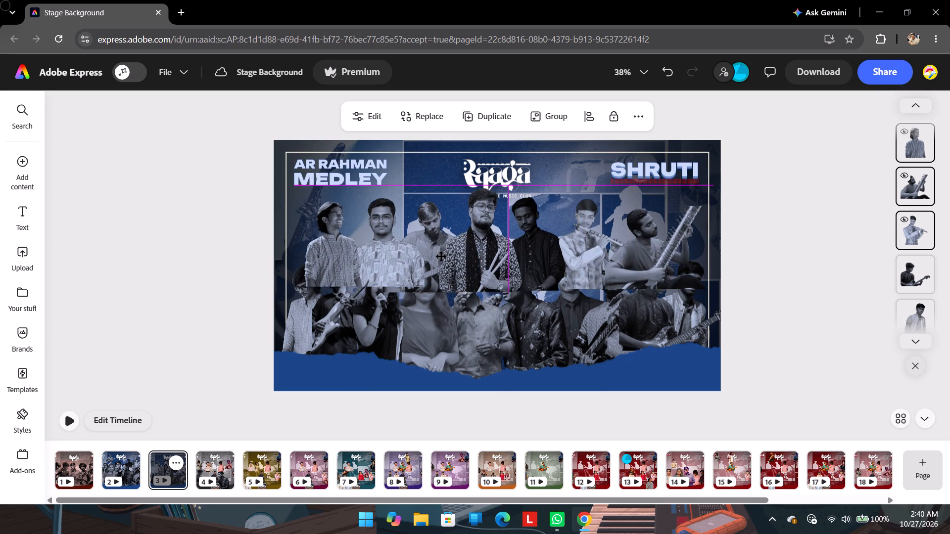
drag(441, 257, 445, 258)
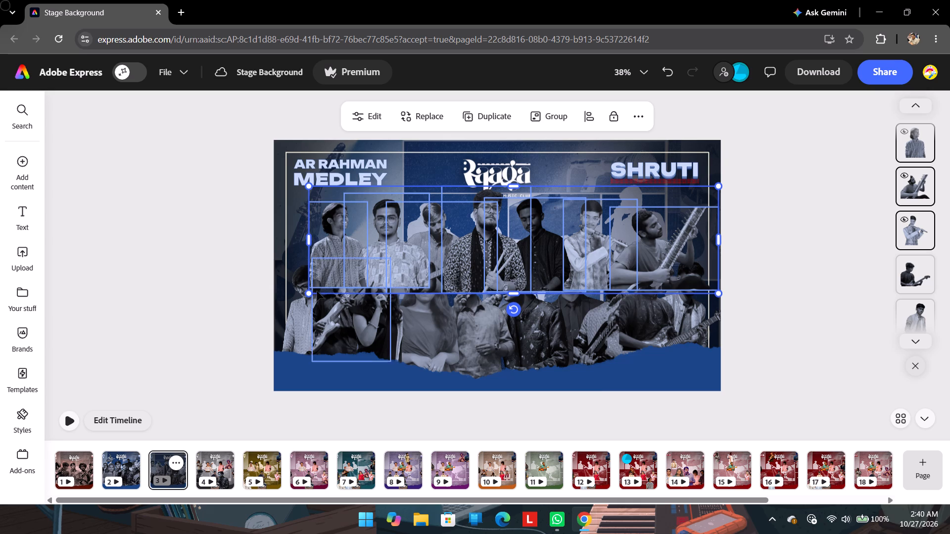
drag(311, 292, 298, 300)
Send the selected back-row performers backward in the layer order, behind the front row but in front of the white background silhouettes.
click(475, 255)
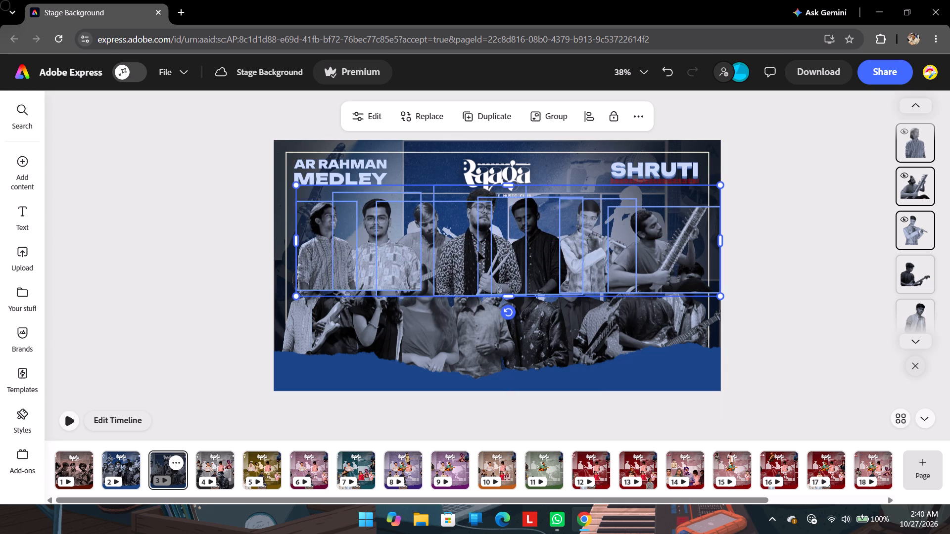
key(ctrl+bracketleft)
key(ctrl+bracketleft)
key(ctrl+bracketleft)
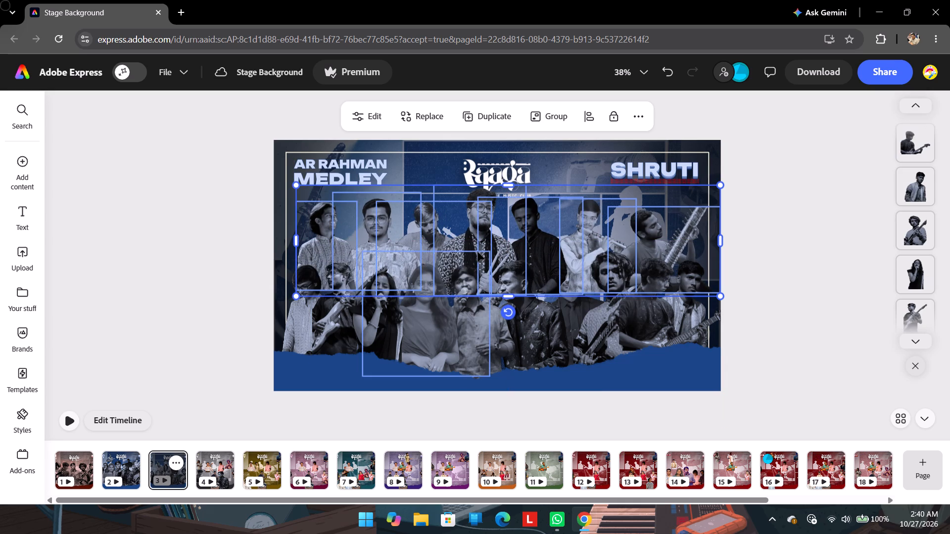
key(ctrl+bracketleft)
key(ctrl+bracketleft)
key(ctrl+bracketleft)
key(ctrl+bracketleft)
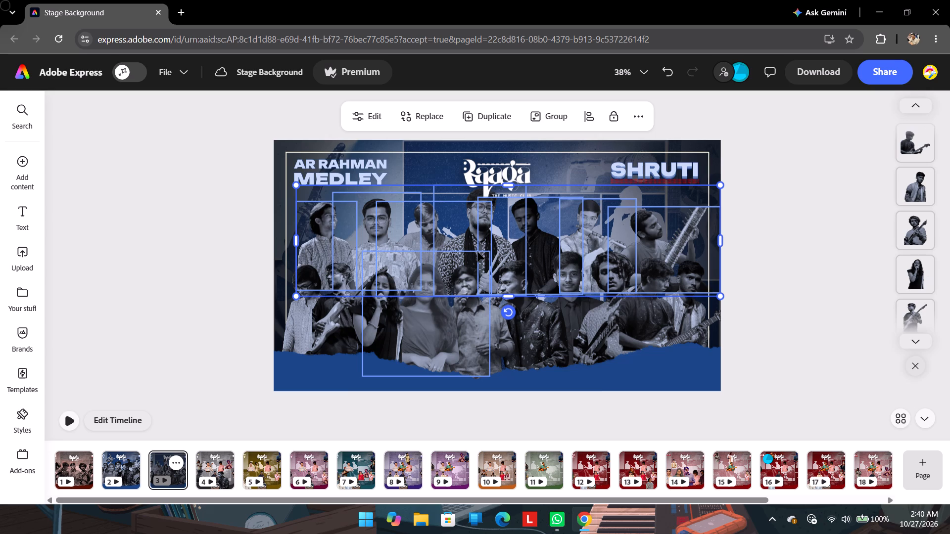
key(ctrl+bracketleft)
key(ctrl+bracketleft)
key(ctrl+bracketleft)
key(ctrl+bracketleft)
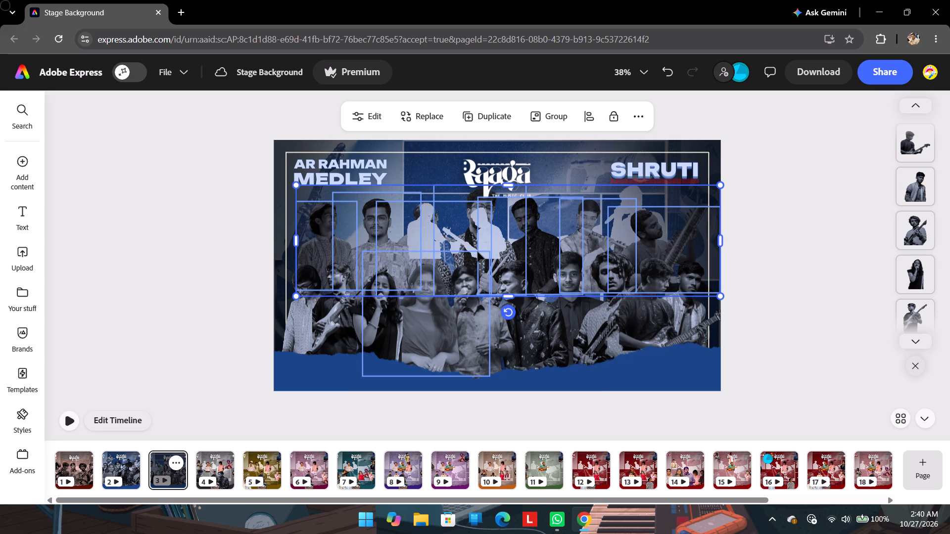
key(ctrl+bracketleft)
key(ctrl+bracketright)
key(ctrl+bracketright)
key(ctrl+bracketright)
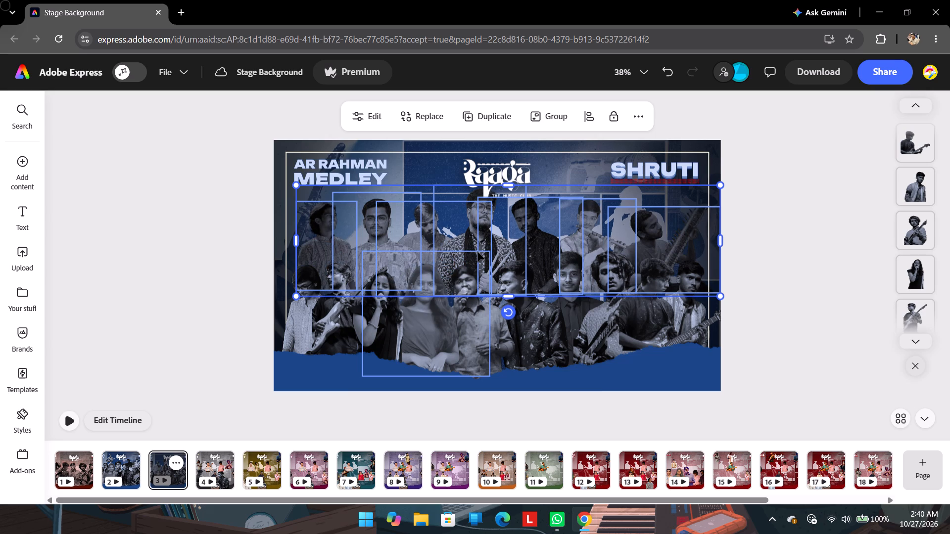
Move the topmost full-page overlay down and slightly left so that it starts below the back row's faces.
click(223, 237)
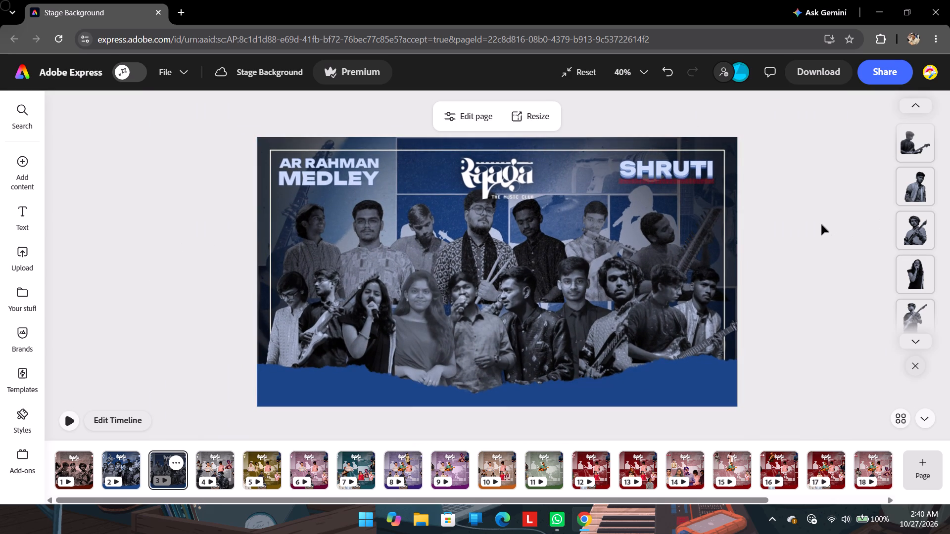
ctrl+click(661, 236)
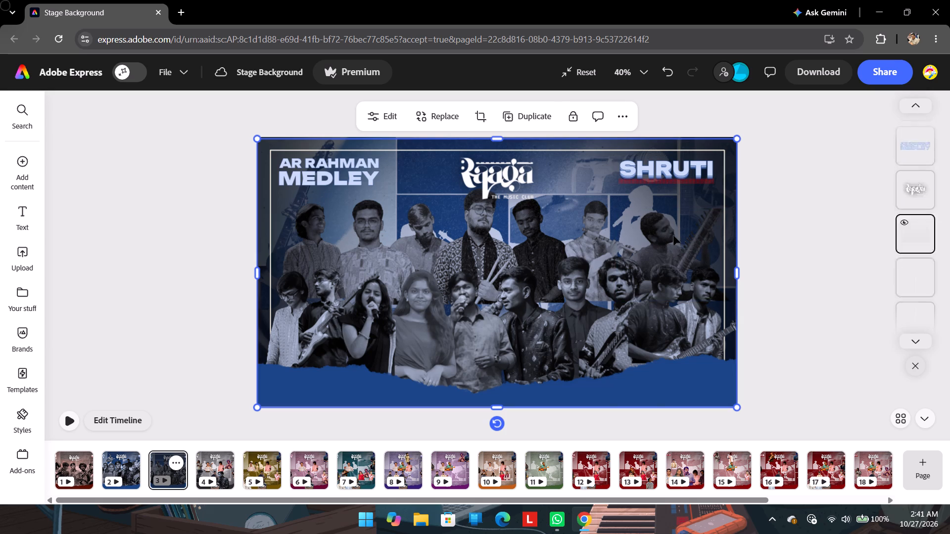
click(807, 239)
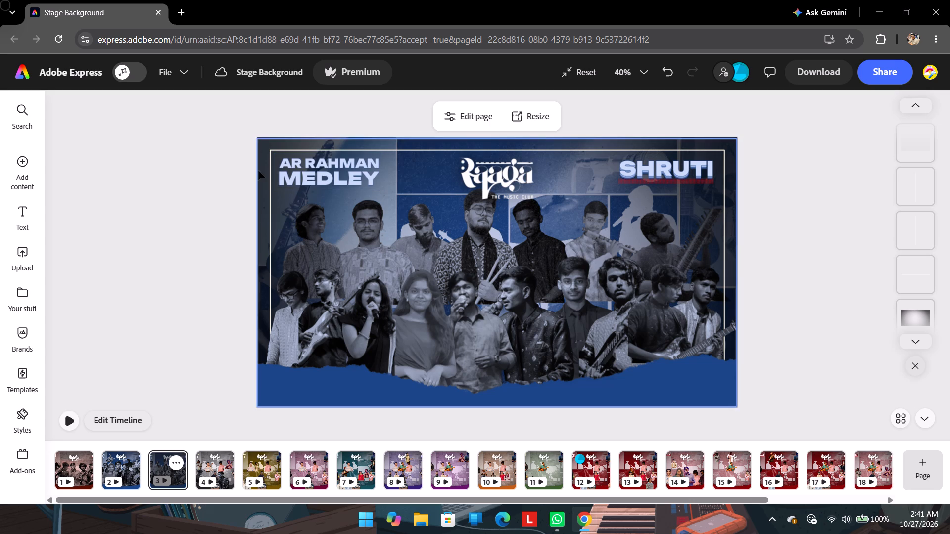
drag(261, 170, 241, 340)
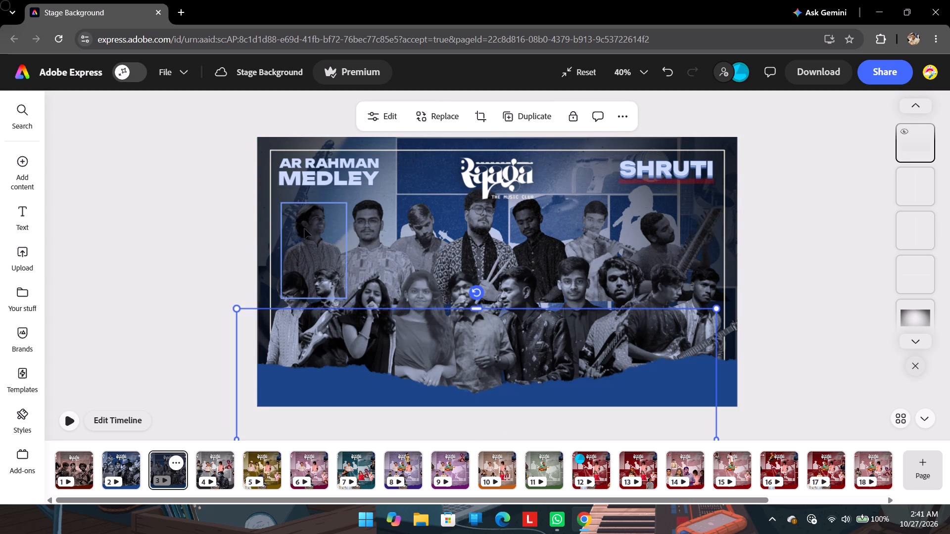
Select all seven back-row performers together, enlarge them slightly, and shift them right so the row starts near the frame's left edge.
click(304, 227)
ctrl+click(361, 226)
ctrl+click(429, 215)
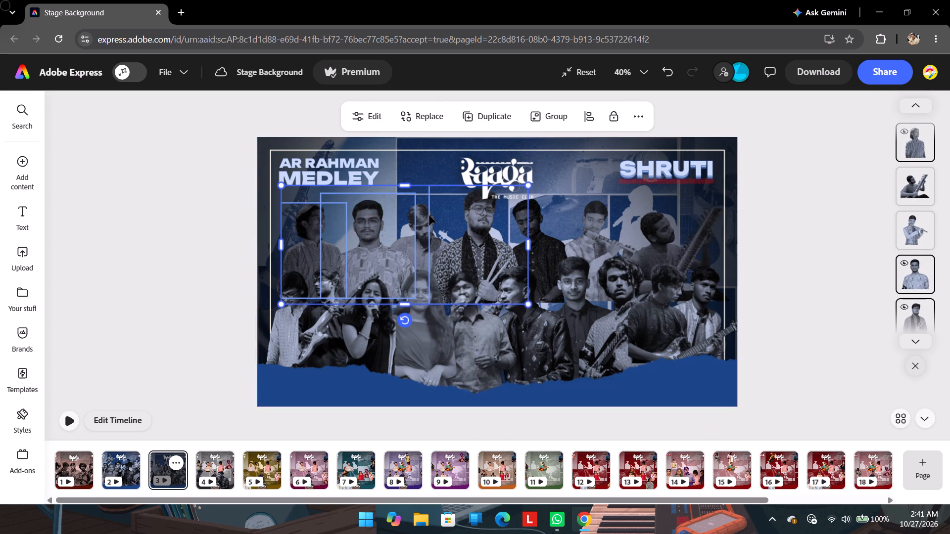
ctrl+click(421, 217)
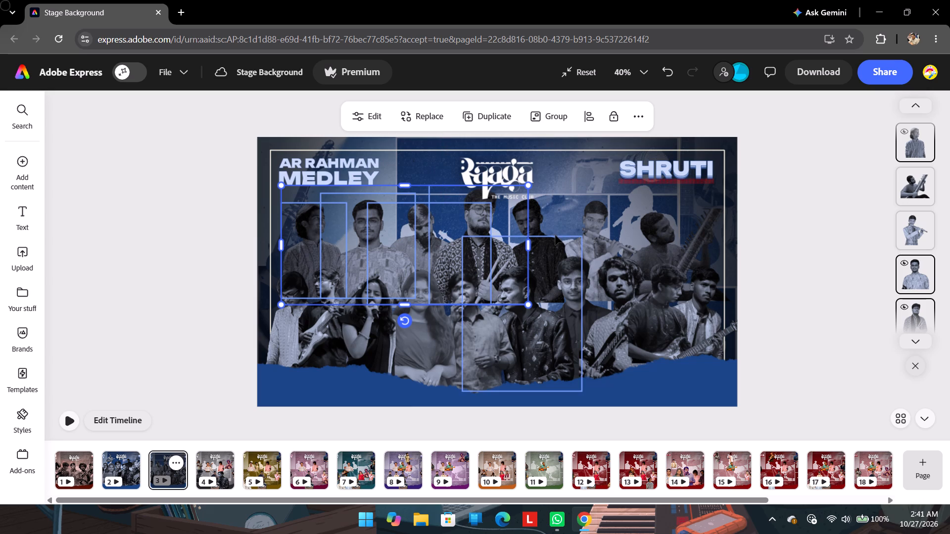
ctrl+click(555, 230)
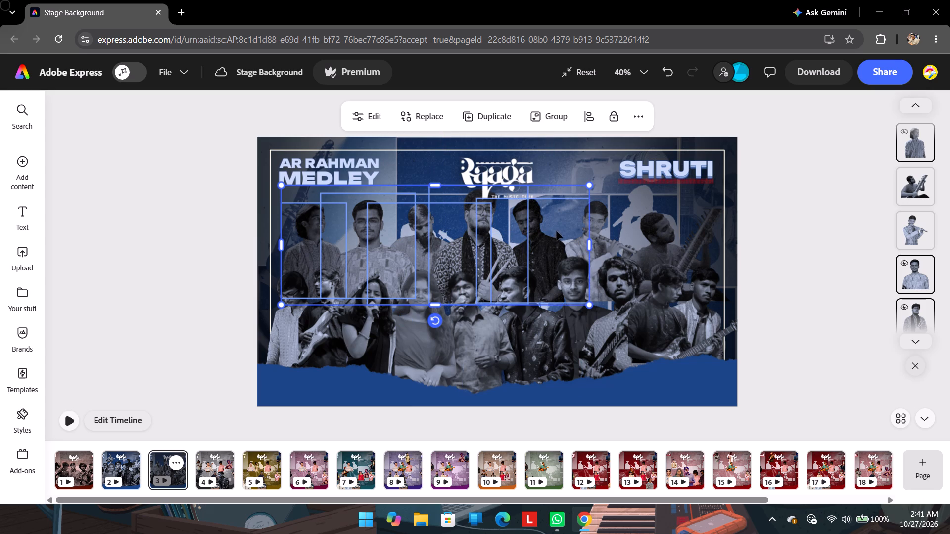
ctrl+click(602, 215)
ctrl+click(665, 223)
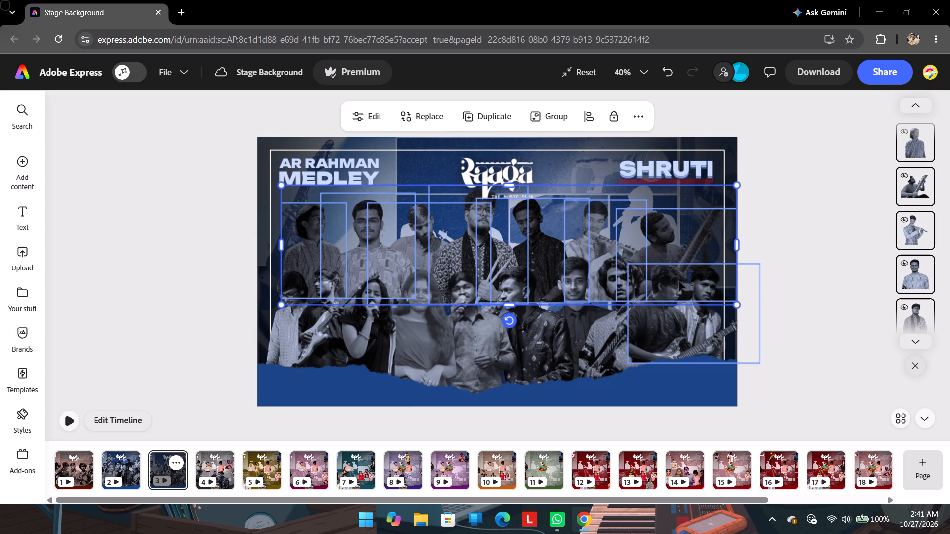
drag(280, 302, 269, 306)
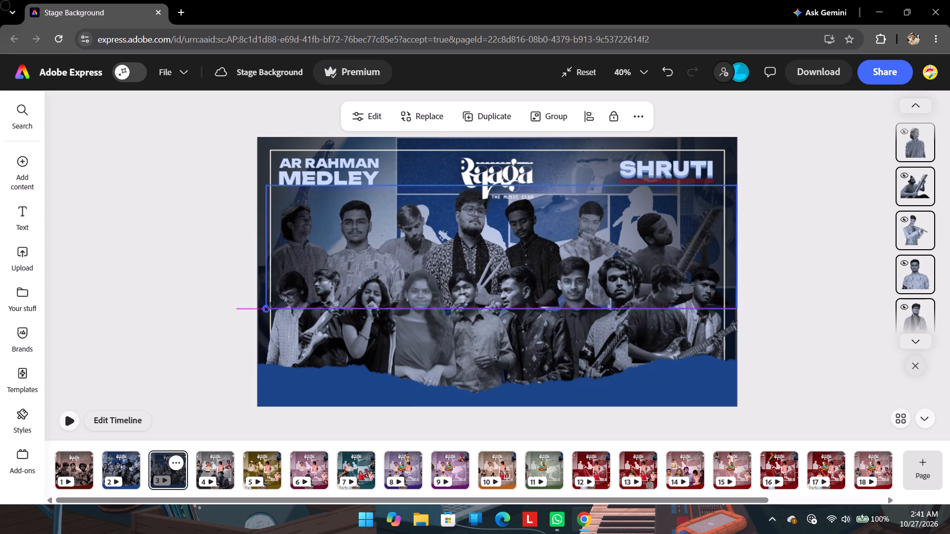
drag(269, 306, 246, 327)
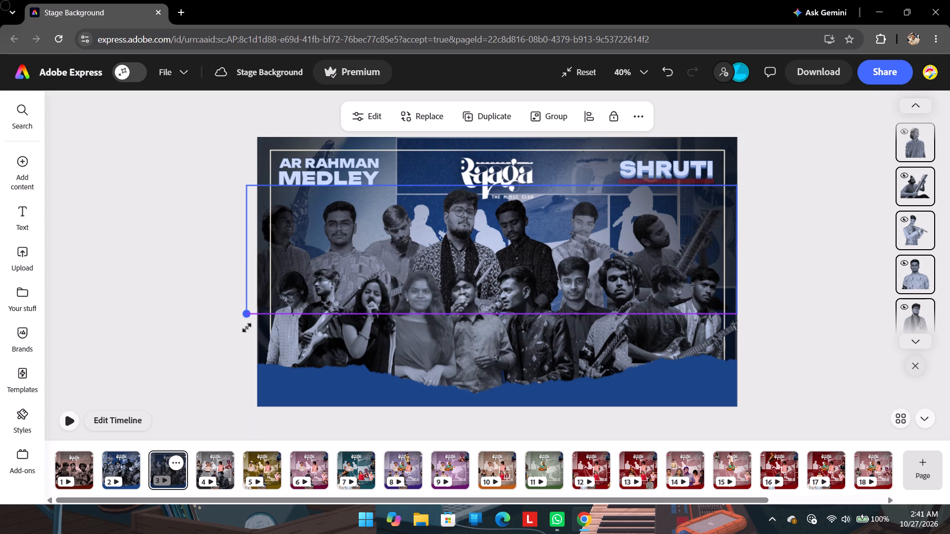
drag(246, 327, 245, 327)
drag(437, 225, 456, 226)
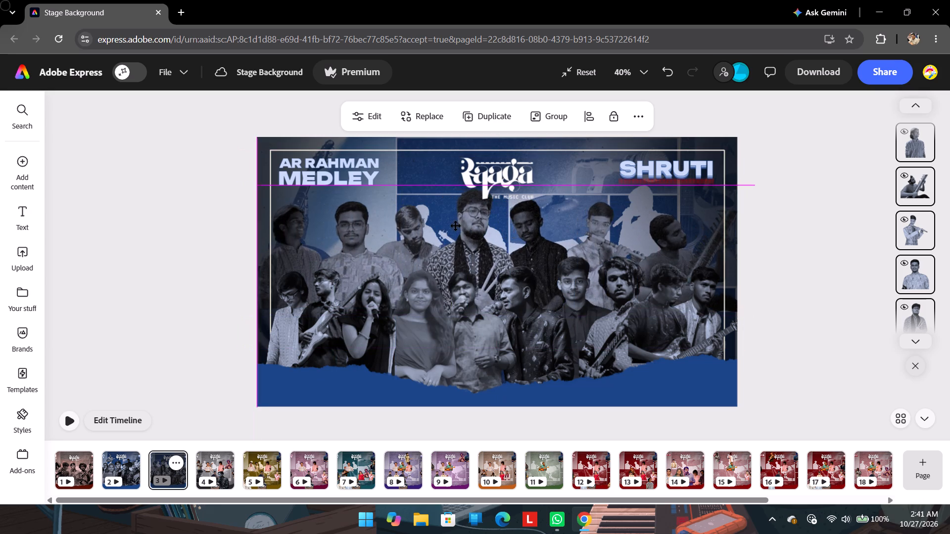
drag(456, 226, 467, 225)
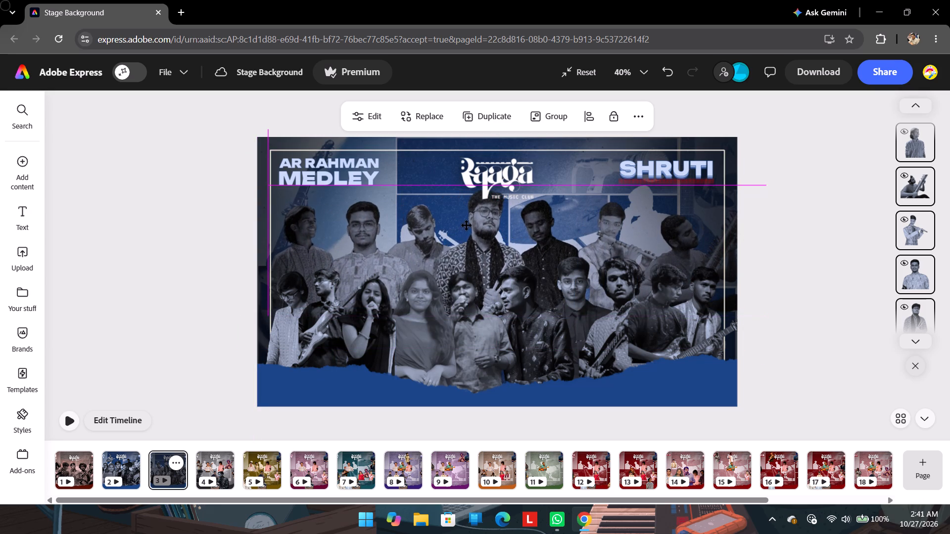
drag(467, 225, 467, 225)
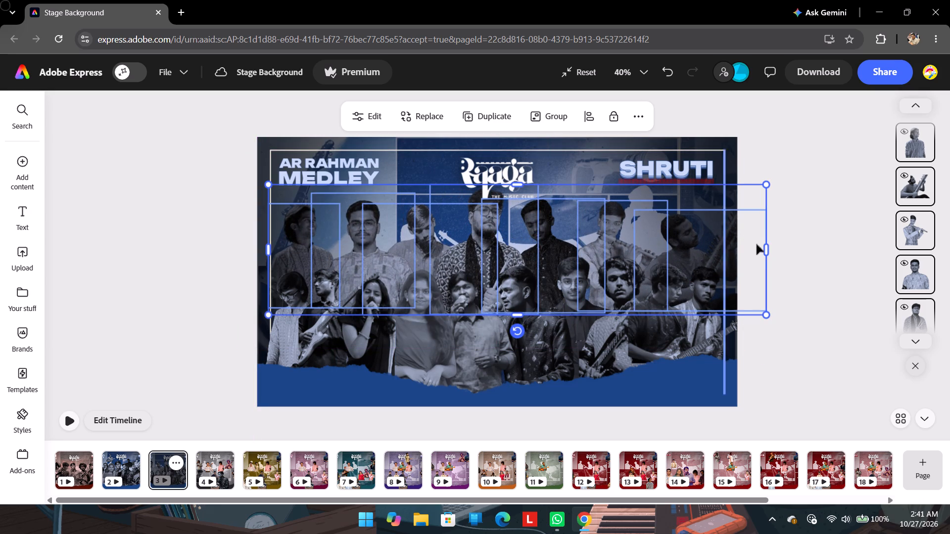
click(820, 256)
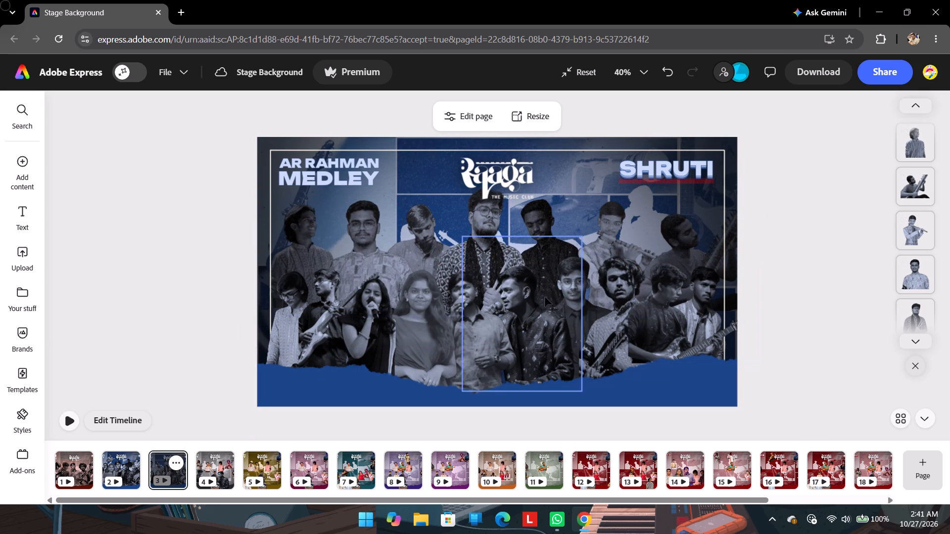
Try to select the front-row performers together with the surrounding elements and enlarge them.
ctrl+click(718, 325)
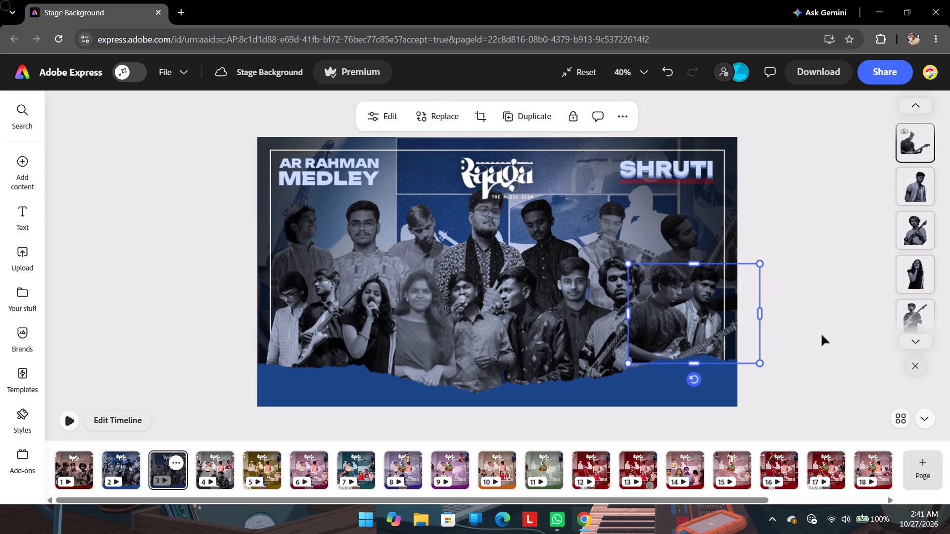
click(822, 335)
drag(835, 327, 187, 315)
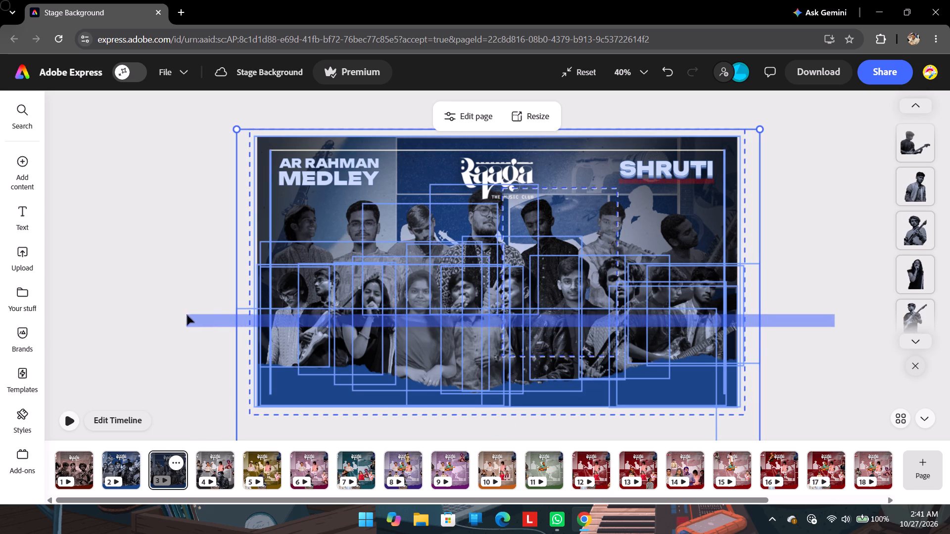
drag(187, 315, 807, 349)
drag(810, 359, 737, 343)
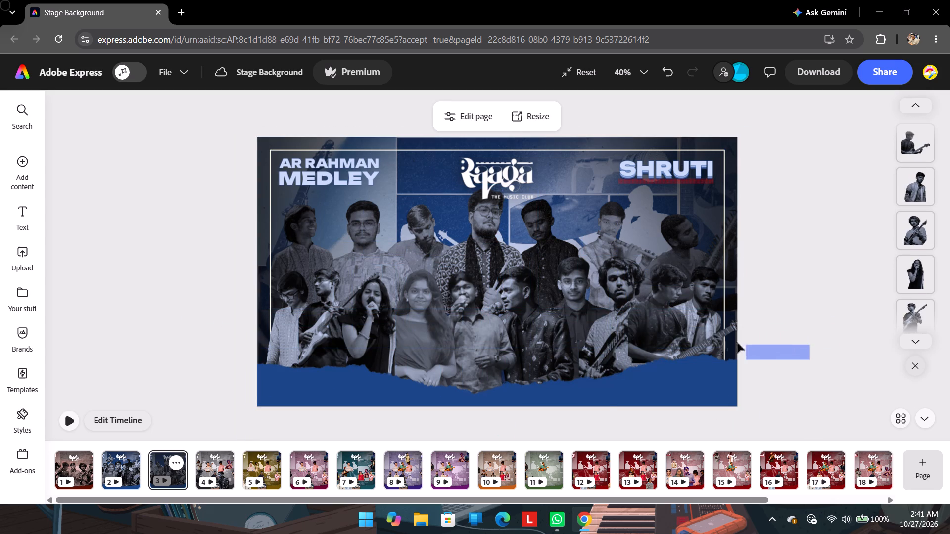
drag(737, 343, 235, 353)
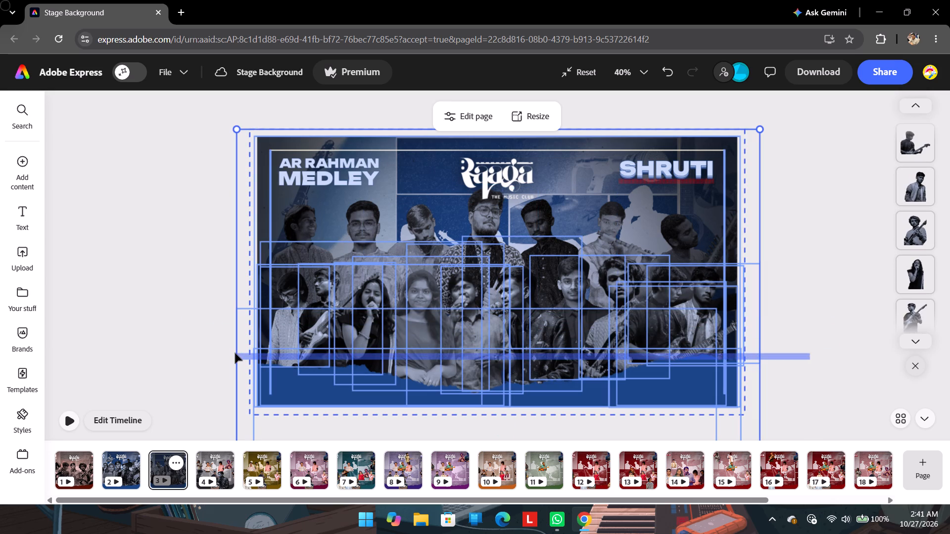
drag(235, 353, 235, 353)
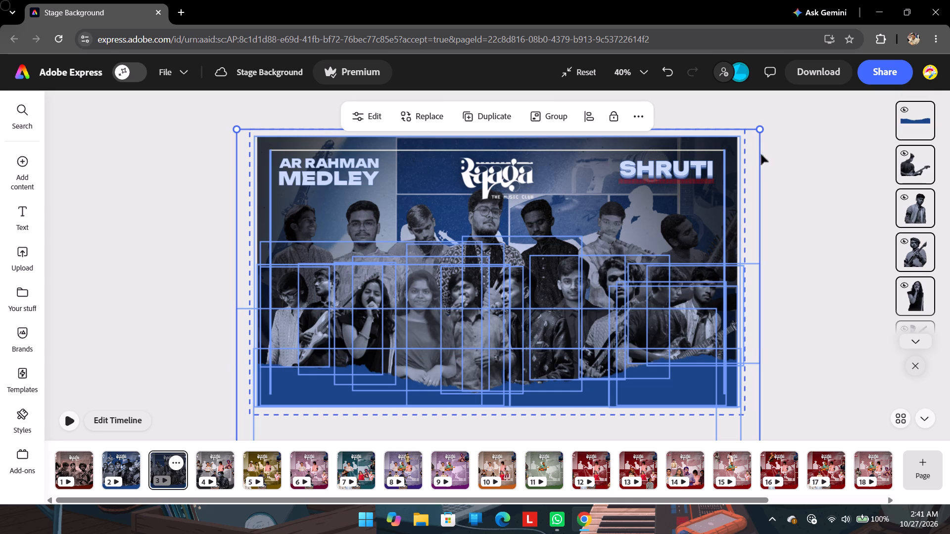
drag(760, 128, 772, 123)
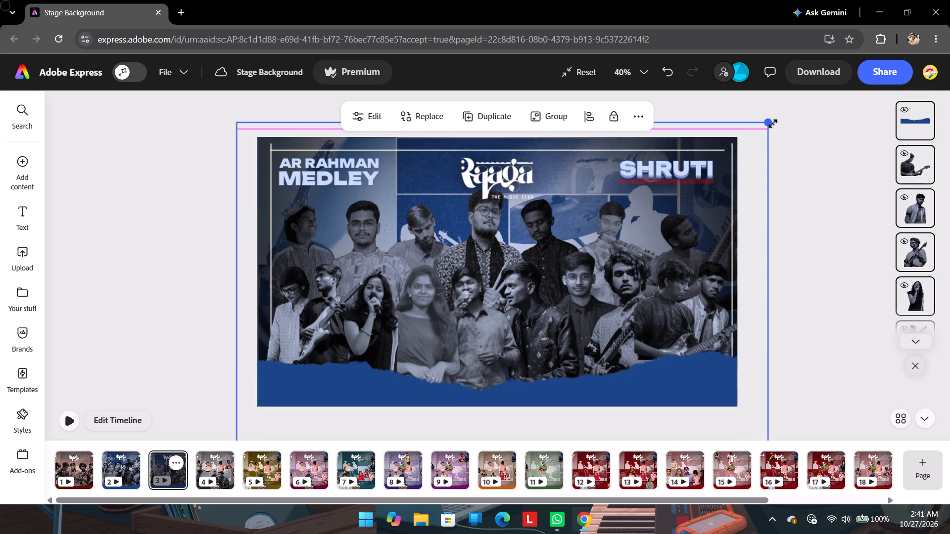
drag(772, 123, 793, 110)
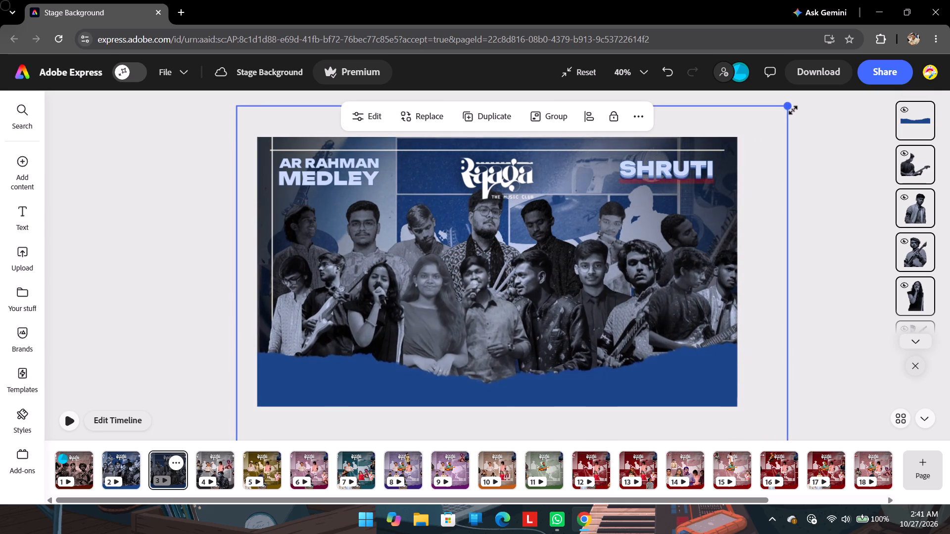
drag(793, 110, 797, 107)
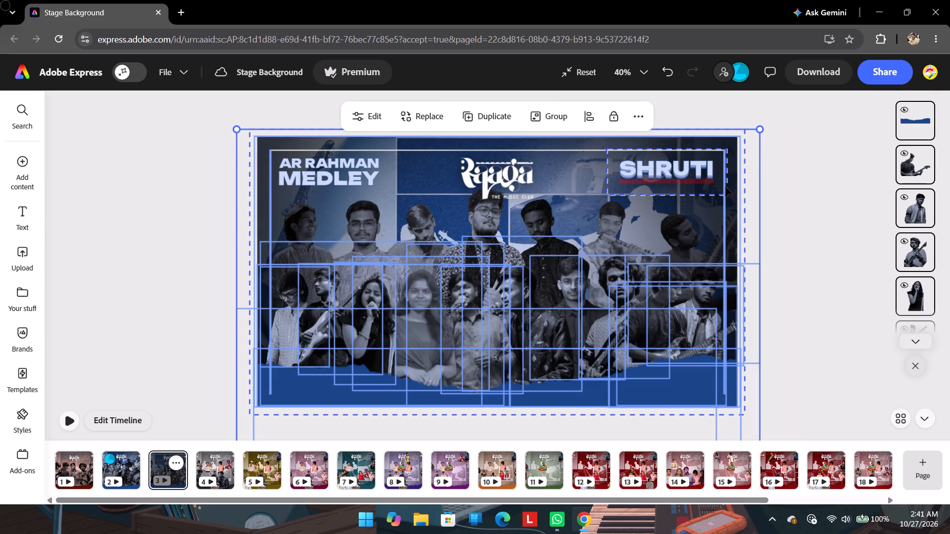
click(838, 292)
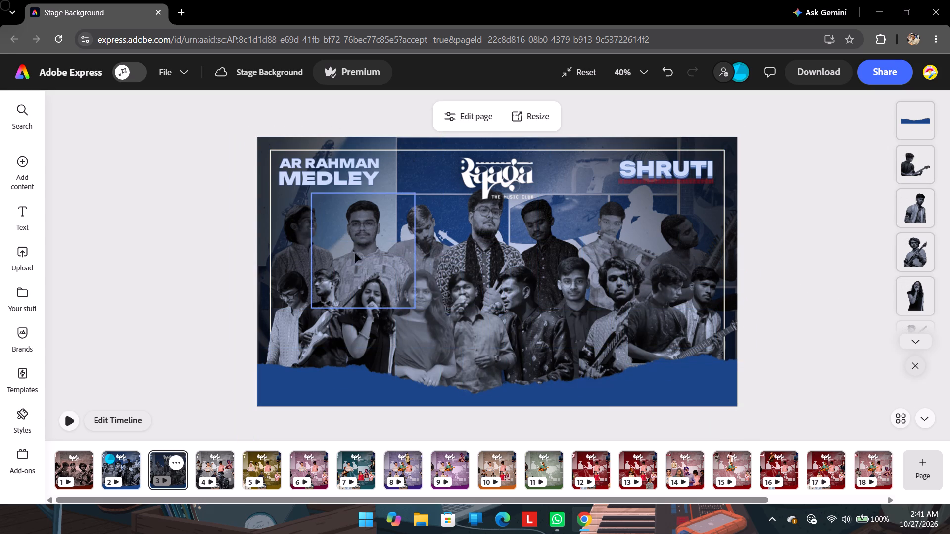
Bring the back row's third performer from the left, the guitarist, forward in front of the drummer.
click(427, 223)
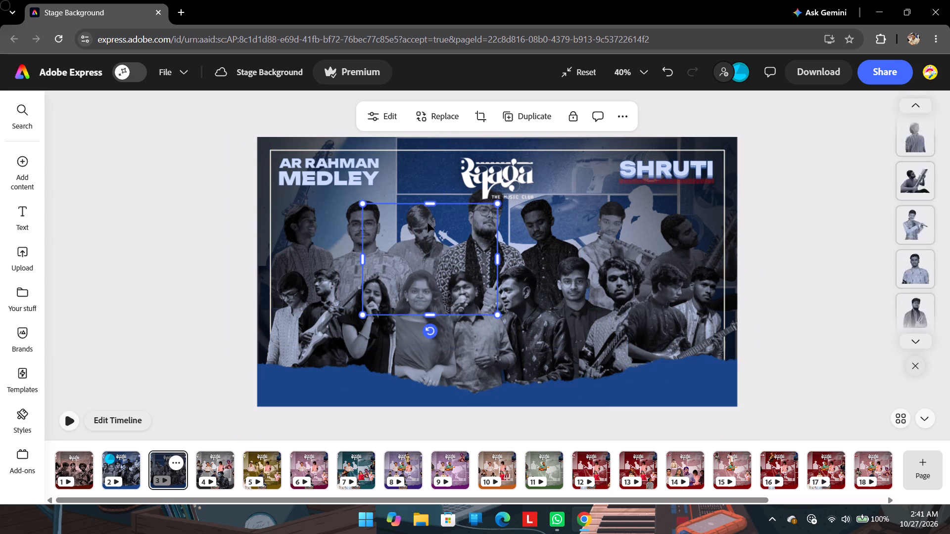
key(ctrl+bracketright)
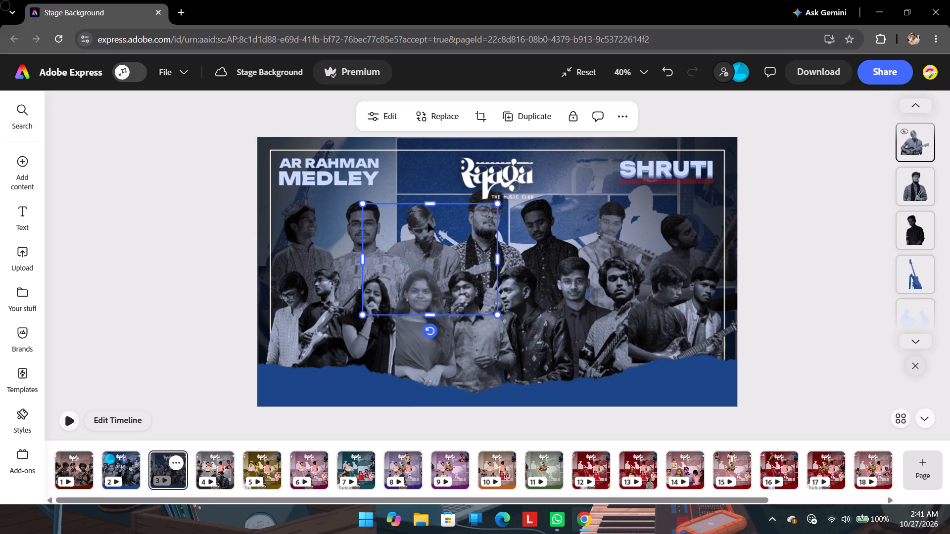
click(817, 259)
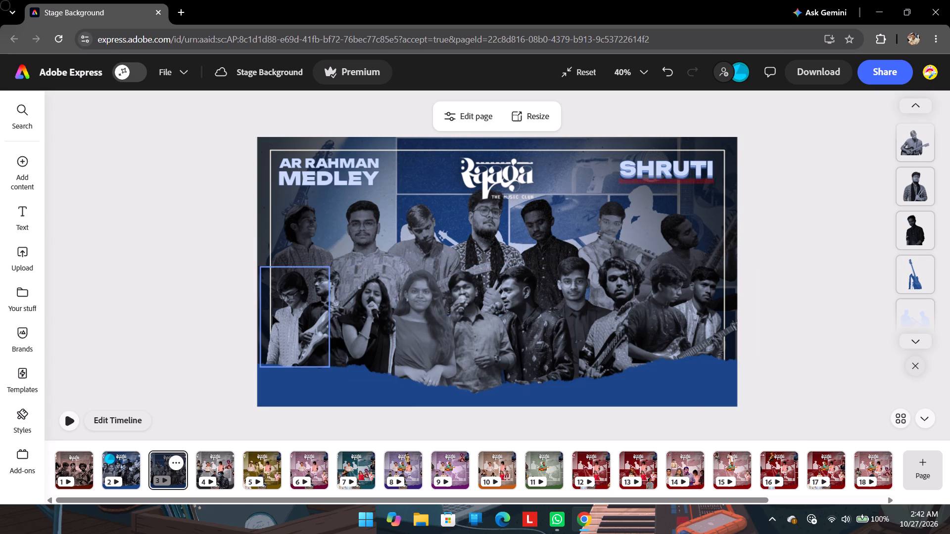
Move the bespectacled performer in the white shirt from the front row's left end up to the back row, beside the drummer.
drag(272, 315, 498, 241)
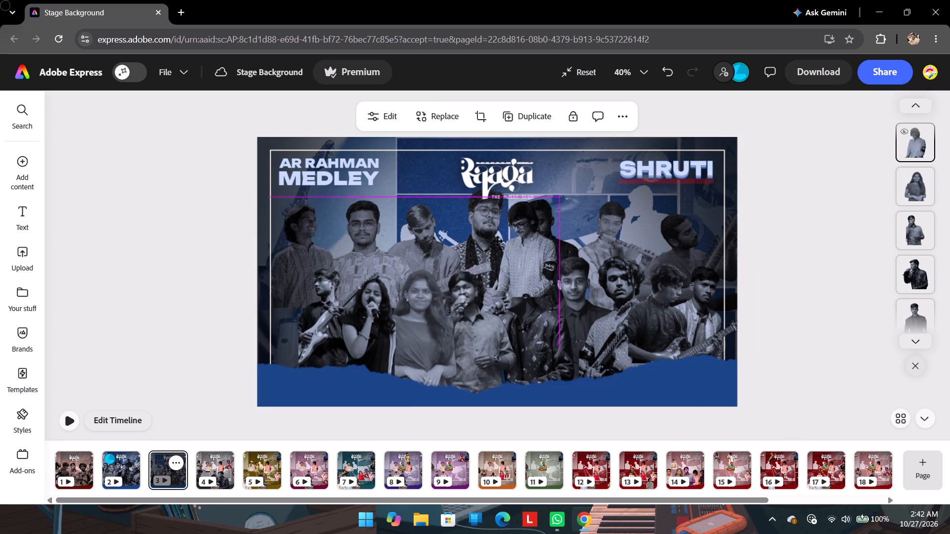
drag(498, 241, 486, 234)
Move the back row's black-shirted man to the front row's left end and layer him in front of the back row, beside the guitarist.
drag(556, 232, 535, 254)
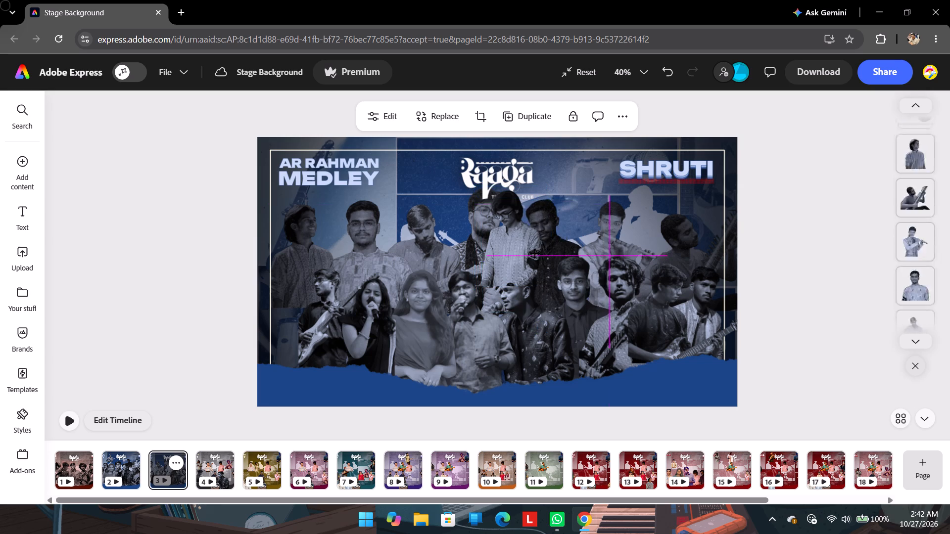
drag(535, 254, 292, 308)
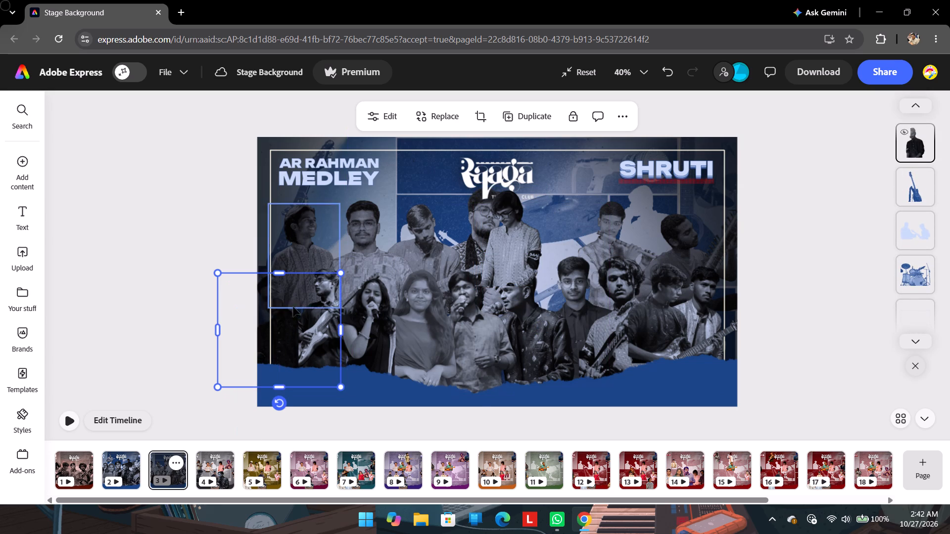
key(ctrl+bracketright)
key(ctrl+bracketright)
key(ctrl+bracketright)
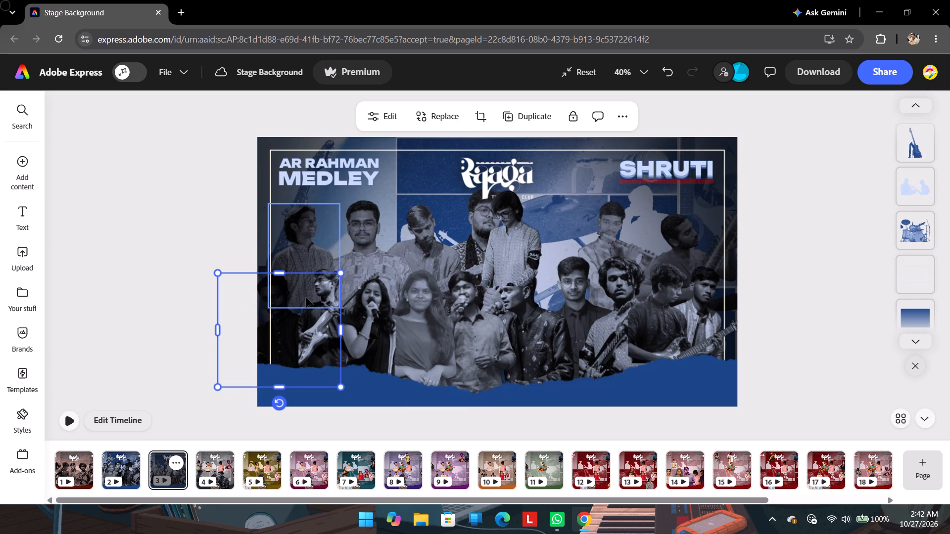
key(ctrl+bracketright)
key(ctrl+bracketright)
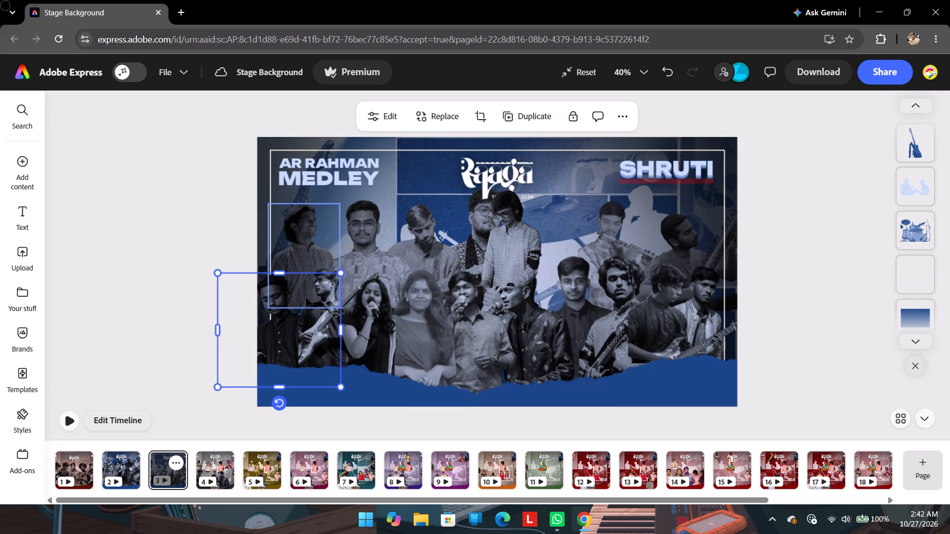
key(ctrl+bracketleft)
key(ctrl+bracketright)
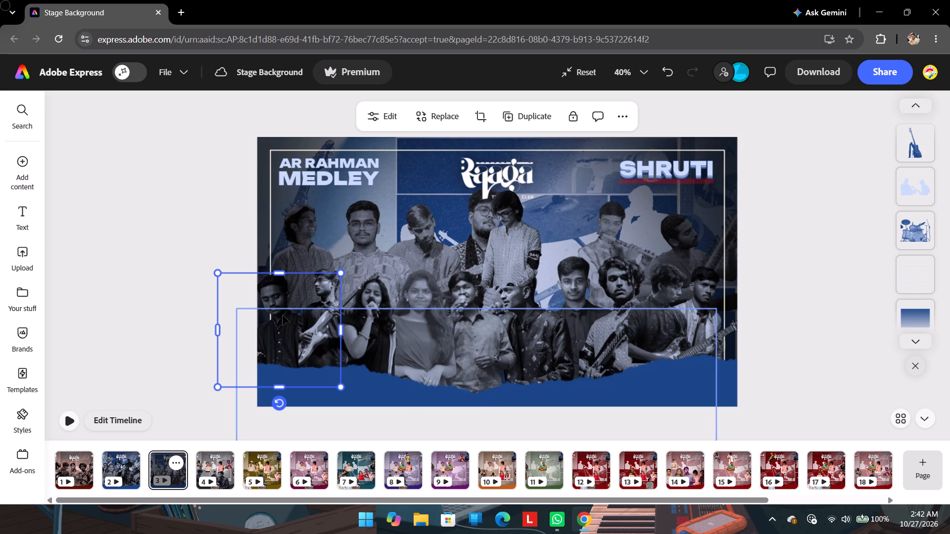
drag(280, 298, 297, 295)
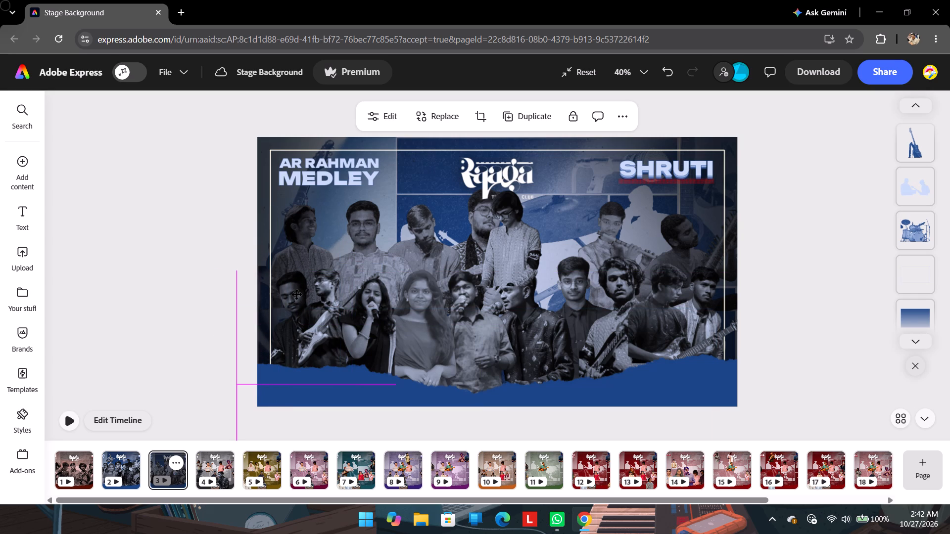
drag(297, 295, 295, 294)
click(144, 267)
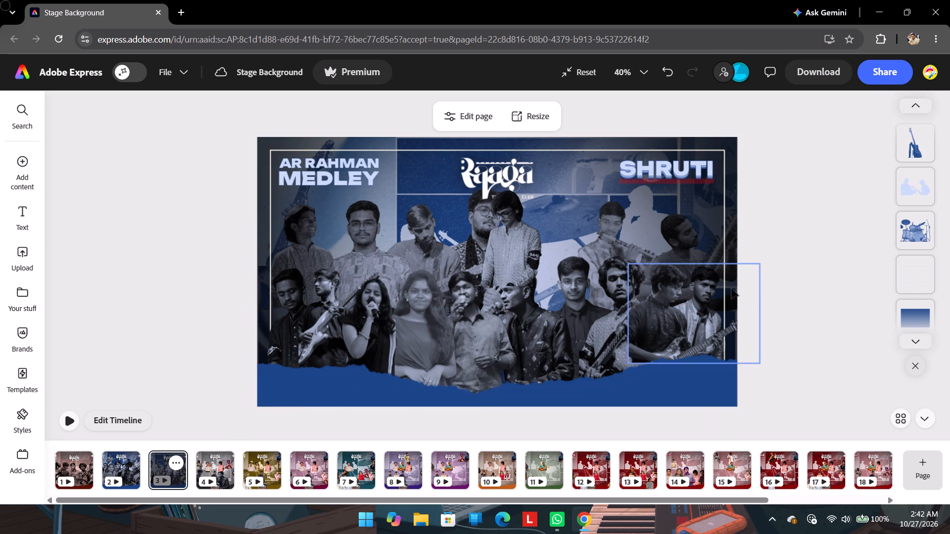
Move the bespectacled performer in the white shirt into the back row just right of the drummer and enlarge him.
drag(529, 238, 546, 243)
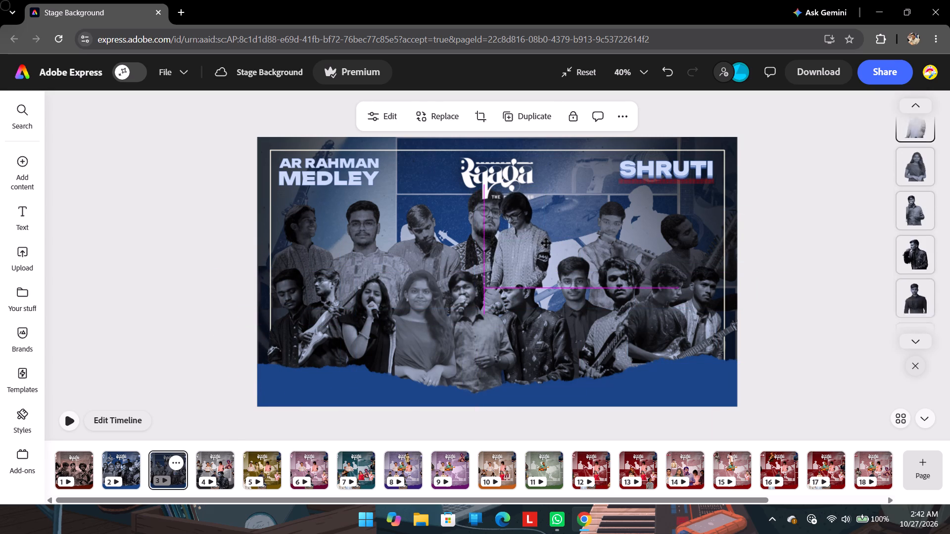
drag(546, 243, 563, 248)
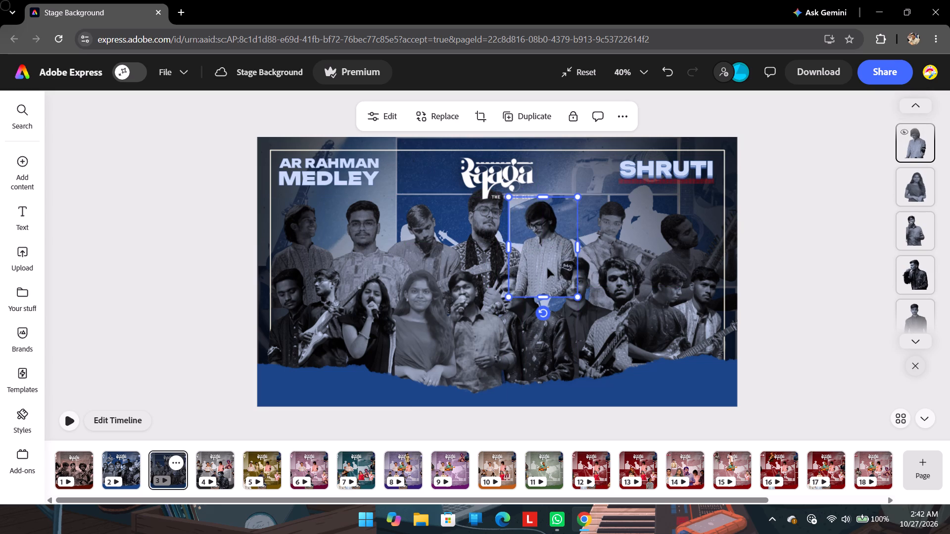
drag(510, 296, 498, 311)
drag(545, 284, 551, 283)
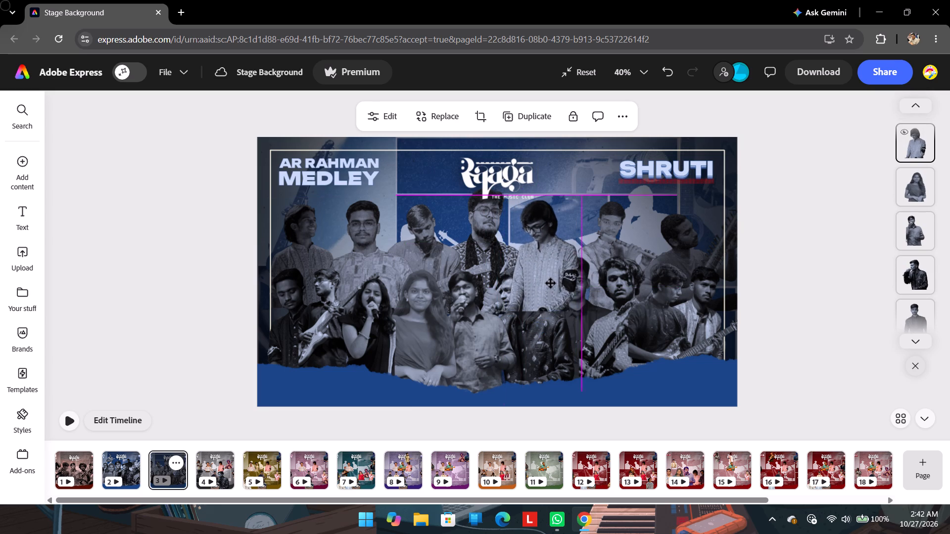
drag(551, 283, 554, 283)
drag(504, 310, 492, 323)
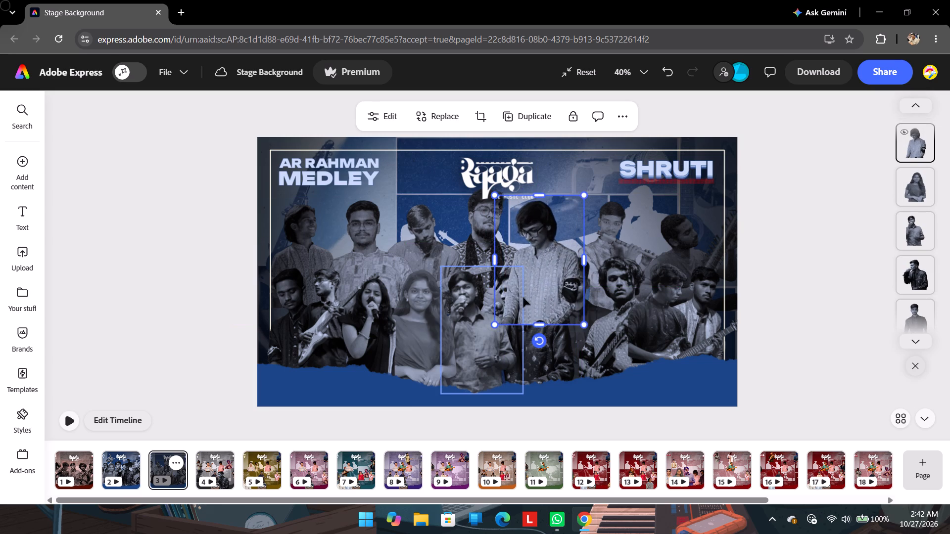
drag(540, 287, 546, 283)
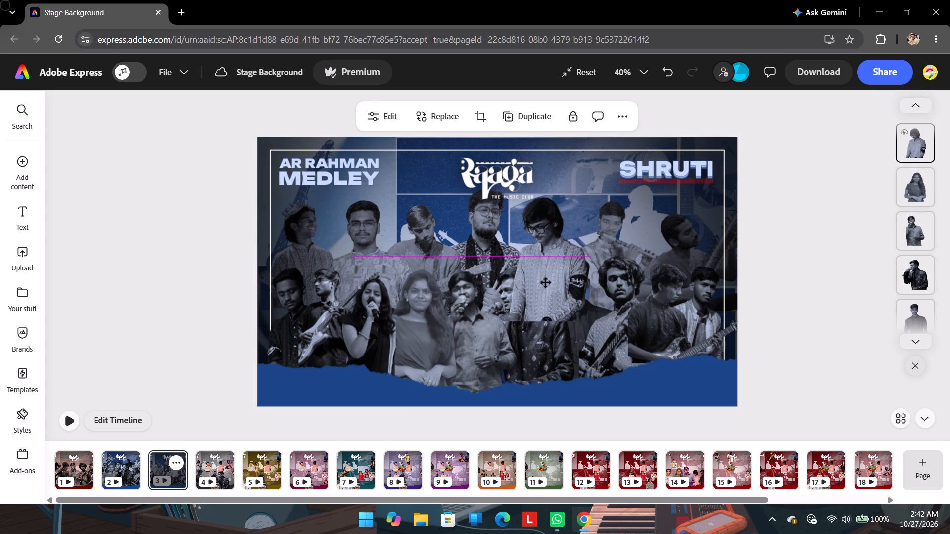
drag(546, 283, 547, 281)
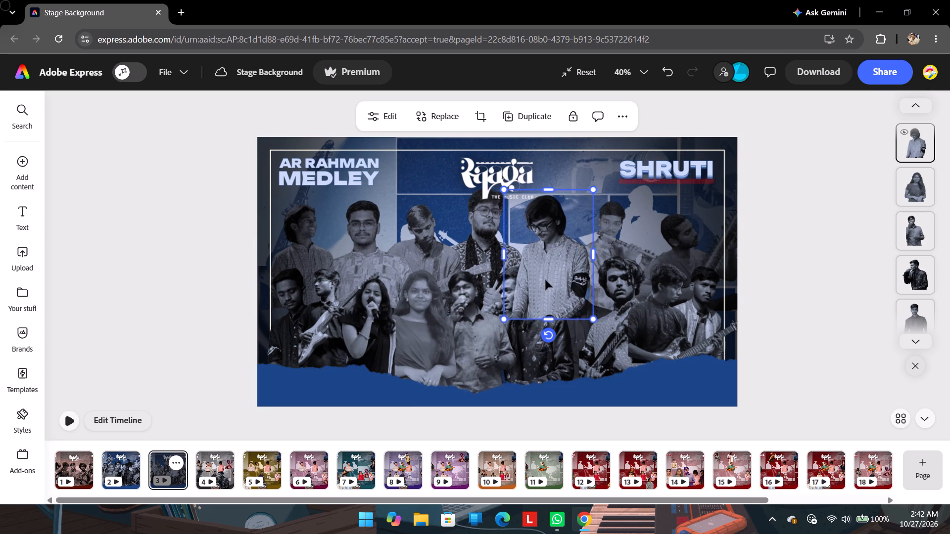
Send the bespectacled performer backward so he sits behind the front-row performers.
key(ctrl+bracketleft)
key(ctrl+bracketleft)
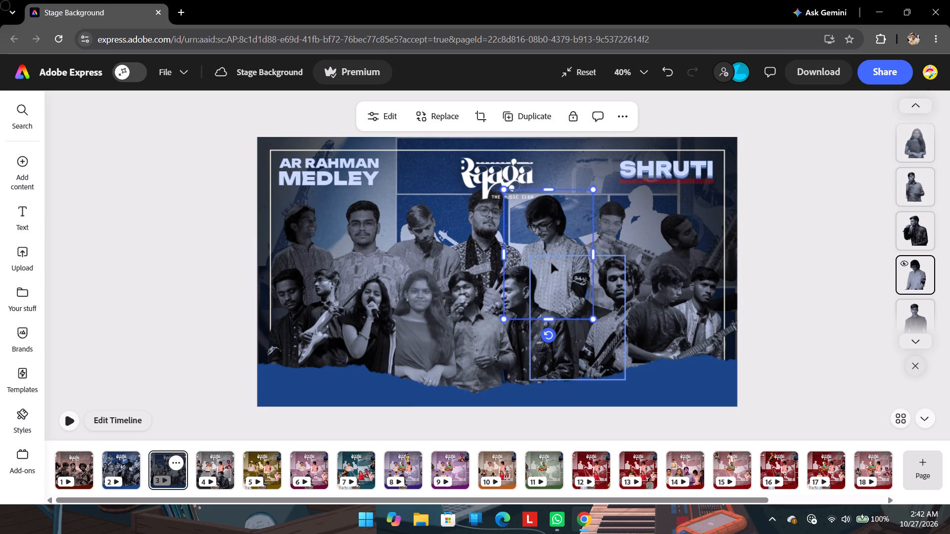
key(ctrl+bracketleft)
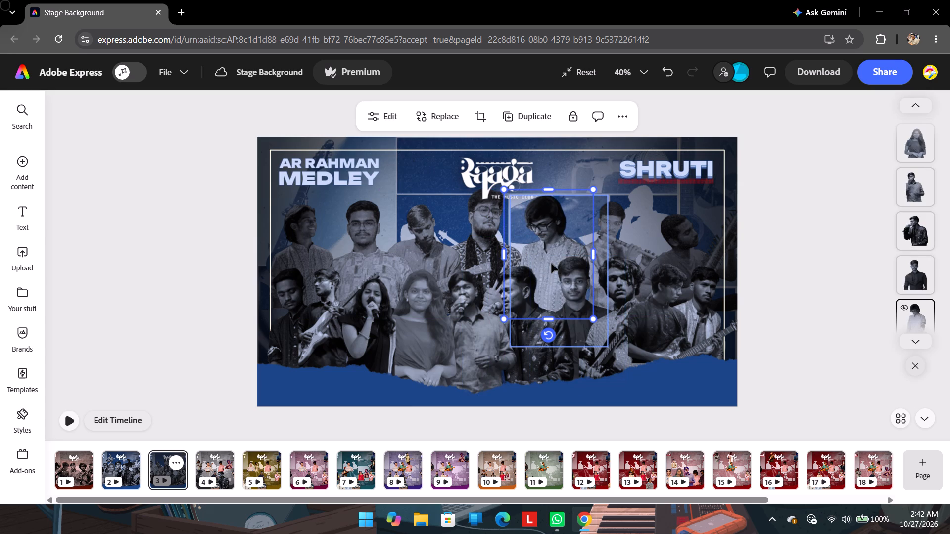
click(800, 300)
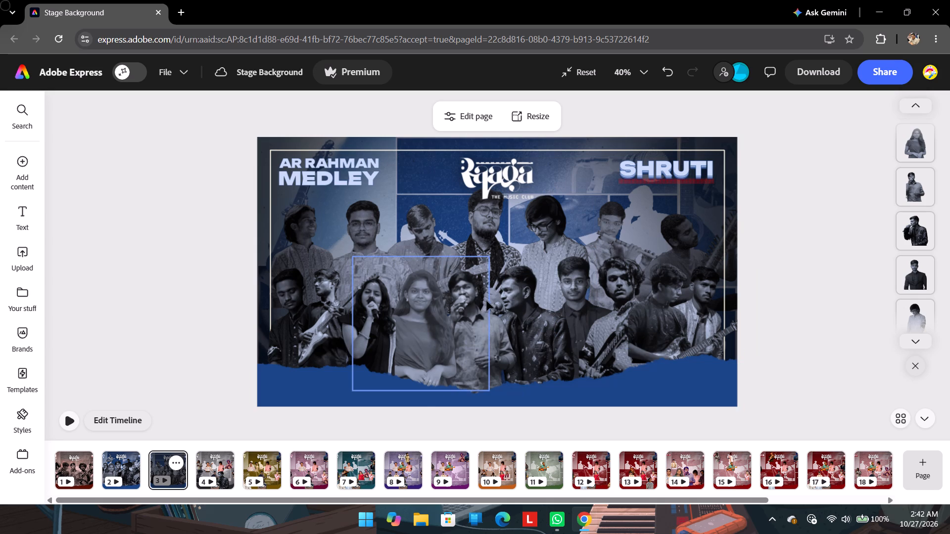
Crop the right side of the long-haired woman's cutout in the front row, beside the centre singer.
click(432, 306)
drag(488, 323, 464, 321)
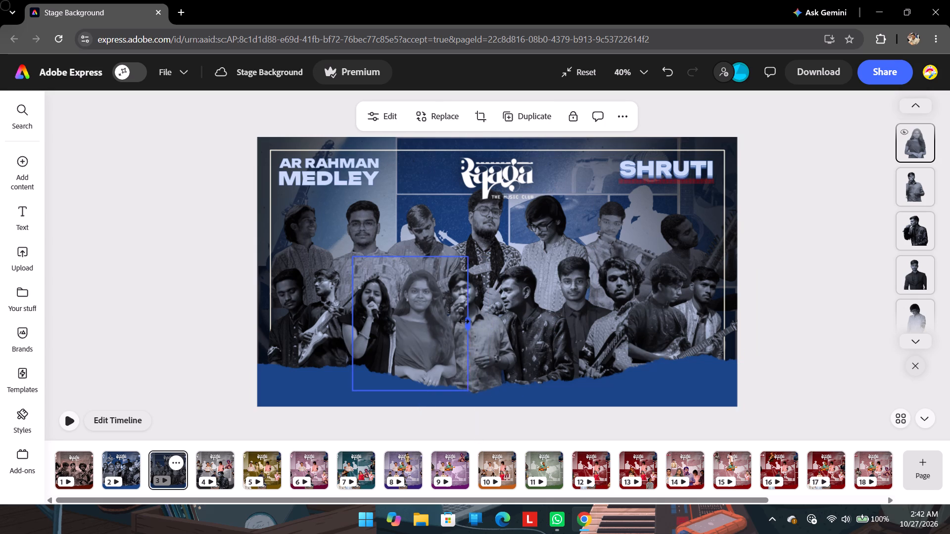
drag(464, 321, 454, 318)
Enlarge the front row's centre singer and the man in profile beside him.
click(479, 315)
drag(523, 266, 524, 265)
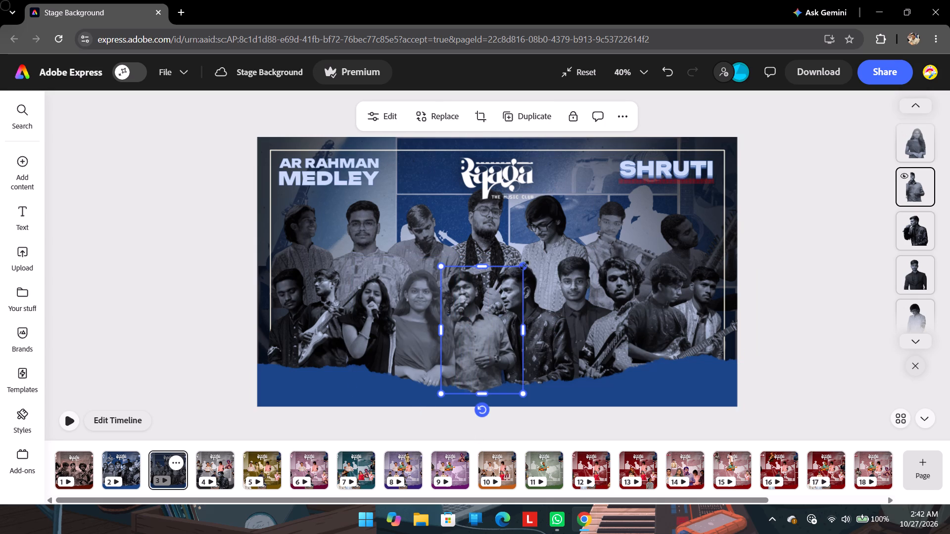
drag(524, 265, 537, 251)
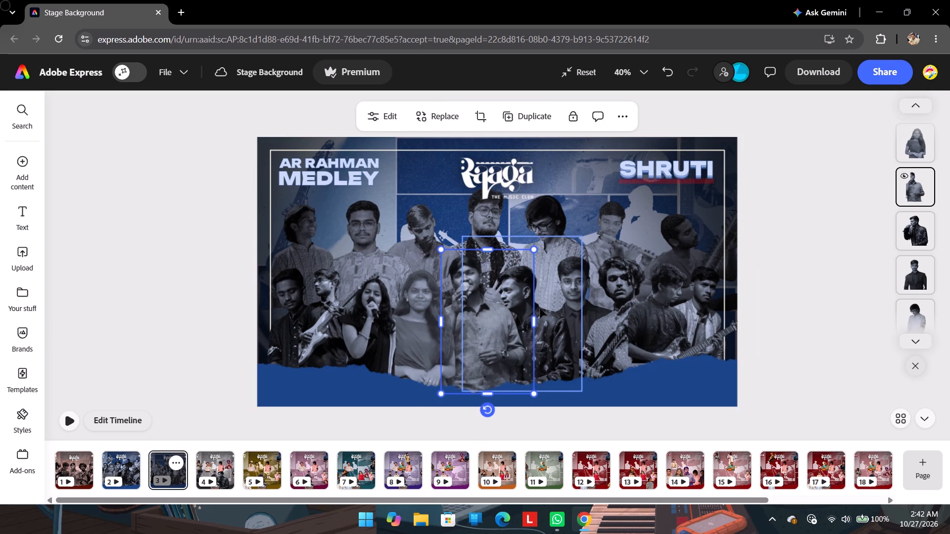
click(541, 308)
drag(582, 238, 602, 226)
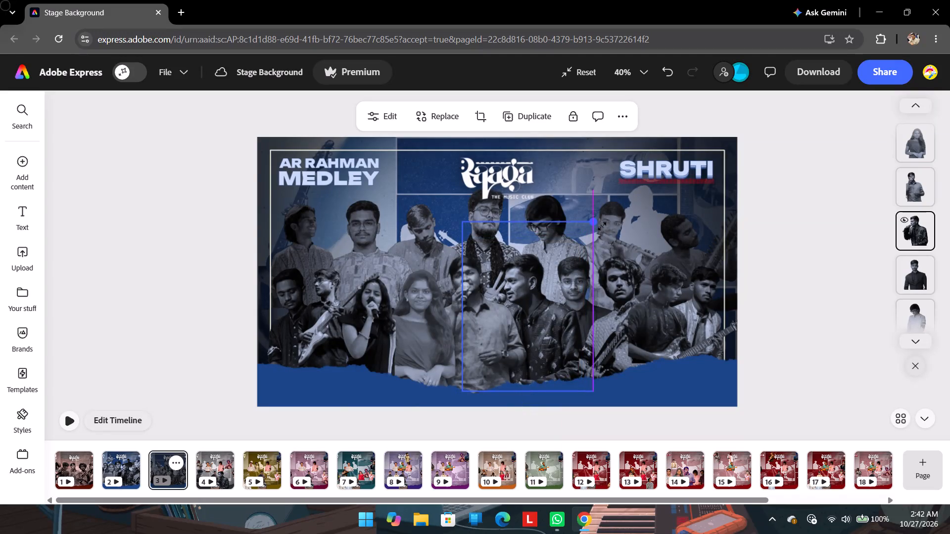
drag(602, 226, 601, 224)
click(849, 284)
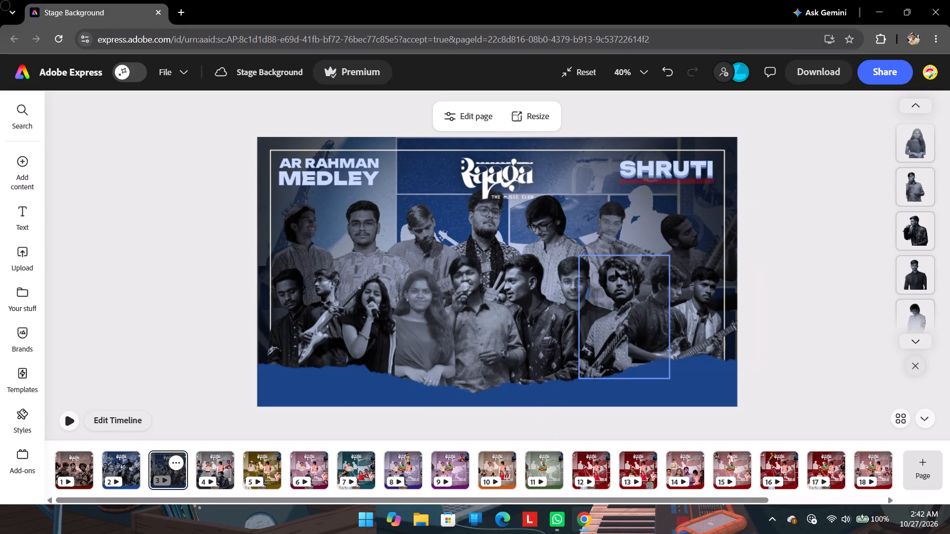
Crop the right edge of the man in profile and the left edge of the curly-haired guitarist around the black-shirted man.
click(576, 265)
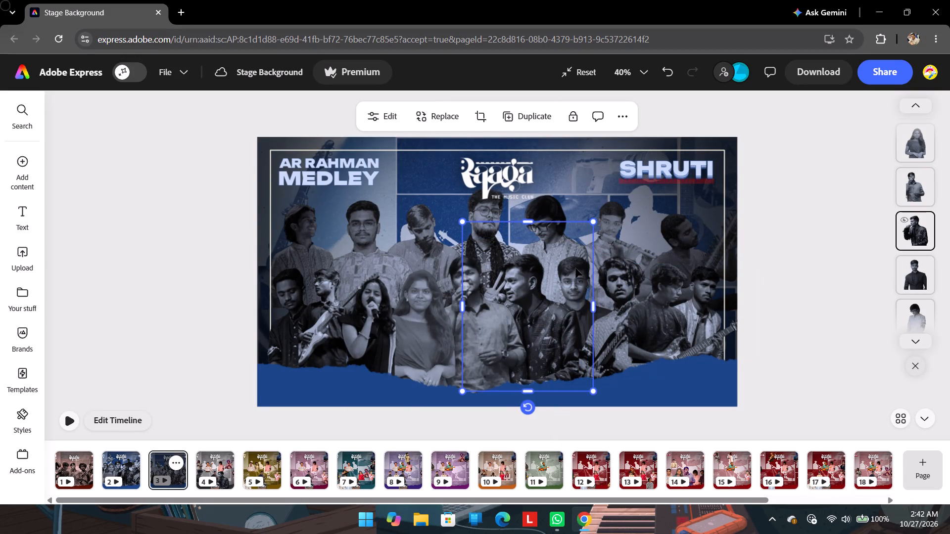
drag(595, 308, 582, 305)
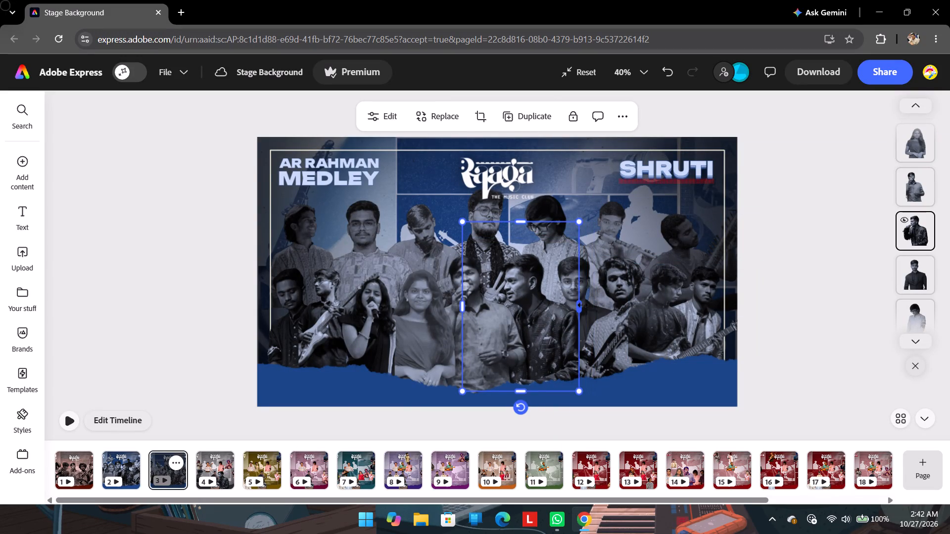
click(789, 305)
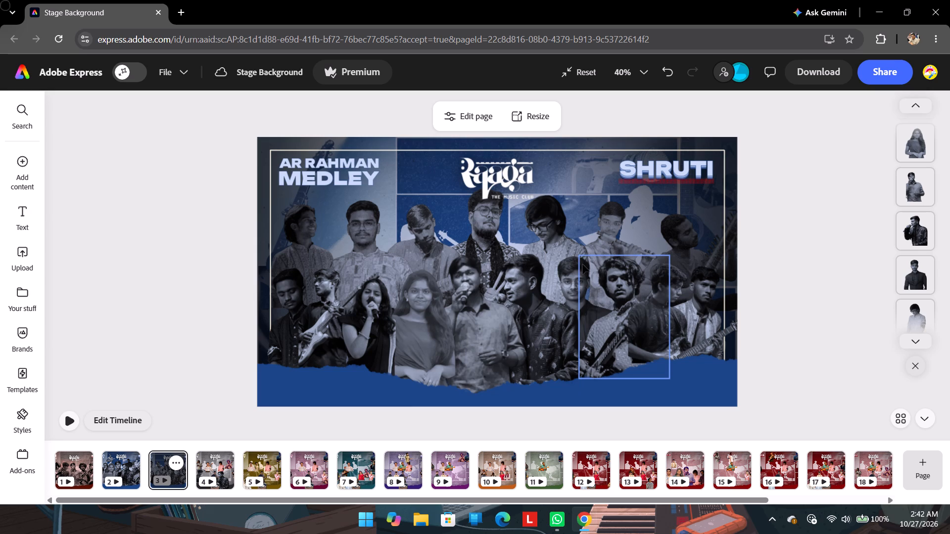
click(589, 270)
drag(581, 314, 588, 314)
click(777, 313)
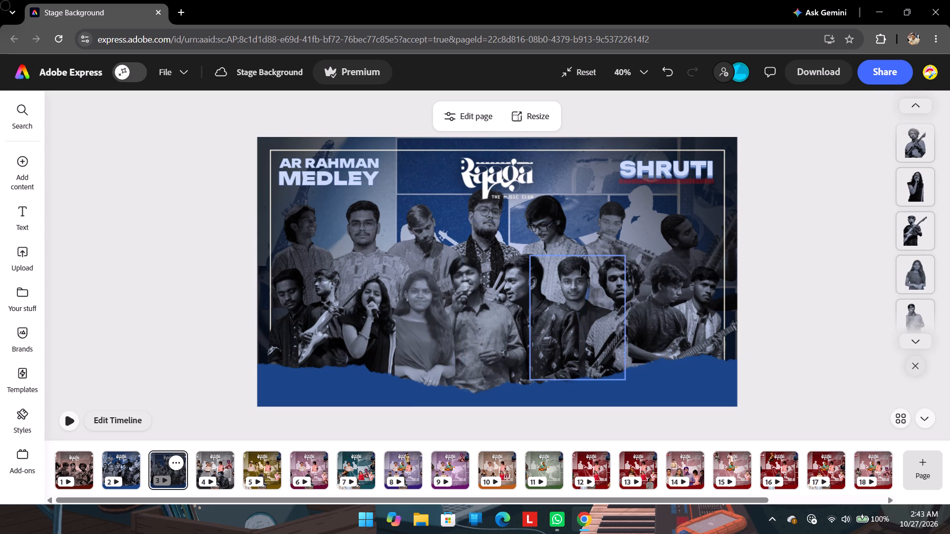
Slightly enlarge the black-shirted man between the man in profile and the curly-haired guitarist.
click(581, 267)
drag(625, 256, 649, 238)
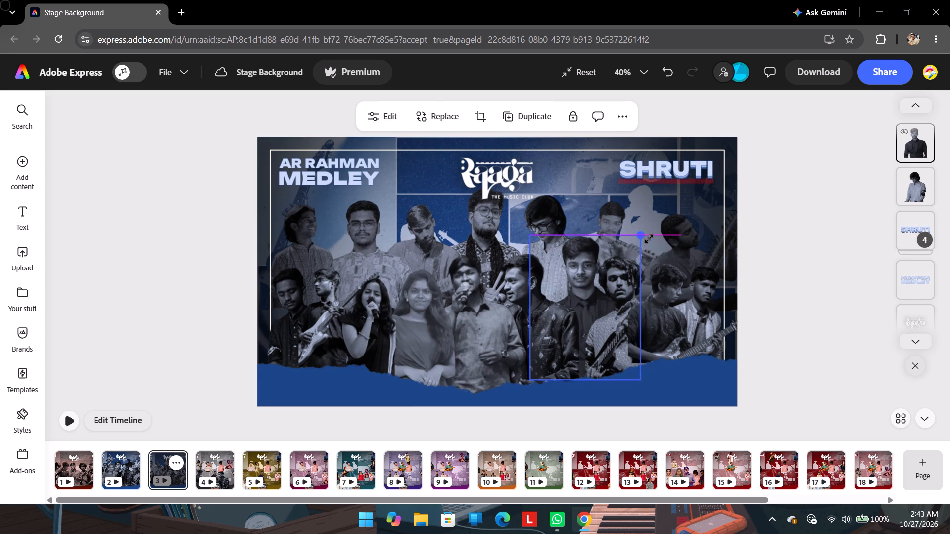
drag(649, 238, 638, 246)
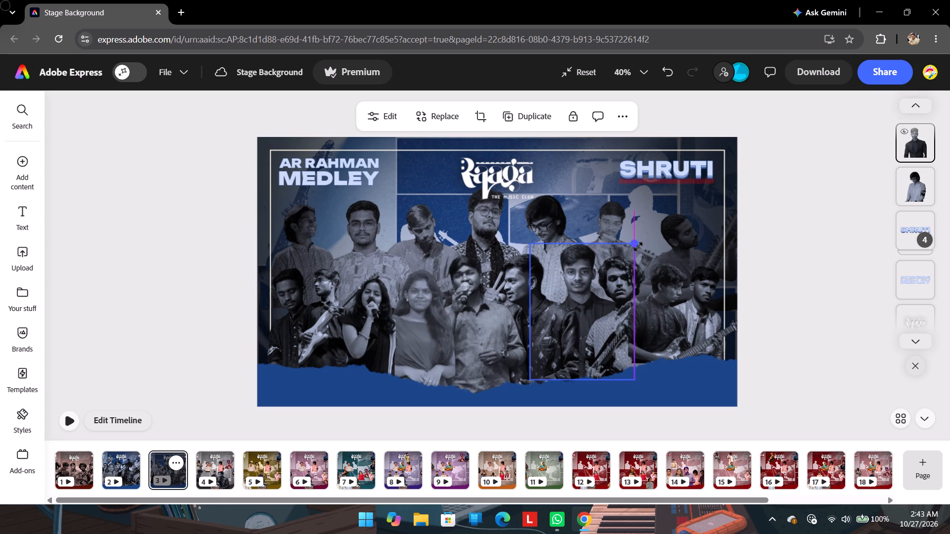
drag(638, 246, 636, 253)
drag(636, 253, 633, 256)
click(782, 277)
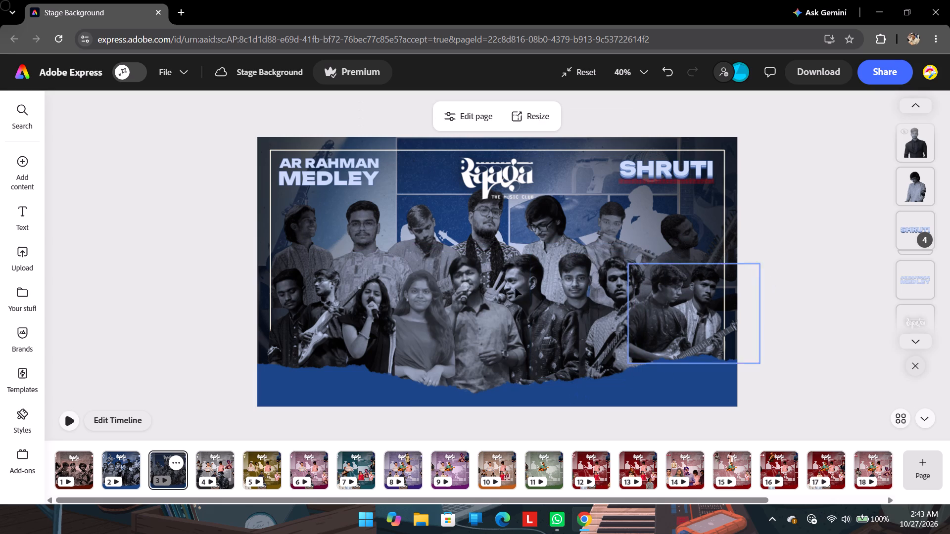
Enlarge the long-haired woman beside the centre singer and shift her slightly left.
click(424, 290)
drag(453, 254, 458, 247)
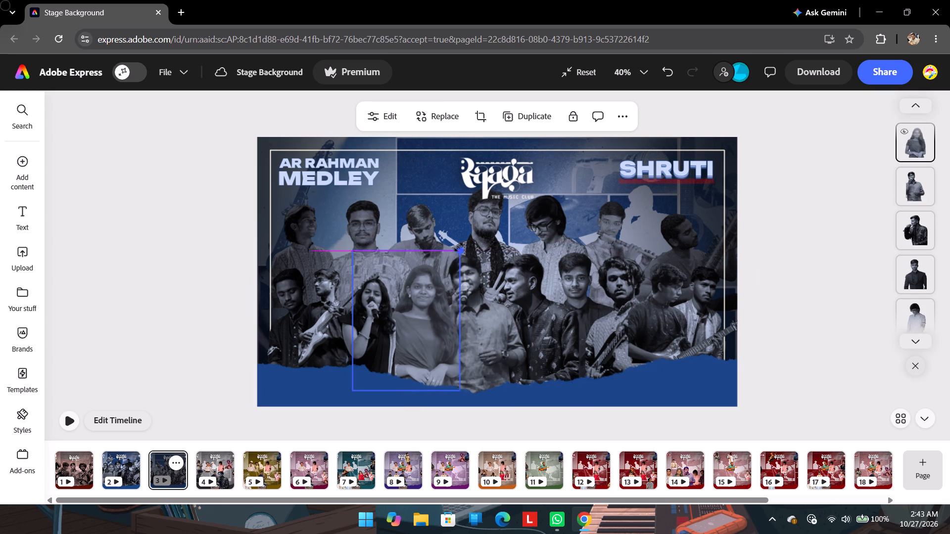
drag(458, 247, 462, 241)
drag(430, 284, 425, 282)
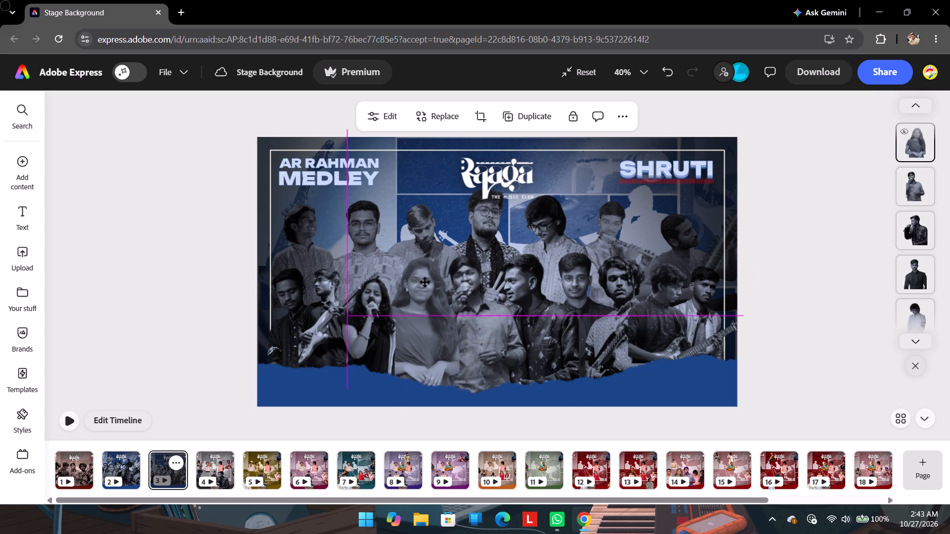
drag(425, 282, 424, 283)
click(135, 296)
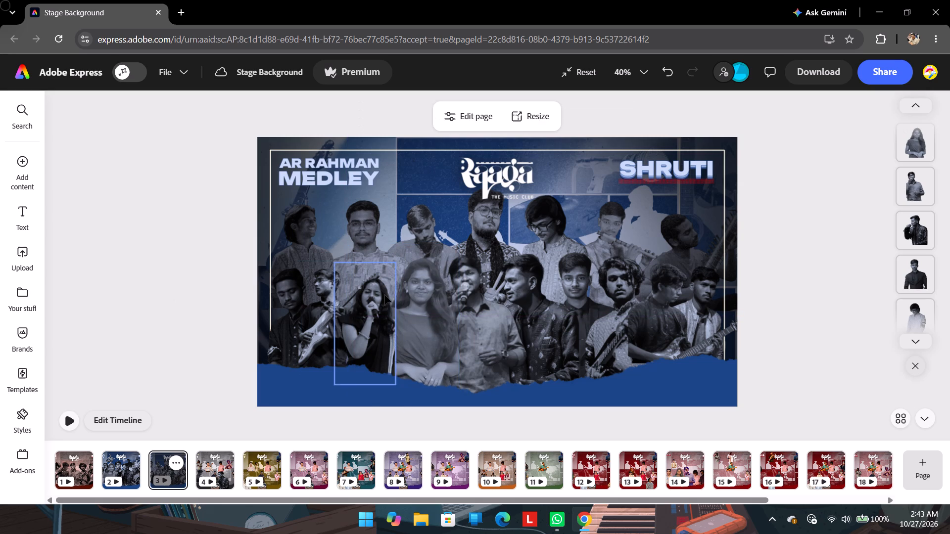
Enlarge the female singer holding the microphone in the front row.
click(382, 295)
drag(397, 263, 413, 249)
click(183, 322)
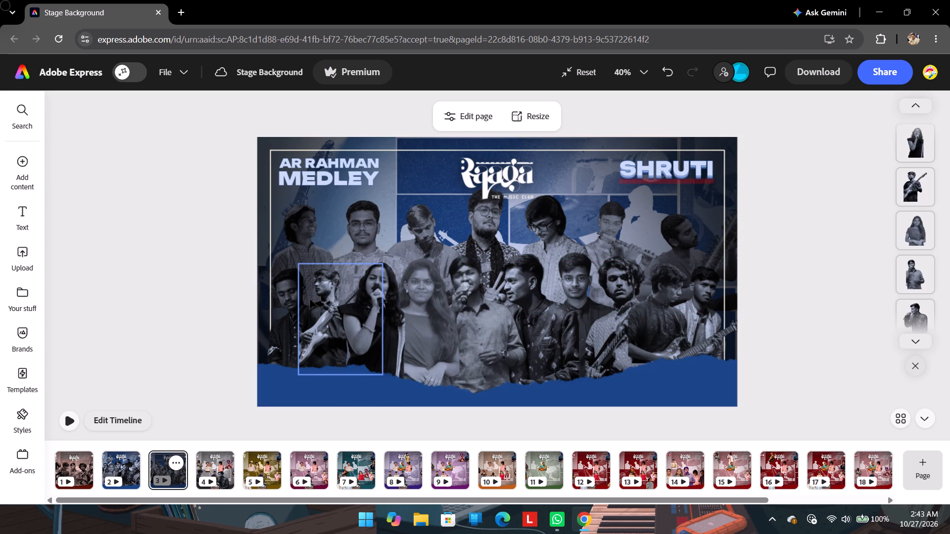
click(787, 327)
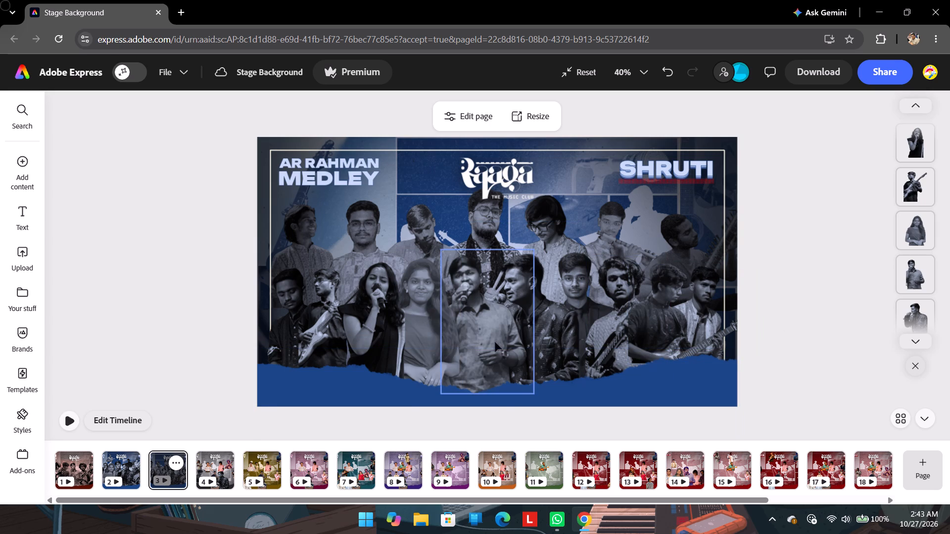
Shift the centre singer, the long-haired woman and the female singer slightly right along the front row.
drag(489, 342, 496, 342)
drag(428, 341, 432, 341)
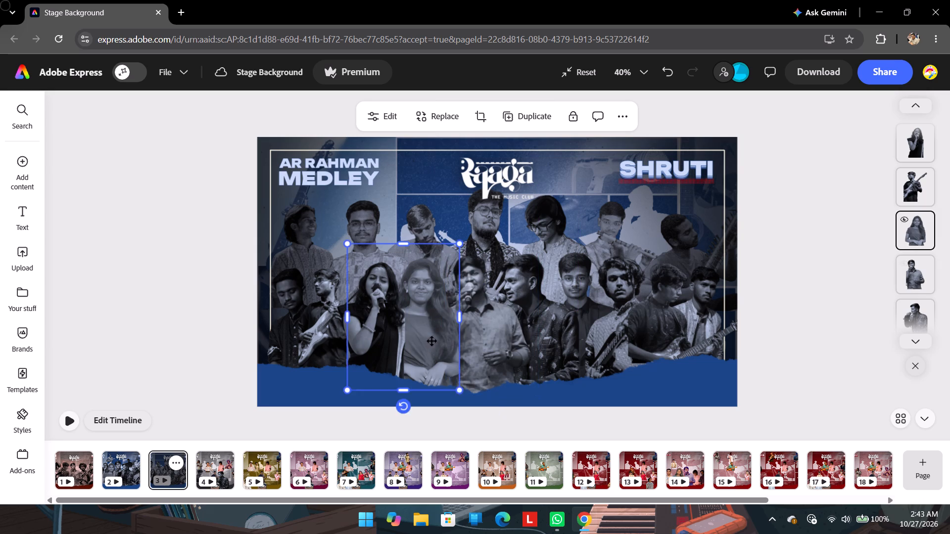
drag(432, 341, 434, 341)
click(388, 339)
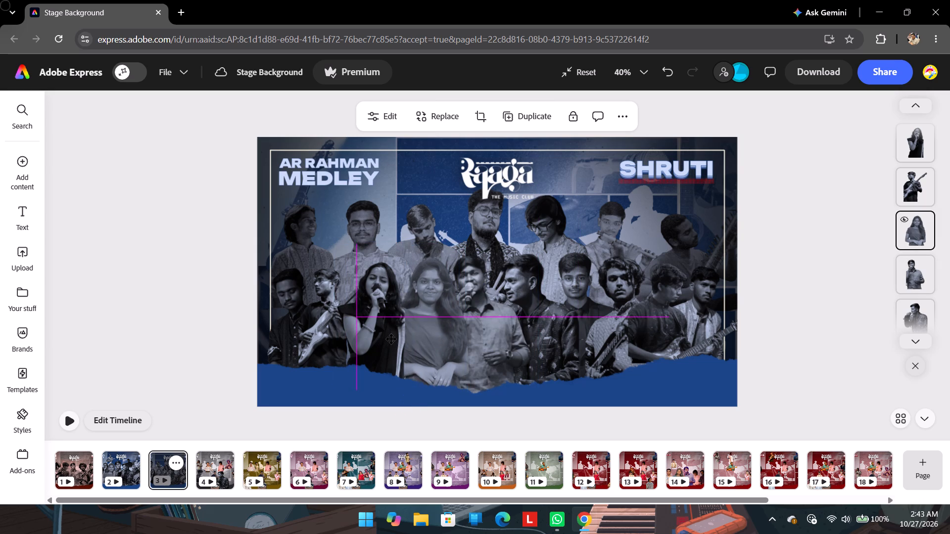
click(376, 338)
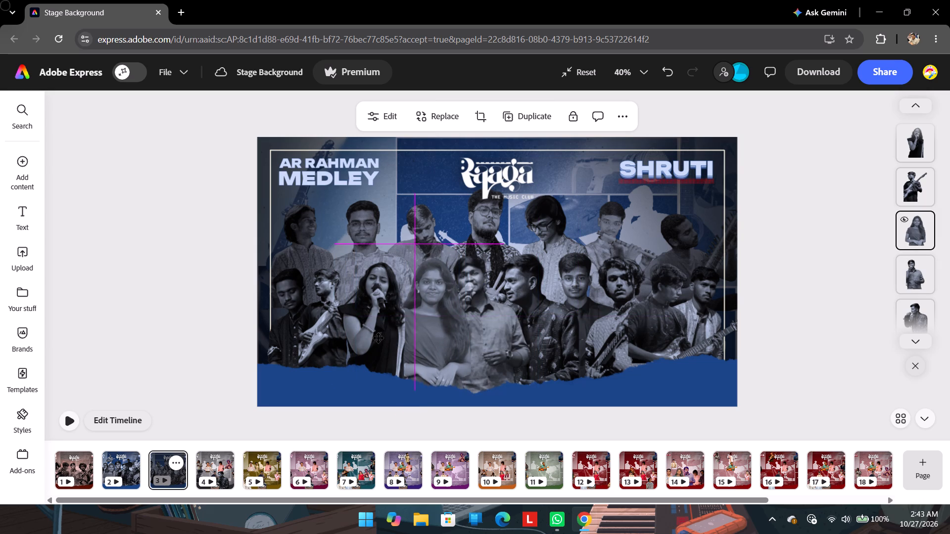
click(348, 346)
drag(352, 344, 357, 344)
Move the guitarist left of the female singer closer to her and enlarge him to match the front row.
click(330, 342)
drag(328, 341, 332, 341)
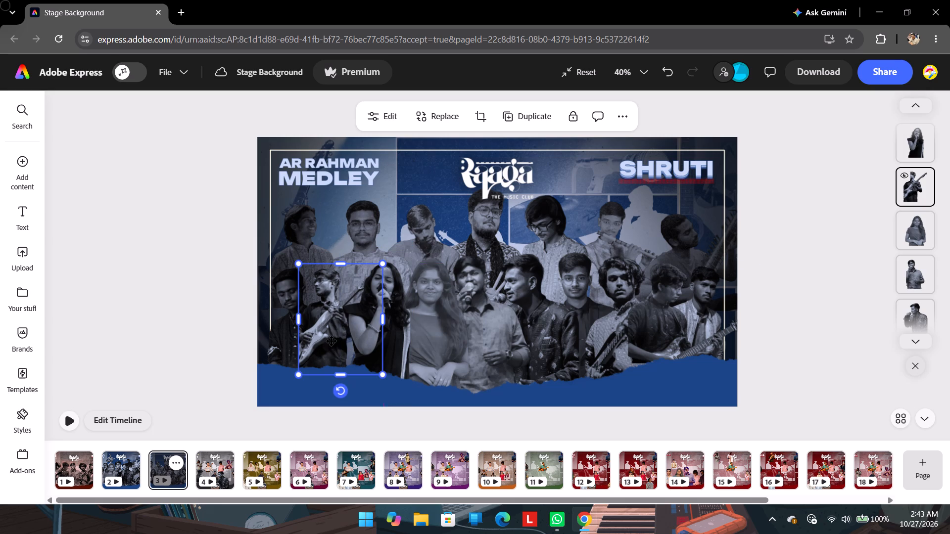
drag(332, 341, 338, 341)
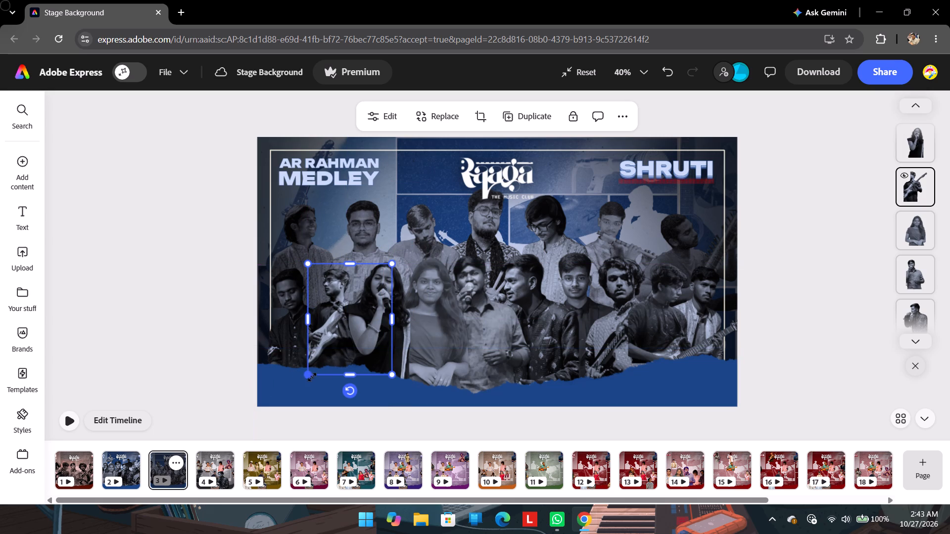
drag(308, 377, 261, 404)
drag(319, 340, 340, 322)
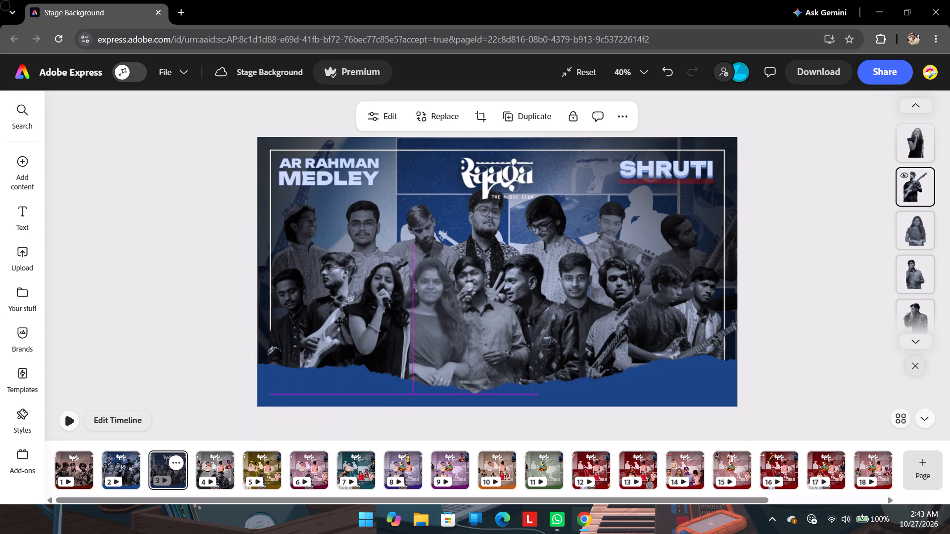
drag(340, 322, 334, 322)
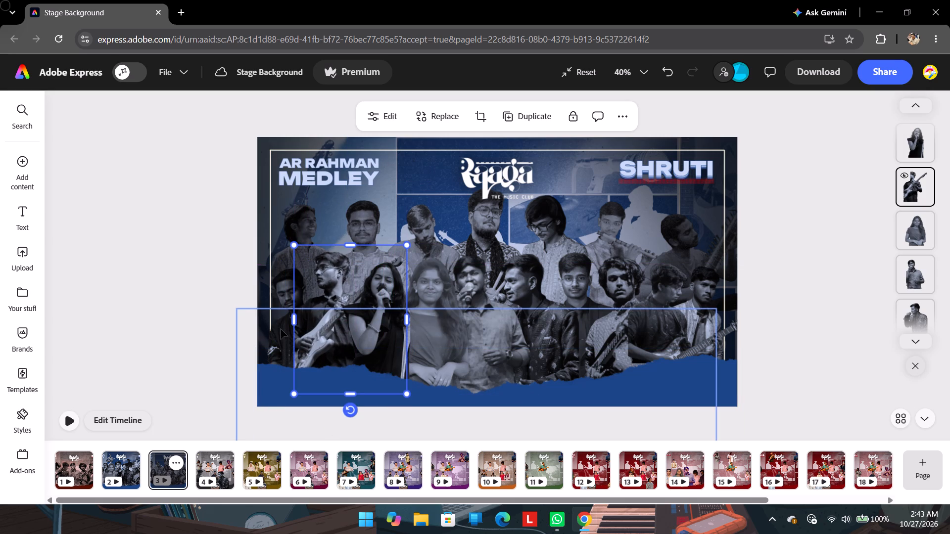
click(170, 302)
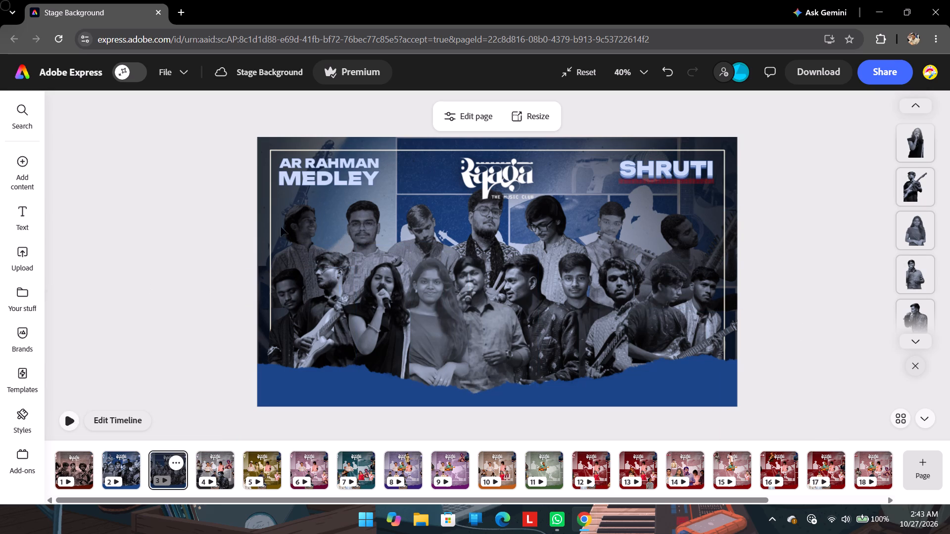
Bring the two leftmost back-row men on page 3 forward, above the dark gradient overlay.
click(299, 226)
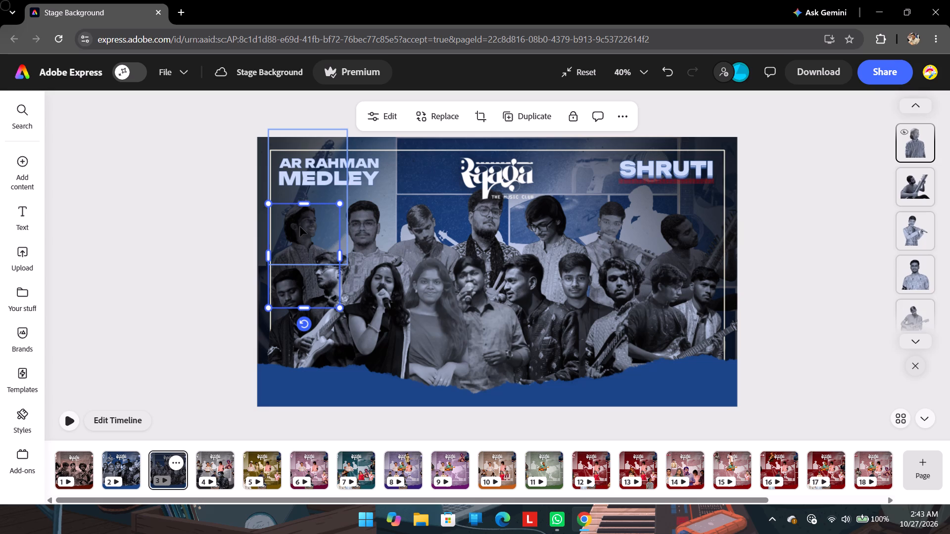
key(ctrl+bracketright)
key(ctrl+bracketright)
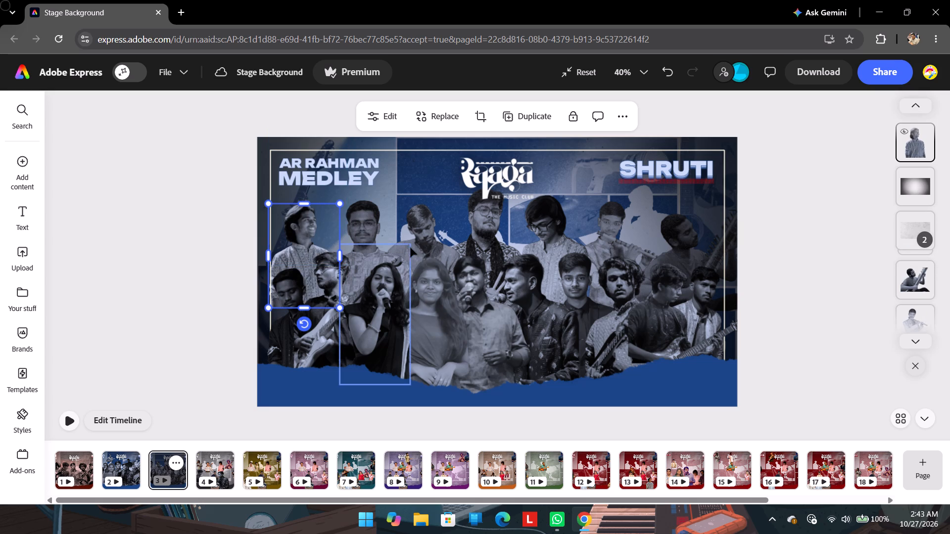
click(370, 225)
key(ctrl+bracketright)
key(ctrl+bracketright)
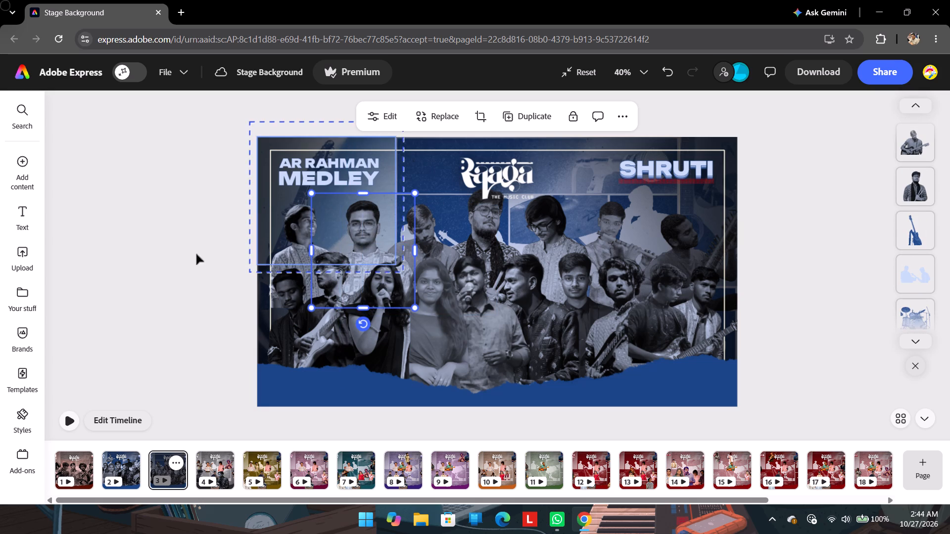
click(160, 254)
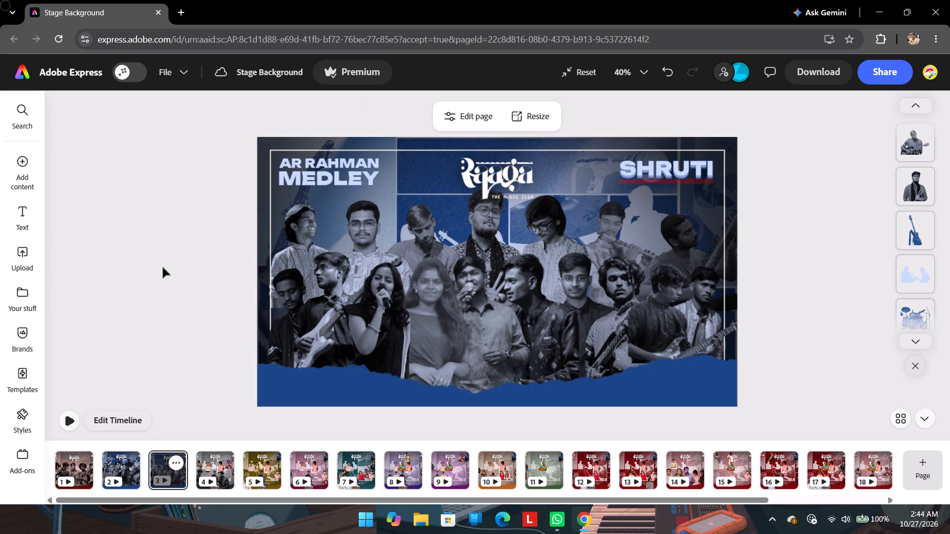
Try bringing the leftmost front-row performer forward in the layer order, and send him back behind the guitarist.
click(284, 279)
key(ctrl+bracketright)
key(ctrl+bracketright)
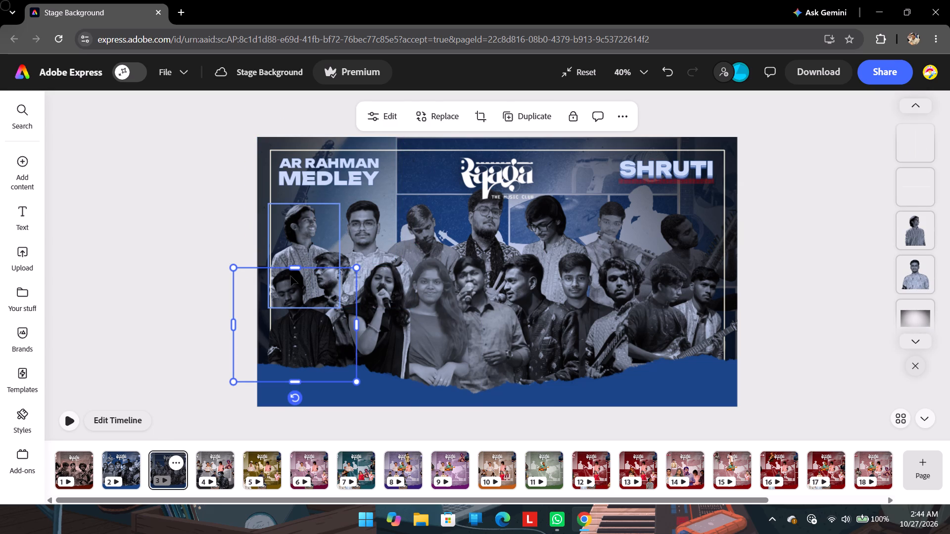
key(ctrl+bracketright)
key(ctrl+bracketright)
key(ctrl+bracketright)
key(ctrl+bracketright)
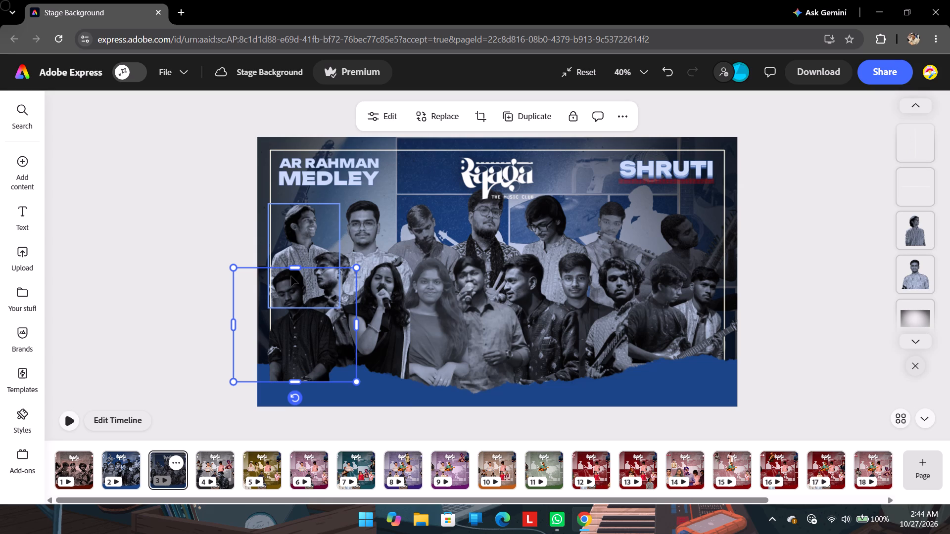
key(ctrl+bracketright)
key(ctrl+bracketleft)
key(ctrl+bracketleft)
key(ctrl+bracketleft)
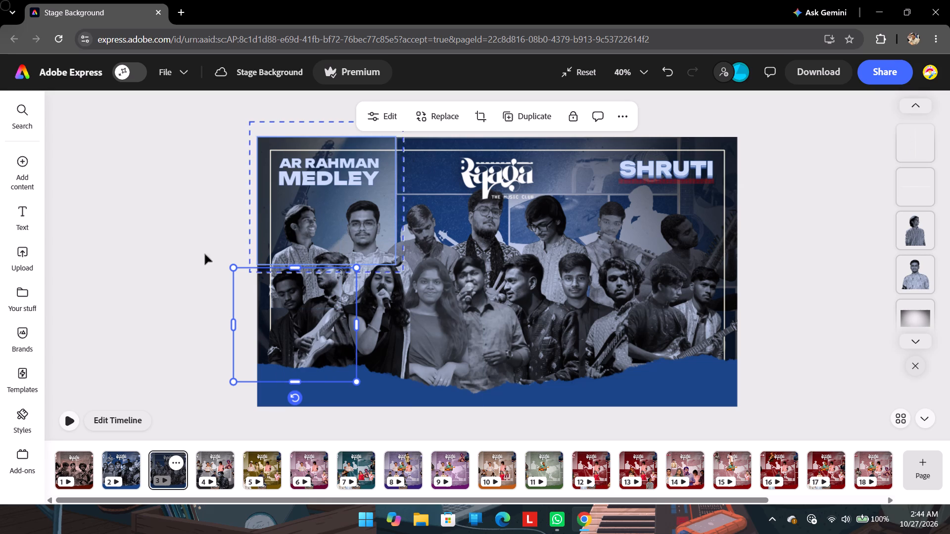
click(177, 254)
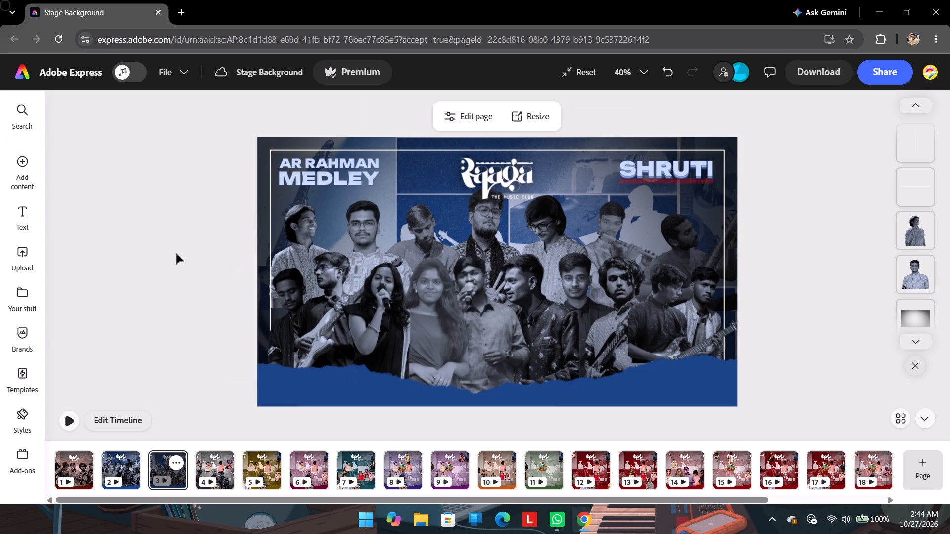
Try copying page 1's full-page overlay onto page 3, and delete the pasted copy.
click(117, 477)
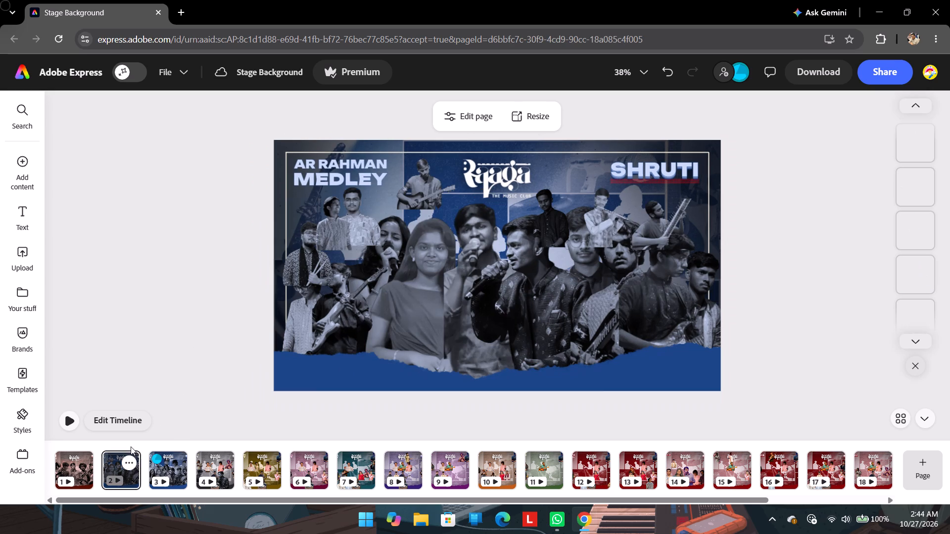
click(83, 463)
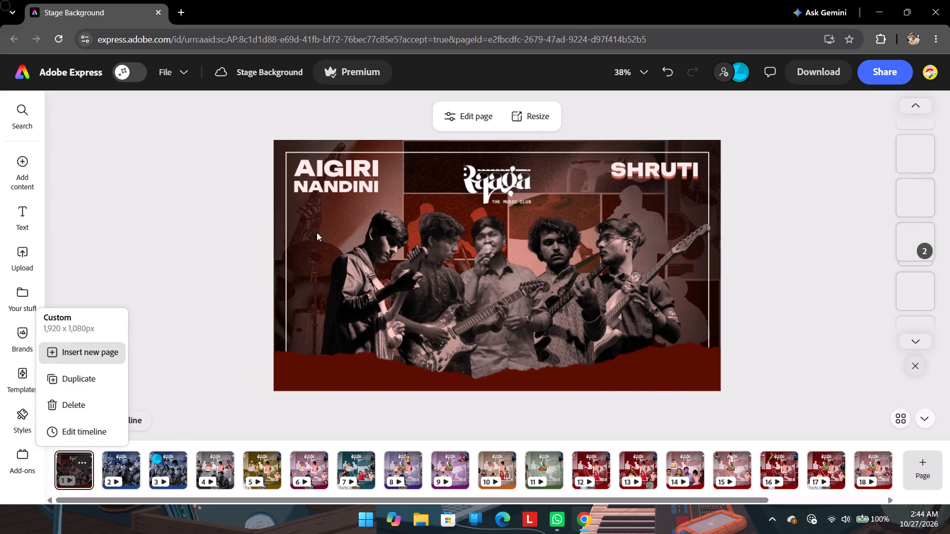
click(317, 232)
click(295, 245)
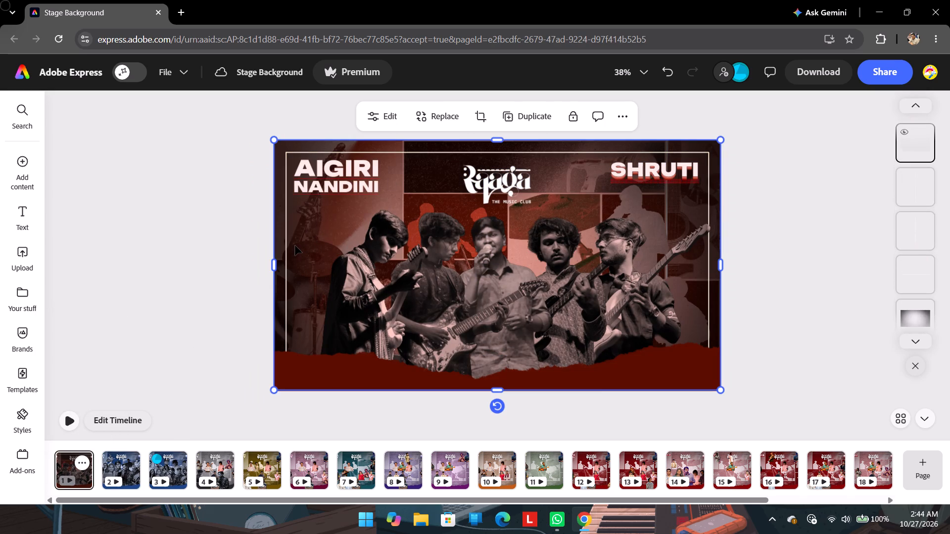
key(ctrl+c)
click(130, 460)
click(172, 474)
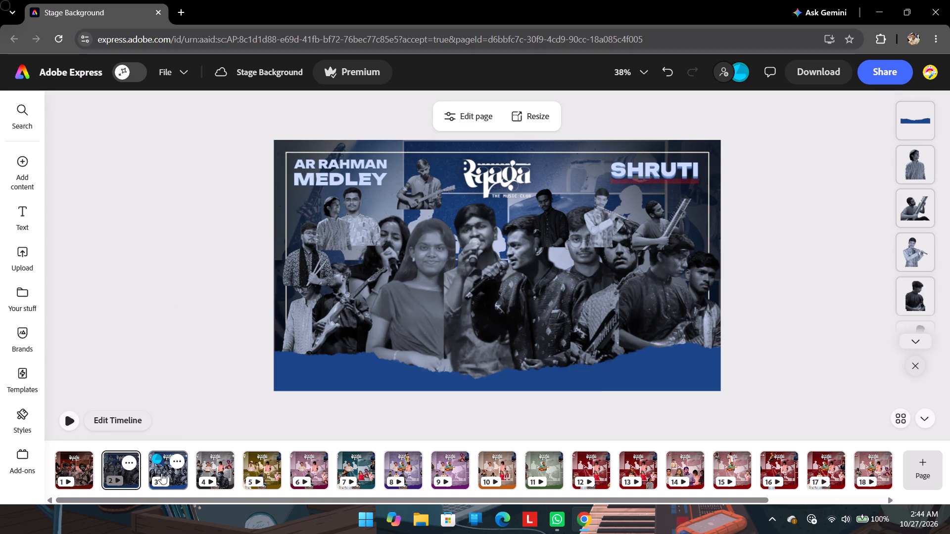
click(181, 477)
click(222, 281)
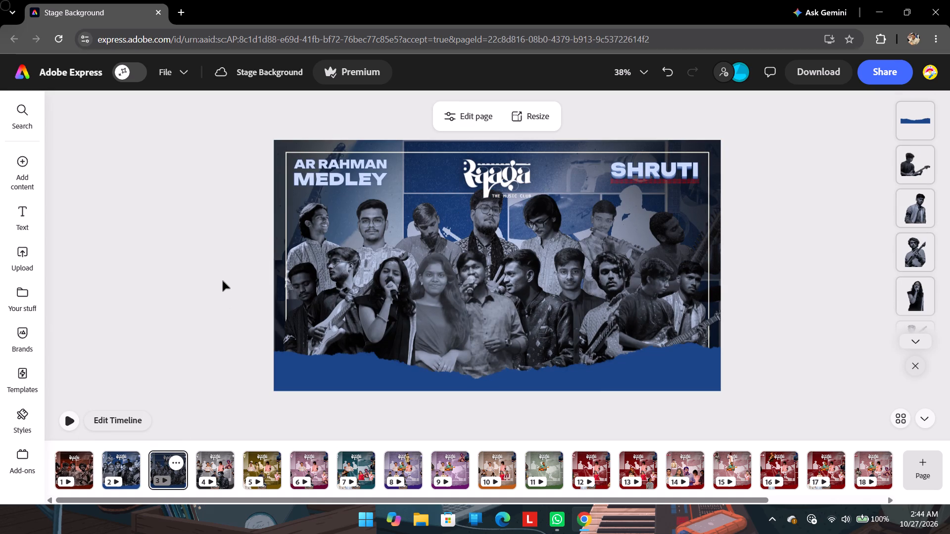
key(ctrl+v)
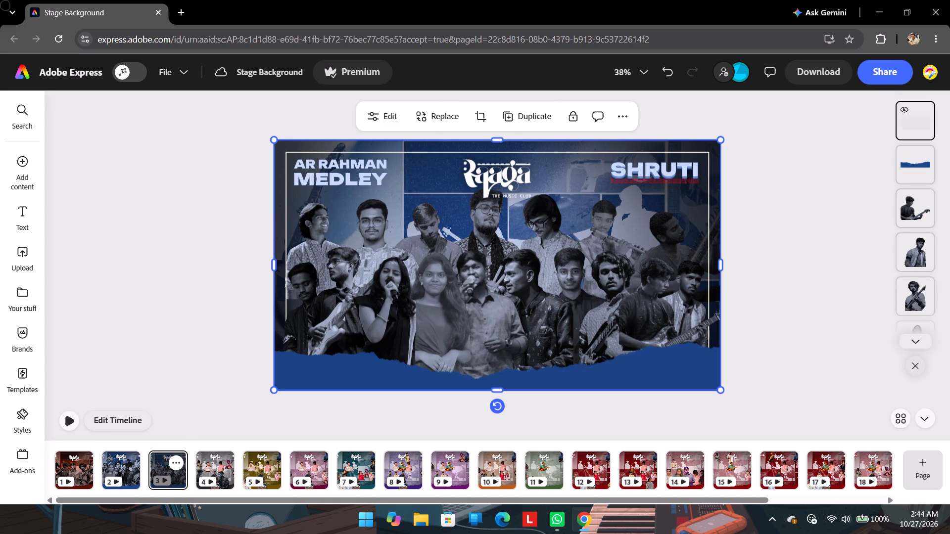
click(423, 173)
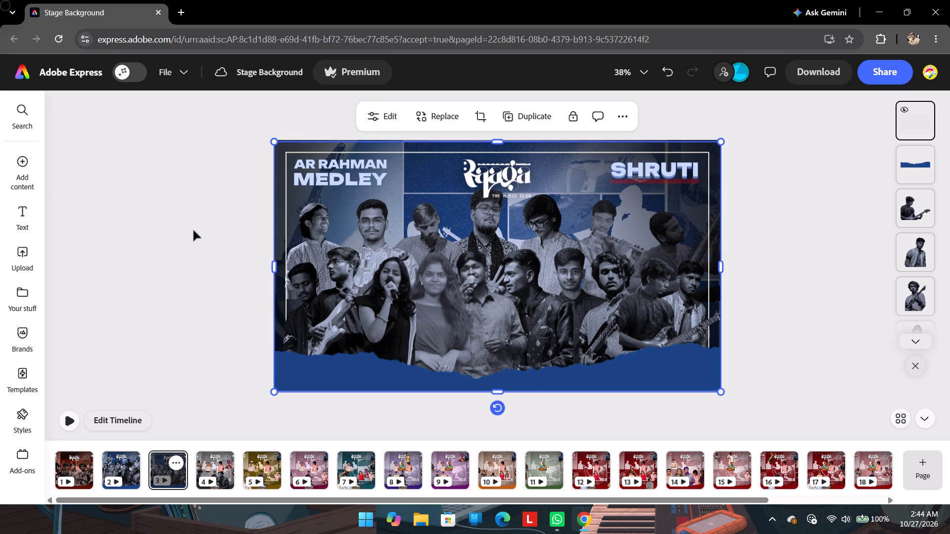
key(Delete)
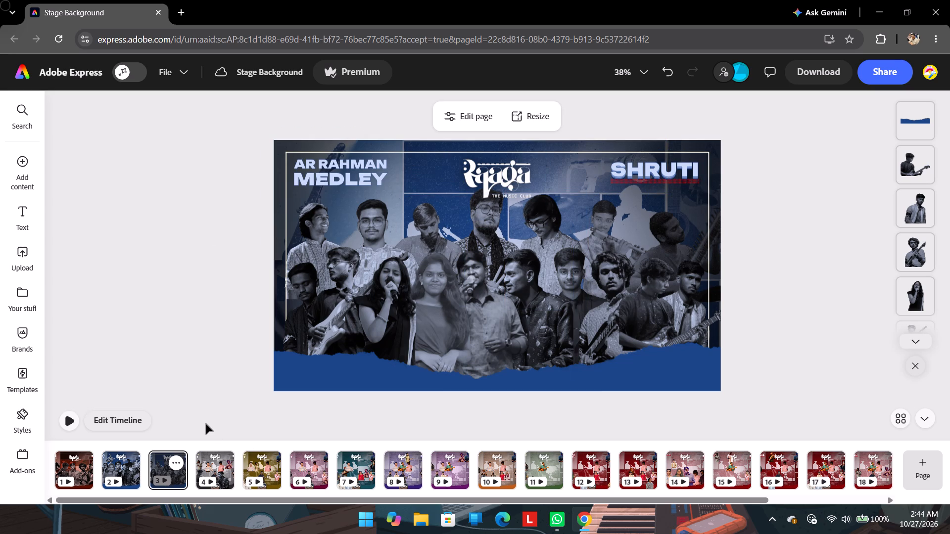
Delete page 2, the older AR Rahman Medley layout.
click(221, 473)
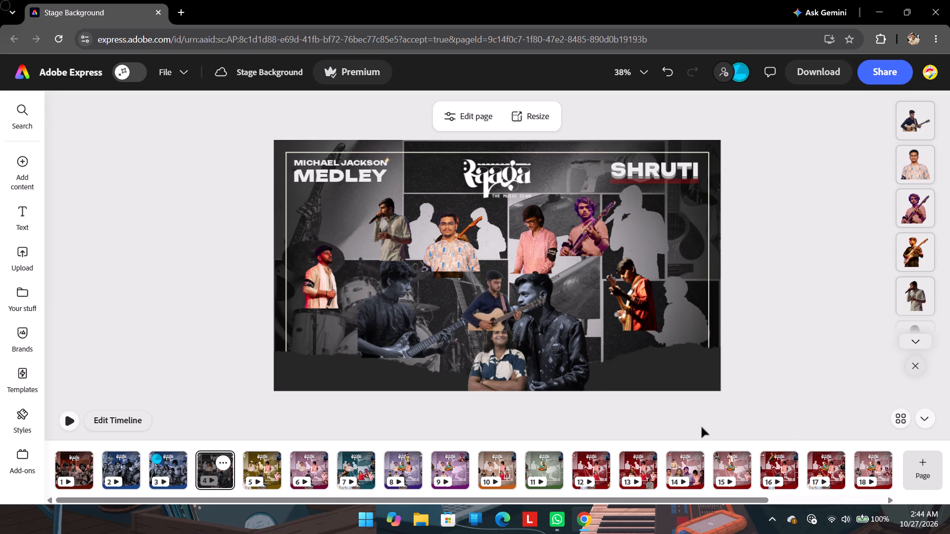
click(123, 476)
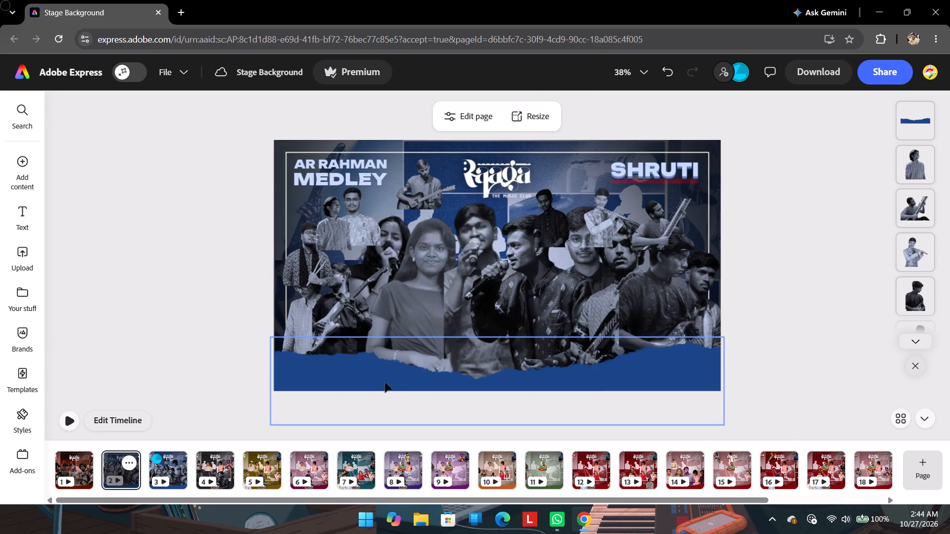
key(Delete)
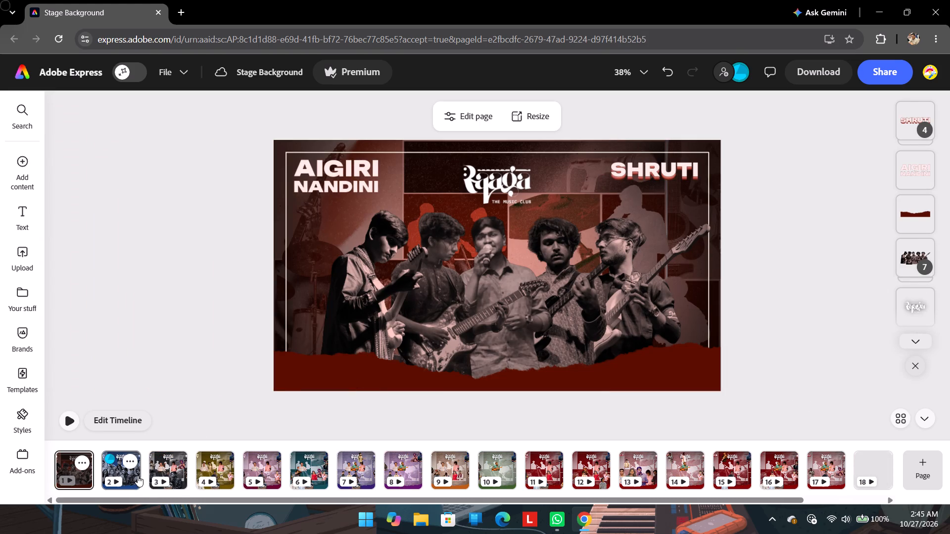
click(137, 476)
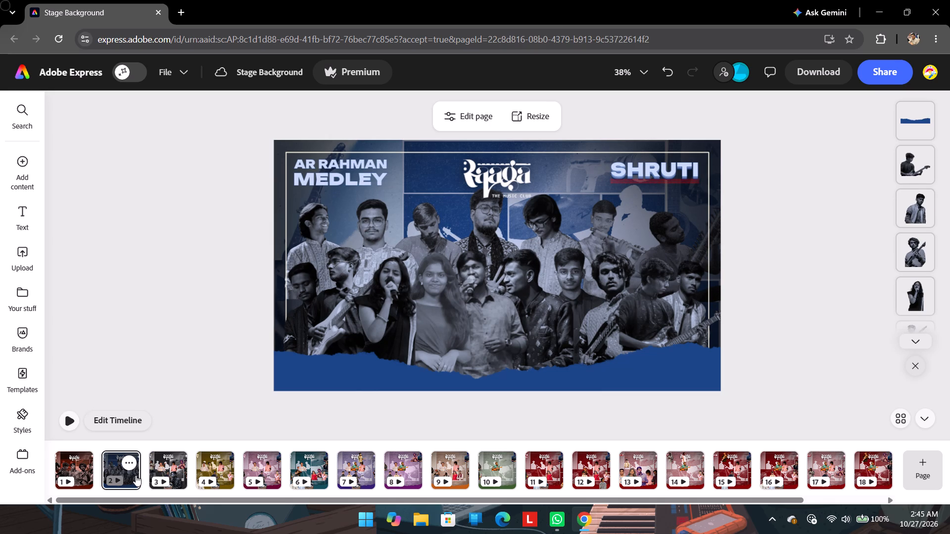
On the Michael Jackson Medley page, shift the large electric guitarist down and left, and place the patterned-shirt man in the bottom-left corner.
click(171, 479)
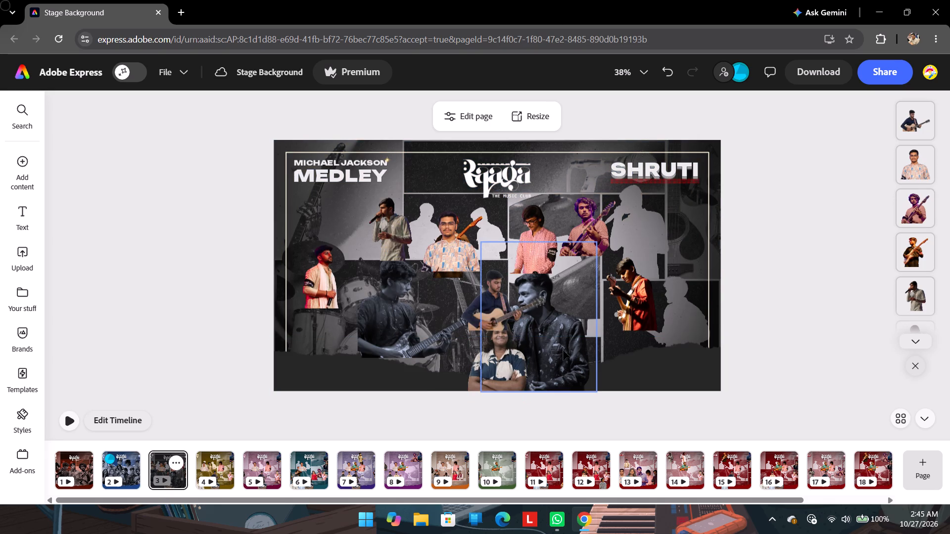
drag(414, 330, 406, 352)
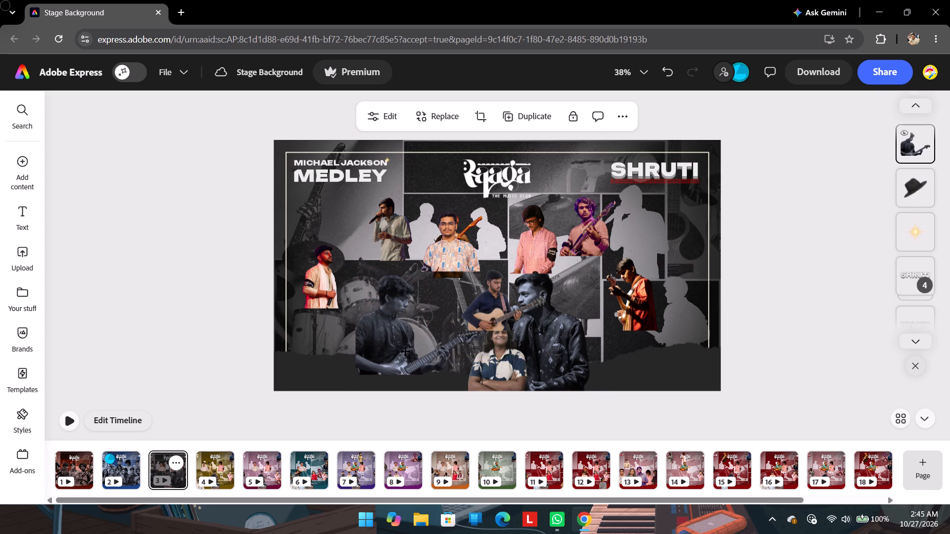
drag(406, 352, 395, 359)
drag(450, 262, 411, 290)
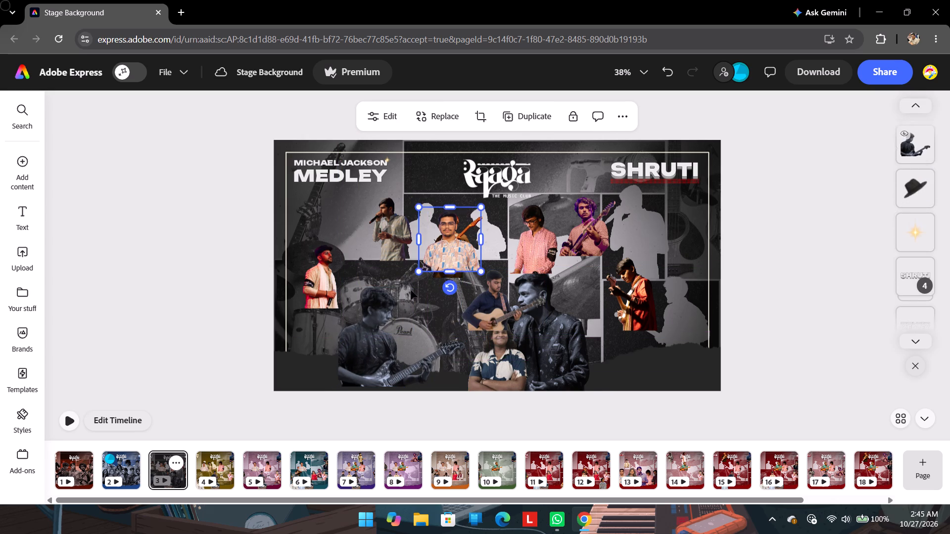
drag(411, 290, 327, 364)
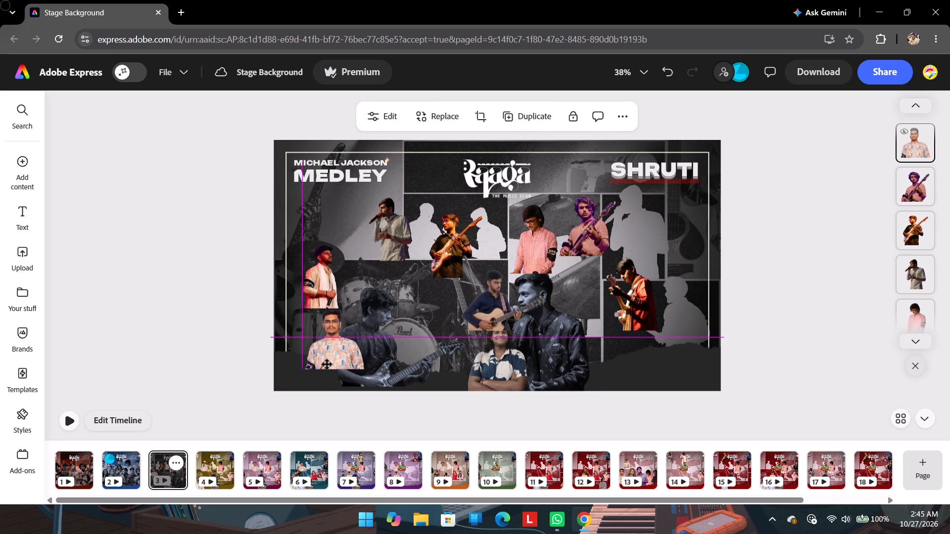
drag(327, 364, 298, 378)
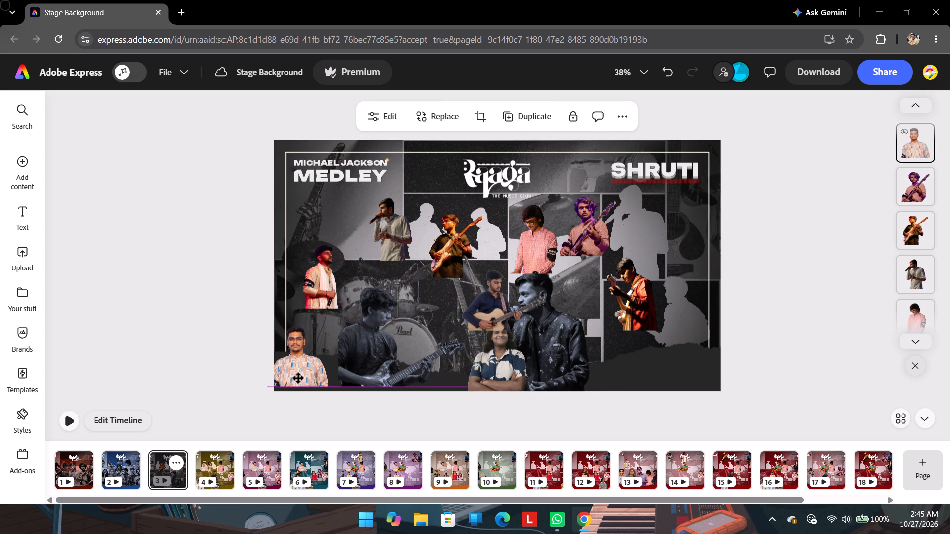
drag(298, 378, 298, 379)
Move the acoustic guitarist and the floral-shirt performer left, away from the page centre.
drag(482, 309, 418, 301)
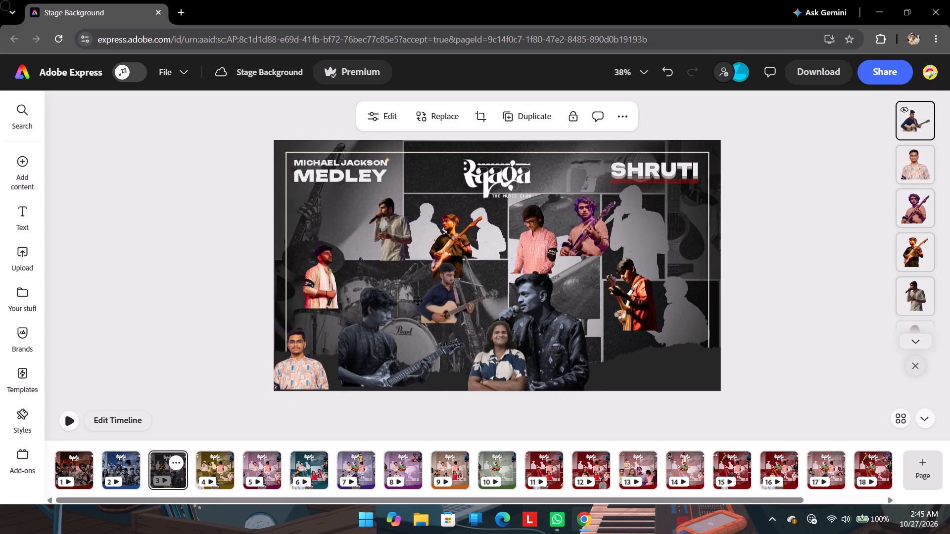
drag(418, 301, 393, 300)
drag(508, 349, 444, 328)
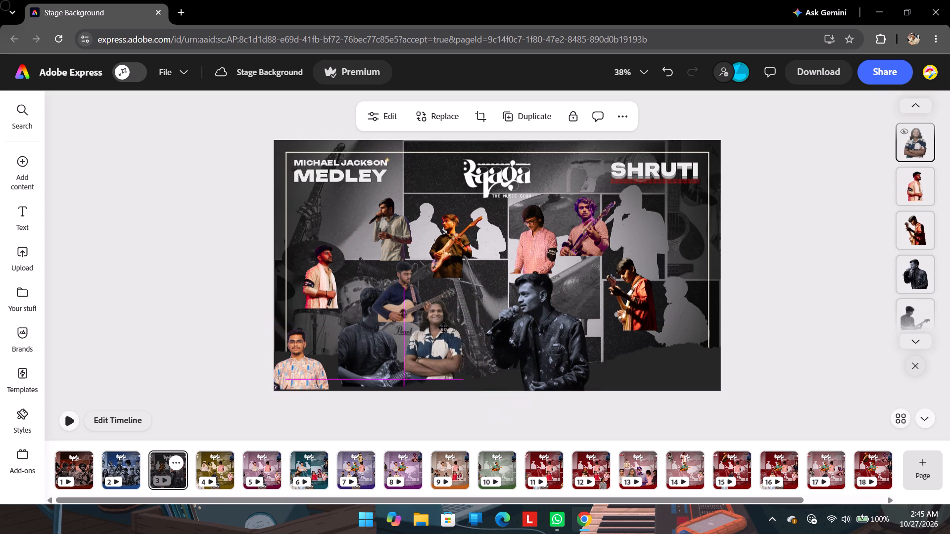
drag(444, 328, 442, 327)
Spread out the lower row: electric guitarist at the centre, microphone singer to the right, floral-shirt performer beside the patterned-shirt man.
drag(381, 343, 490, 320)
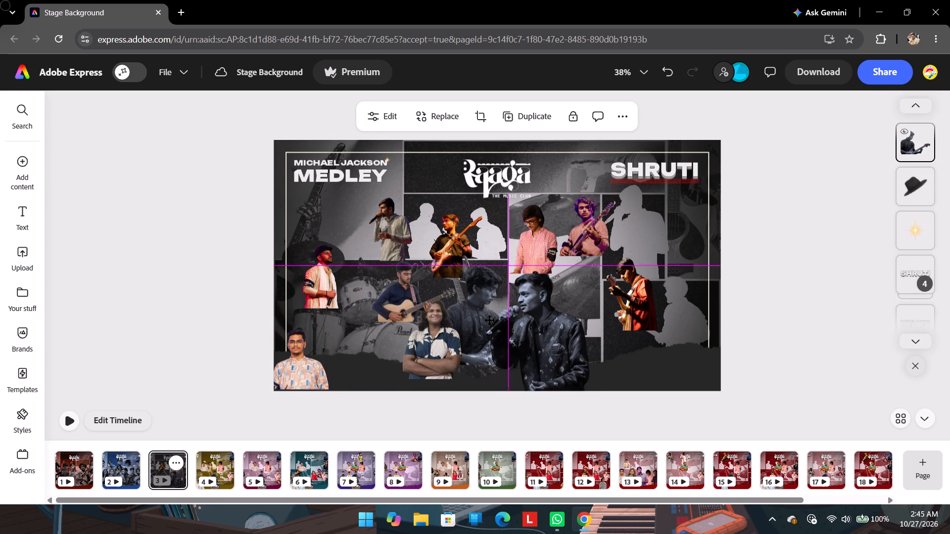
drag(490, 320, 491, 320)
drag(563, 374, 600, 369)
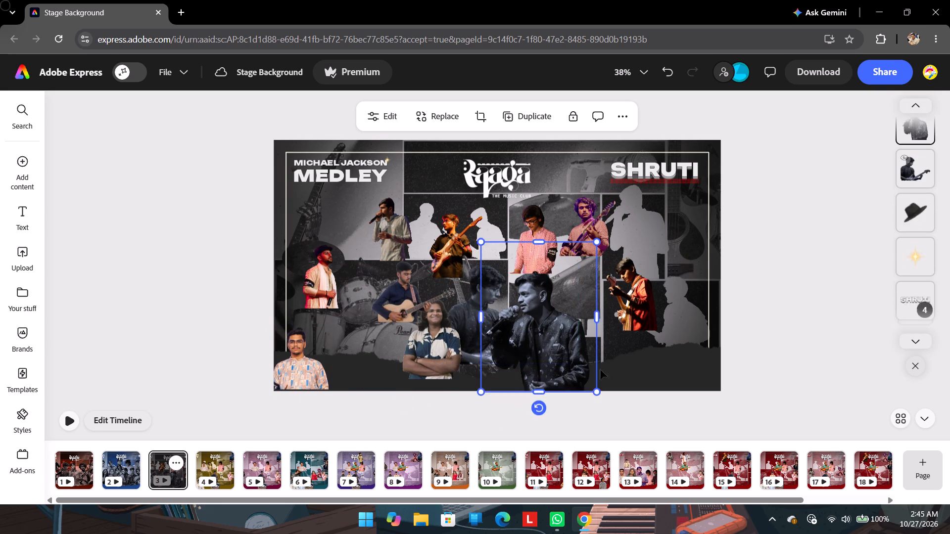
drag(600, 369, 644, 349)
drag(432, 350, 345, 343)
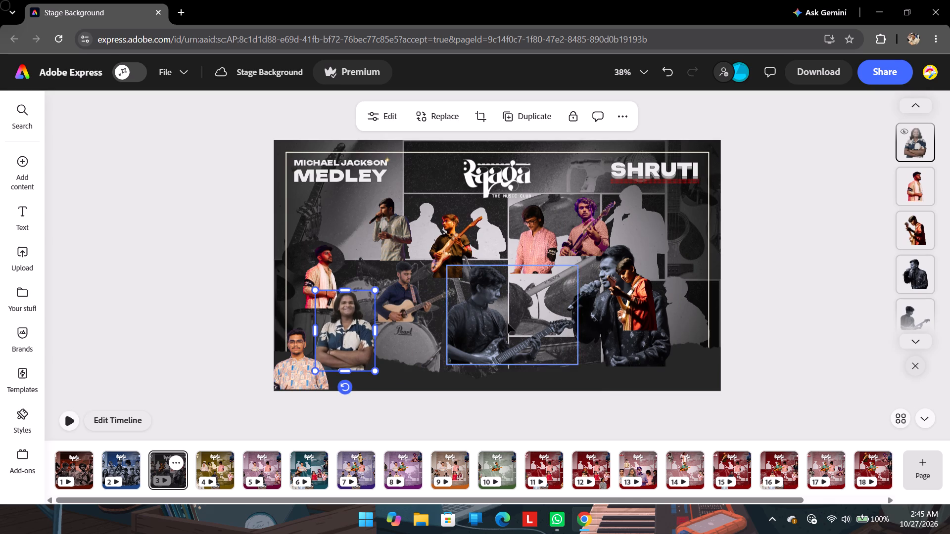
Enlarge the electric guitarist into the dominant central figure, with its lower edge resting on the bottom of the page.
click(509, 323)
drag(447, 366, 376, 438)
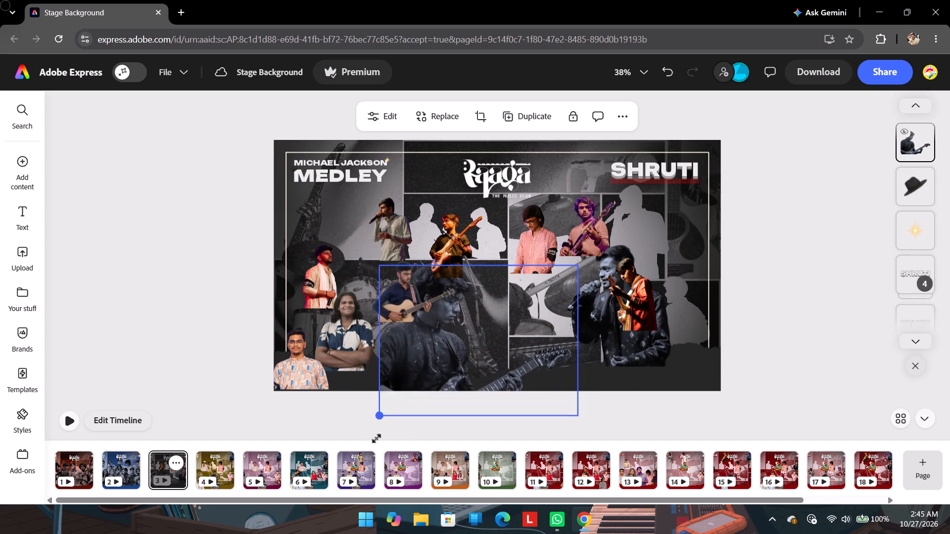
drag(376, 438, 366, 445)
drag(434, 343, 500, 279)
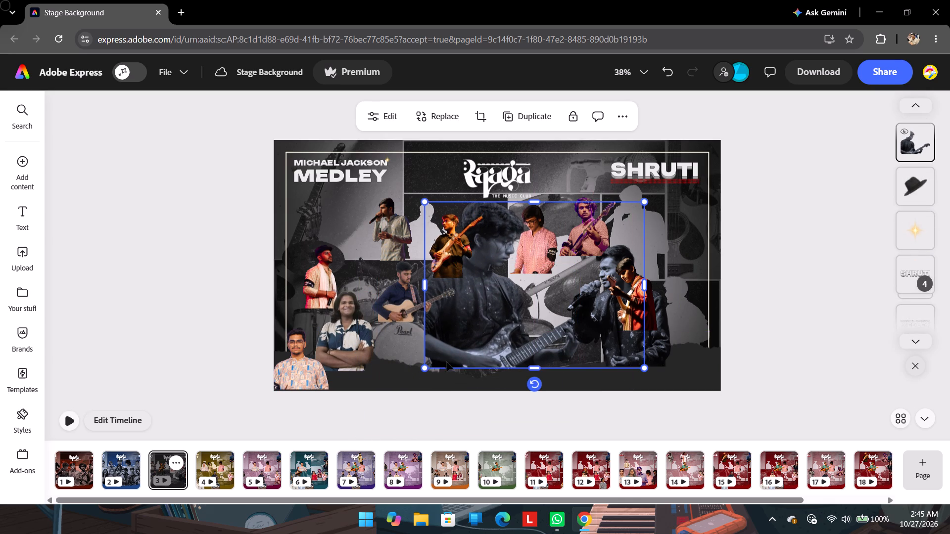
drag(427, 369, 402, 412)
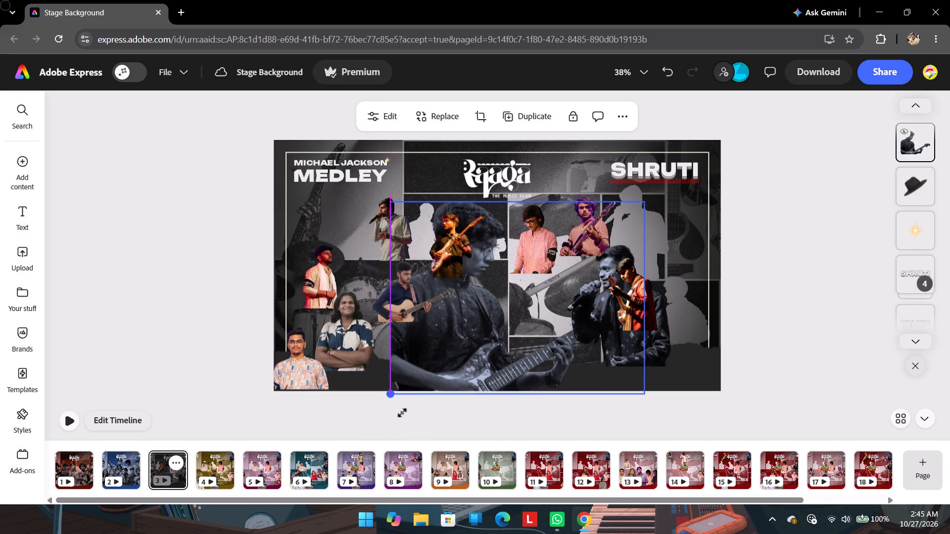
drag(402, 412, 401, 414)
drag(453, 362, 475, 363)
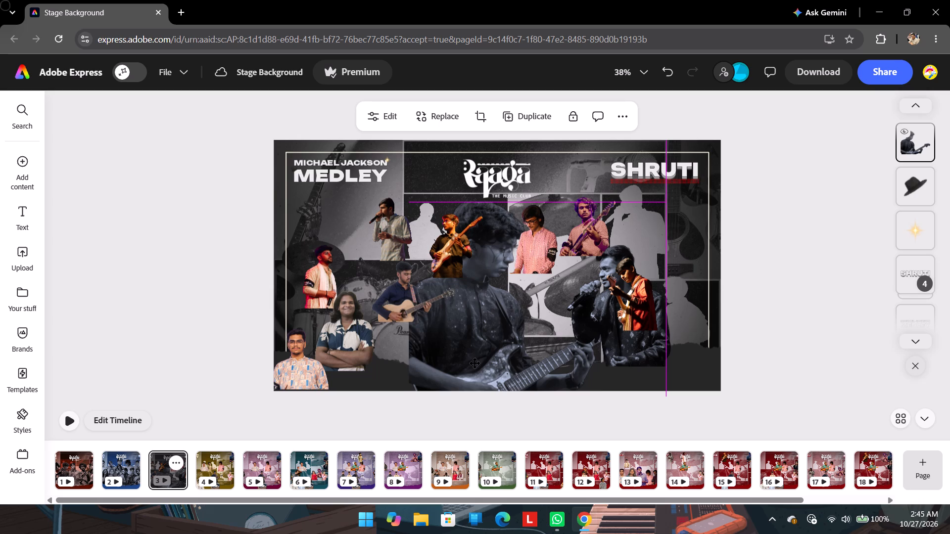
drag(475, 363, 486, 359)
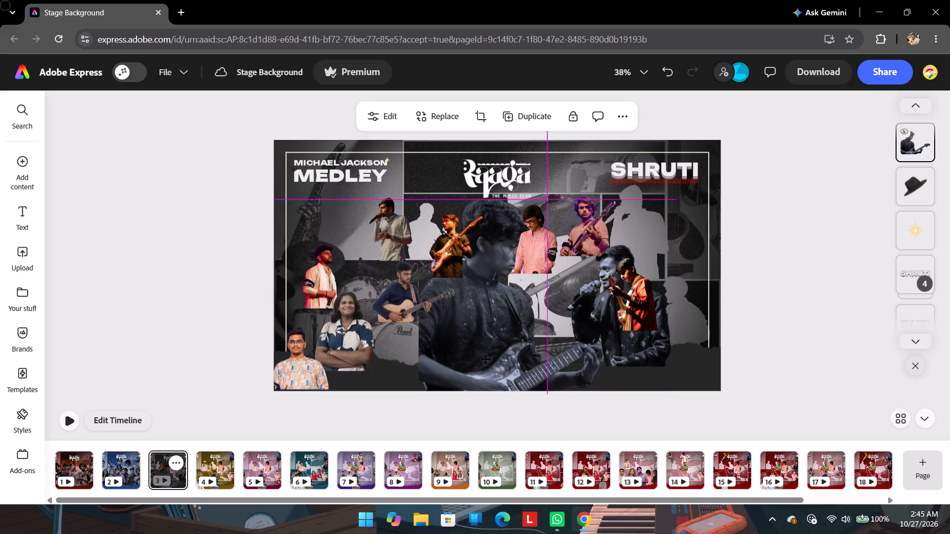
drag(486, 359, 489, 358)
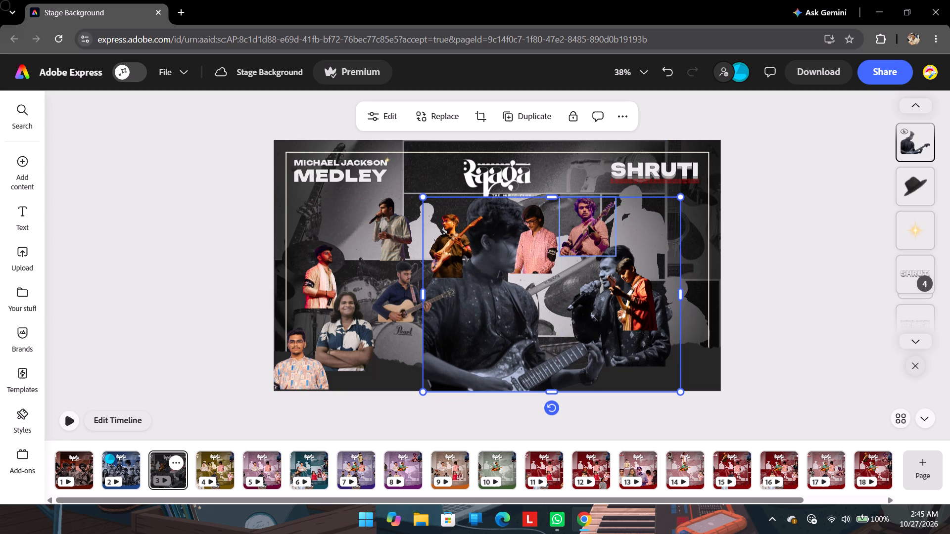
drag(637, 303, 631, 303)
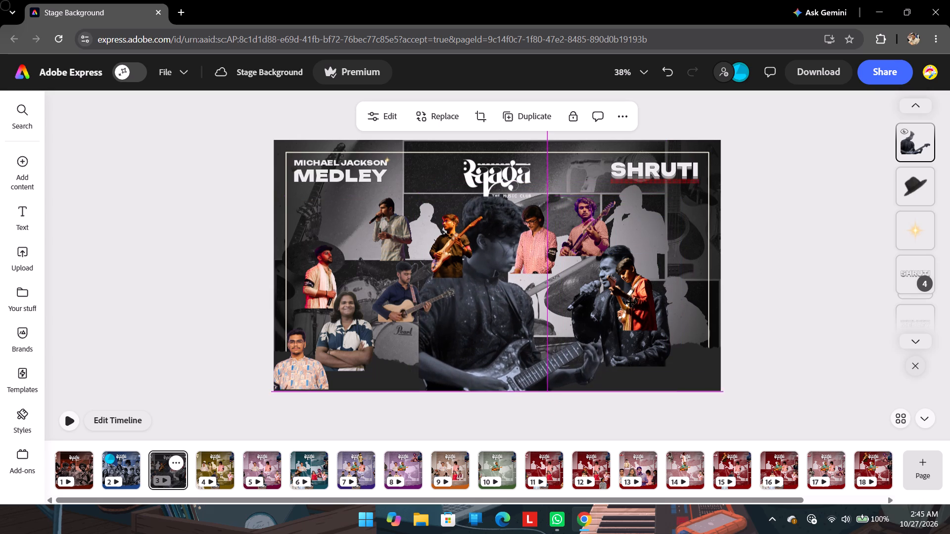
drag(631, 303, 630, 305)
click(685, 425)
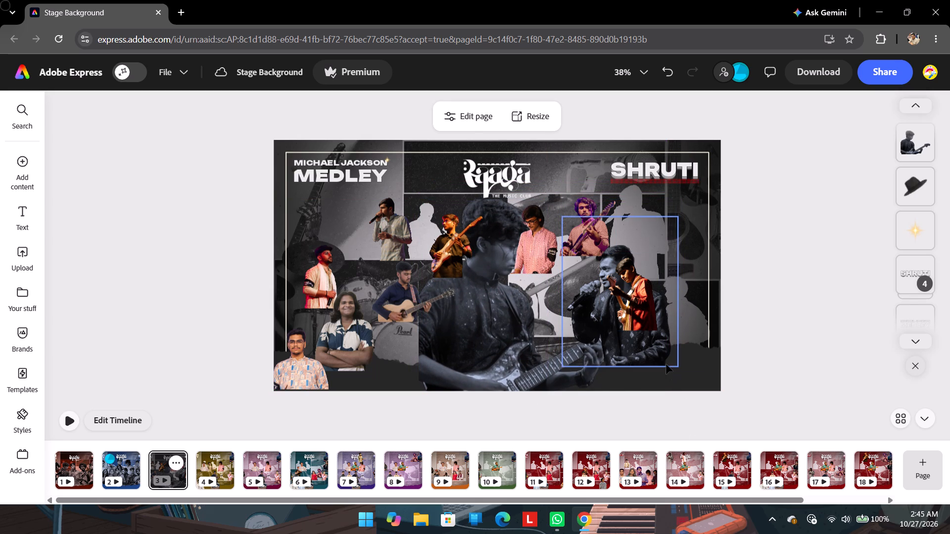
Place the microphone singer to the left of the large guitarist, enlarge him, and align him to the page's bottom edge.
drag(665, 360, 441, 382)
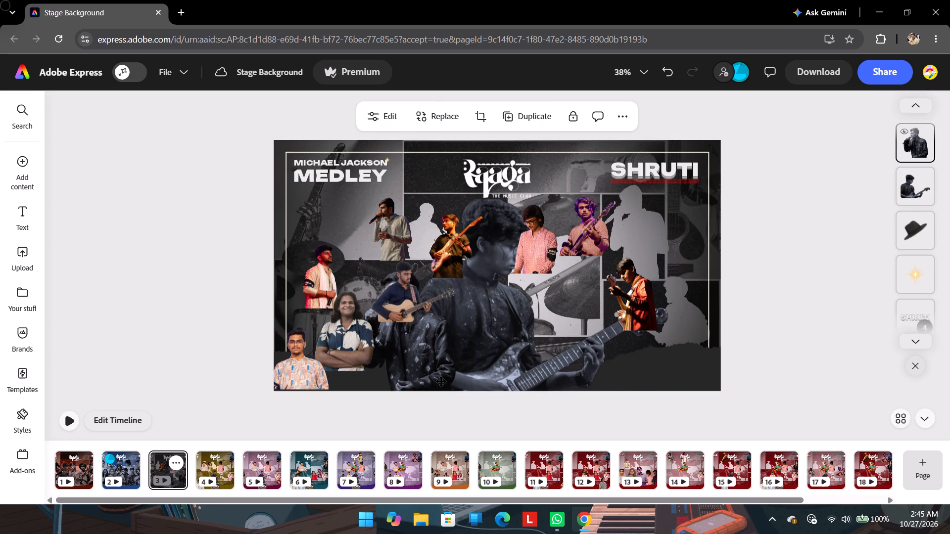
drag(441, 382, 450, 360)
drag(464, 364, 521, 409)
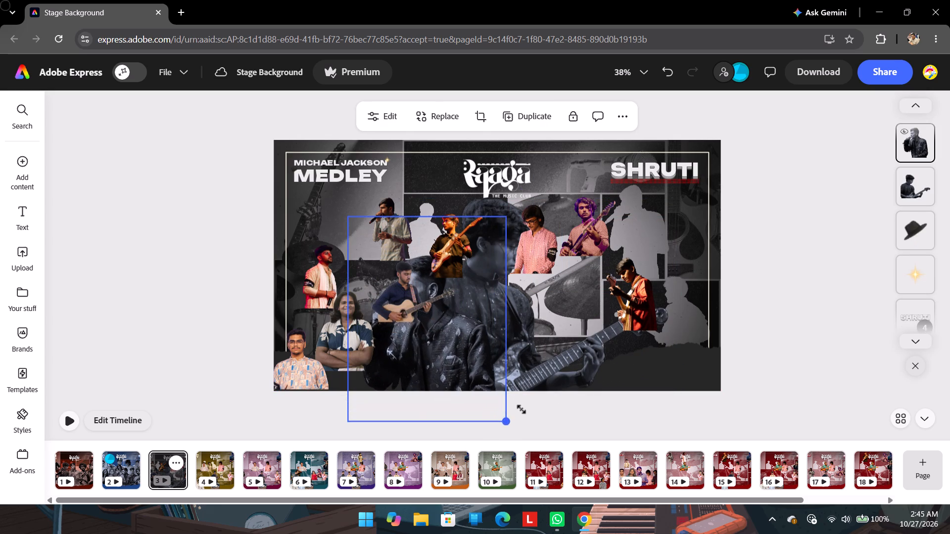
drag(521, 409, 521, 409)
drag(466, 362, 454, 328)
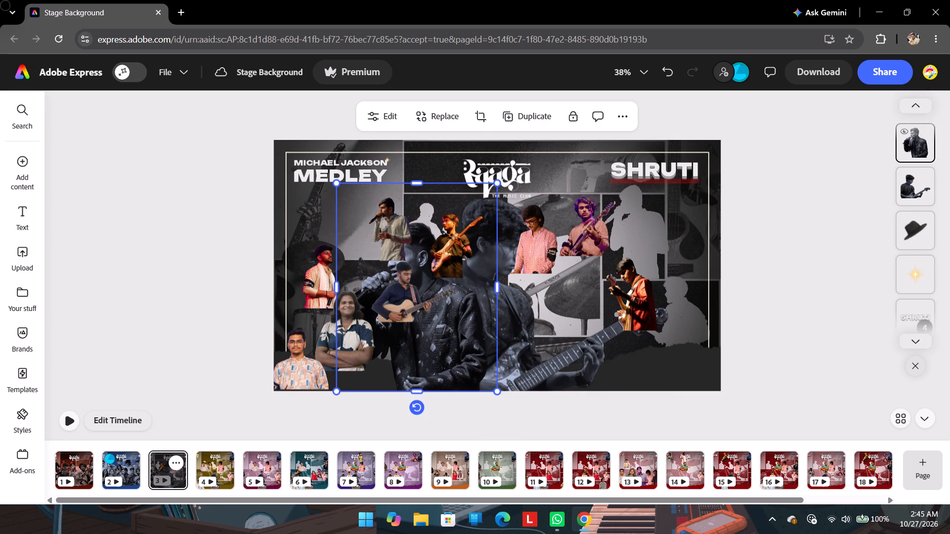
click(546, 438)
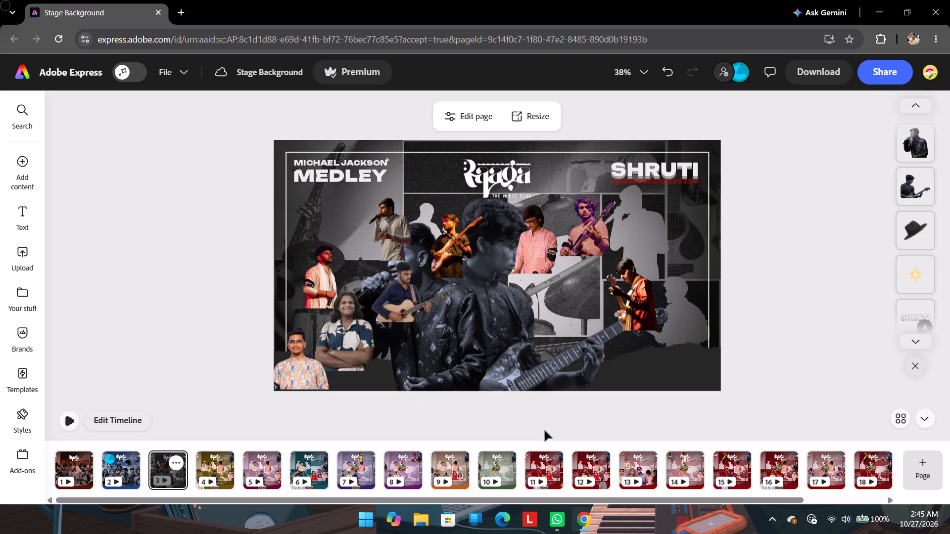
Jump to the AR Rahman Medley page the collaborator is editing and examine its performer lineup up close.
click(742, 75)
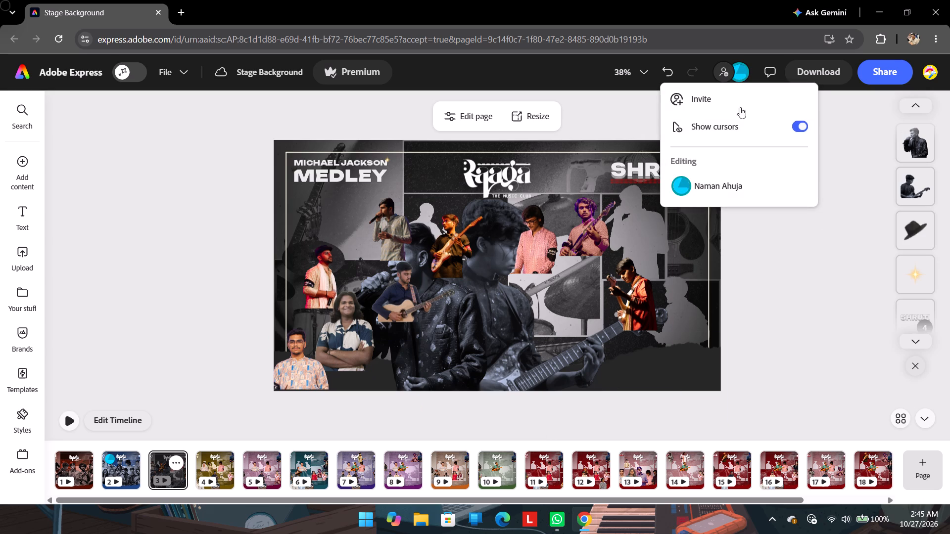
click(712, 190)
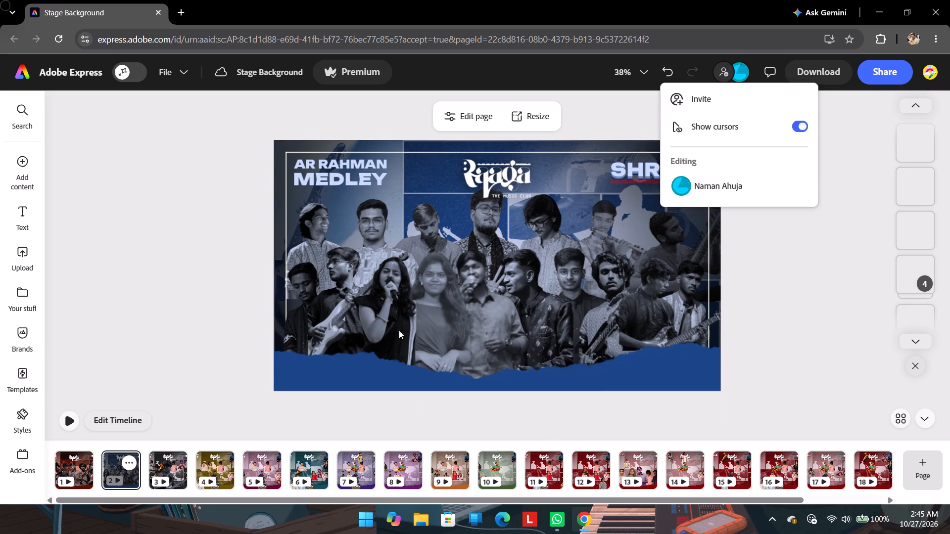
click(195, 315)
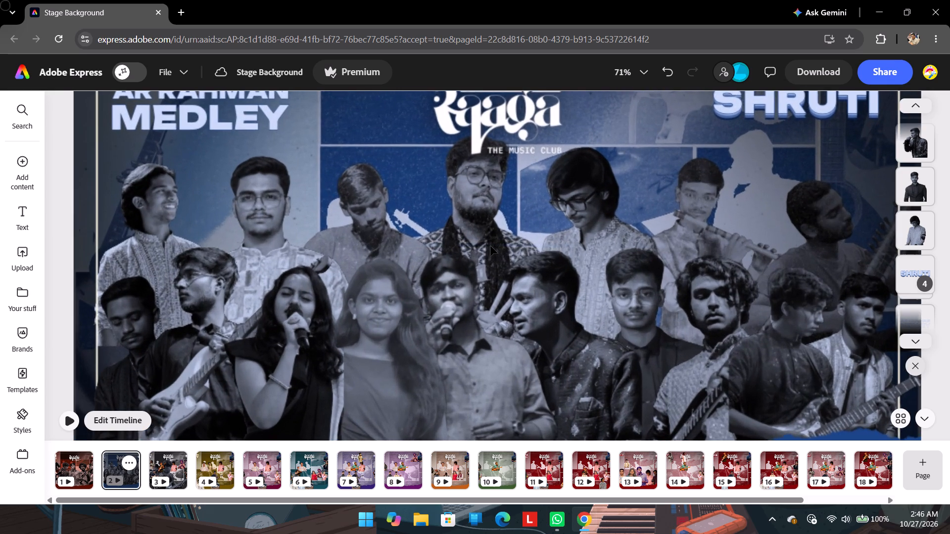
click(475, 210)
click(473, 188)
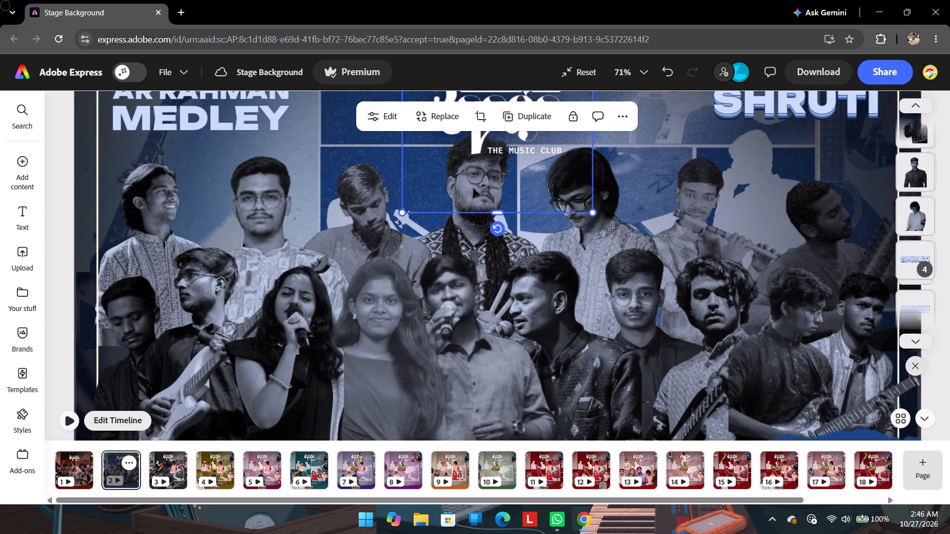
click(474, 188)
click(461, 228)
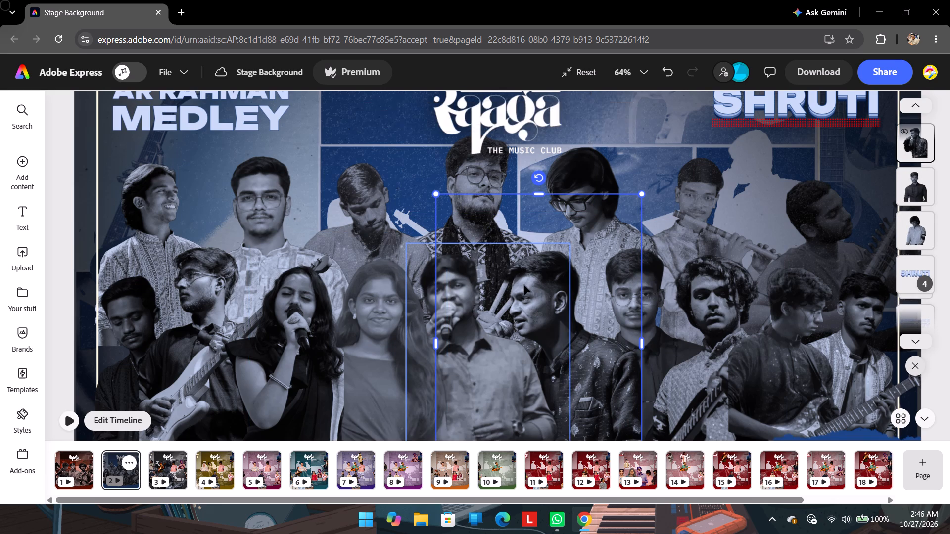
Raise and enlarge the sitar player at the right end of the AR Rahman Medley back row.
drag(734, 240, 734, 235)
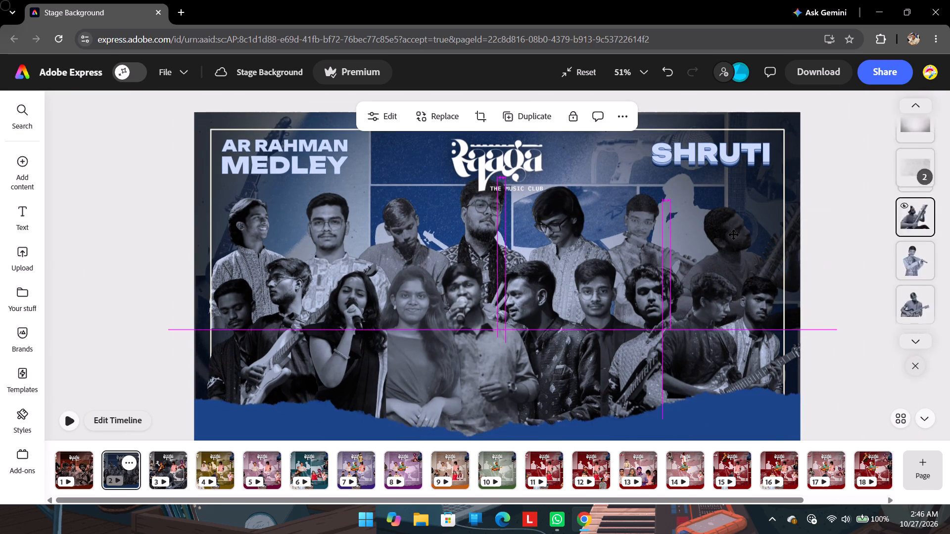
drag(734, 235, 730, 221)
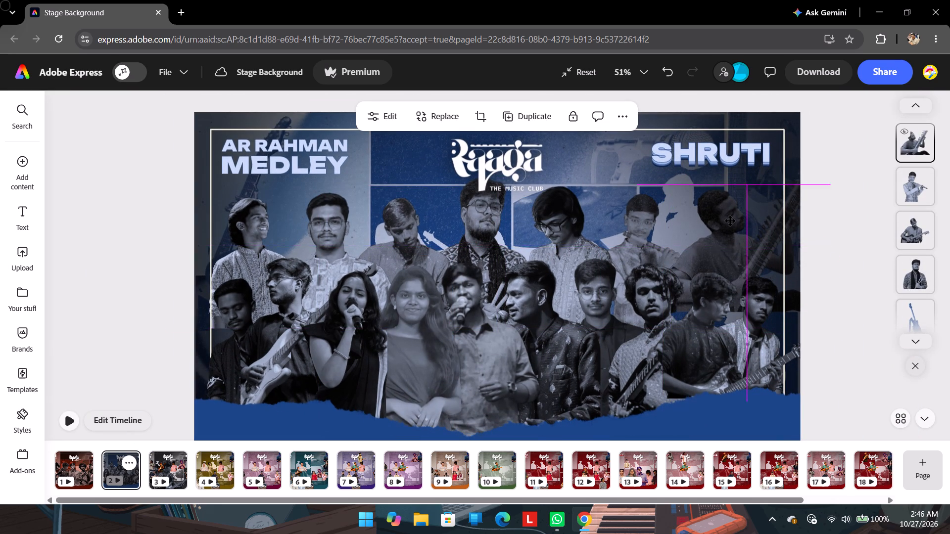
drag(730, 221, 730, 222)
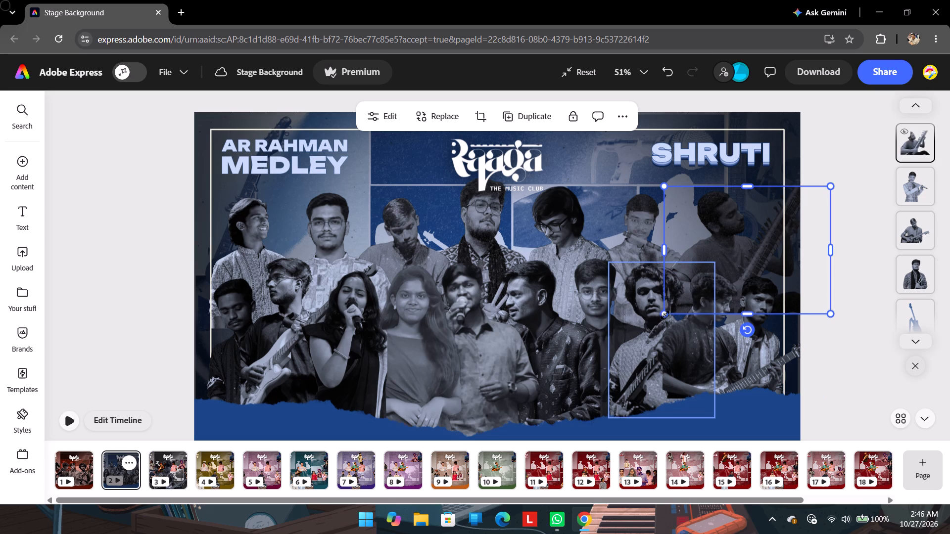
drag(665, 315, 651, 346)
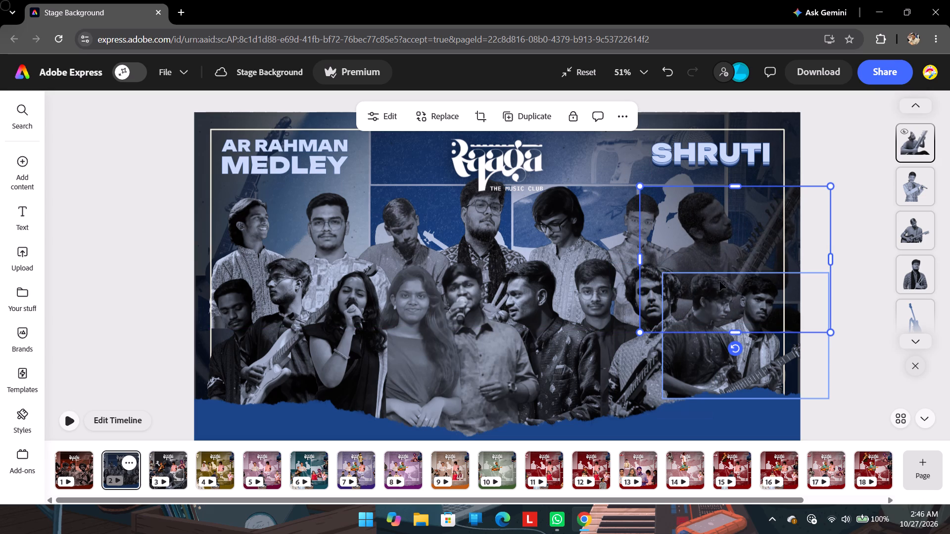
drag(717, 240, 726, 240)
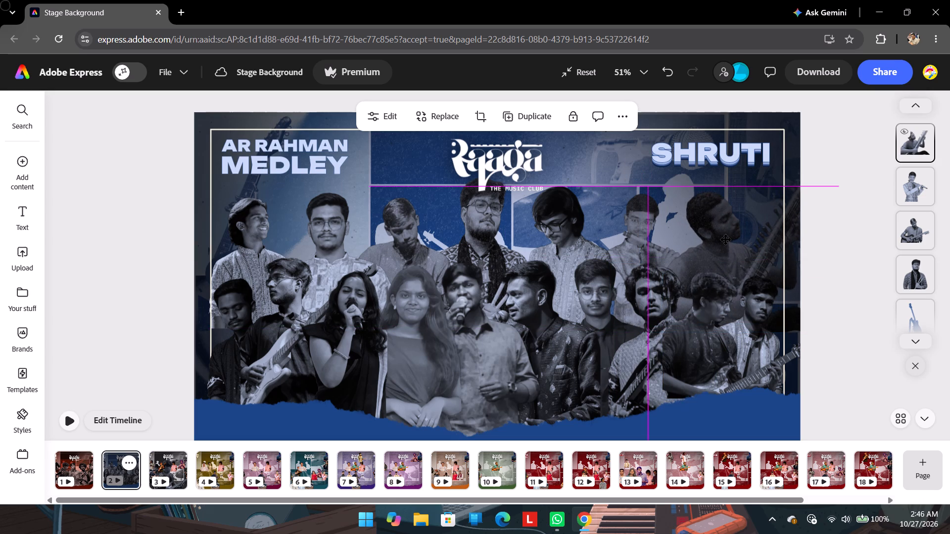
drag(726, 240, 731, 241)
Swap the sitar player and the flautist, moving the sitar player towards the centre and the flautist to the row's right end.
drag(735, 239, 702, 239)
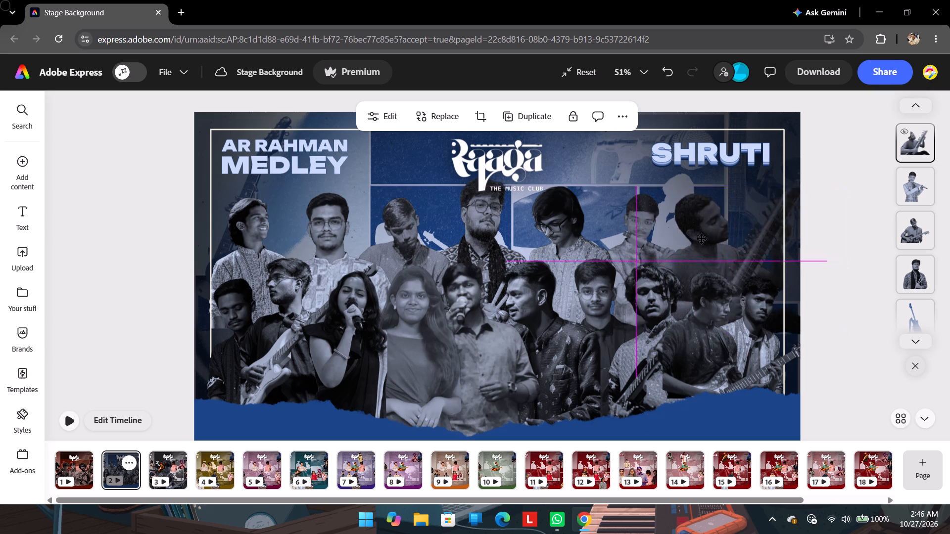
drag(702, 239, 632, 241)
drag(676, 233, 605, 229)
drag(685, 242, 755, 232)
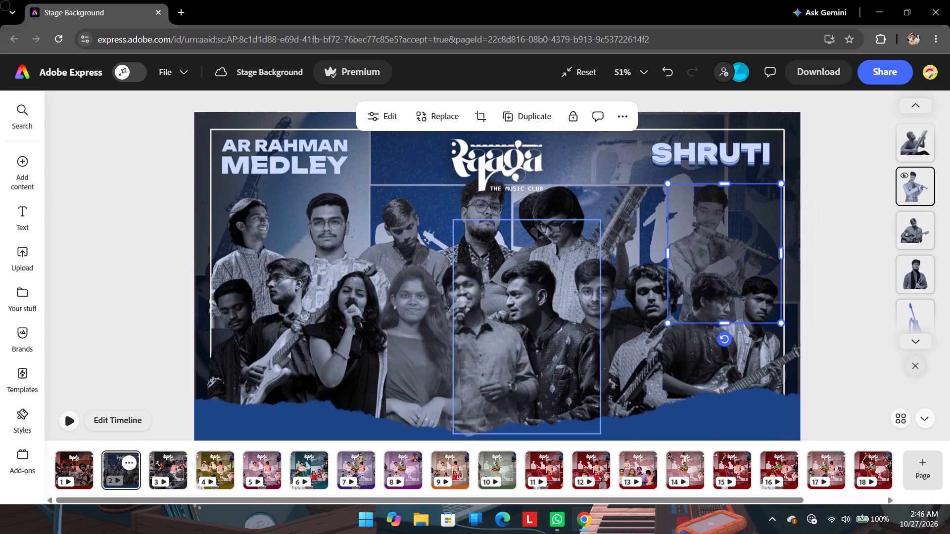
Reorder the back row with the long-haired spectacled man beside the central bearded man and the sitar player between him and the flautist.
drag(531, 214, 595, 209)
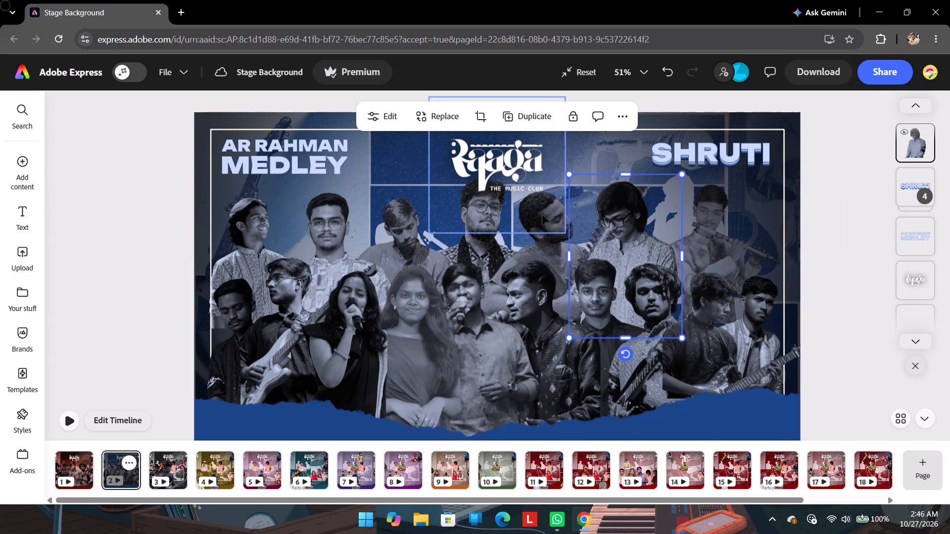
drag(613, 220, 567, 221)
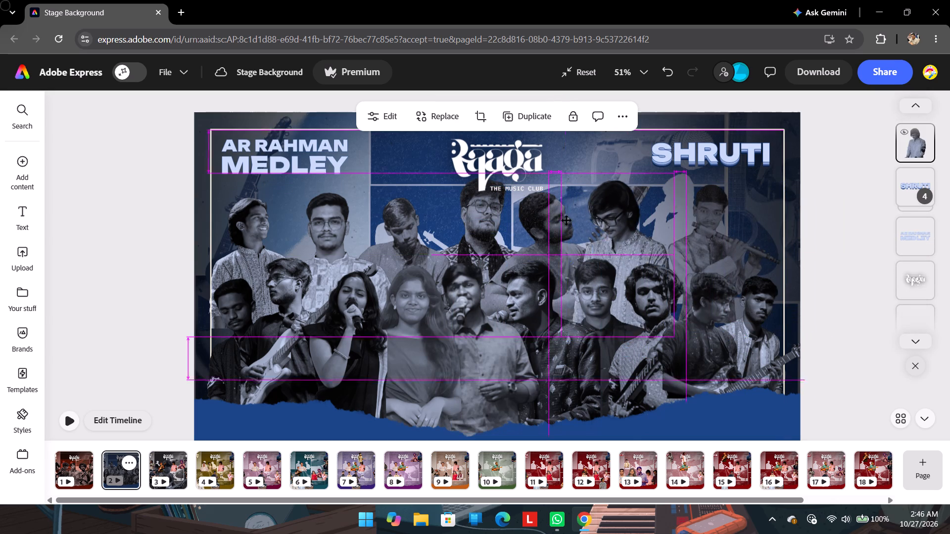
drag(567, 221, 509, 222)
drag(621, 211, 669, 206)
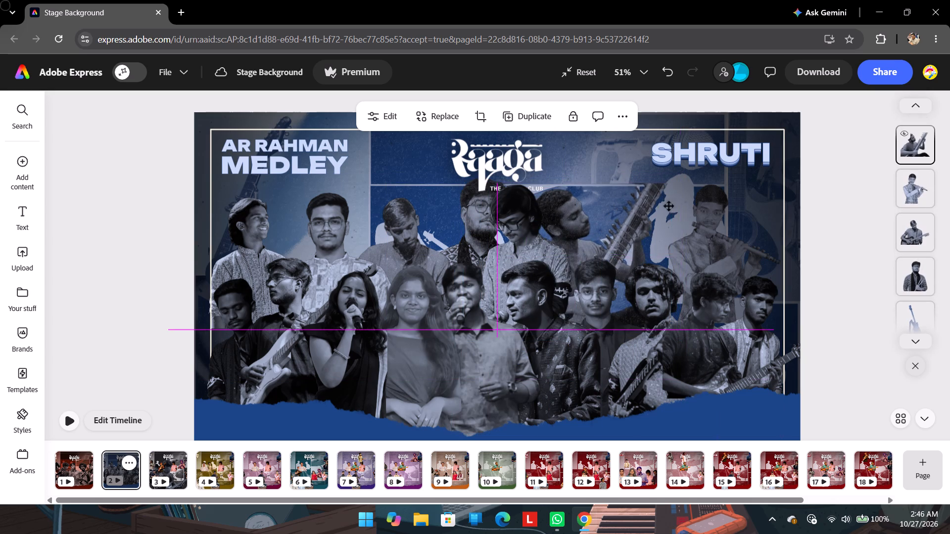
drag(669, 206, 705, 207)
drag(542, 218, 544, 217)
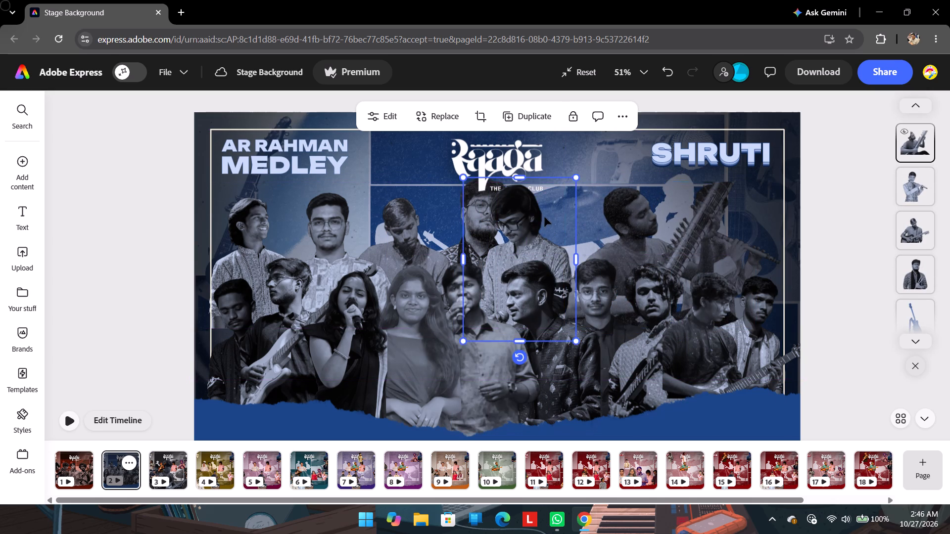
drag(544, 217, 590, 211)
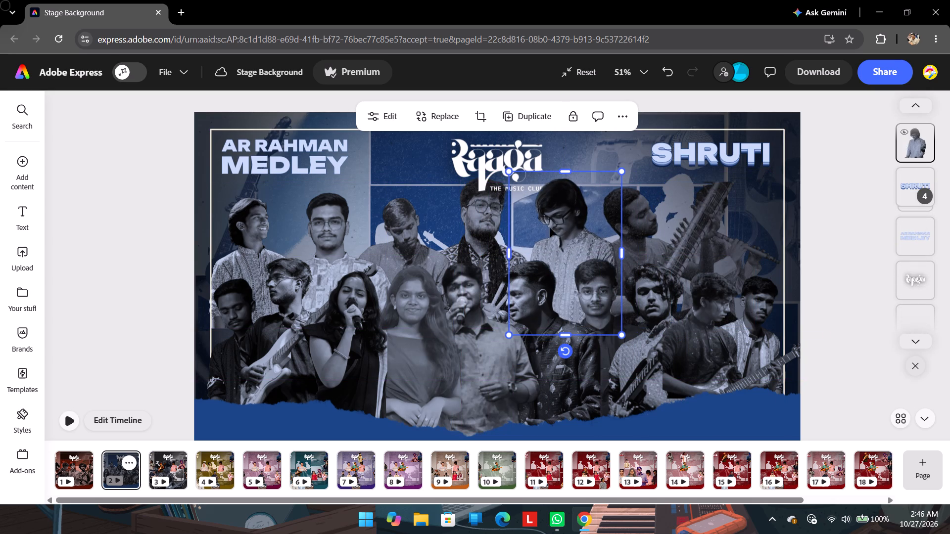
click(506, 216)
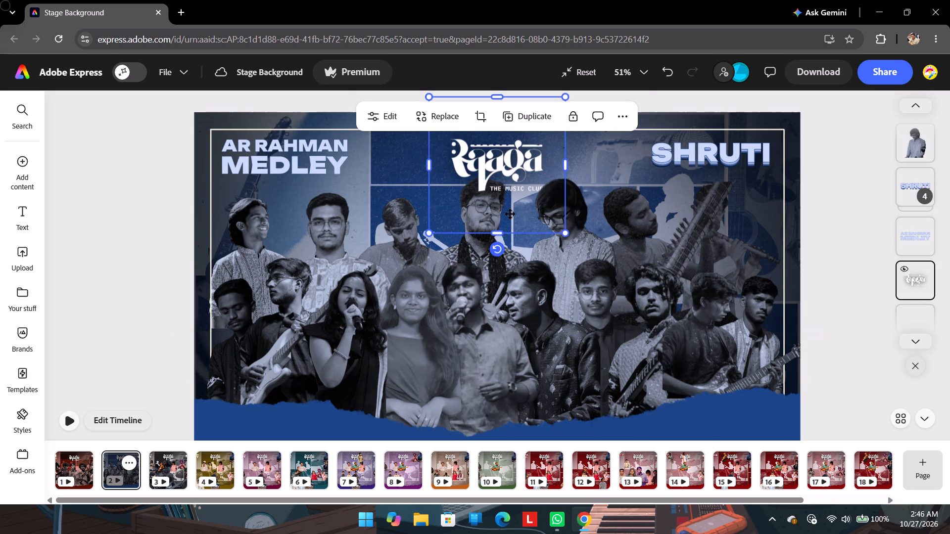
key(ctrl+z)
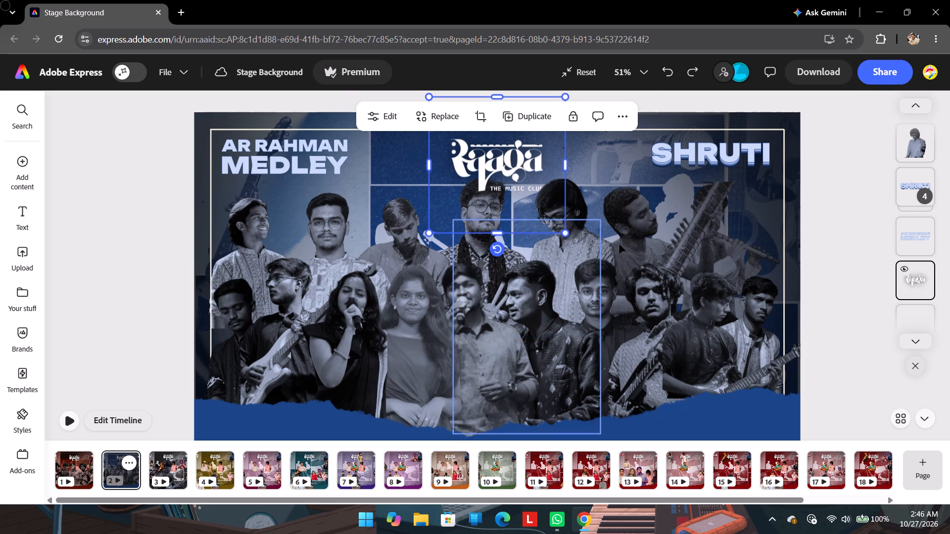
Nudge the sitar player slightly left and send him one layer back, behind the flautist.
drag(669, 233, 663, 233)
click(676, 229)
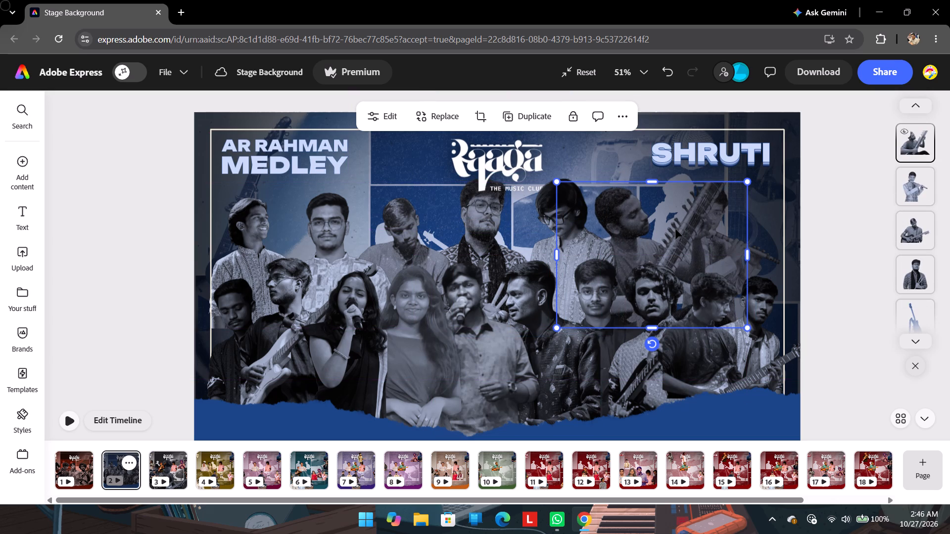
key(ctrl+bracketleft)
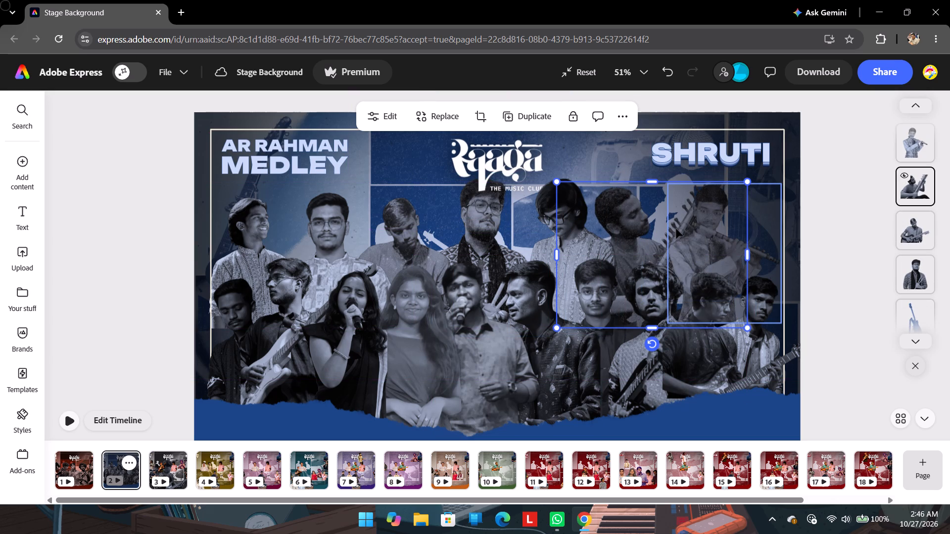
click(840, 235)
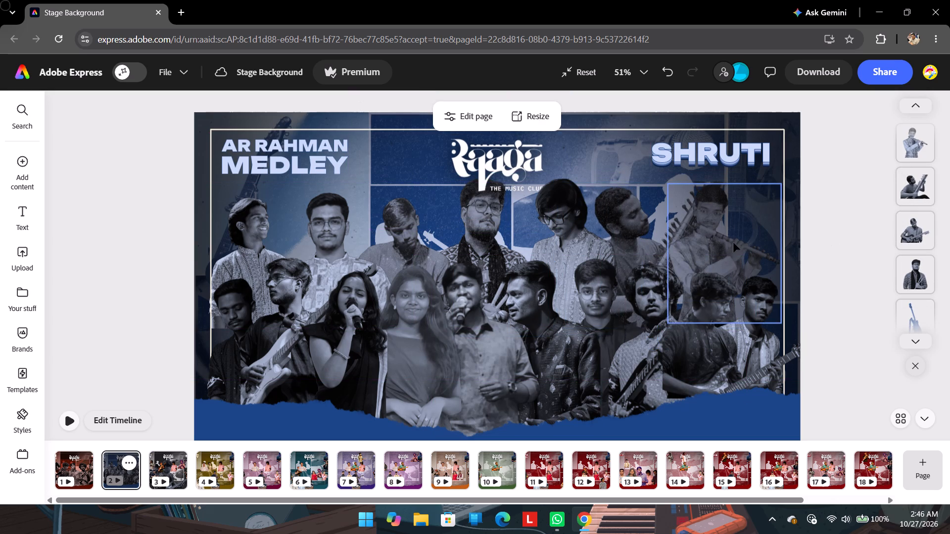
Shift the flautist slightly up and right, away from the sitar.
drag(727, 240, 740, 235)
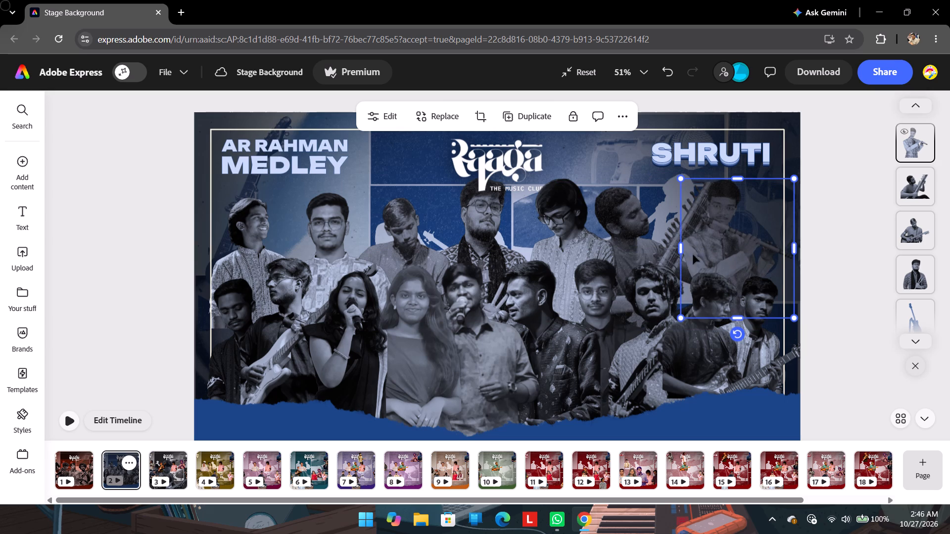
Nudge the sitar player right, closer to the flautist, and the long-haired spectacled man slightly right.
drag(641, 233, 657, 227)
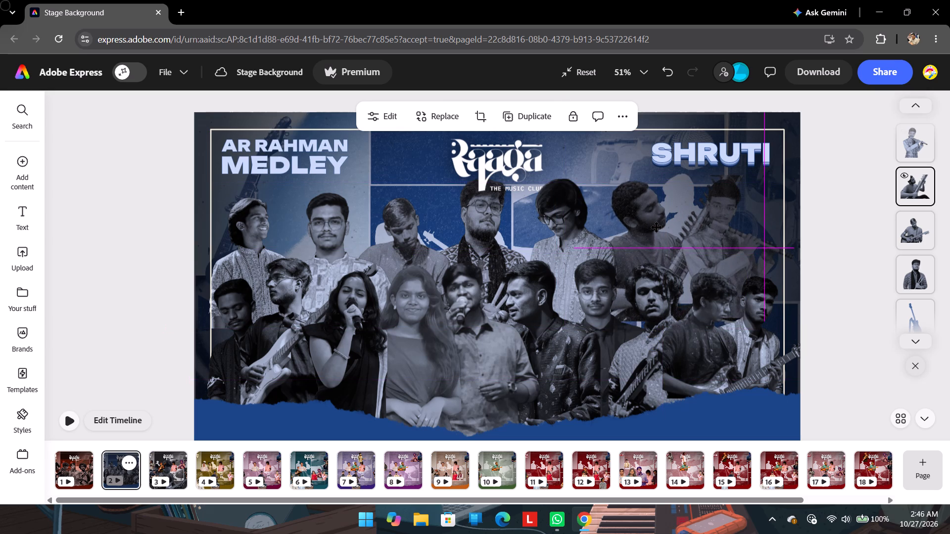
drag(657, 227, 658, 230)
click(842, 239)
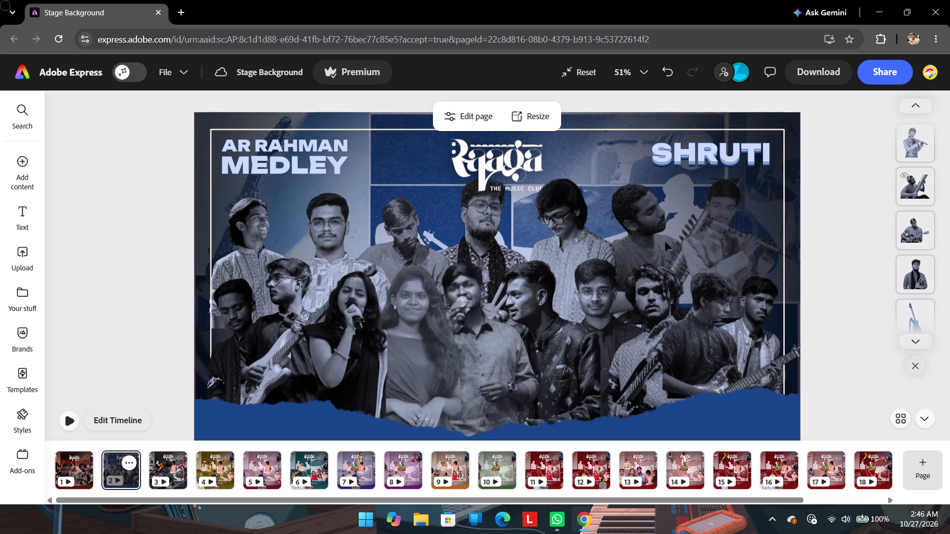
drag(581, 214, 585, 214)
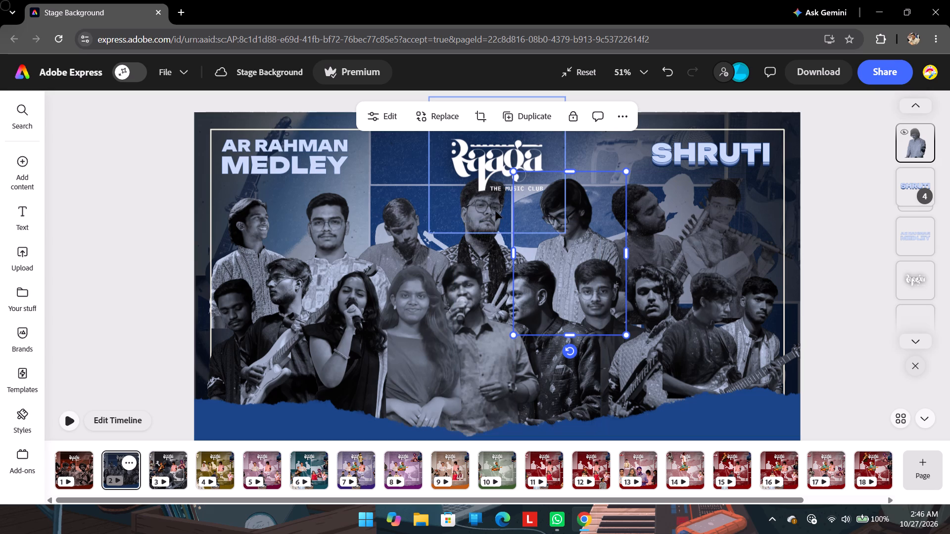
Crop the pale blue silhouette graphic behind the back row from its right side, keeping only the left figure.
click(403, 221)
click(409, 189)
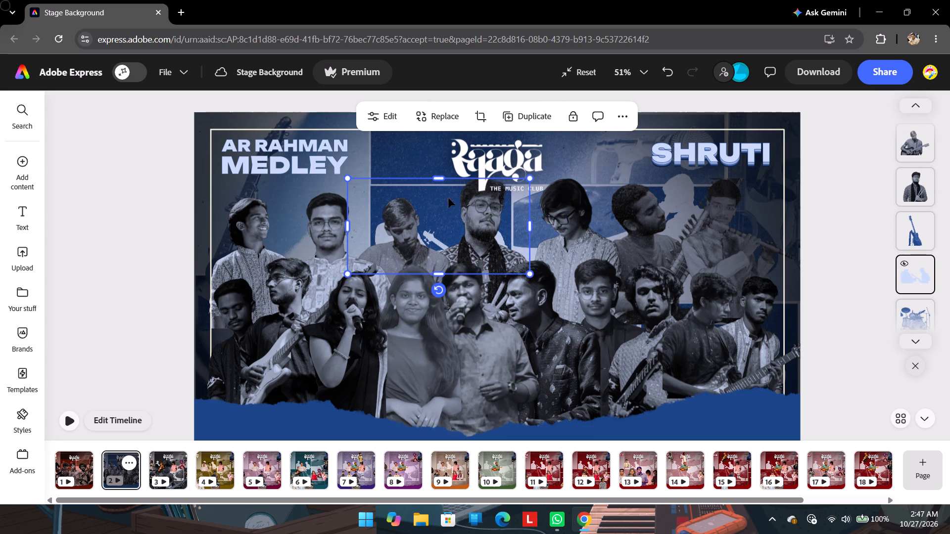
drag(530, 226, 508, 223)
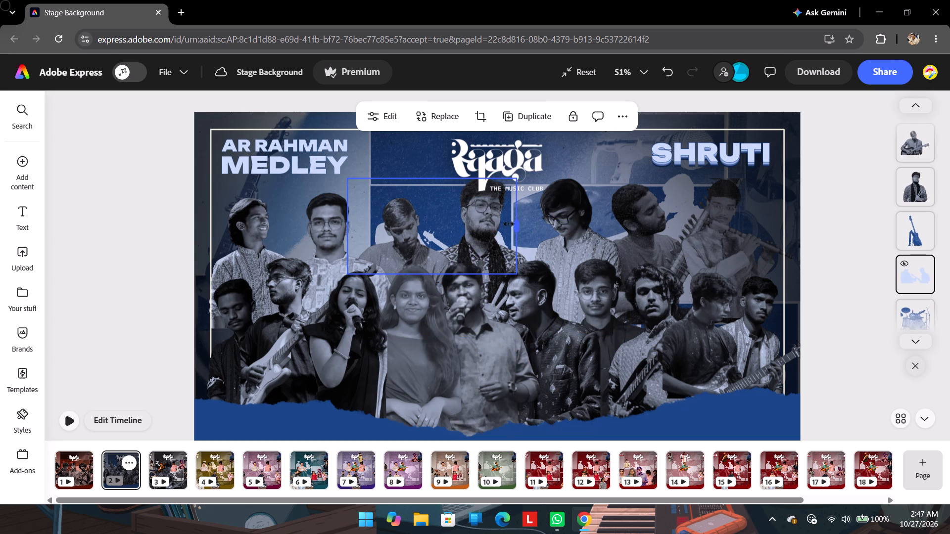
drag(508, 223, 453, 222)
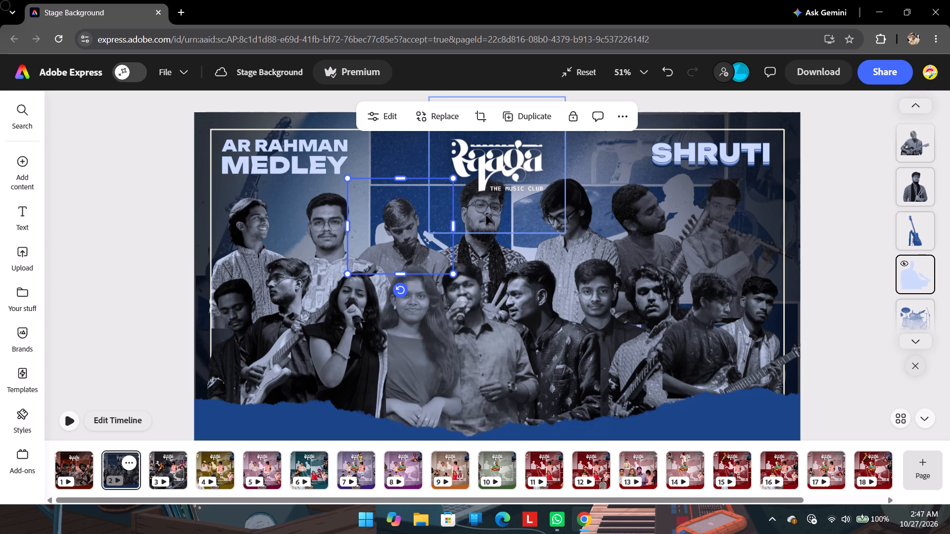
click(820, 215)
Shrink the central bearded man in the back row slightly and shift him a little right, below the Raaga logo.
scroll(613, 254, up, 1)
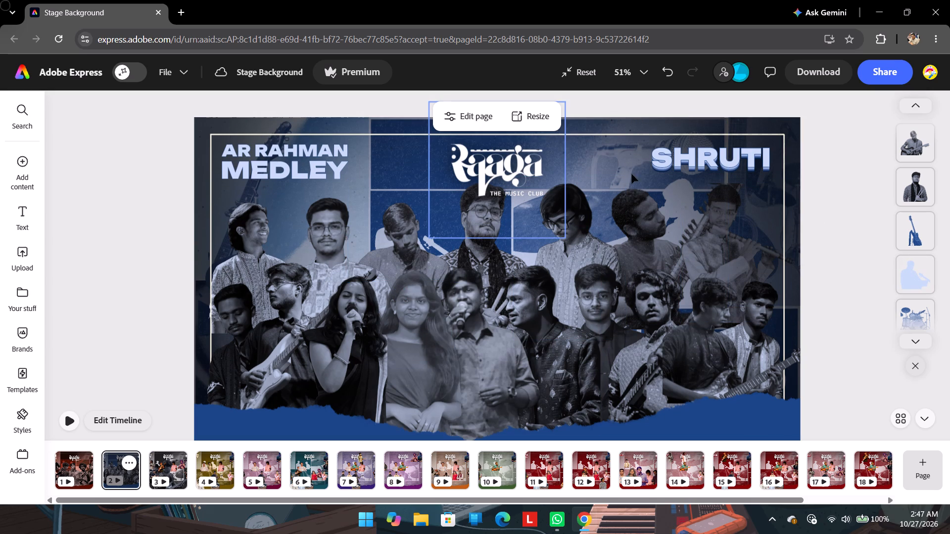
click(914, 187)
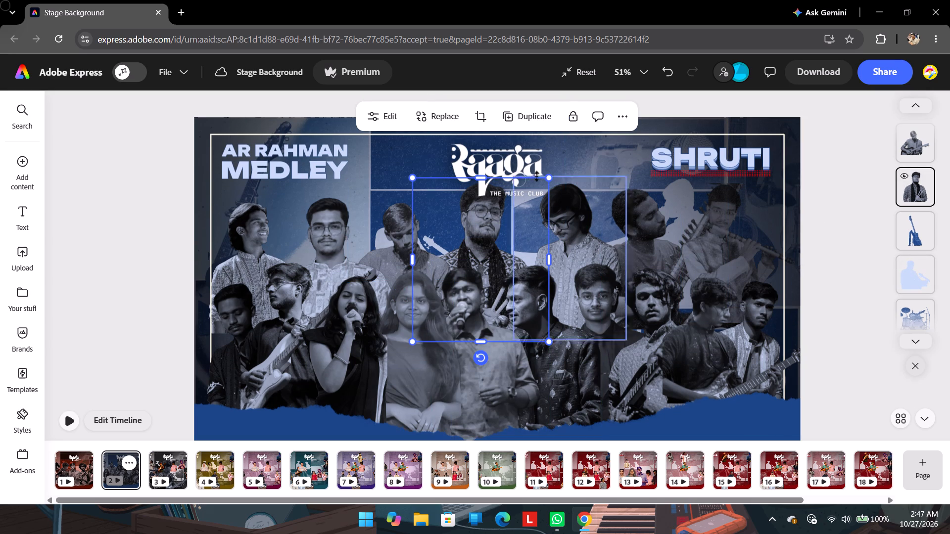
drag(548, 179, 535, 195)
drag(487, 231, 503, 227)
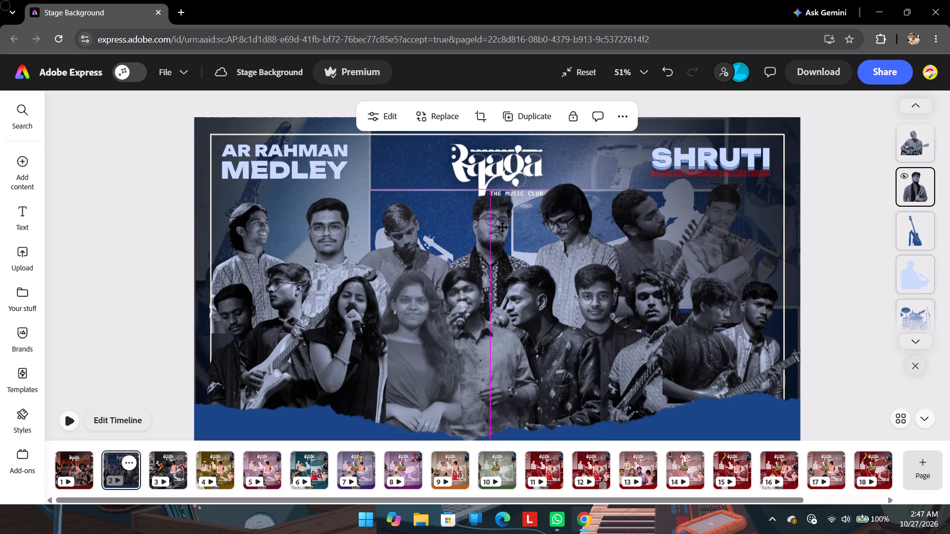
drag(503, 227, 500, 231)
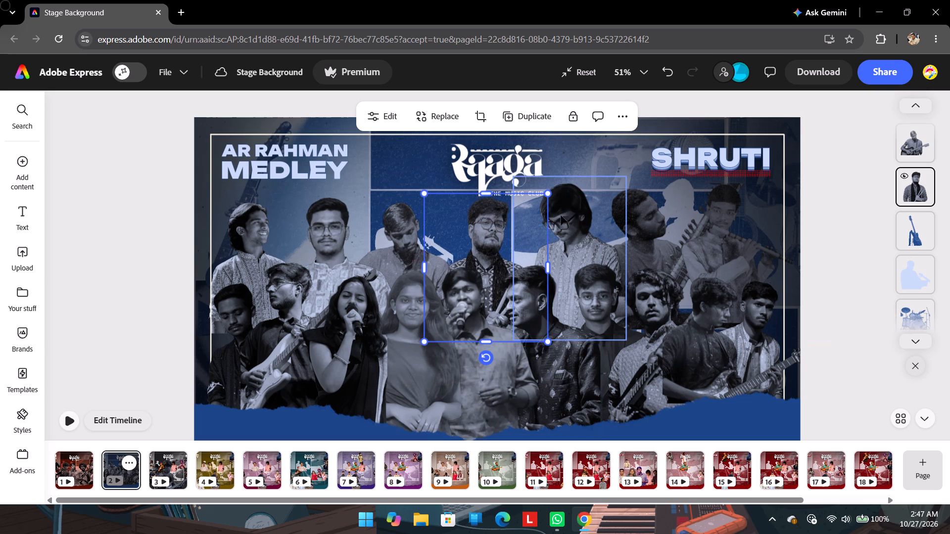
Shrink the long-haired spectacled man, send him behind the logo and title layers, and place him just right of the bearded man.
drag(571, 200, 552, 212)
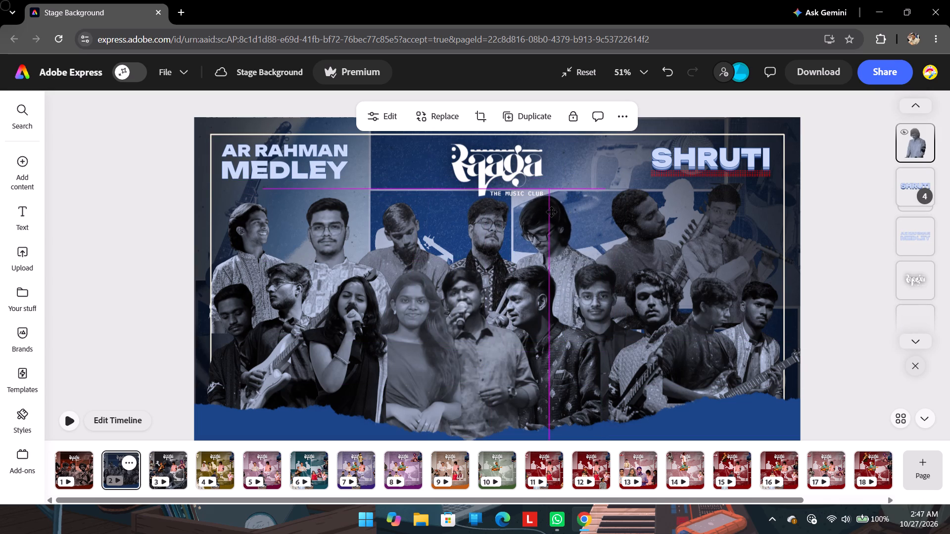
drag(552, 212, 560, 206)
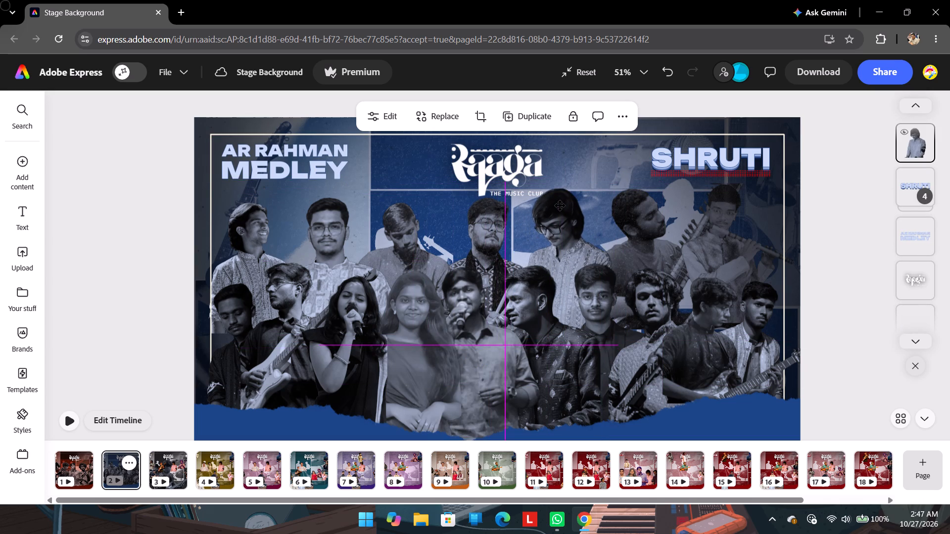
drag(560, 206, 559, 206)
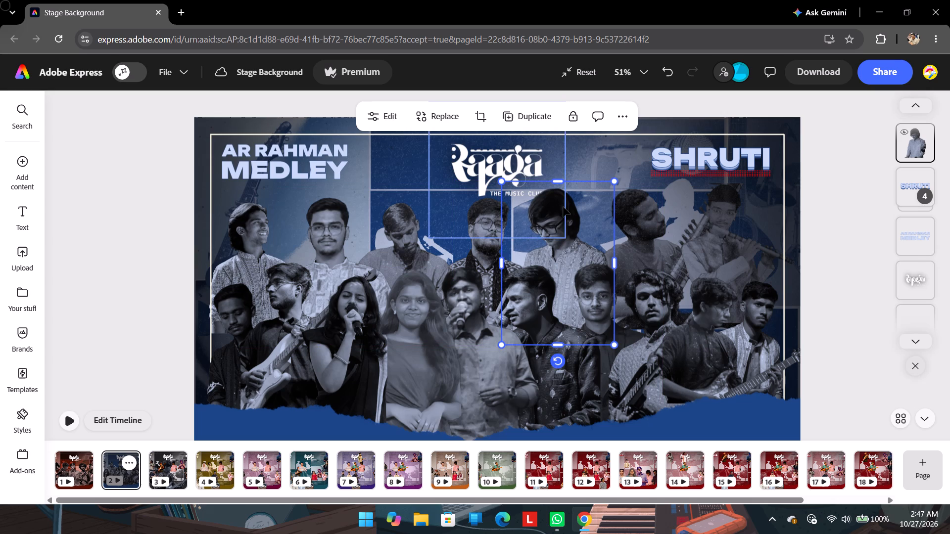
key(ctrl+bracketleft)
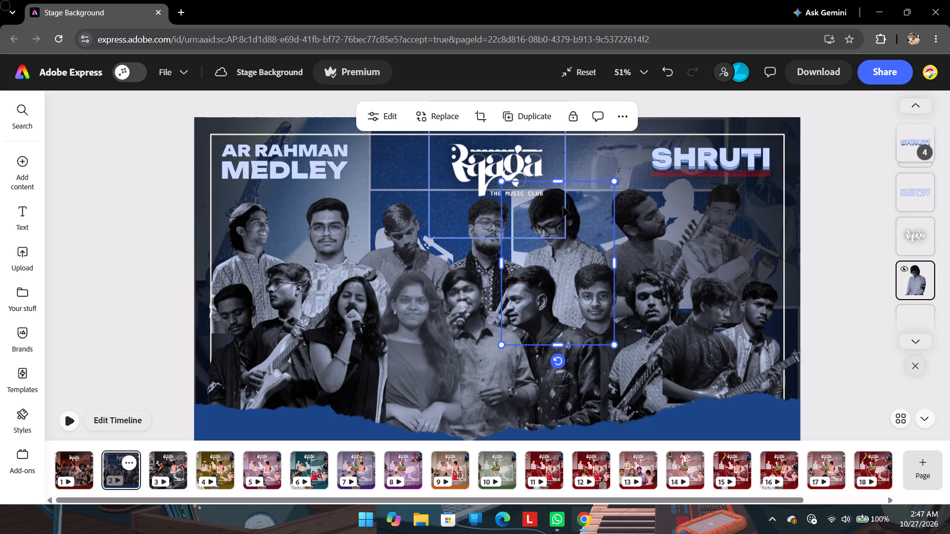
drag(613, 182, 608, 188)
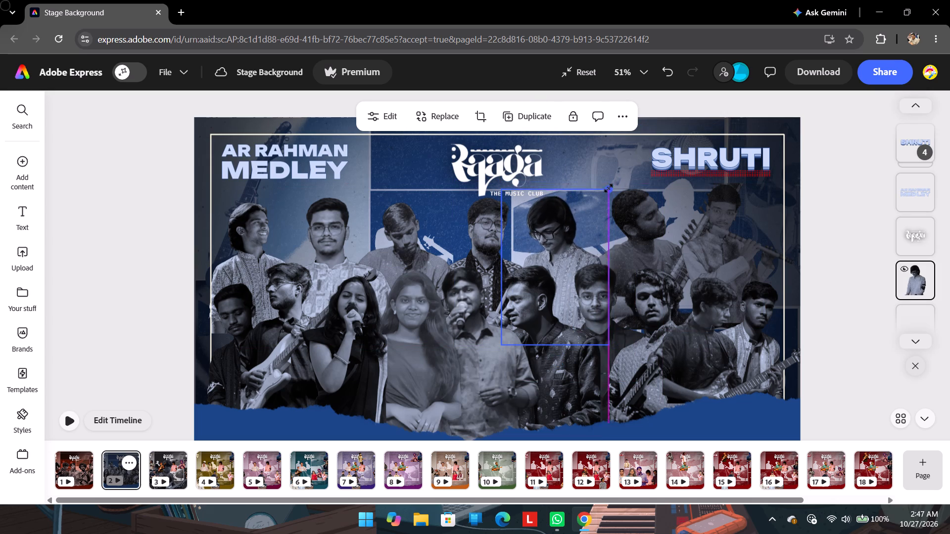
drag(608, 188, 602, 195)
drag(597, 215, 608, 207)
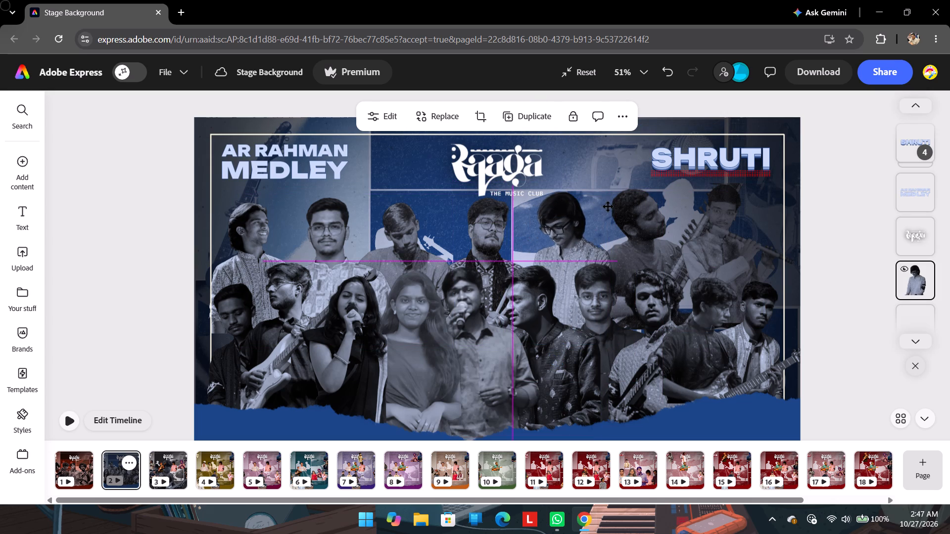
drag(608, 207, 607, 207)
drag(617, 184, 614, 189)
Shrink the sitar player slightly to match the height of the back row.
click(645, 226)
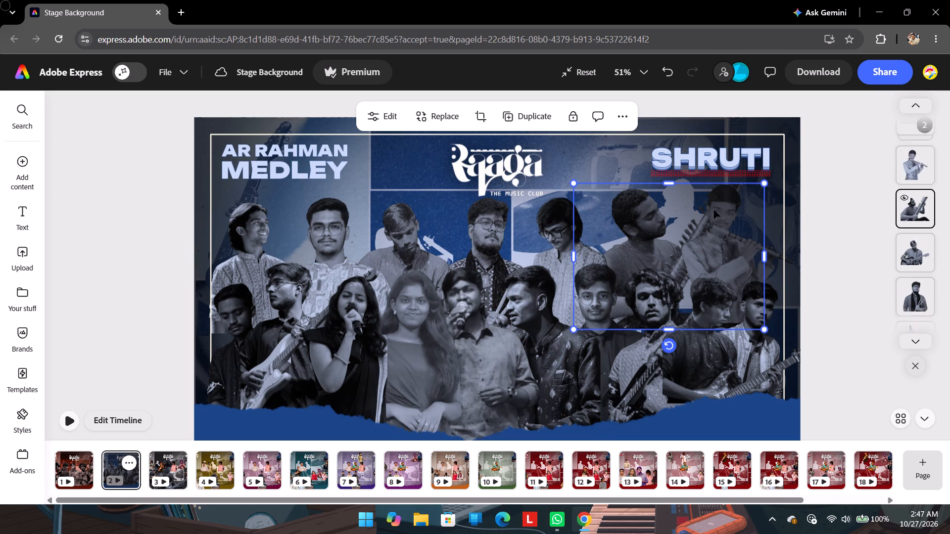
drag(765, 183, 753, 190)
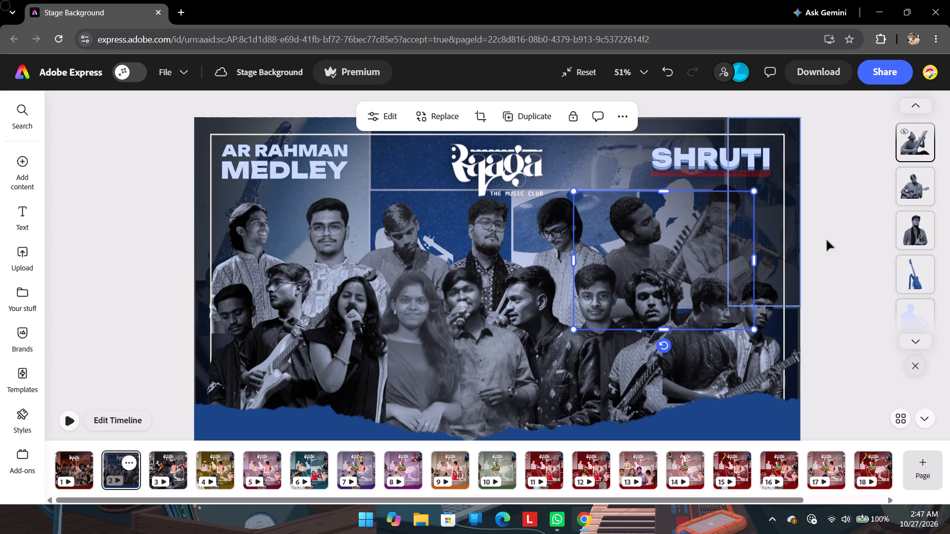
click(844, 245)
Shift the flautist slightly down to line up with the rest of the back row.
drag(747, 228, 748, 233)
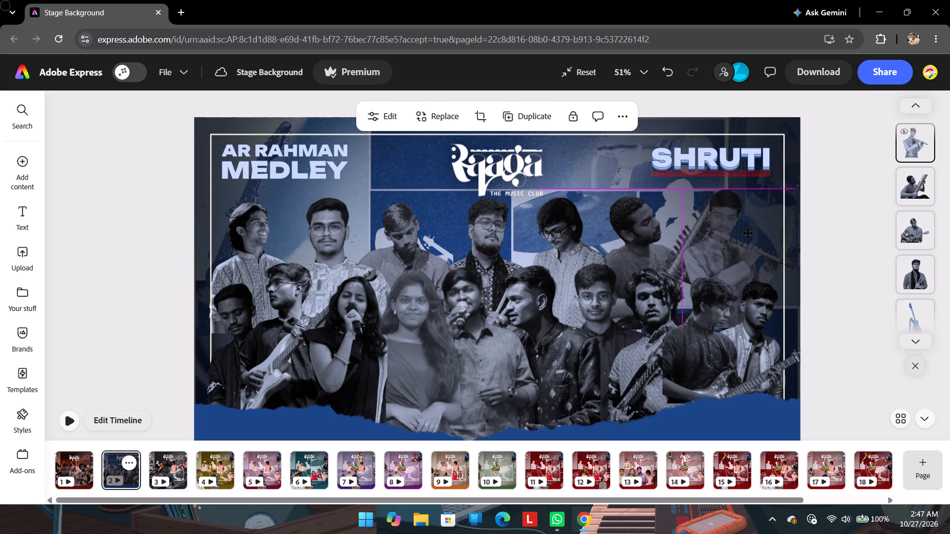
drag(748, 233, 748, 234)
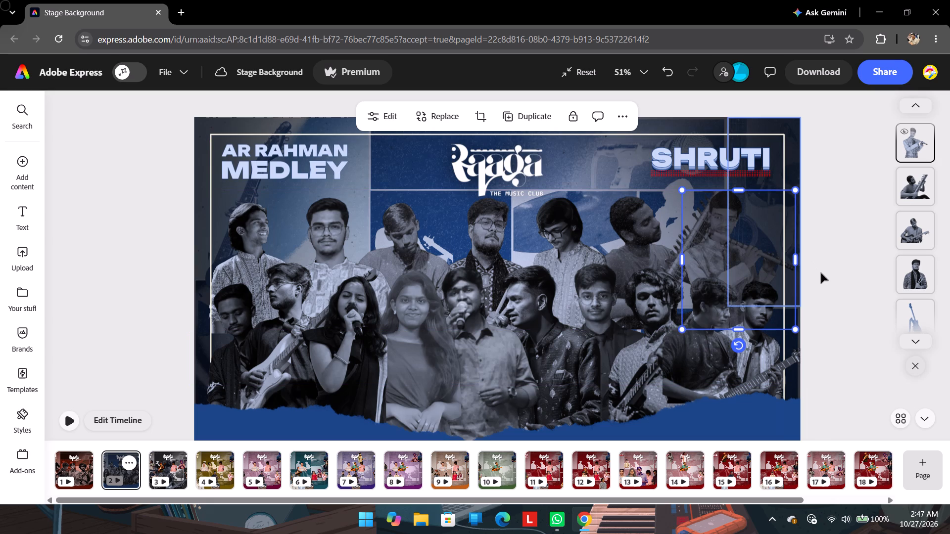
click(832, 280)
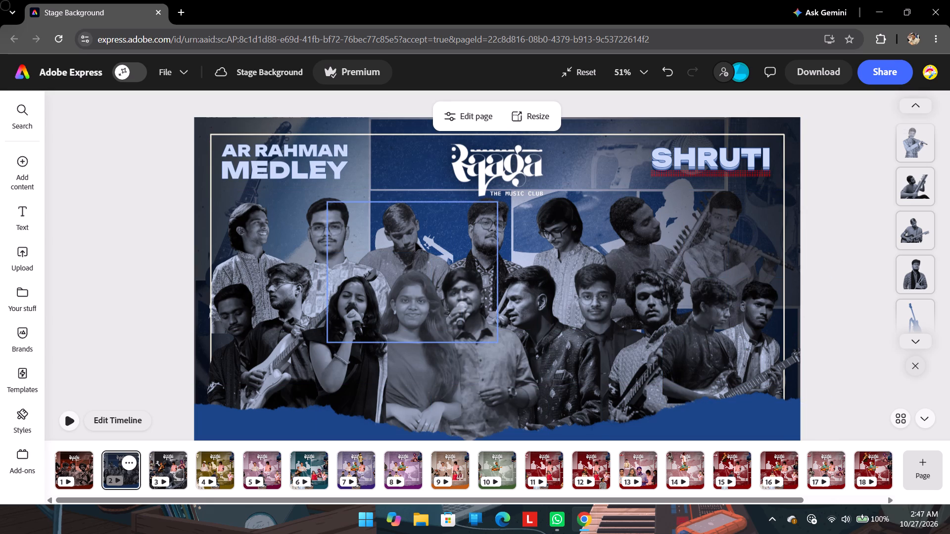
Nudge the back-row guitarist with the bowed head slightly right and up, towards the bearded man.
drag(415, 240, 424, 237)
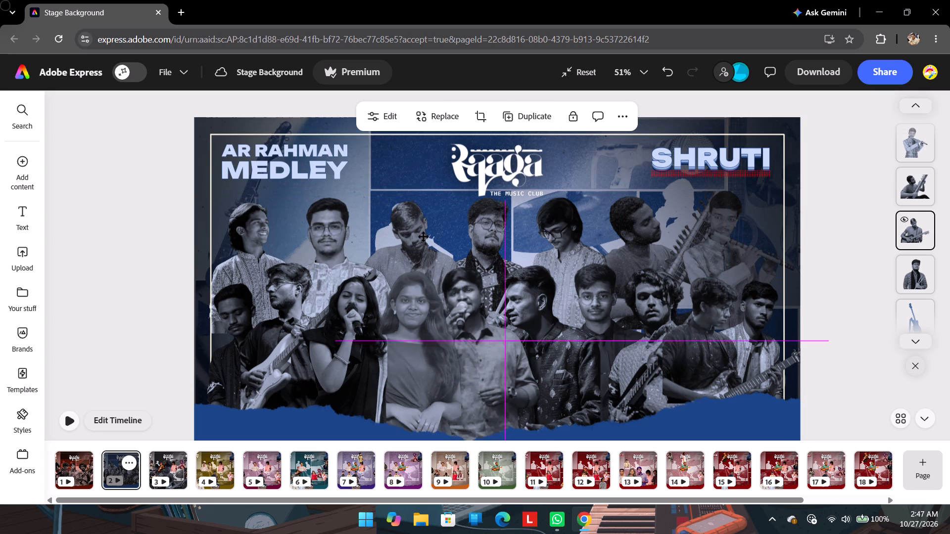
drag(424, 237, 424, 235)
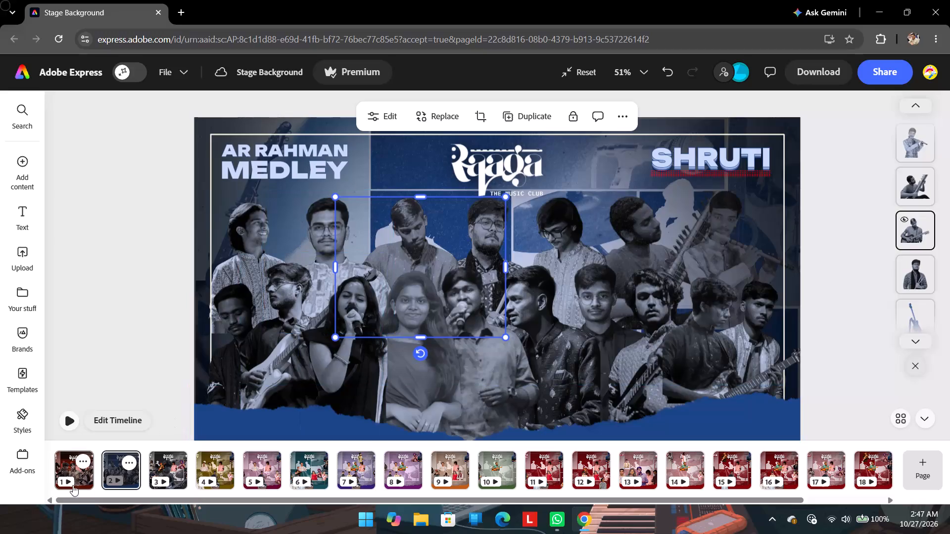
Compare the AR Rahman Medley page with the Aigiri Nandini and Michael Jackson Medley pages.
click(80, 476)
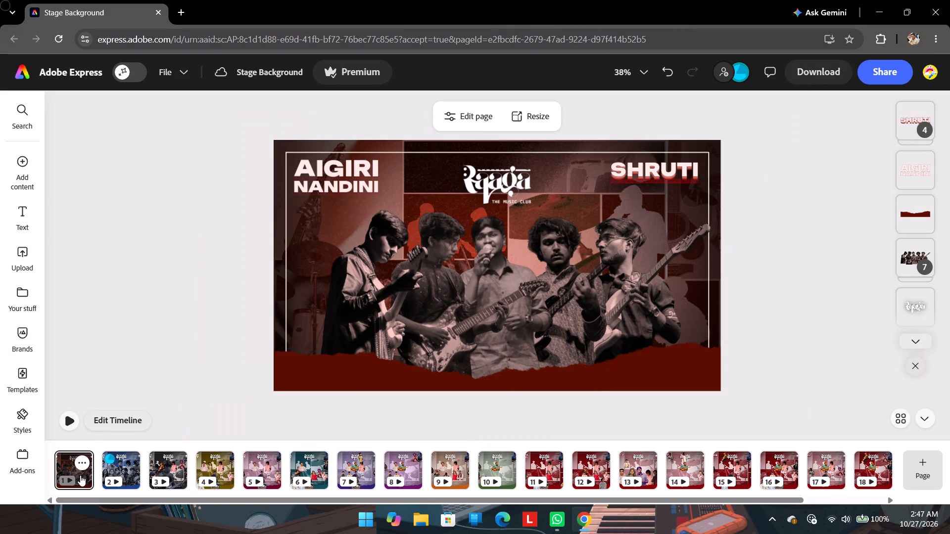
click(126, 474)
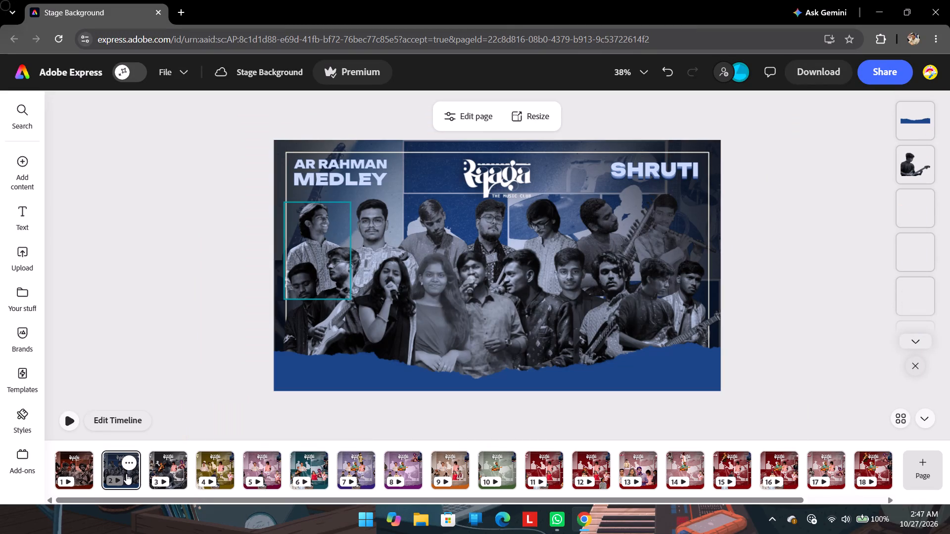
click(155, 336)
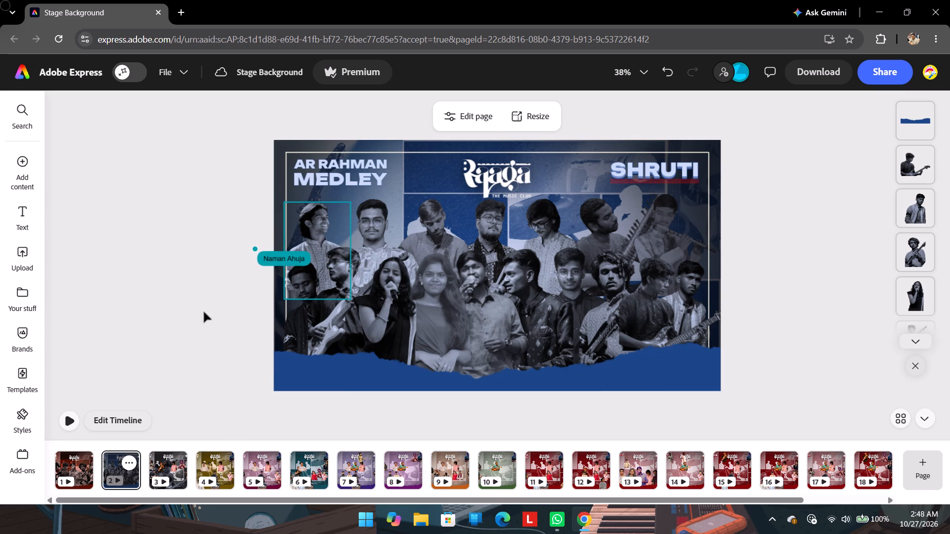
click(86, 481)
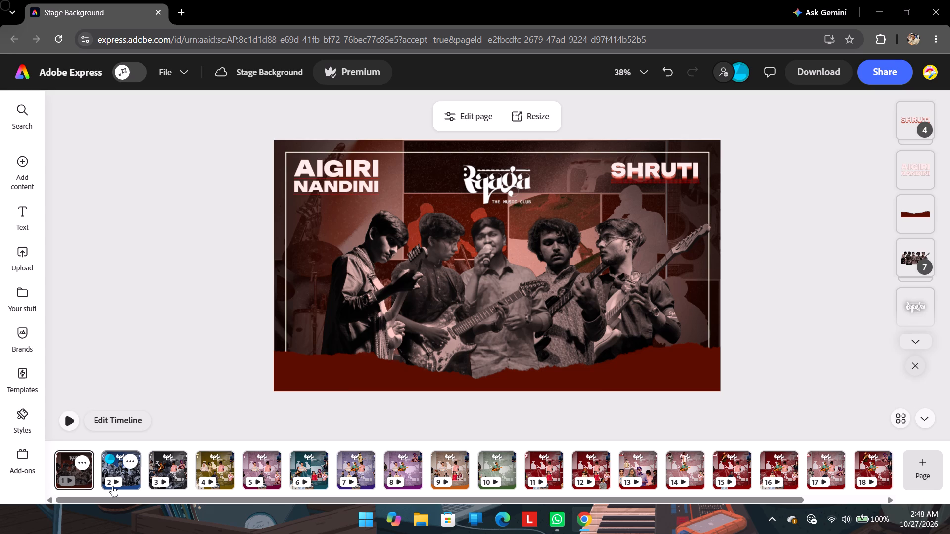
click(128, 485)
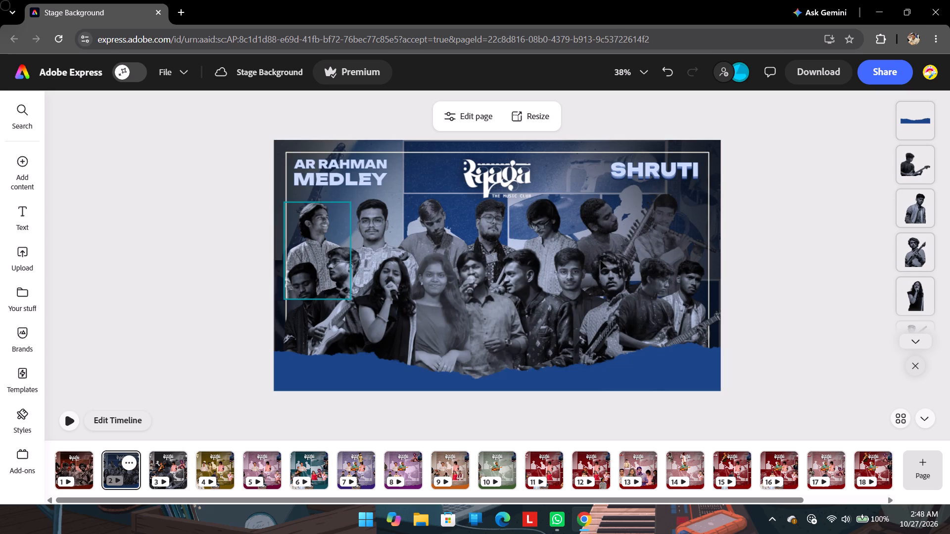
click(172, 473)
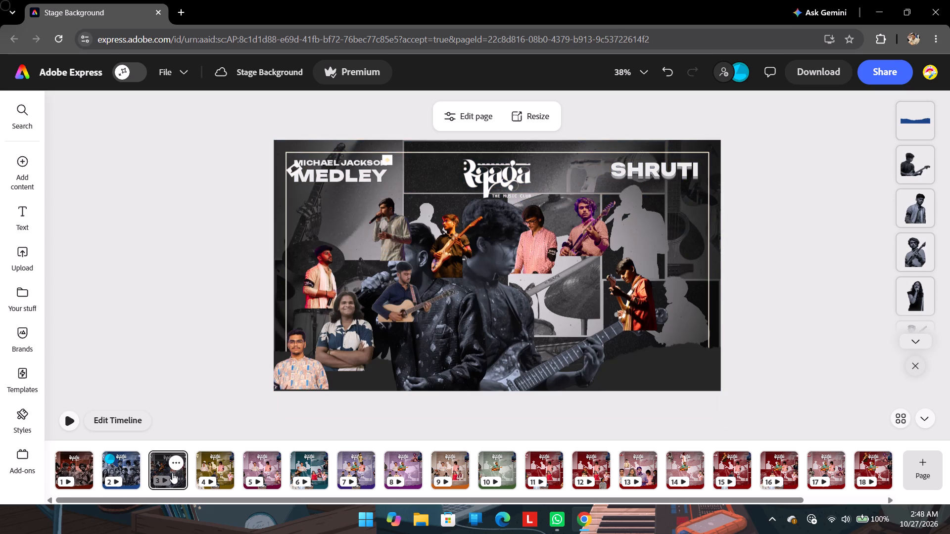
click(125, 472)
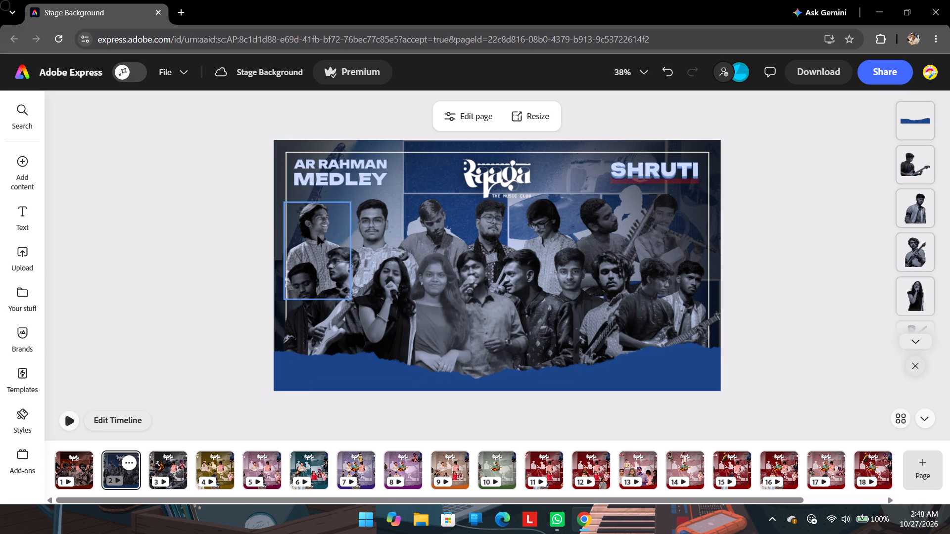
Shift the smiling man at the back row's left end slightly right on the AR Rahman Medley page.
drag(319, 233, 327, 233)
click(171, 245)
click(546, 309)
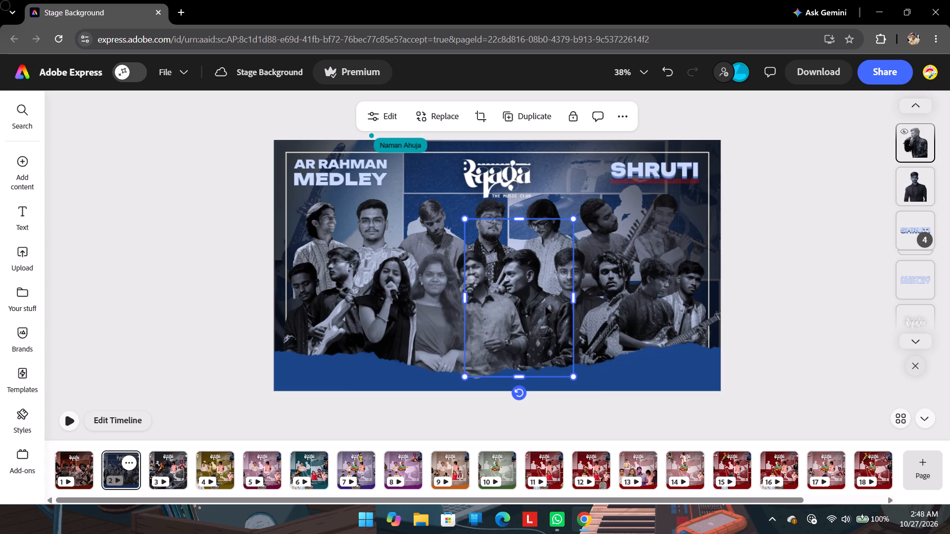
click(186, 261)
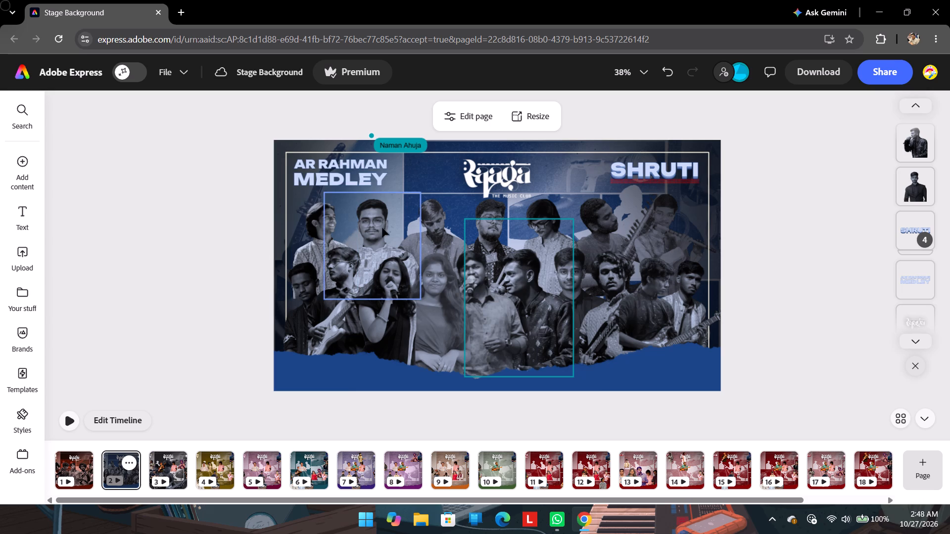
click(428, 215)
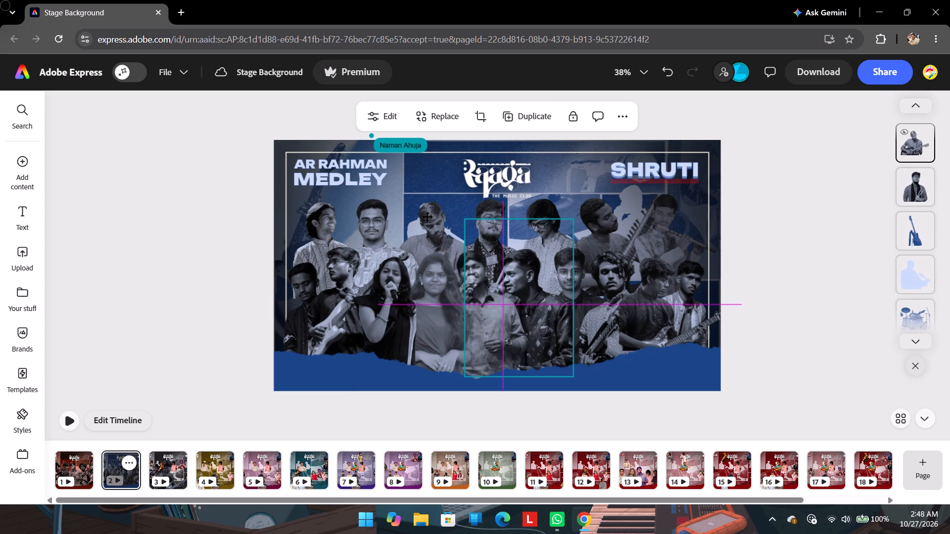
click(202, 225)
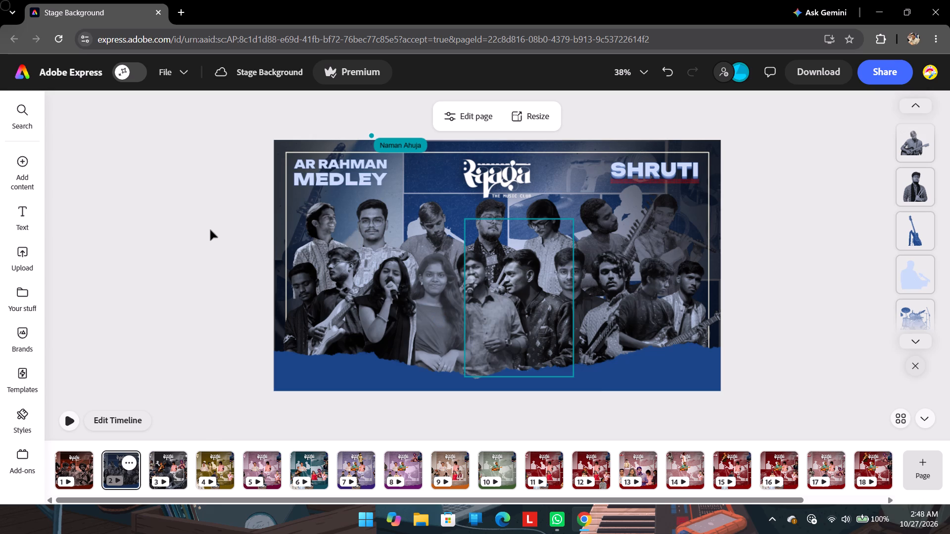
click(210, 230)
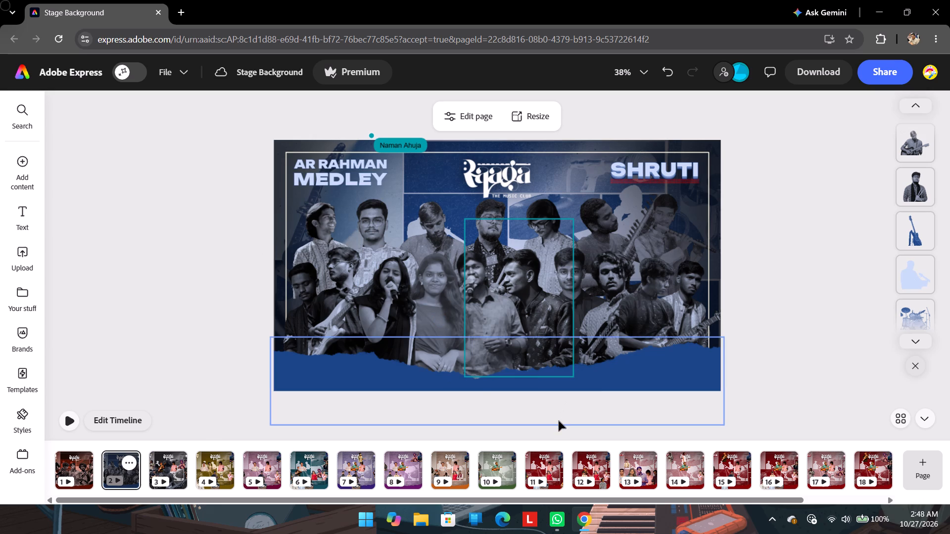
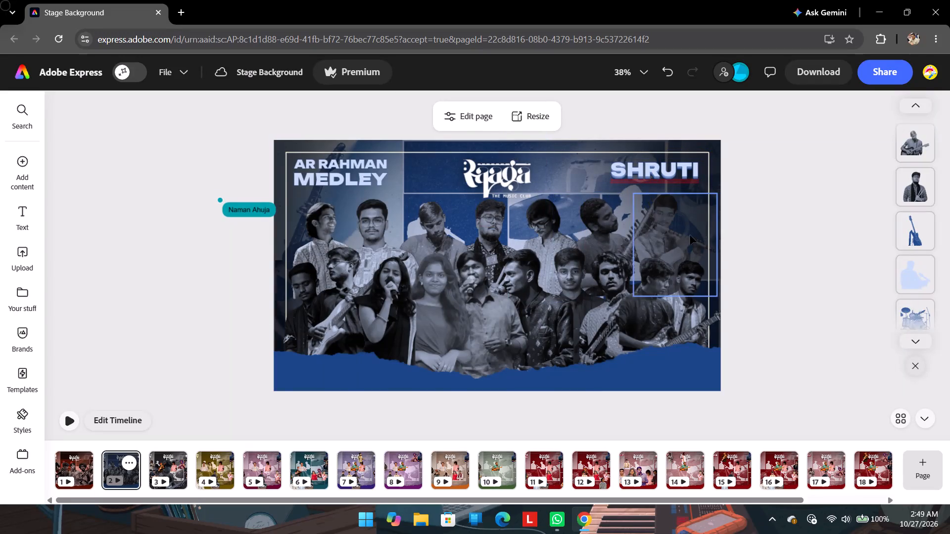
On the AR Rahman Medley page, bring the flutist at the right end of the back row forward, above the gradient overlay.
click(680, 232)
key(ctrl+bracketright)
key(ctrl+bracketright)
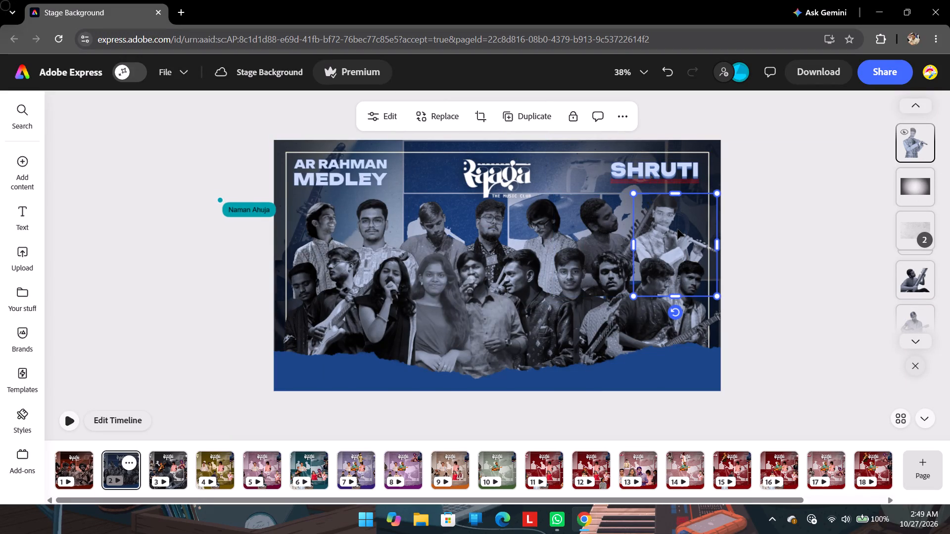
drag(848, 231, 844, 236)
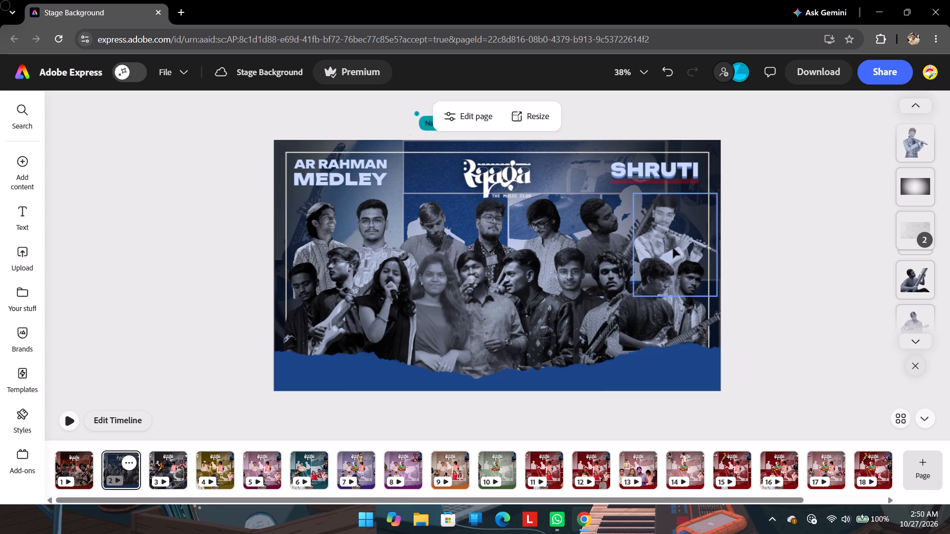
Bring the bearded performer beside the flutist in the back row forward, above the gradient overlay.
click(610, 225)
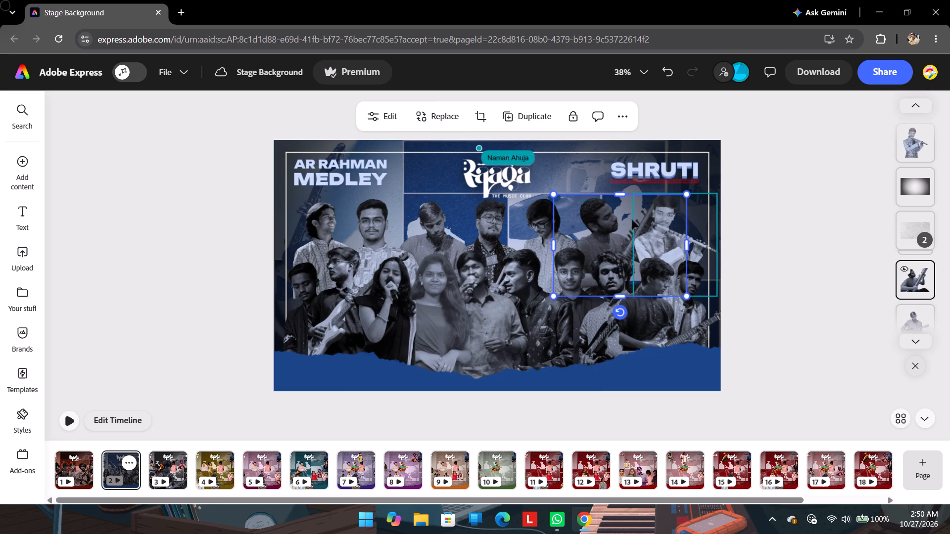
key(ctrl+bracketright)
key(ctrl+bracketright)
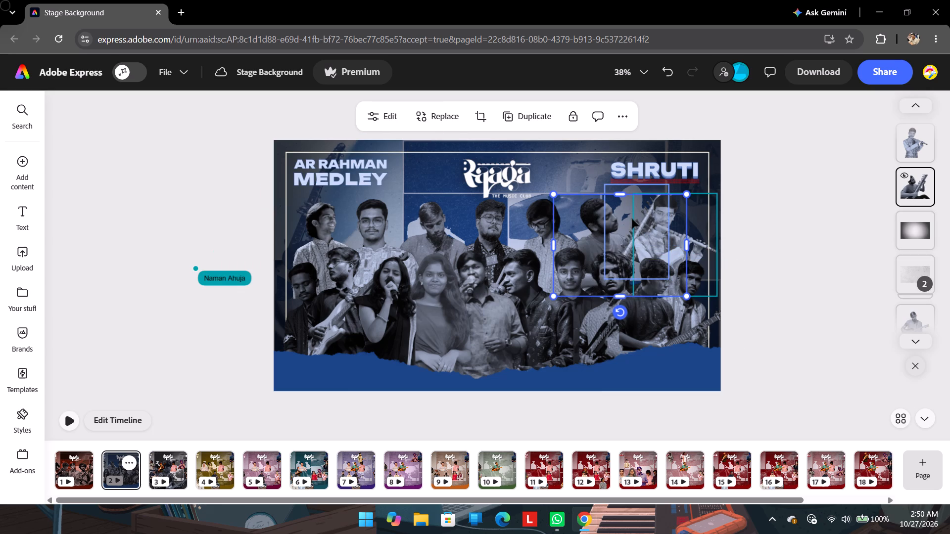
click(742, 227)
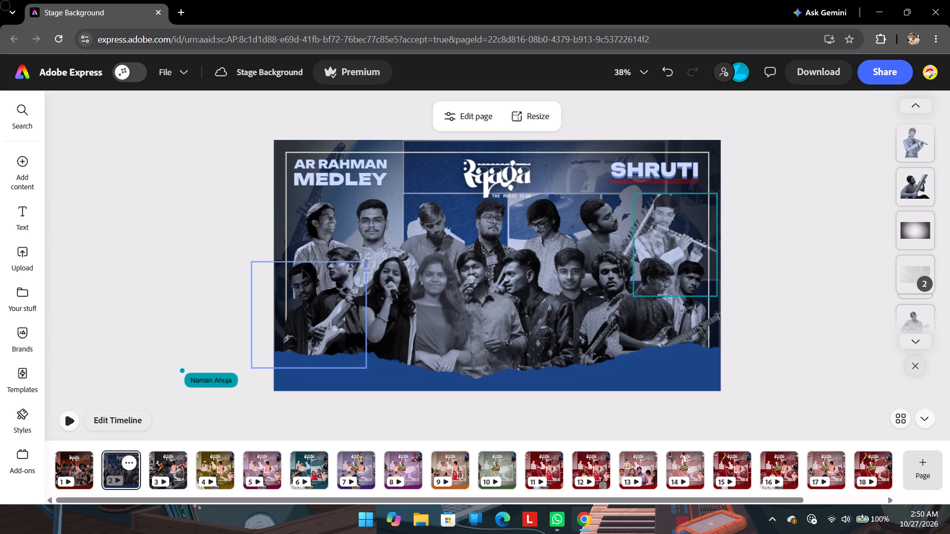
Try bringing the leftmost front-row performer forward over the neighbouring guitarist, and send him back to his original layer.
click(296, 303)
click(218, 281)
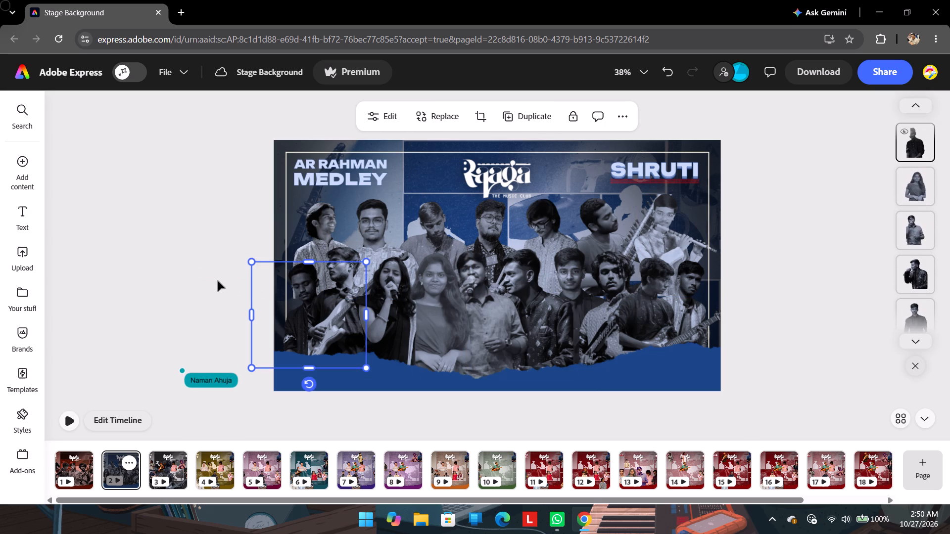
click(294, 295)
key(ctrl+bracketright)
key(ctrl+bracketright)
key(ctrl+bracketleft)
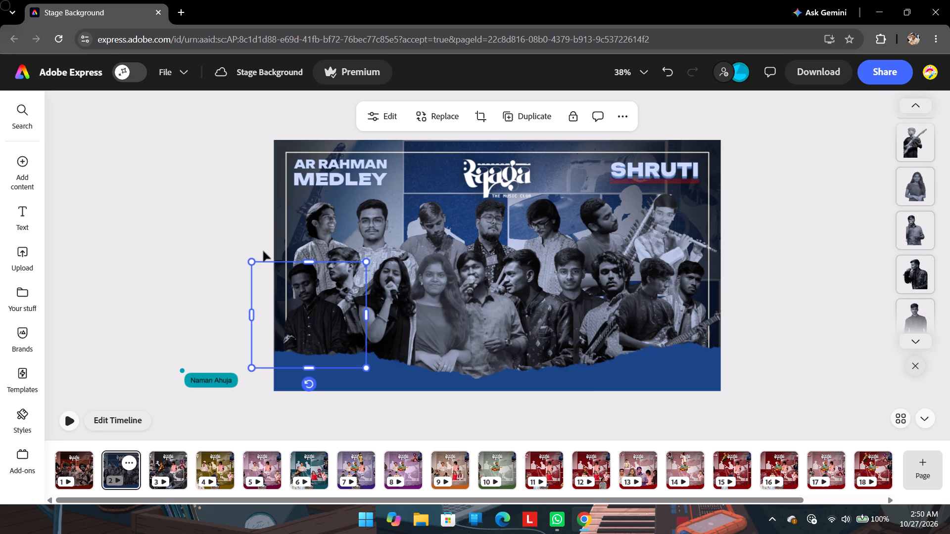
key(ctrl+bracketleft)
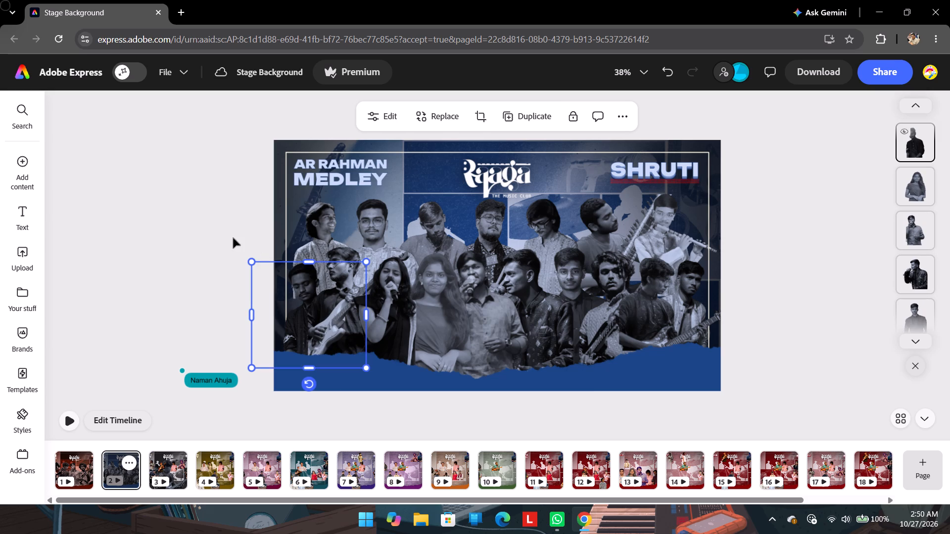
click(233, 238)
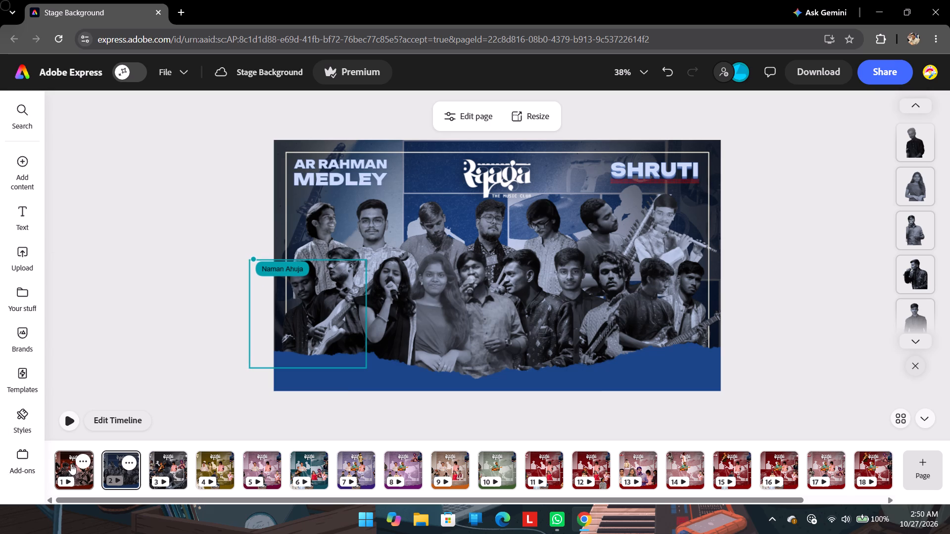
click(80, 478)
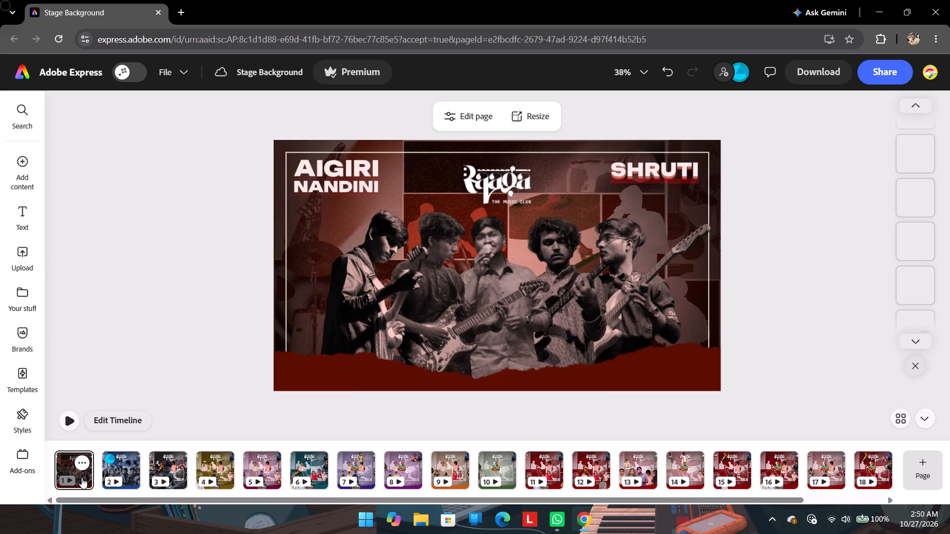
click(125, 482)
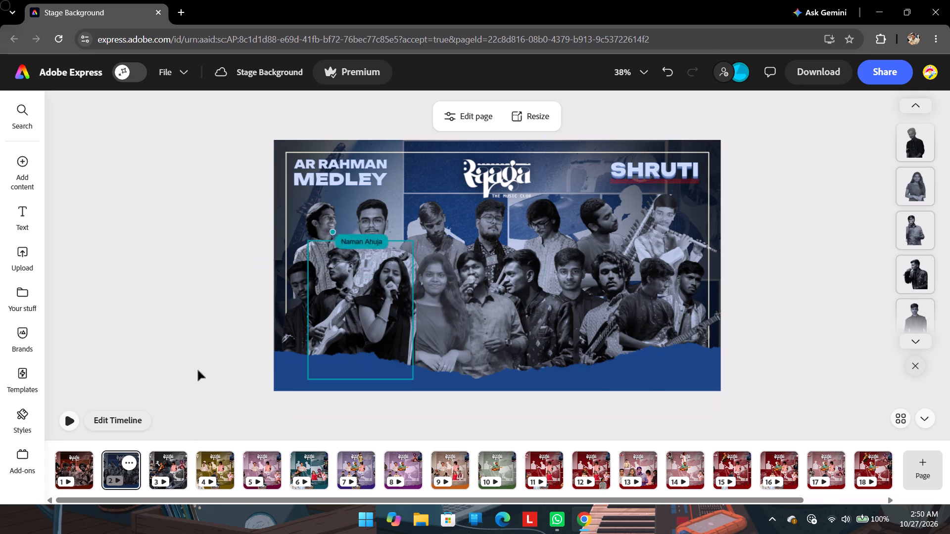
Shift the guitarist second from left in the front row of the AR Rahman Medley page slightly down.
drag(343, 301, 344, 311)
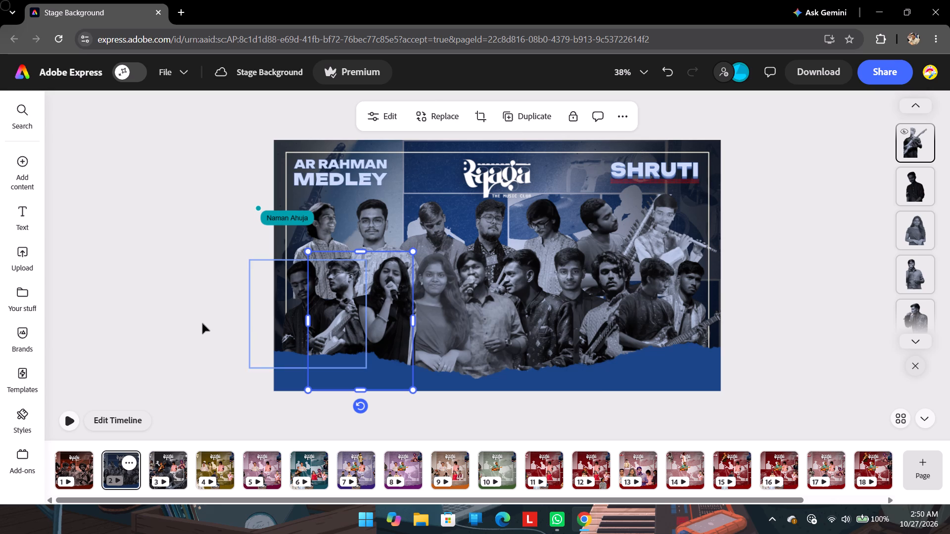
click(202, 323)
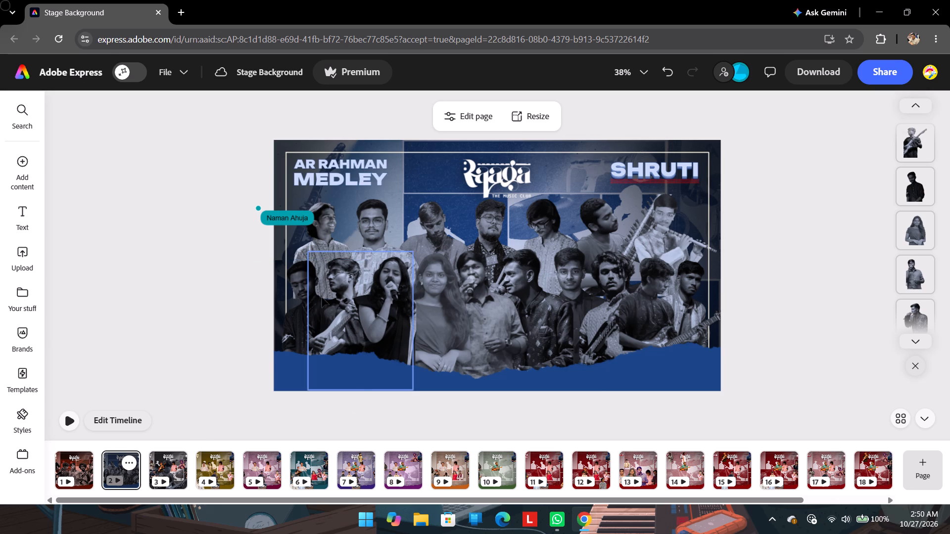
drag(334, 297, 334, 292)
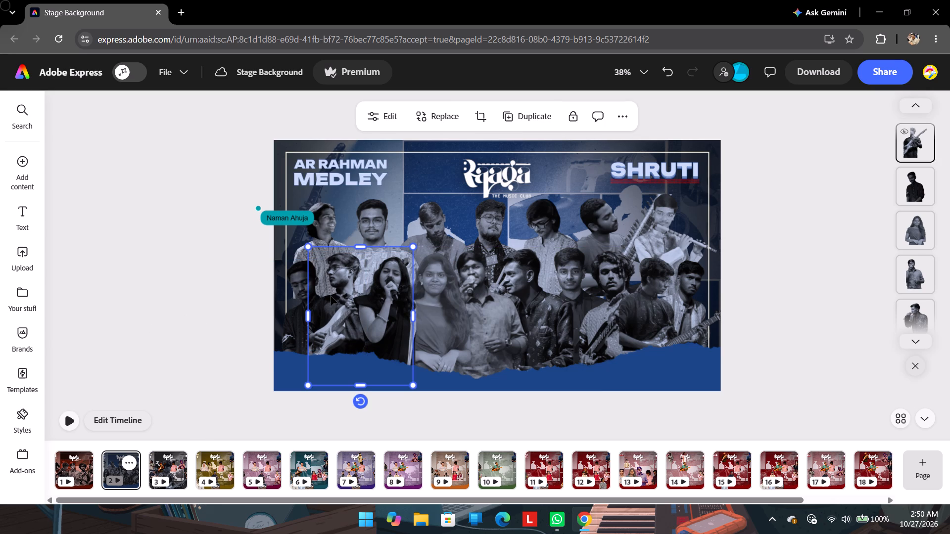
click(194, 333)
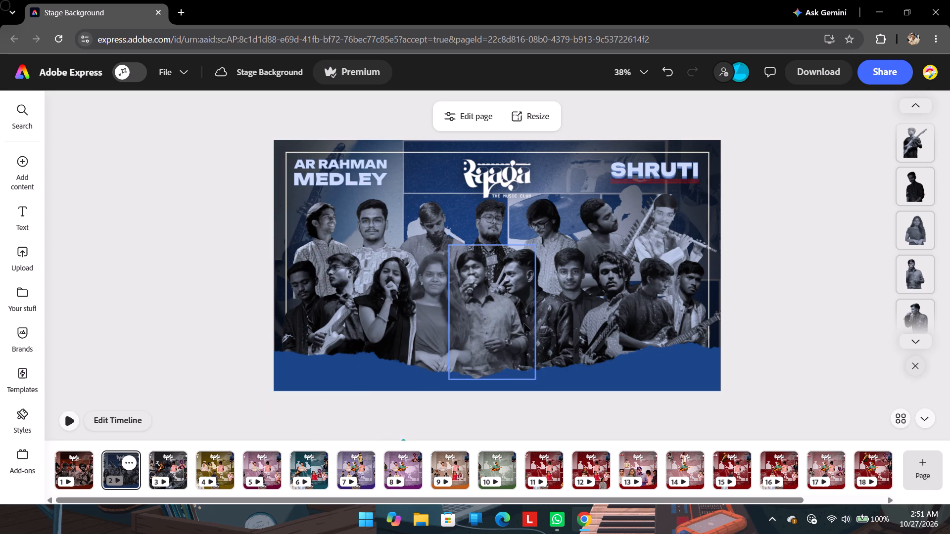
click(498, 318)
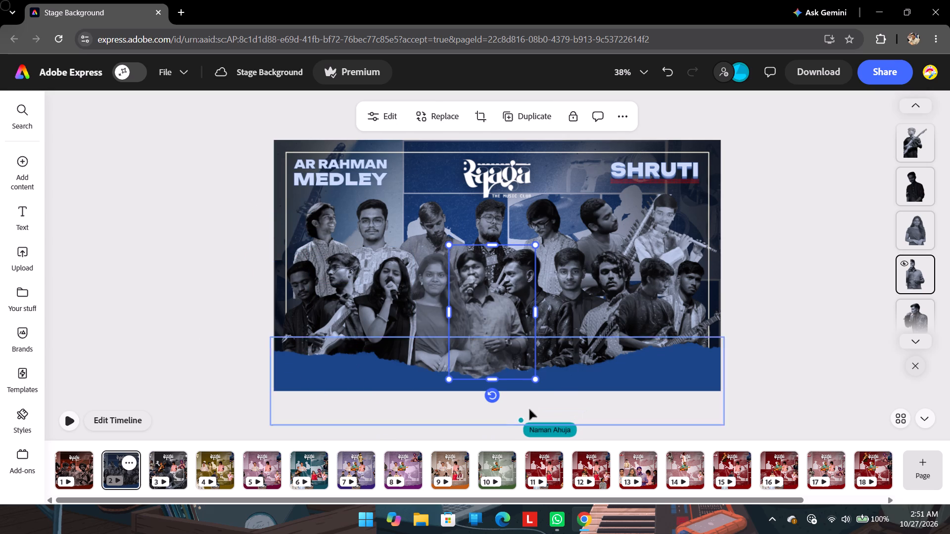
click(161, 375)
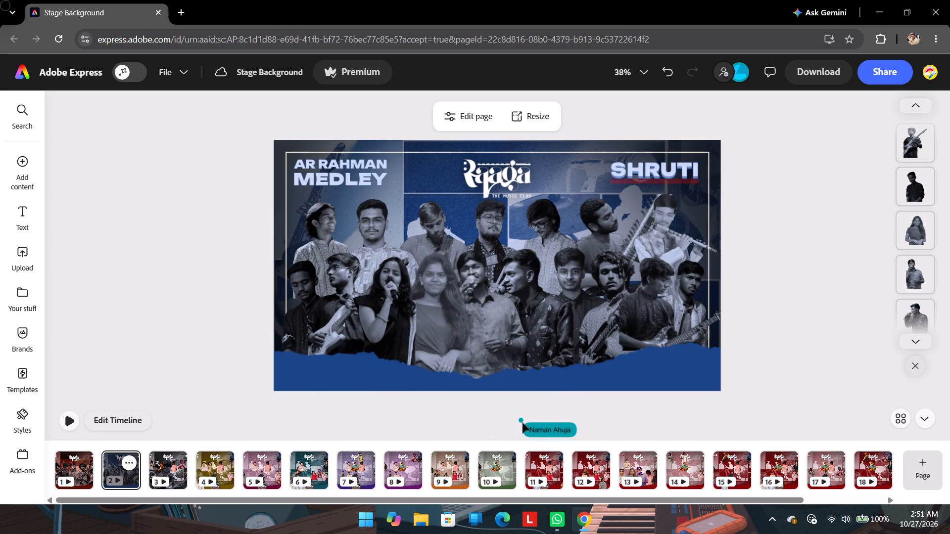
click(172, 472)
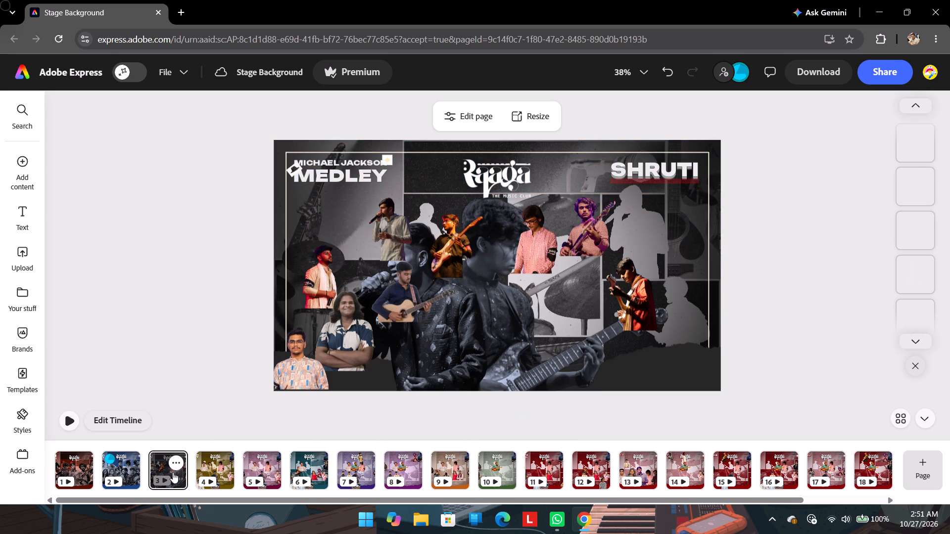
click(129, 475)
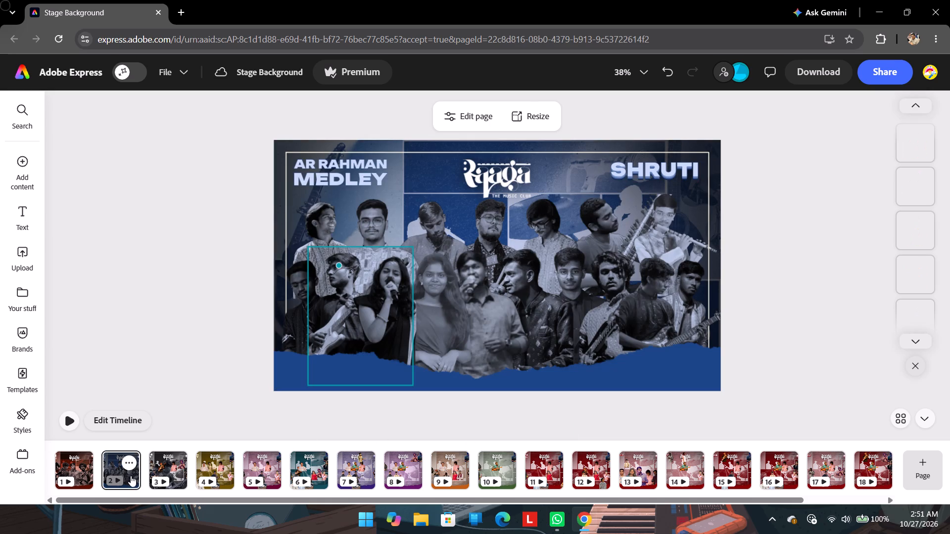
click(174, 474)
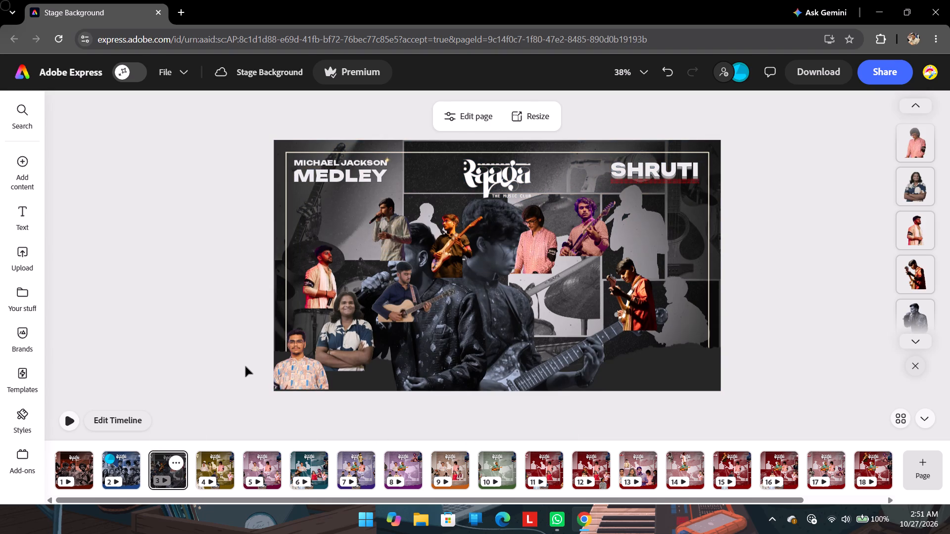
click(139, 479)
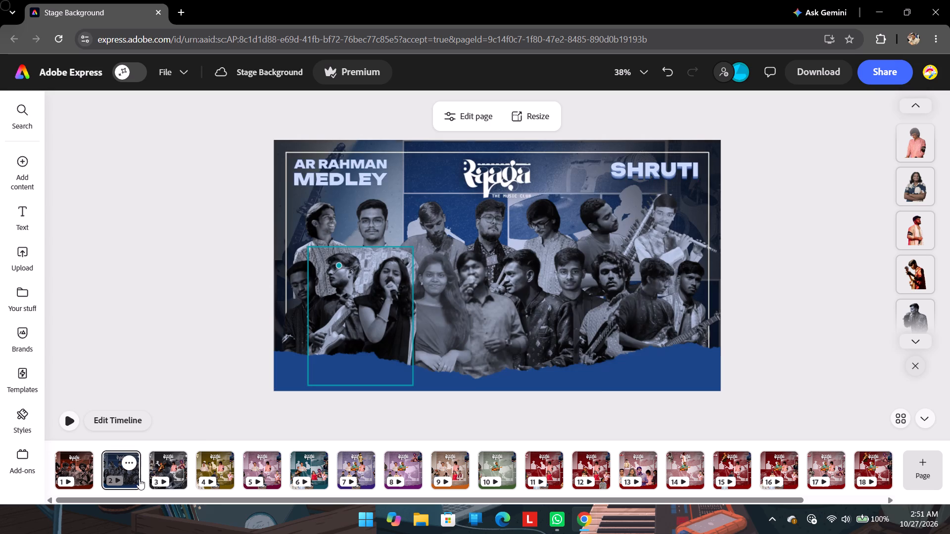
On the Michael Jackson Medley page, enlarge the guitarist in red and place him at the lower left of the collage.
click(167, 477)
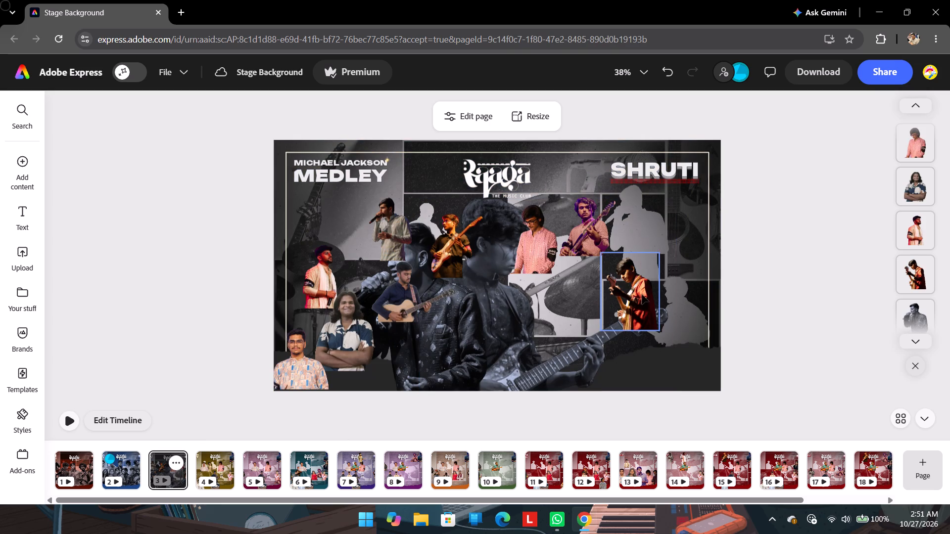
drag(640, 293, 592, 313)
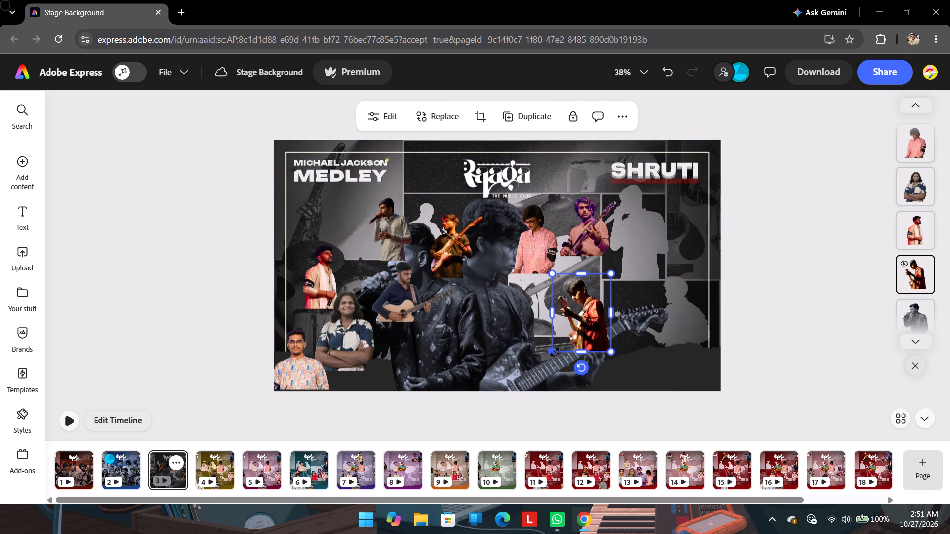
drag(555, 352, 518, 389)
drag(578, 341, 572, 341)
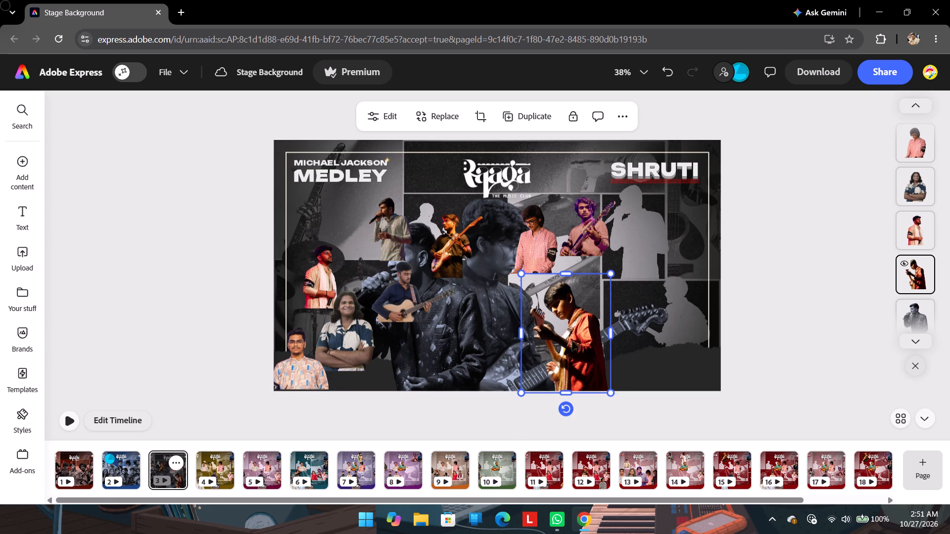
drag(572, 341, 373, 305)
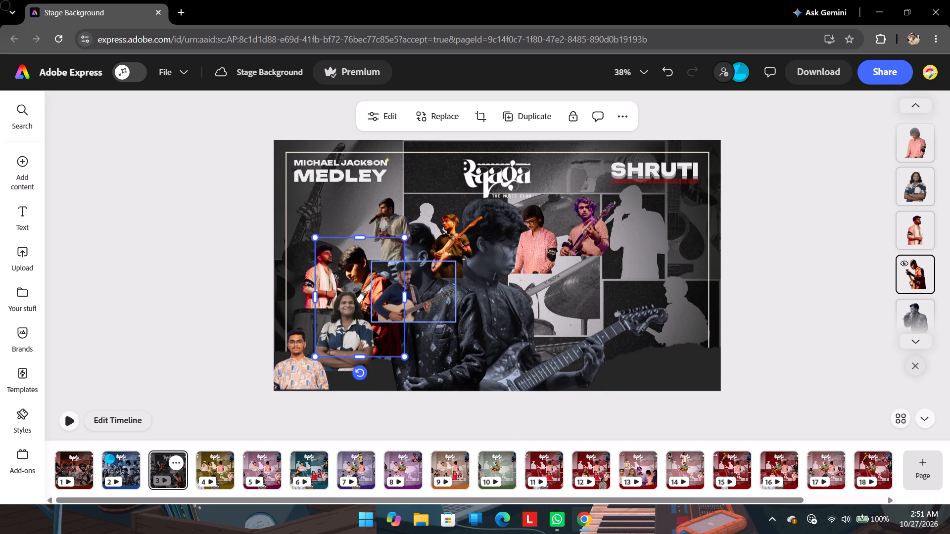
drag(406, 357, 434, 400)
drag(409, 349, 402, 348)
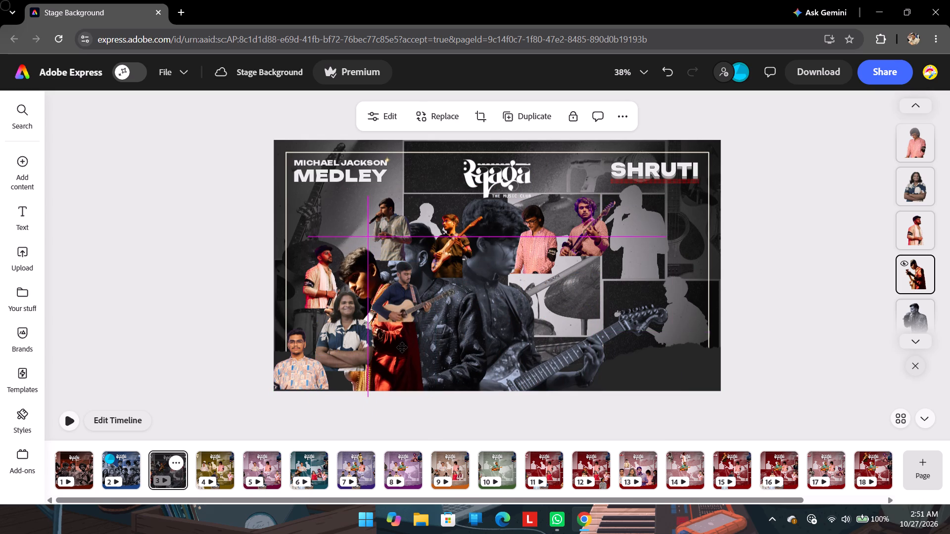
drag(402, 348, 397, 347)
Enlarge the cut-out of the performer in glasses and a pink kurta and place it on the right side of the collage.
drag(536, 261, 553, 314)
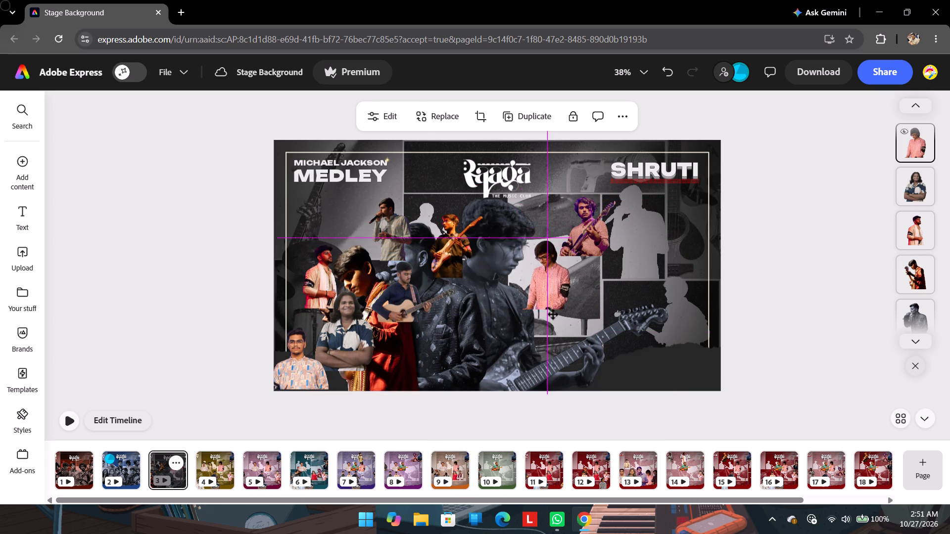
drag(553, 314, 545, 368)
drag(568, 307, 630, 258)
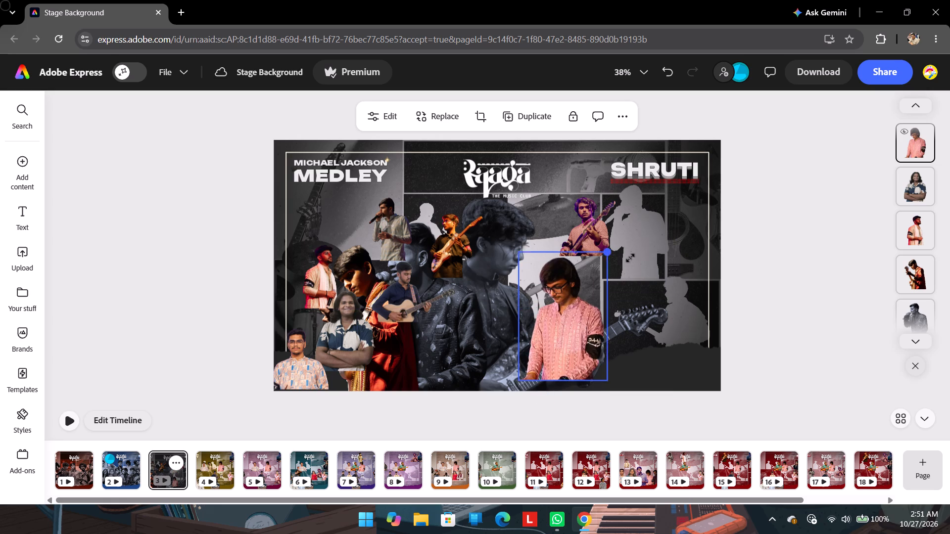
drag(630, 258, 637, 252)
drag(570, 351, 658, 334)
Enlarge the purple-lit guitarist in the pink kurta and place him right of centre along the collage's bottom edge.
drag(581, 245, 536, 335)
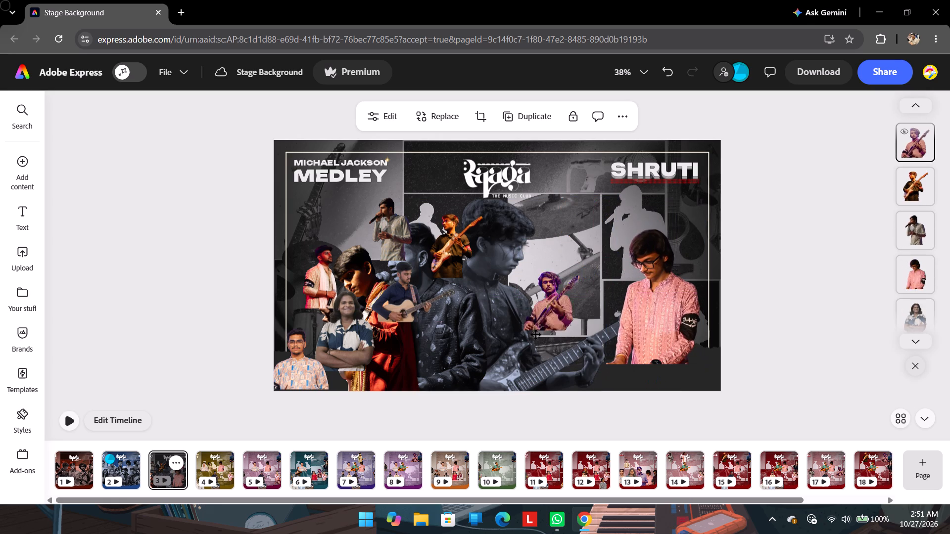
drag(536, 335, 537, 340)
drag(570, 292, 687, 187)
drag(586, 304, 554, 346)
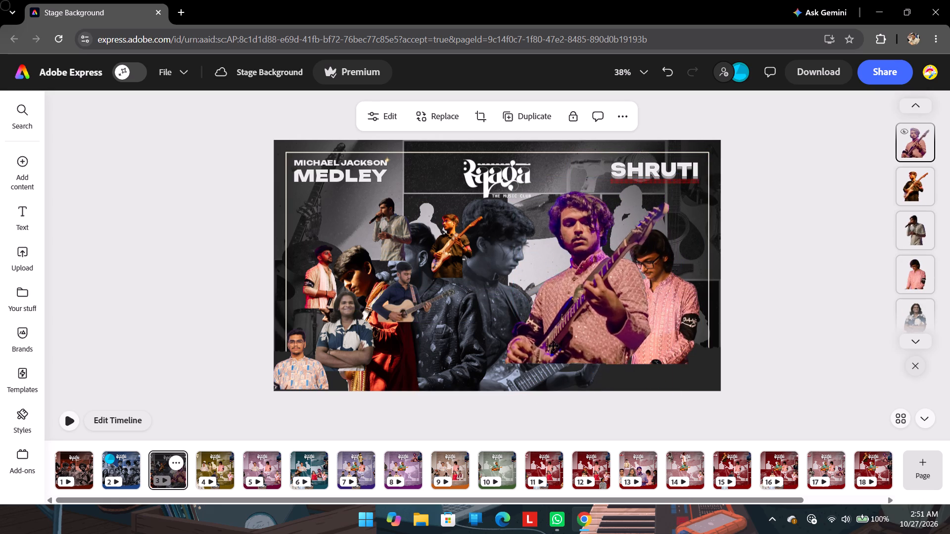
drag(554, 346, 554, 330)
drag(649, 204, 617, 224)
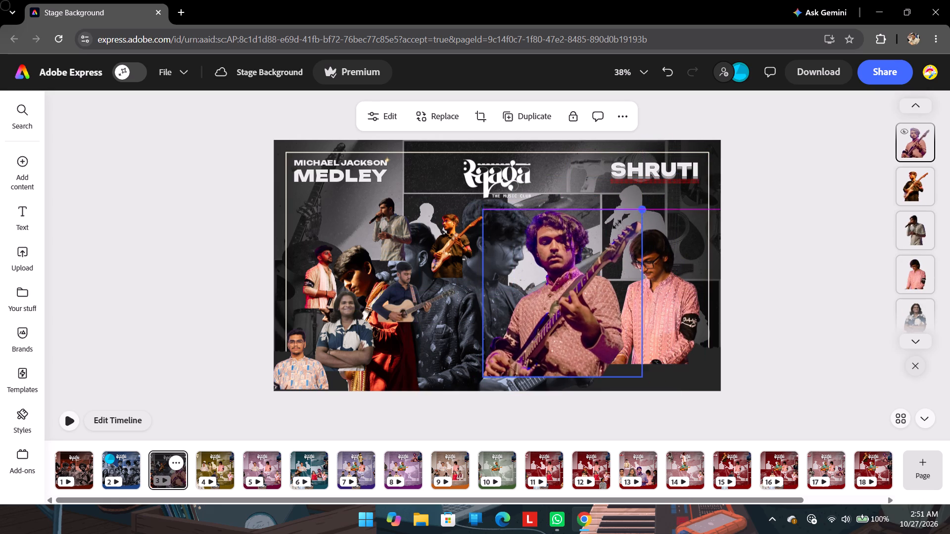
drag(617, 224, 614, 226)
drag(563, 307, 566, 318)
Move the performer in glasses and a pink kurta down and left to stand beside the purple-lit guitarist.
drag(666, 296, 651, 304)
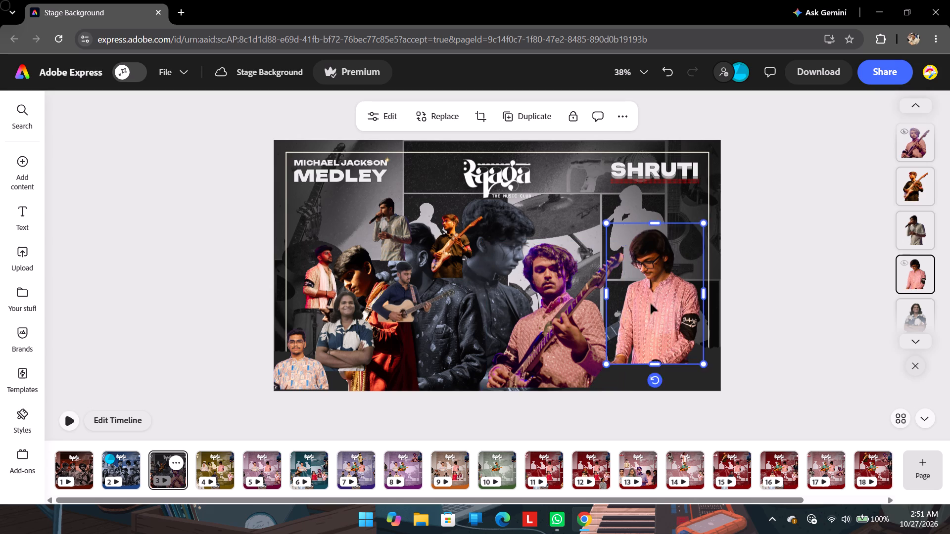
drag(651, 304, 643, 324)
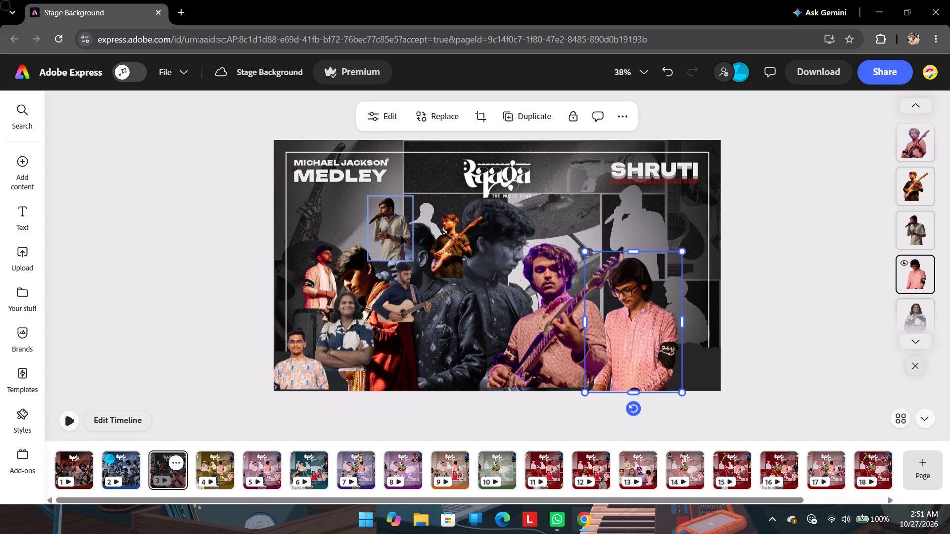
Make room beside the greyscale pair: move the small microphone singer down to the centre, the orange-lit guitarist upper right, and the purple-lit guitarist slightly right.
drag(400, 235, 496, 321)
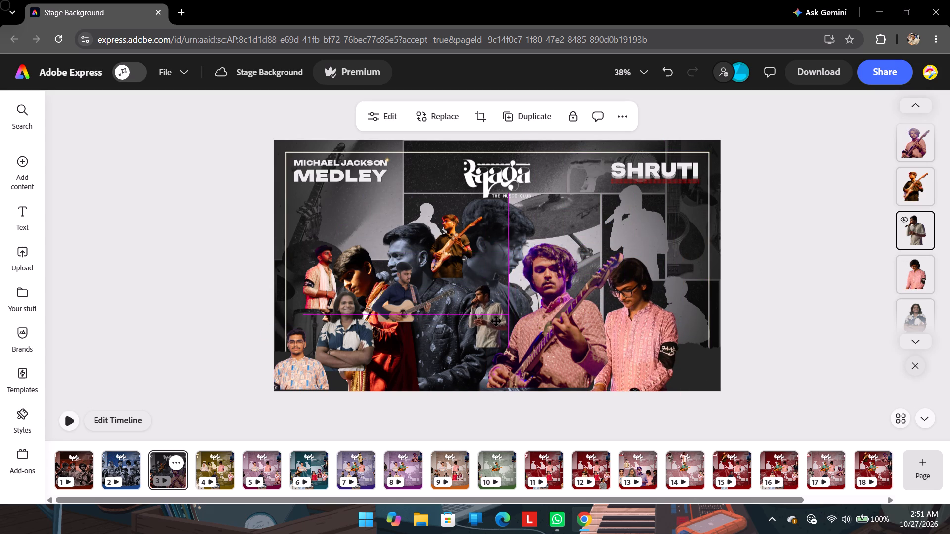
drag(496, 321, 496, 321)
drag(446, 259, 561, 255)
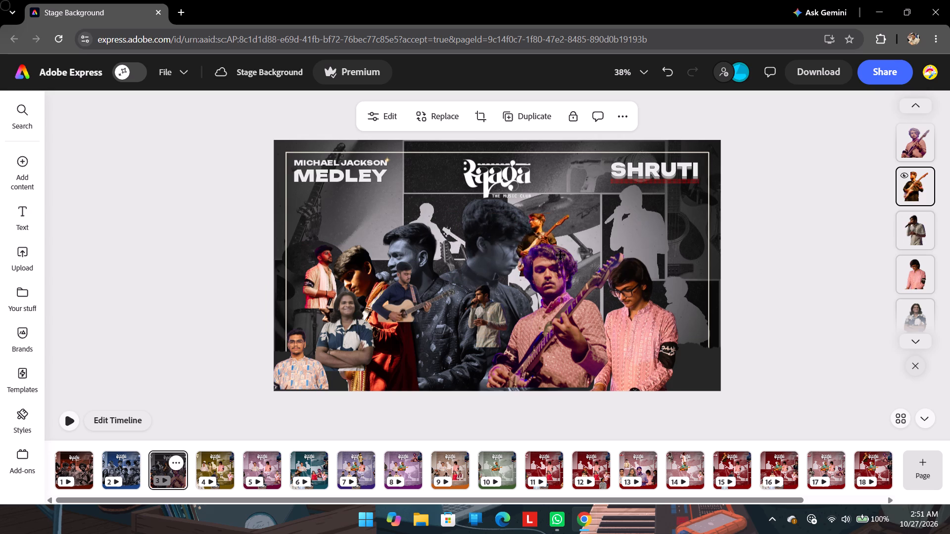
drag(561, 255, 623, 239)
drag(553, 322, 585, 317)
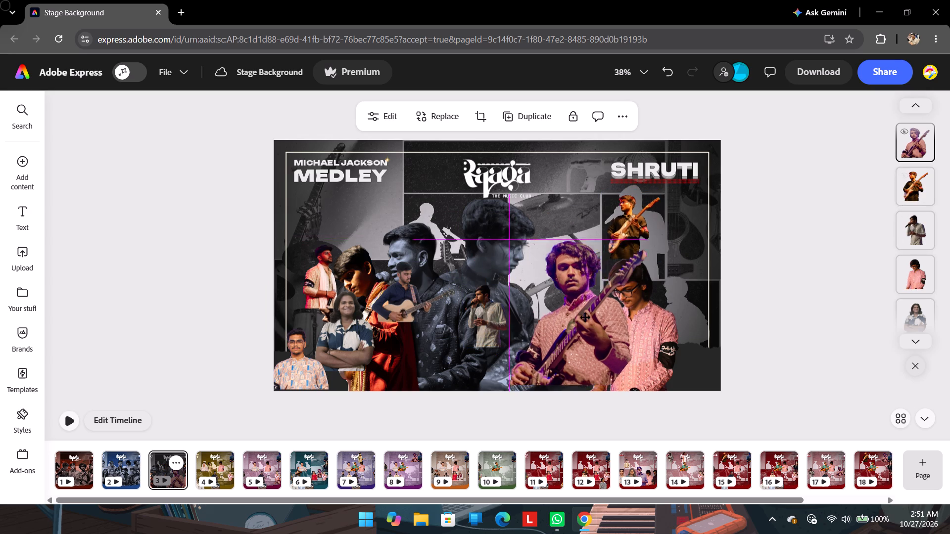
drag(585, 317, 587, 316)
Enlarge the cut-out of the singer in the cream kurta and place him right of centre, behind the purple-lit guitarist.
drag(486, 315, 530, 331)
drag(553, 300, 569, 282)
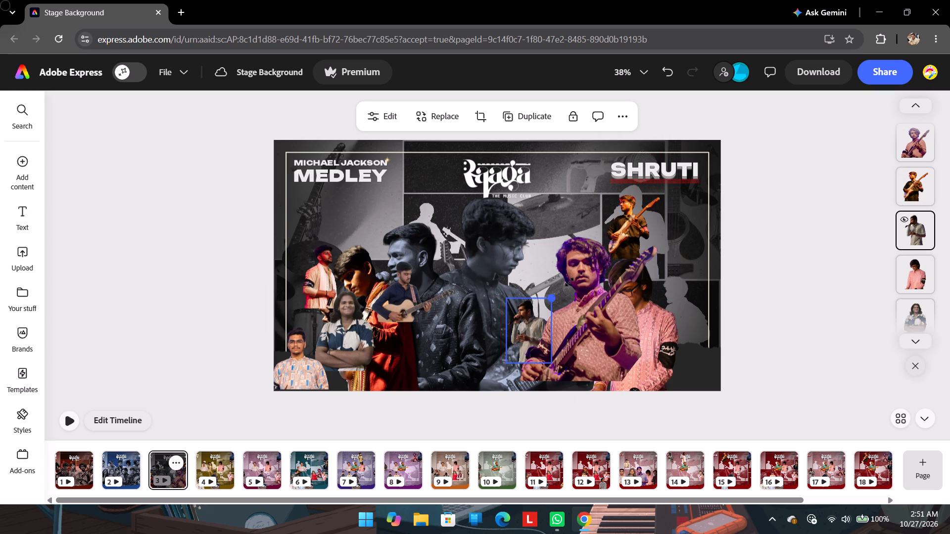
drag(569, 282, 628, 235)
drag(509, 360, 505, 369)
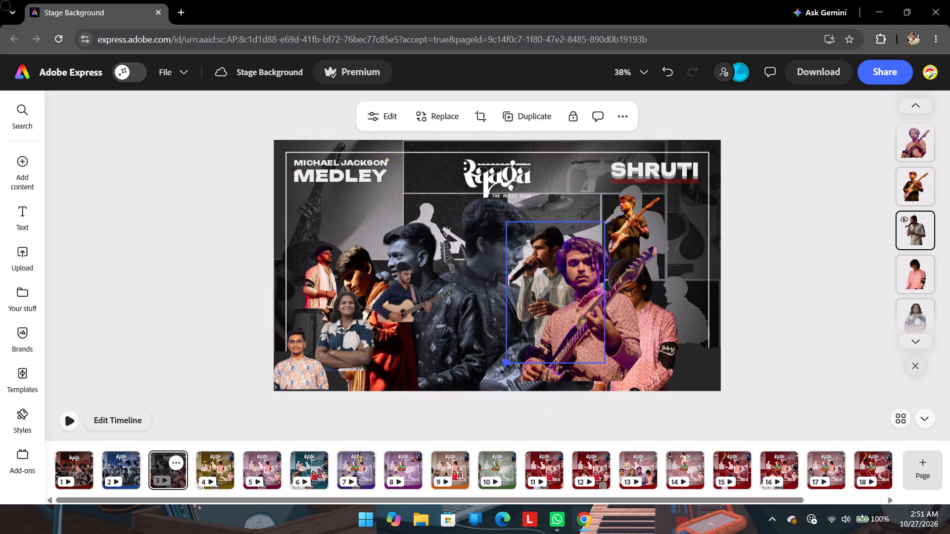
drag(505, 369, 480, 403)
drag(505, 301, 533, 289)
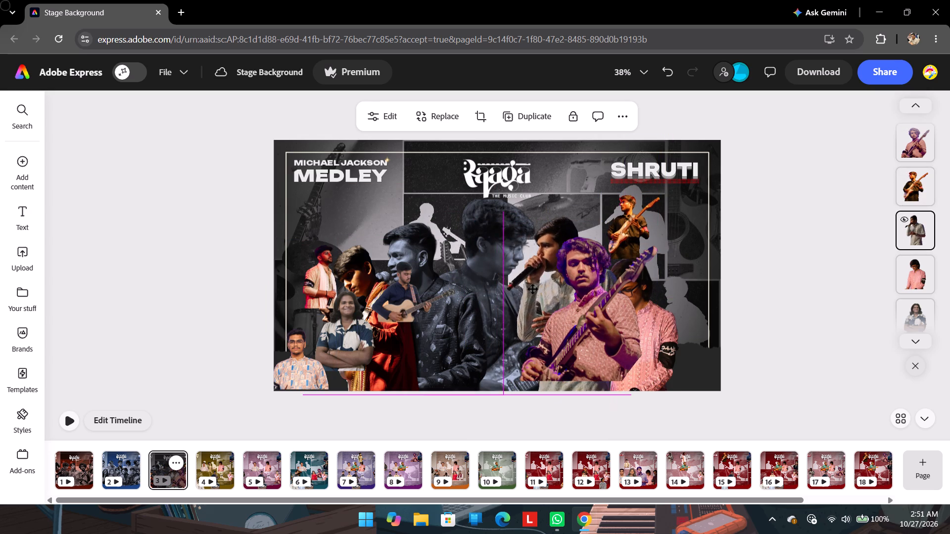
drag(533, 289, 522, 288)
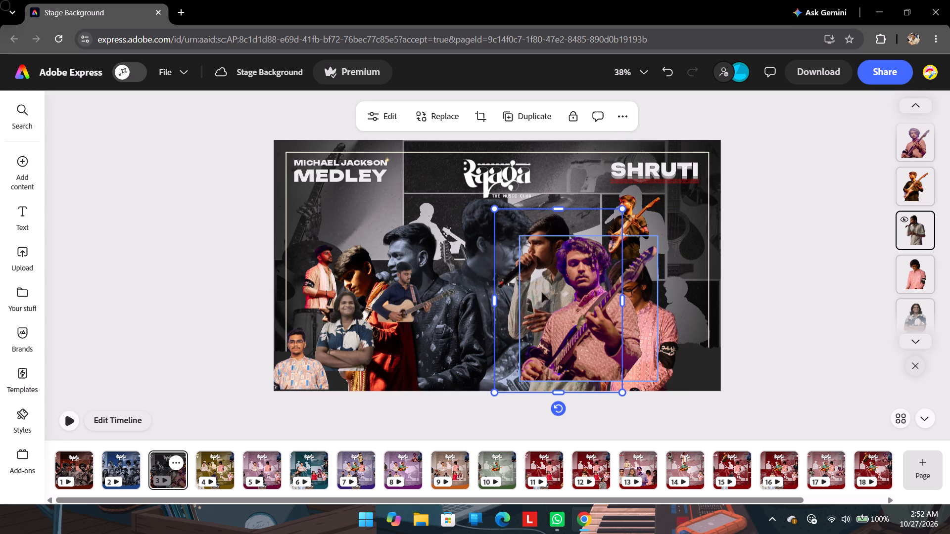
drag(593, 310, 597, 303)
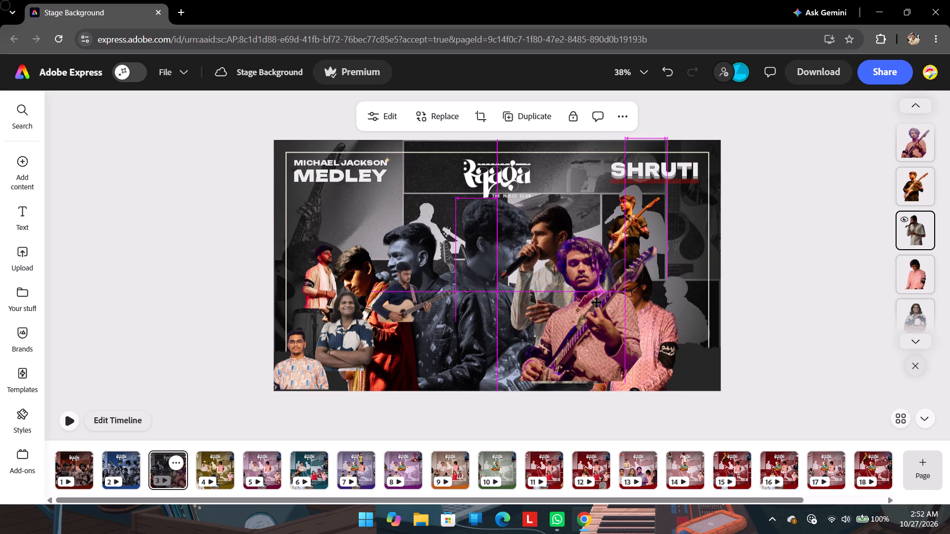
drag(597, 303, 608, 302)
drag(606, 325, 618, 325)
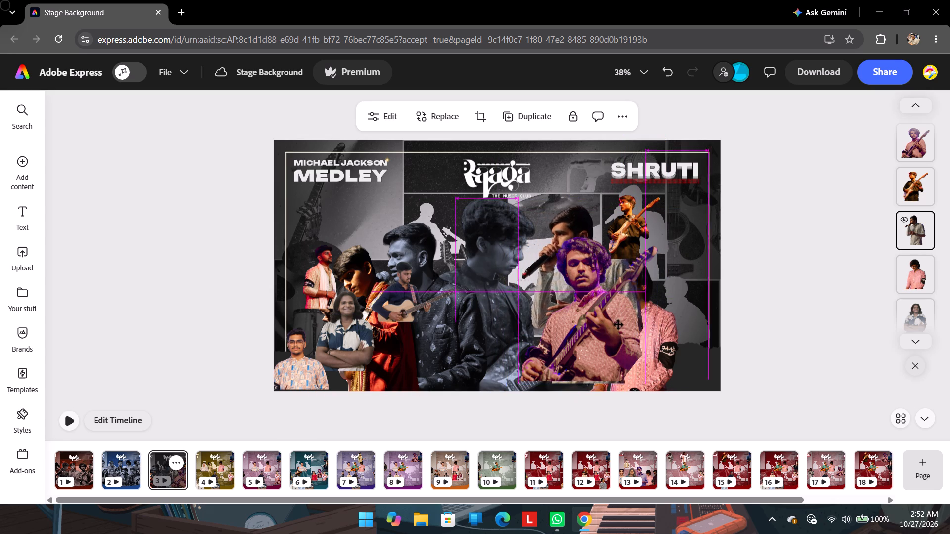
drag(618, 325, 611, 326)
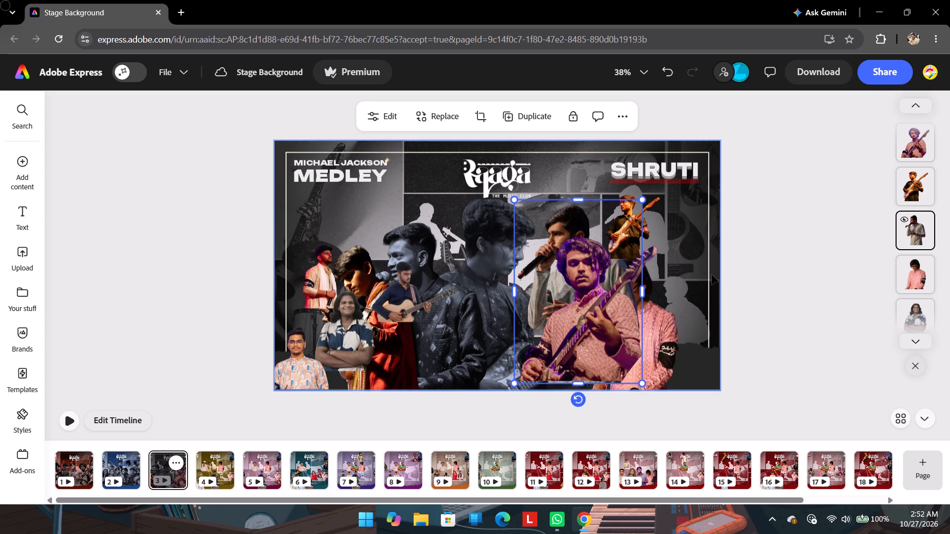
click(759, 213)
Rearrange the right-hand trio along the bottom edge, from centre outward: cream-kurta singer, purple-lit guitarist, and the performer in glasses and pink kurta.
drag(590, 336, 643, 344)
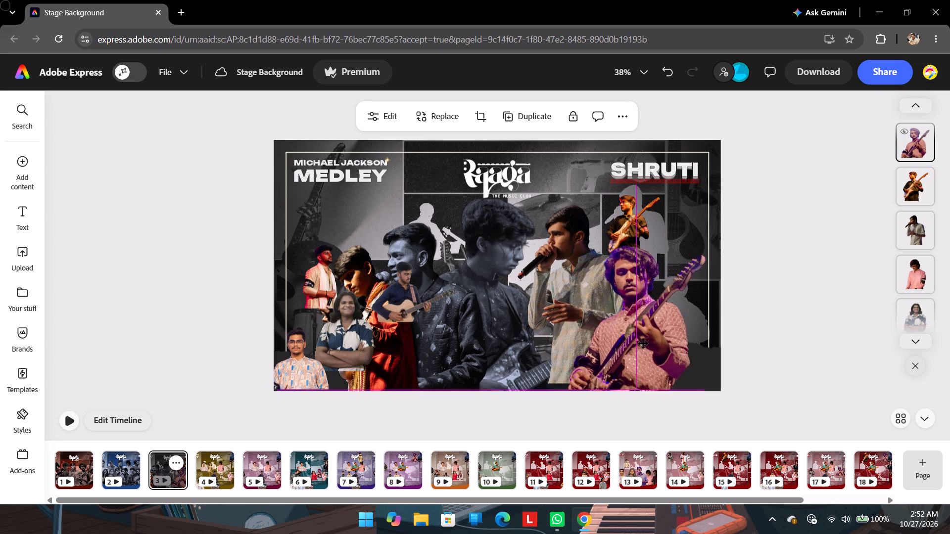
drag(643, 344, 656, 339)
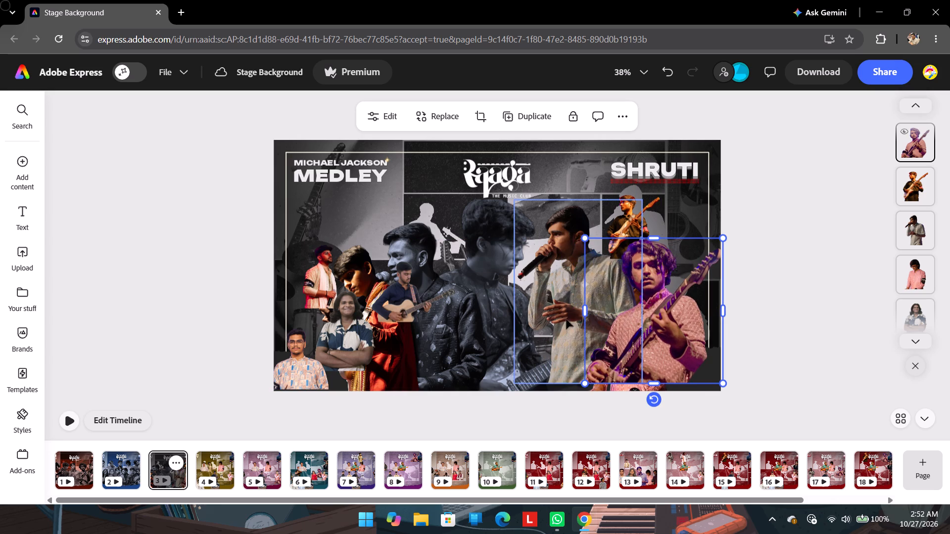
drag(566, 319, 564, 326)
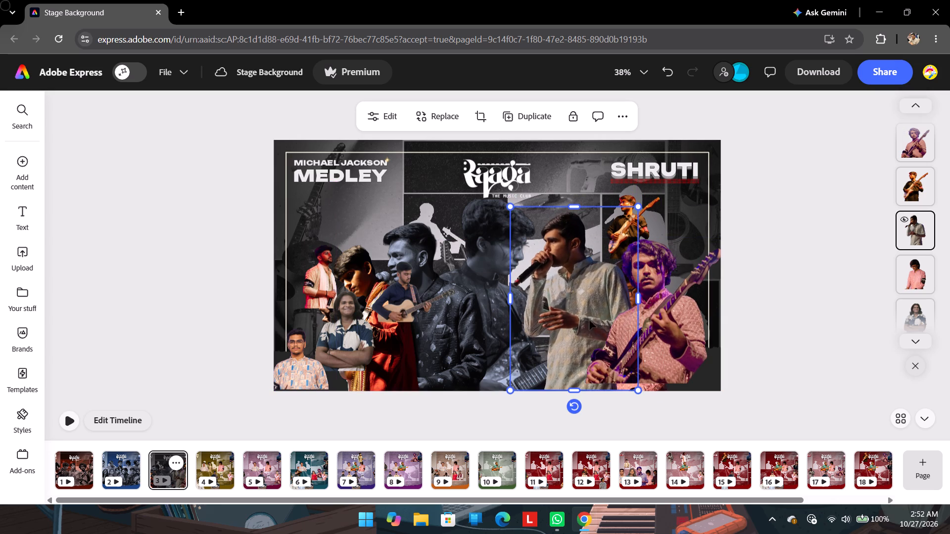
drag(665, 319, 577, 333)
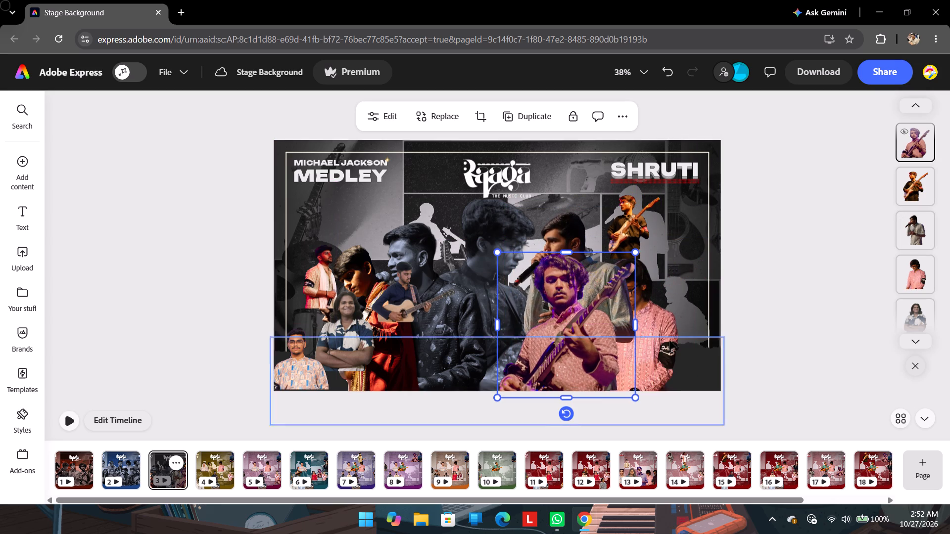
drag(659, 343, 678, 344)
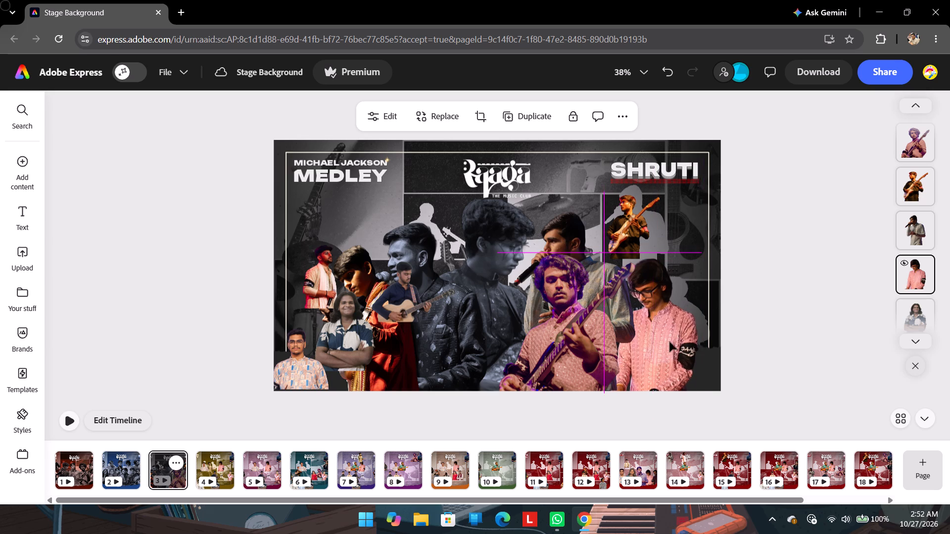
drag(585, 359, 632, 356)
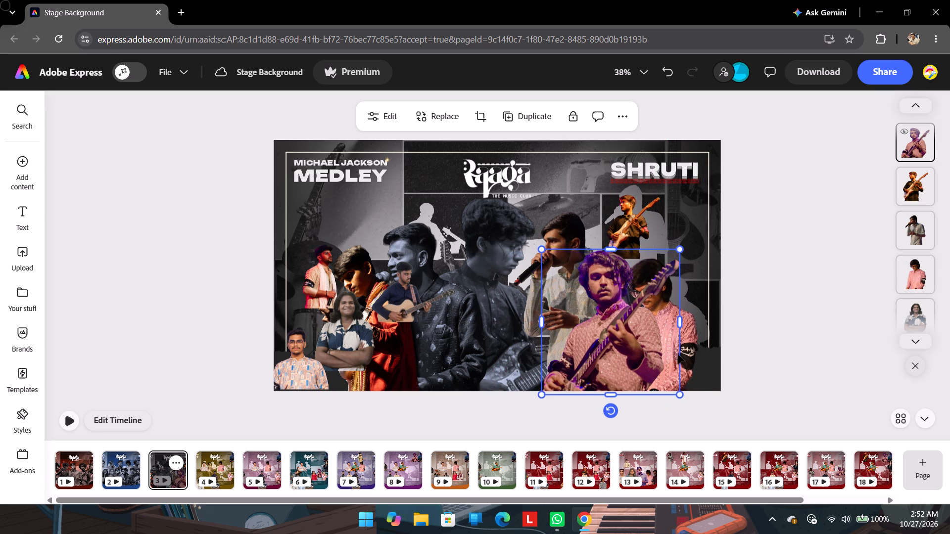
drag(685, 353, 694, 351)
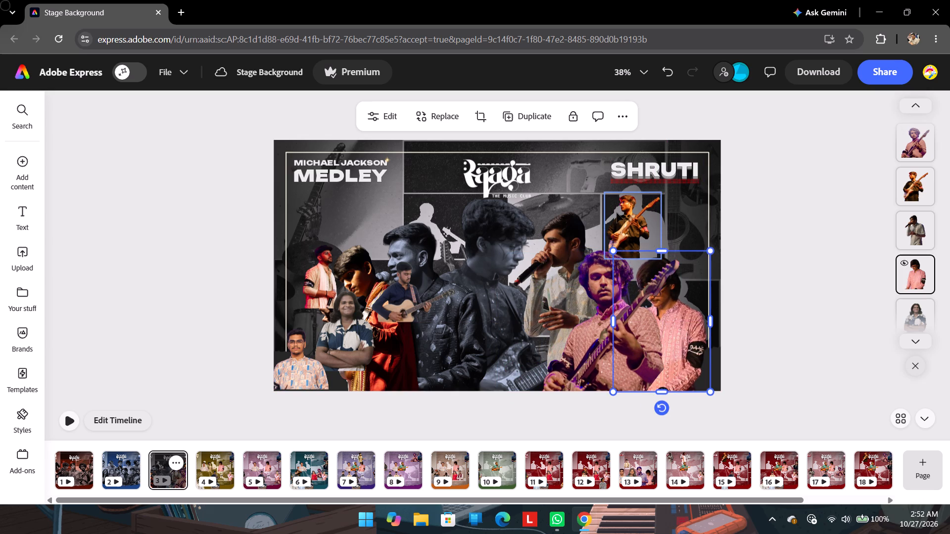
Move the orange-lit guitarist in black to the page's bottom-right corner and enlarge him to nearly the height of the neighbouring performers.
drag(634, 223, 699, 351)
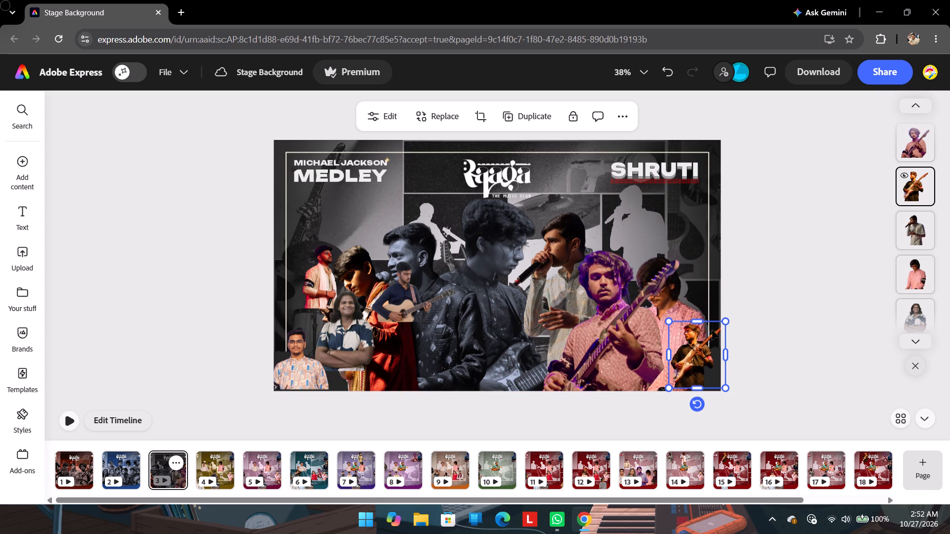
drag(721, 321, 770, 256)
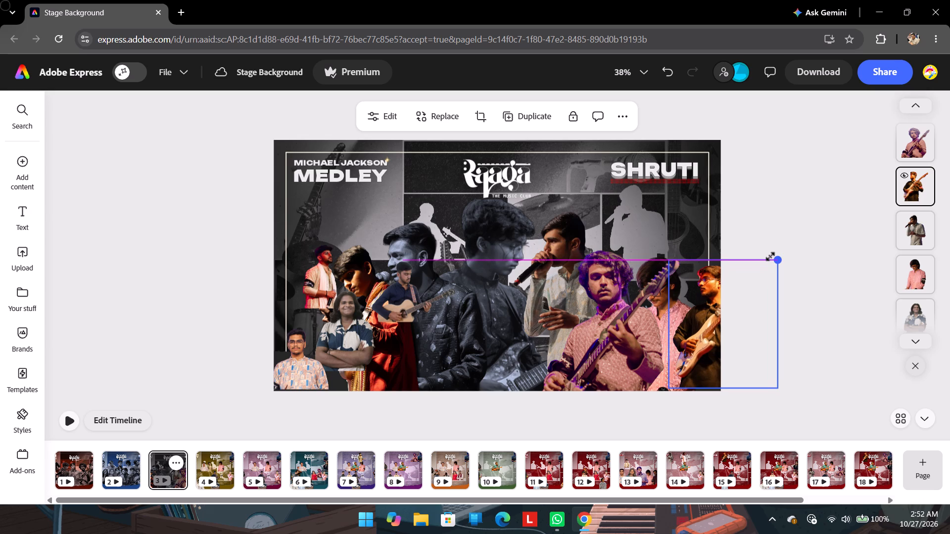
drag(770, 256, 770, 256)
Shift the greyscale singer and the faded greyscale guitarist behind him slightly right at the centre of the collage.
drag(468, 333, 487, 337)
click(562, 201)
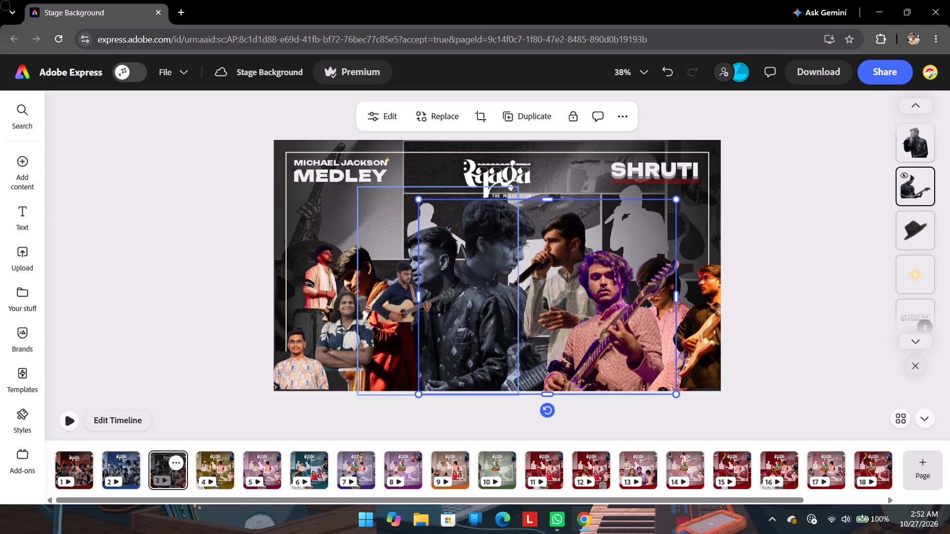
click(499, 211)
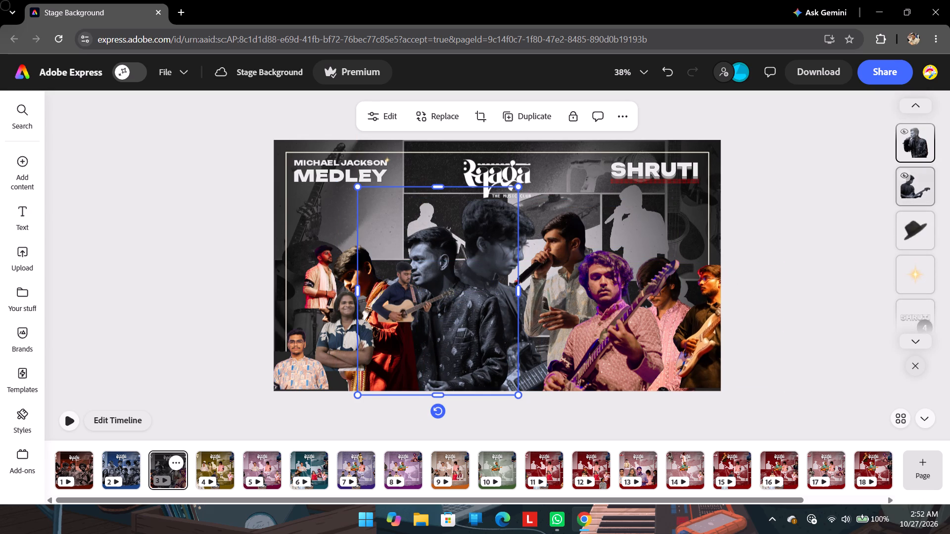
click(905, 193)
drag(507, 231, 524, 231)
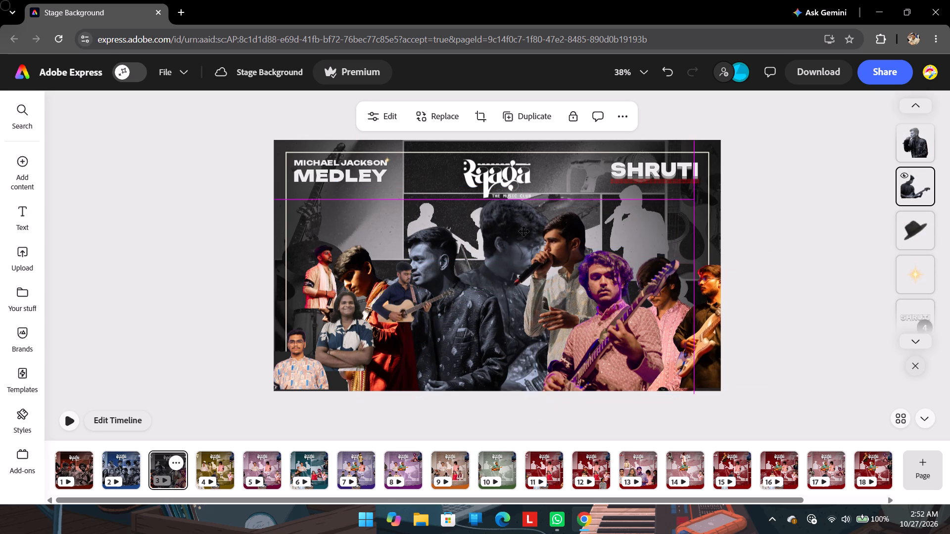
drag(524, 231, 516, 232)
drag(573, 221, 584, 221)
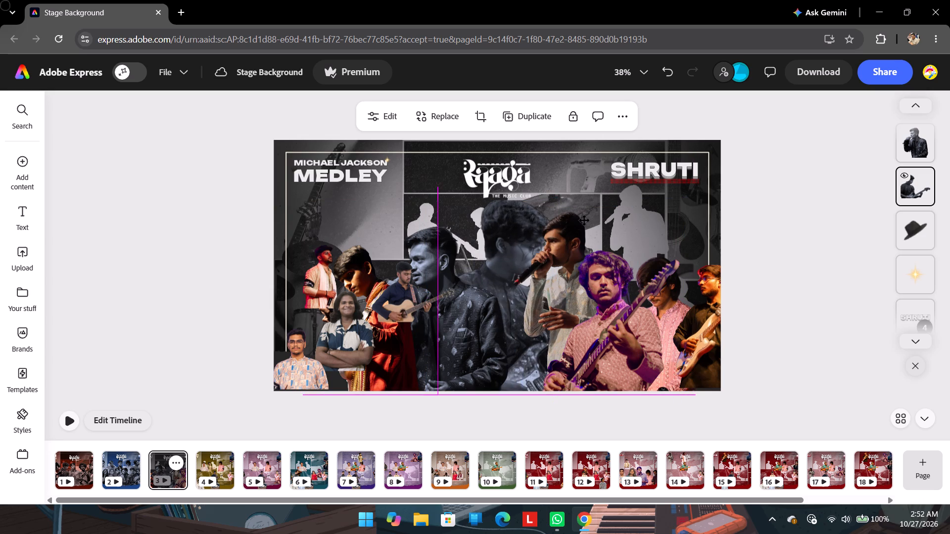
drag(584, 221, 579, 222)
Move the acoustic guitarist in the dark blue shirt to the upper left, directly below the MEDLEY title.
drag(409, 290, 347, 230)
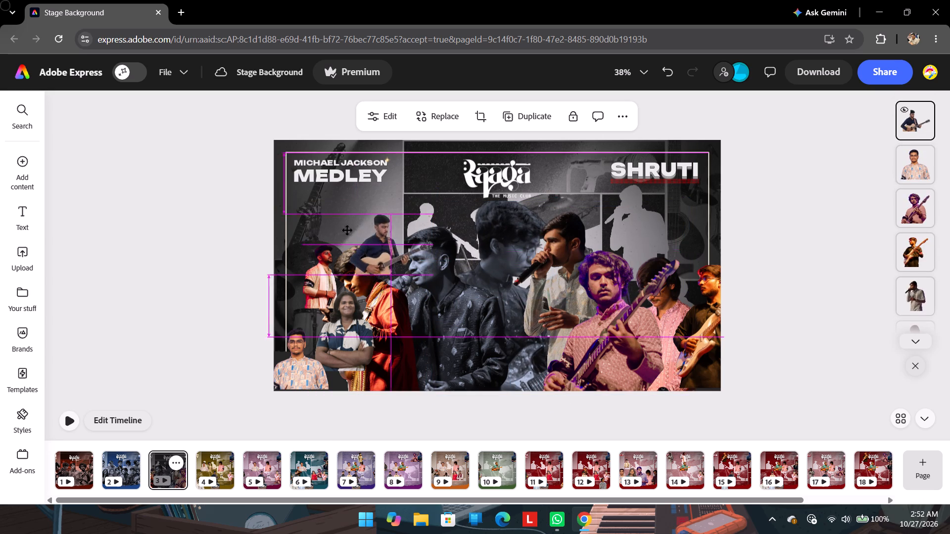
drag(347, 230, 325, 215)
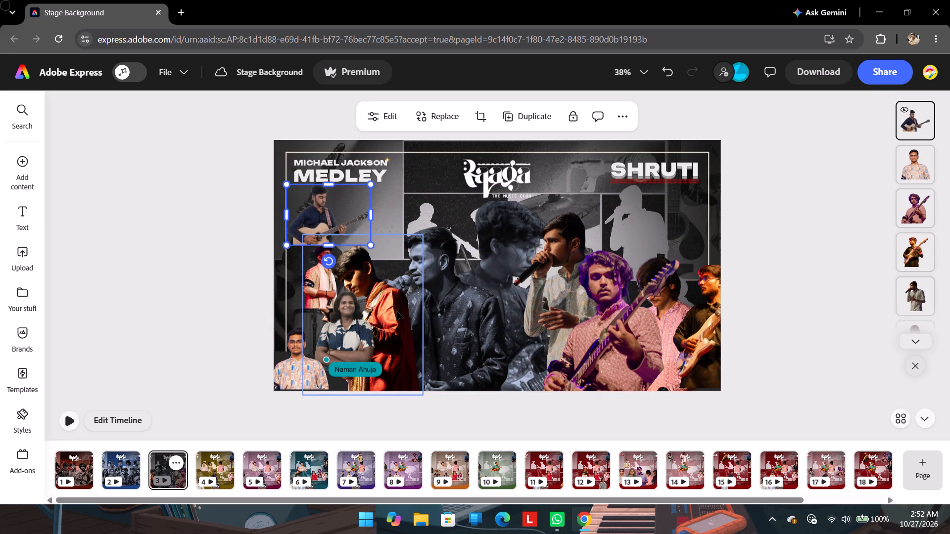
Shift the performer in red slightly right so he stands close beside the greyscale singer.
drag(397, 311, 408, 304)
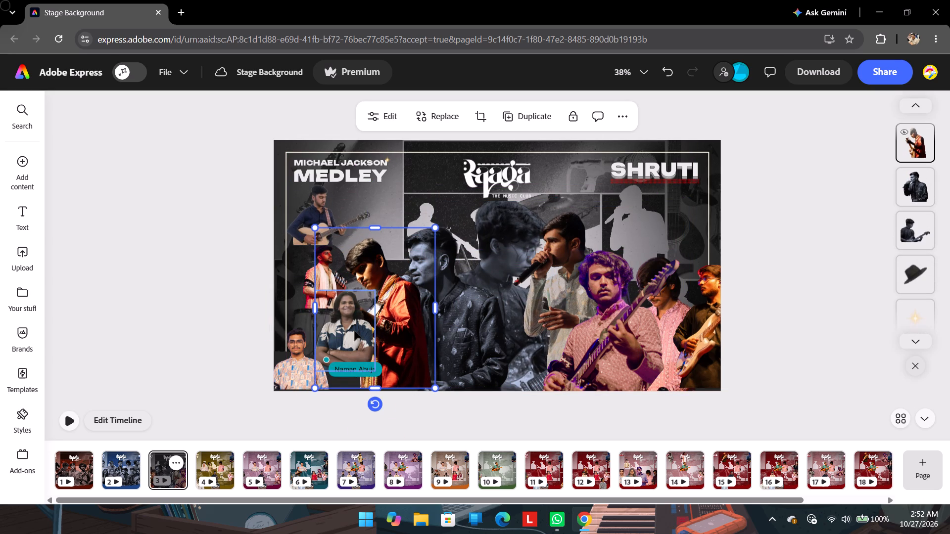
click(354, 329)
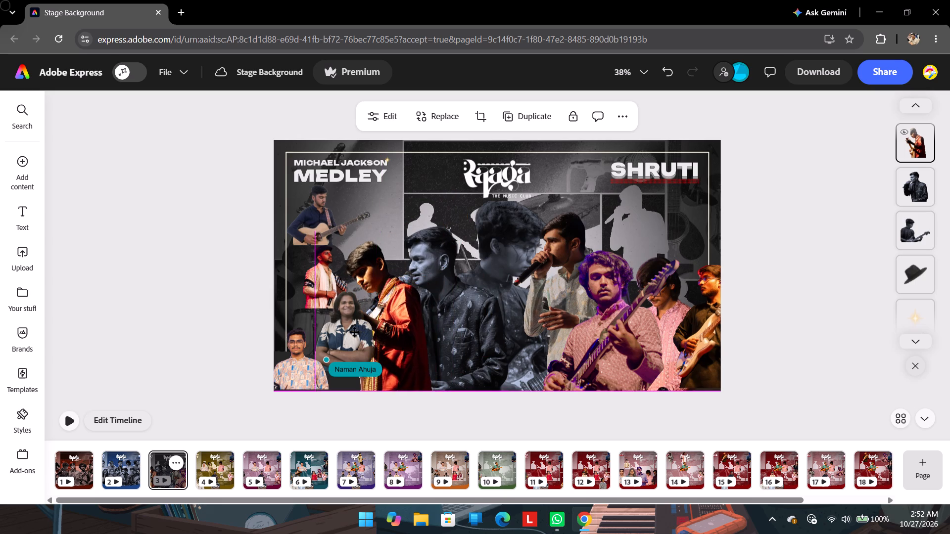
click(149, 248)
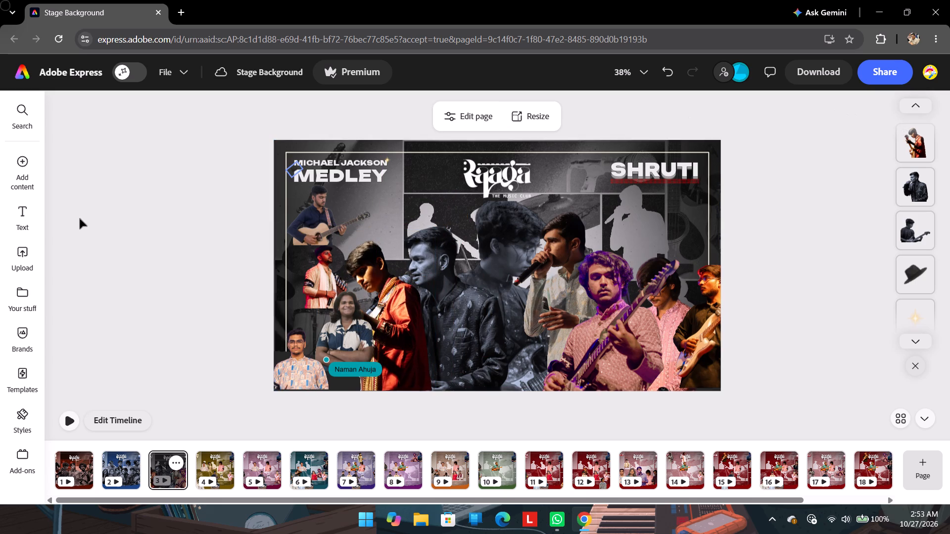
Add a heading-style text box to the Michael Jackson Medley page.
click(28, 217)
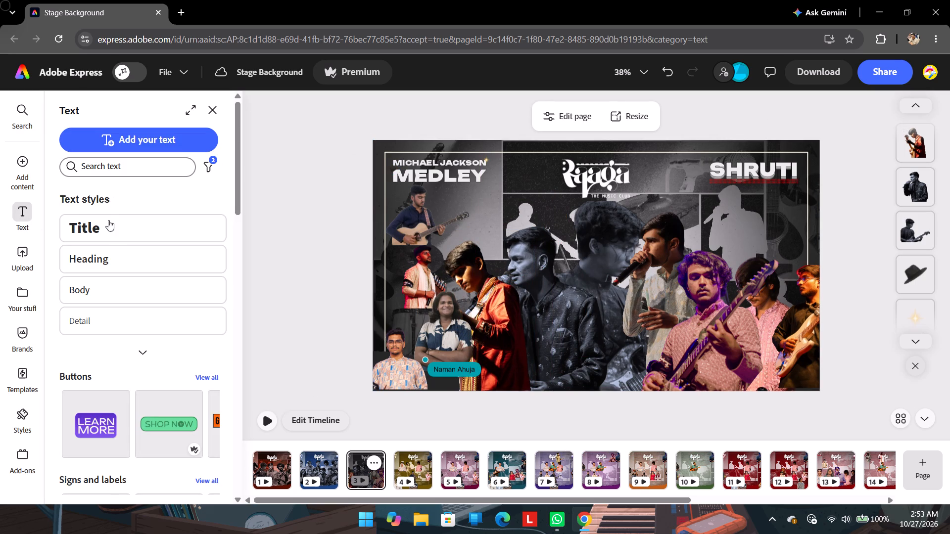
click(115, 253)
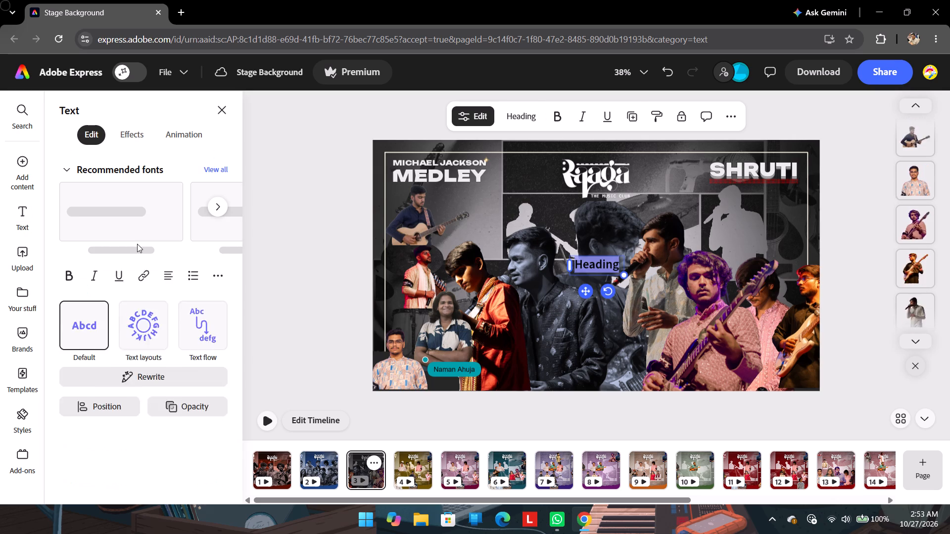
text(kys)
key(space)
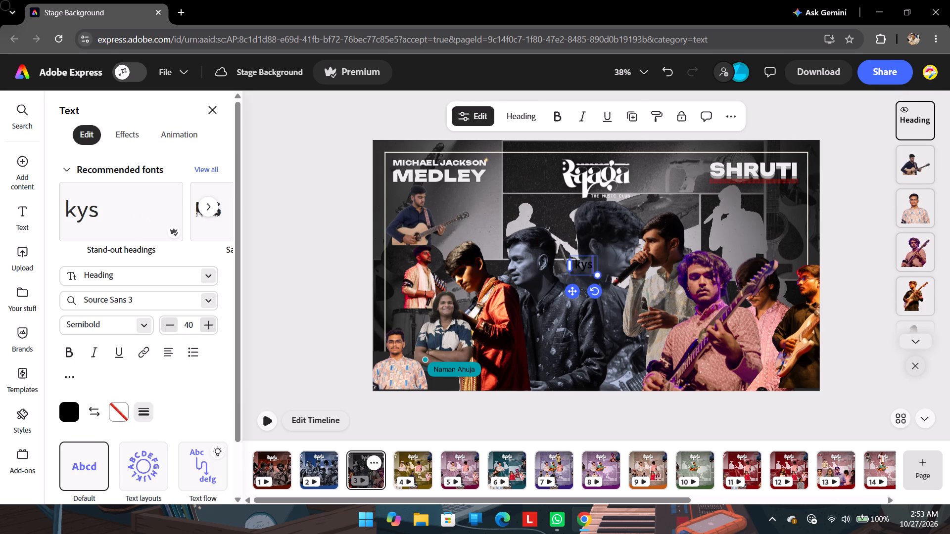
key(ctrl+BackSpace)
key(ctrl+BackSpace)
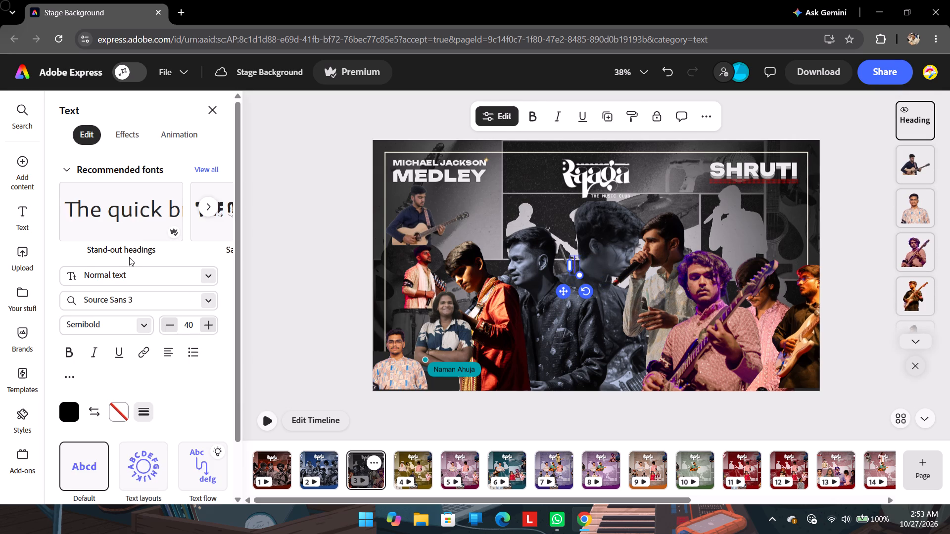
Set the new heading's text colour to white.
click(70, 412)
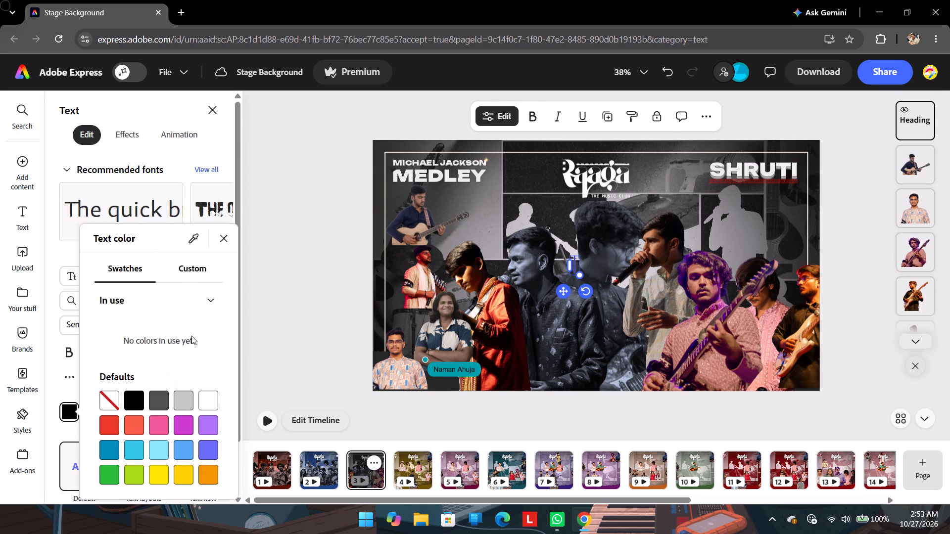
click(112, 203)
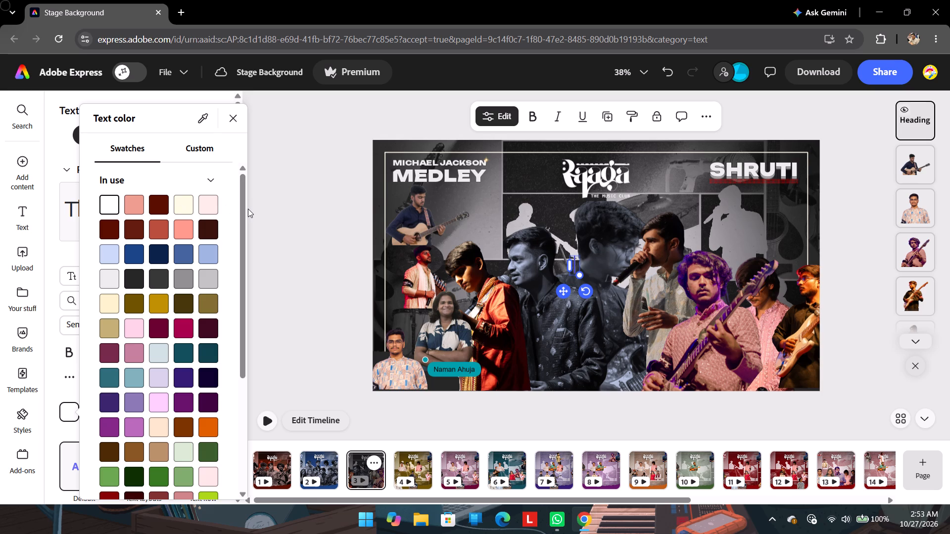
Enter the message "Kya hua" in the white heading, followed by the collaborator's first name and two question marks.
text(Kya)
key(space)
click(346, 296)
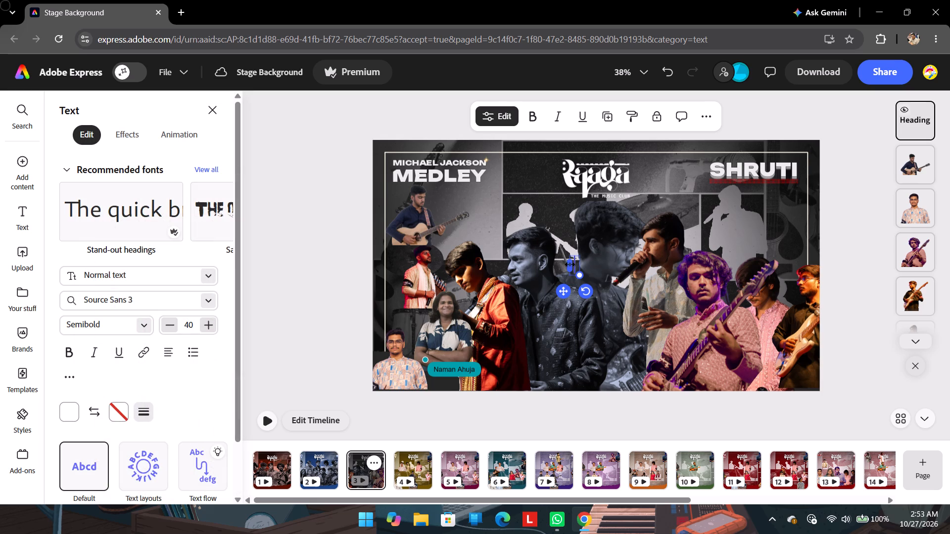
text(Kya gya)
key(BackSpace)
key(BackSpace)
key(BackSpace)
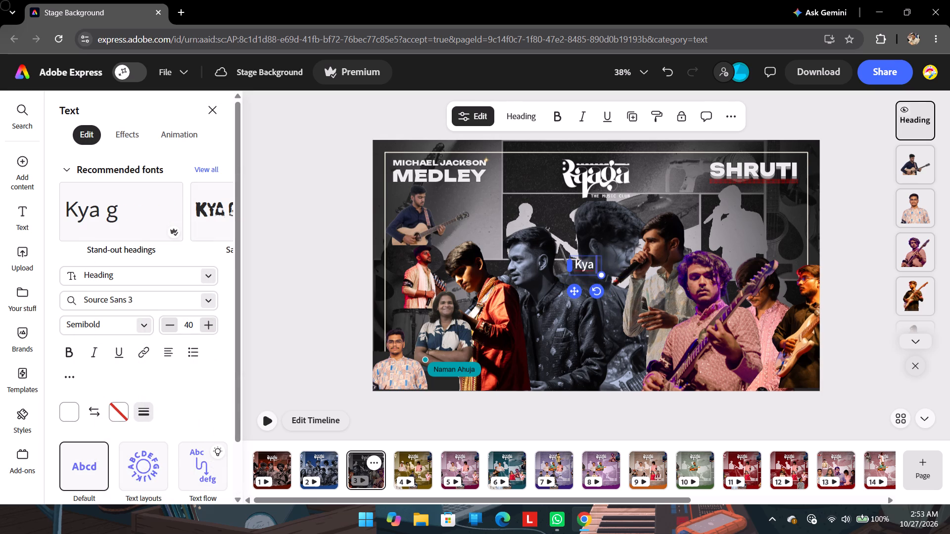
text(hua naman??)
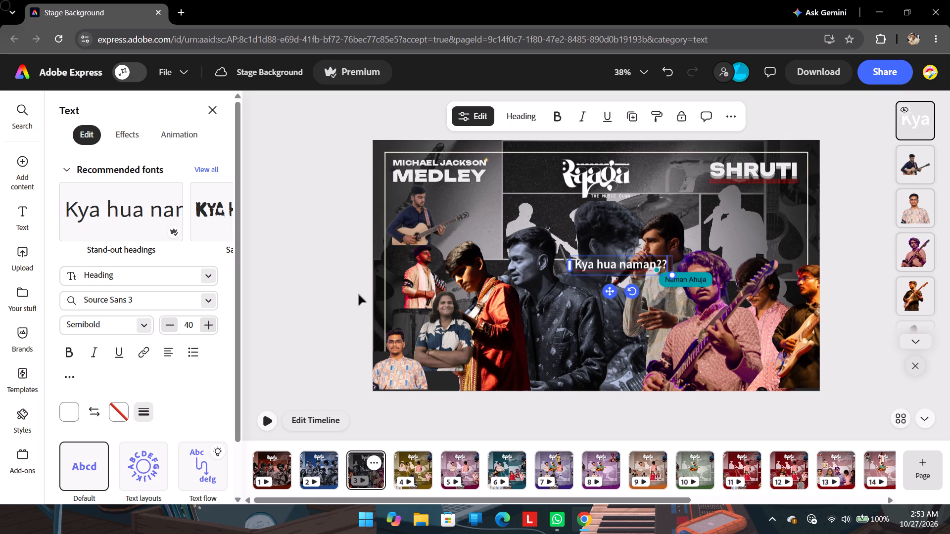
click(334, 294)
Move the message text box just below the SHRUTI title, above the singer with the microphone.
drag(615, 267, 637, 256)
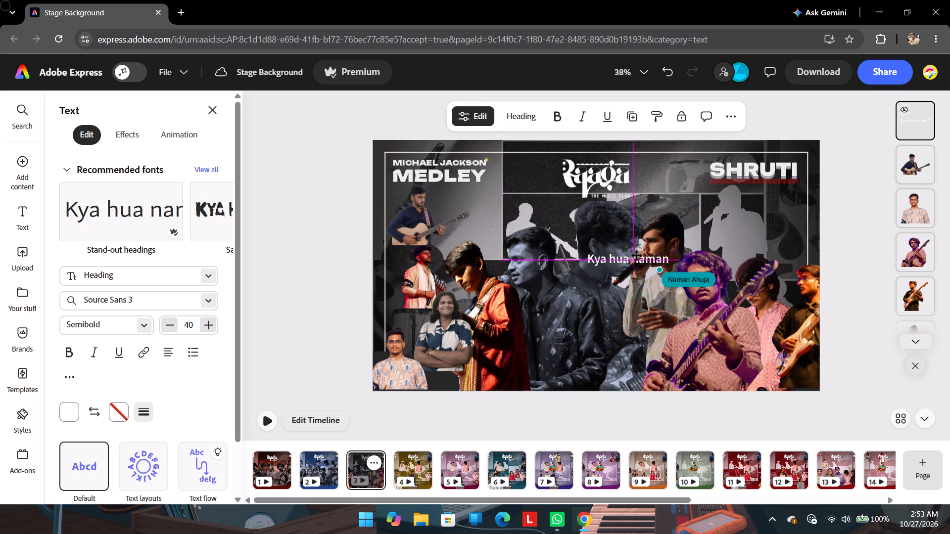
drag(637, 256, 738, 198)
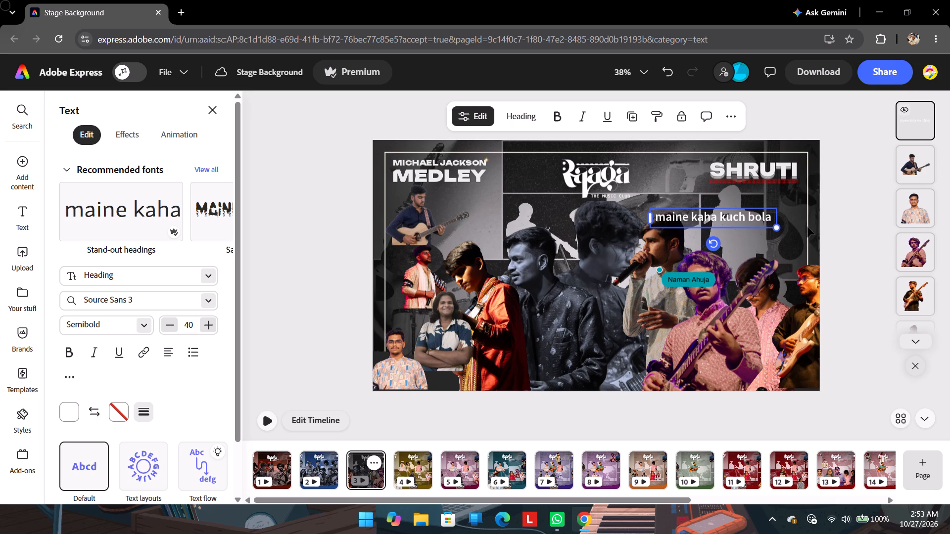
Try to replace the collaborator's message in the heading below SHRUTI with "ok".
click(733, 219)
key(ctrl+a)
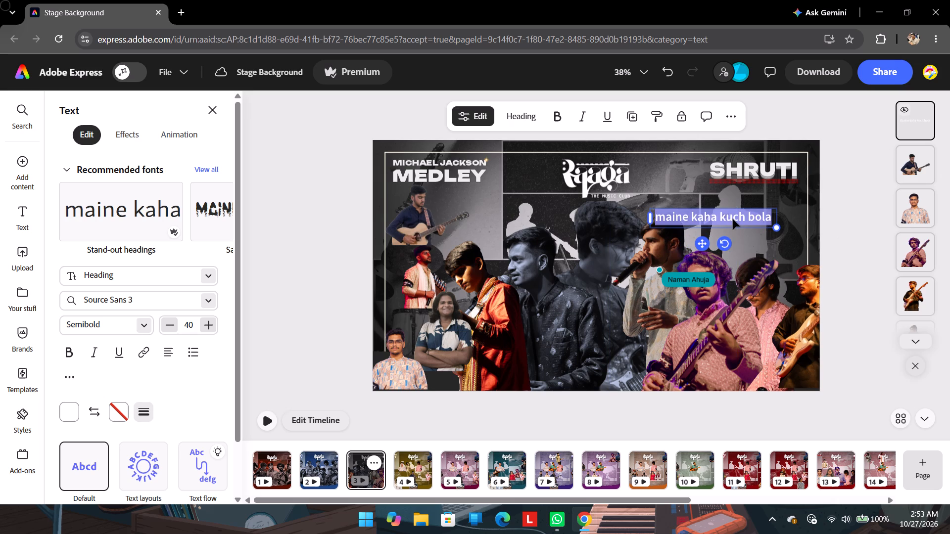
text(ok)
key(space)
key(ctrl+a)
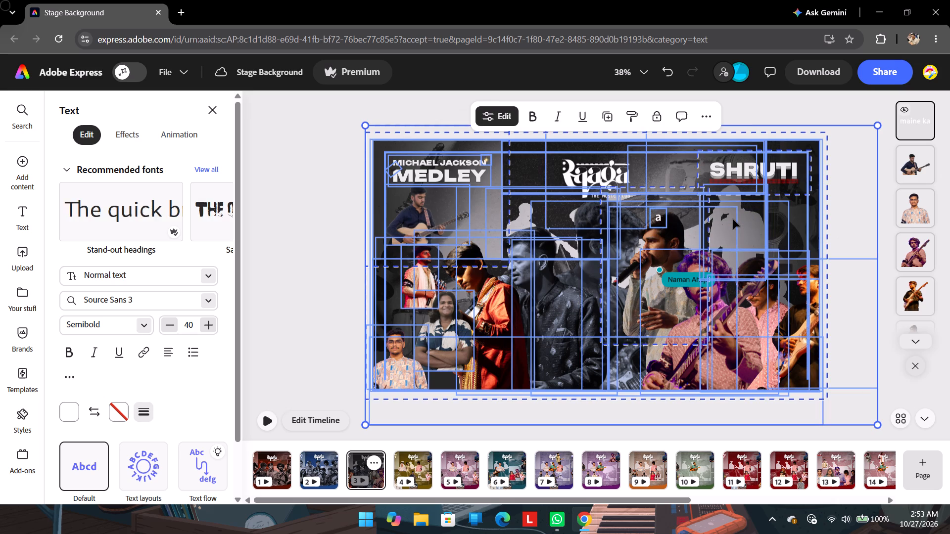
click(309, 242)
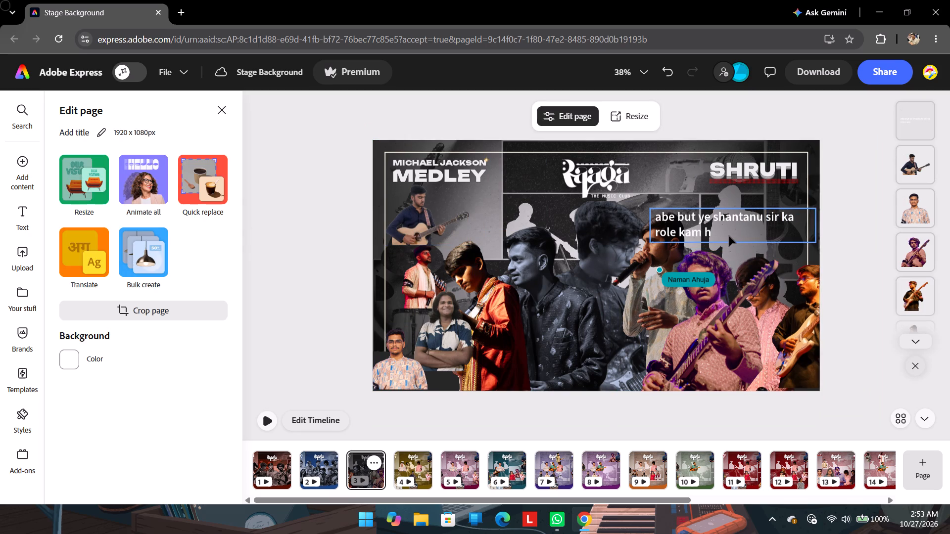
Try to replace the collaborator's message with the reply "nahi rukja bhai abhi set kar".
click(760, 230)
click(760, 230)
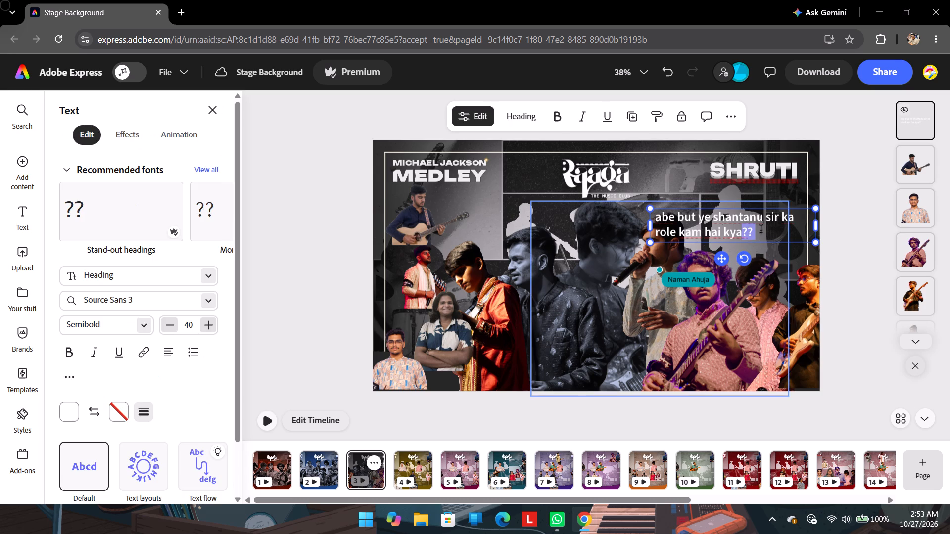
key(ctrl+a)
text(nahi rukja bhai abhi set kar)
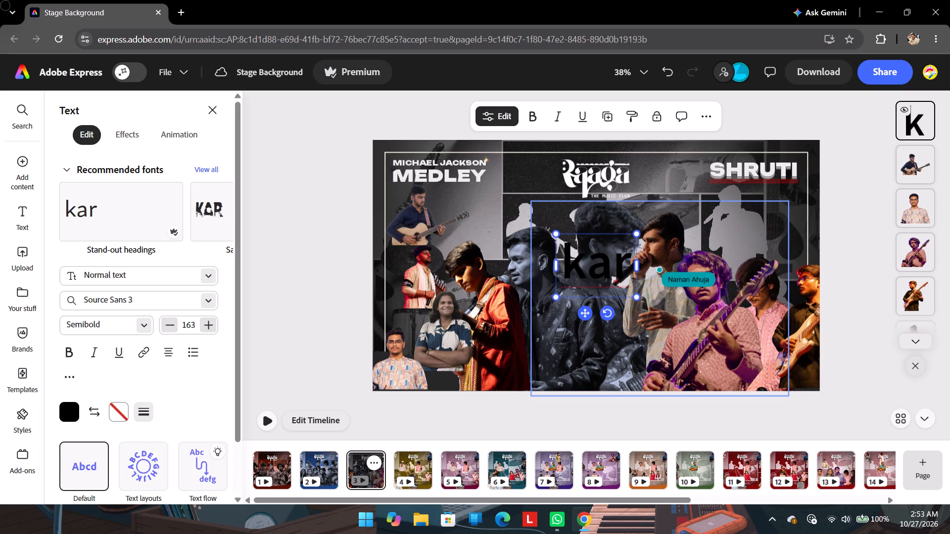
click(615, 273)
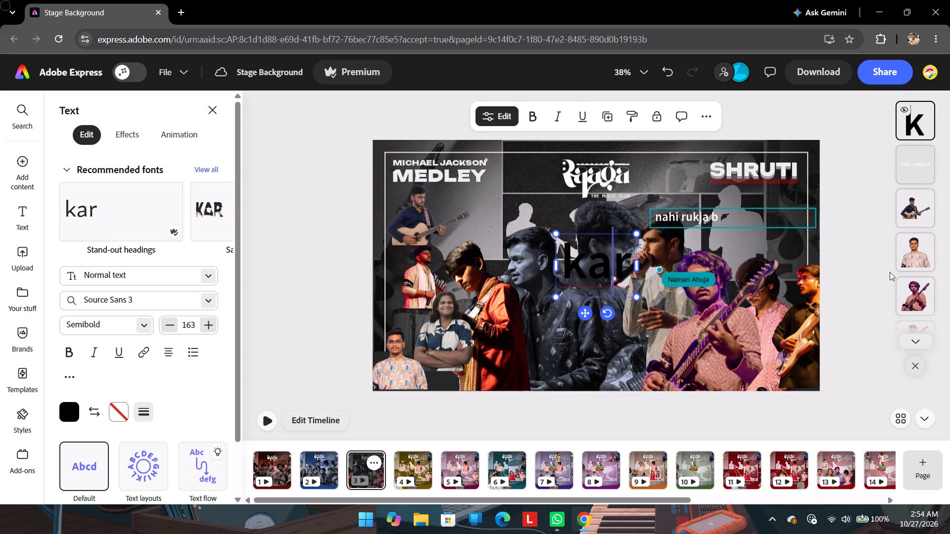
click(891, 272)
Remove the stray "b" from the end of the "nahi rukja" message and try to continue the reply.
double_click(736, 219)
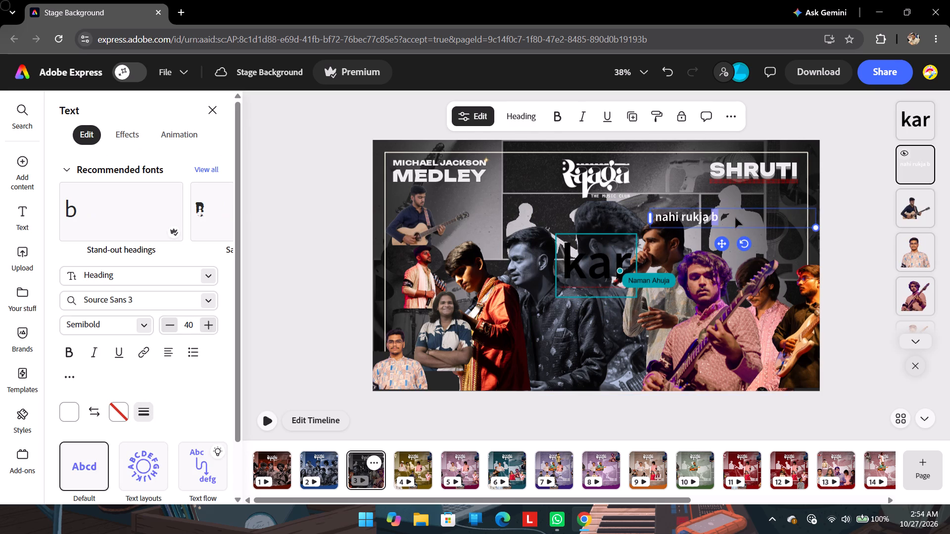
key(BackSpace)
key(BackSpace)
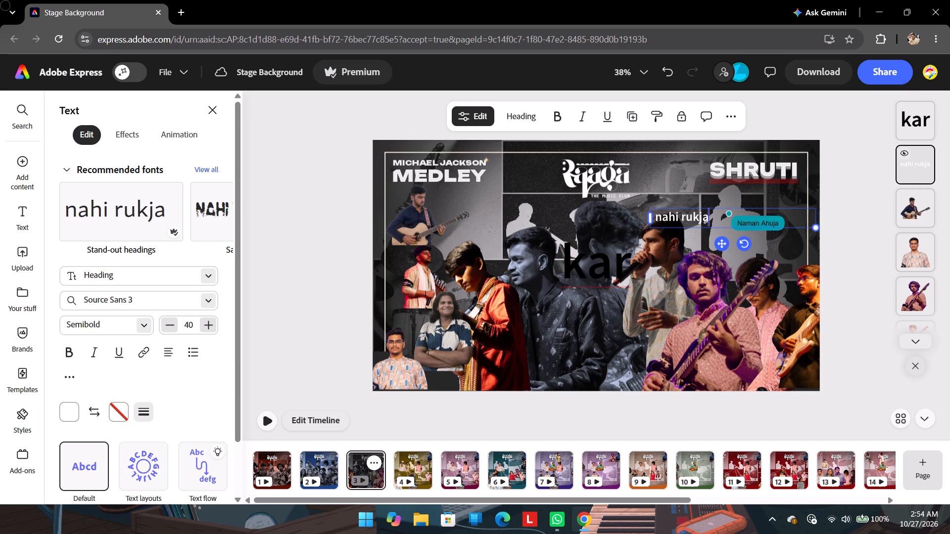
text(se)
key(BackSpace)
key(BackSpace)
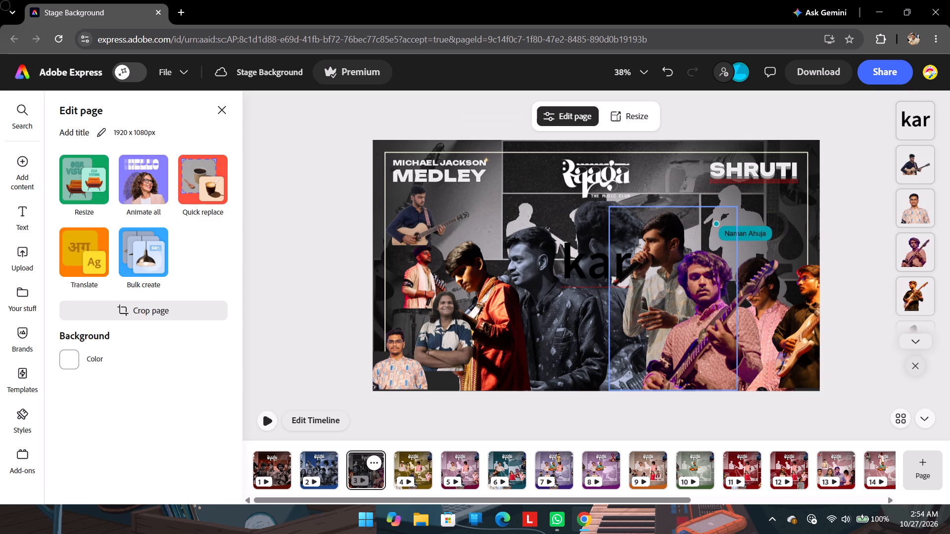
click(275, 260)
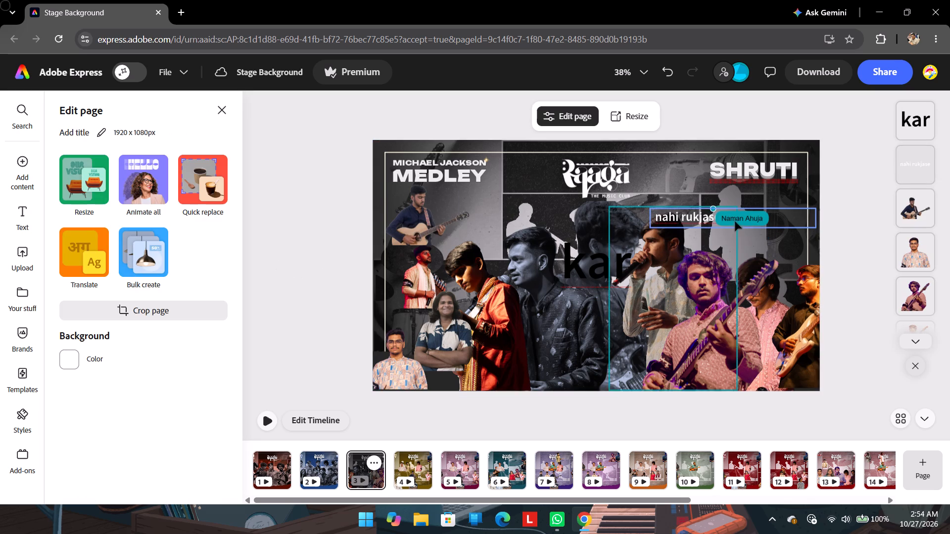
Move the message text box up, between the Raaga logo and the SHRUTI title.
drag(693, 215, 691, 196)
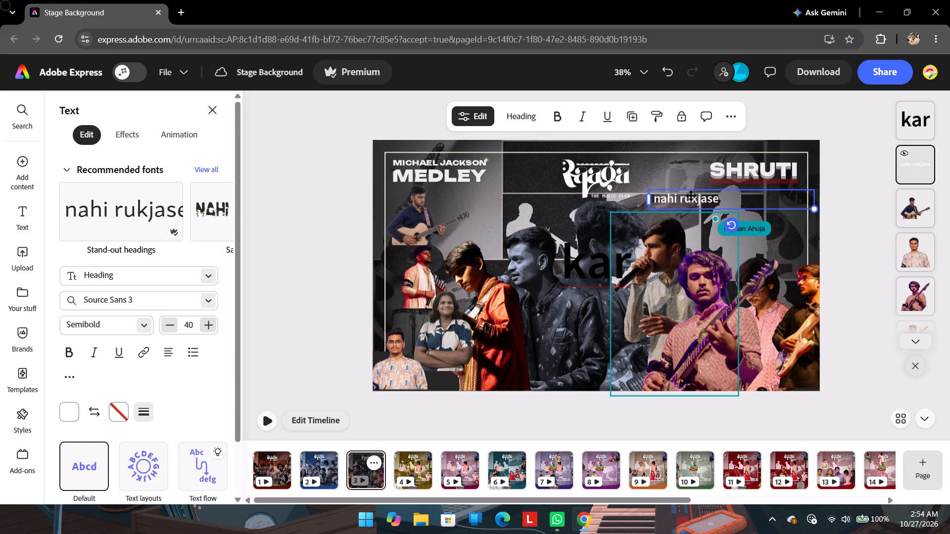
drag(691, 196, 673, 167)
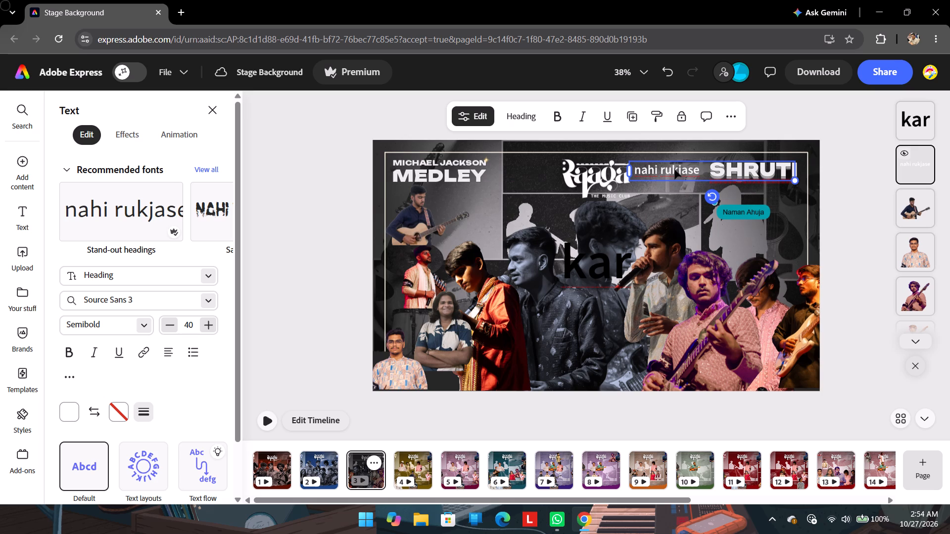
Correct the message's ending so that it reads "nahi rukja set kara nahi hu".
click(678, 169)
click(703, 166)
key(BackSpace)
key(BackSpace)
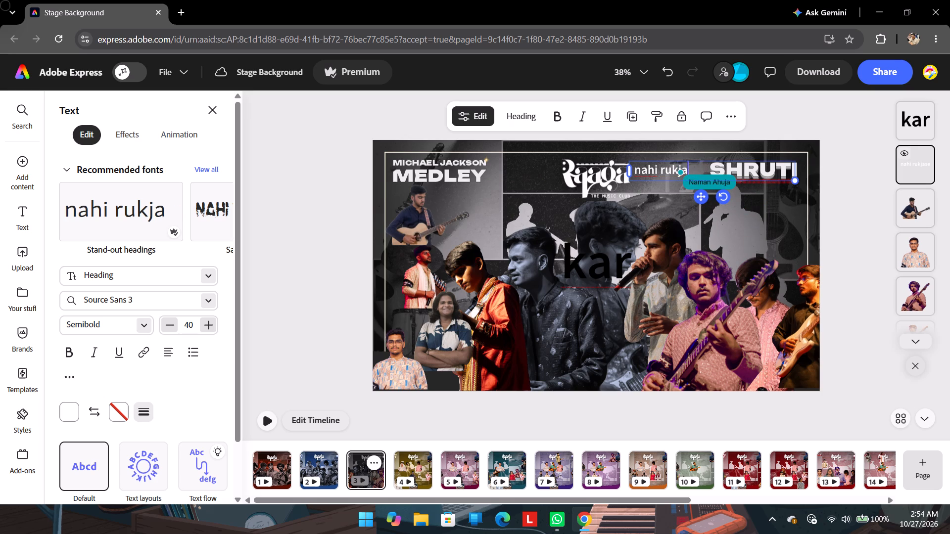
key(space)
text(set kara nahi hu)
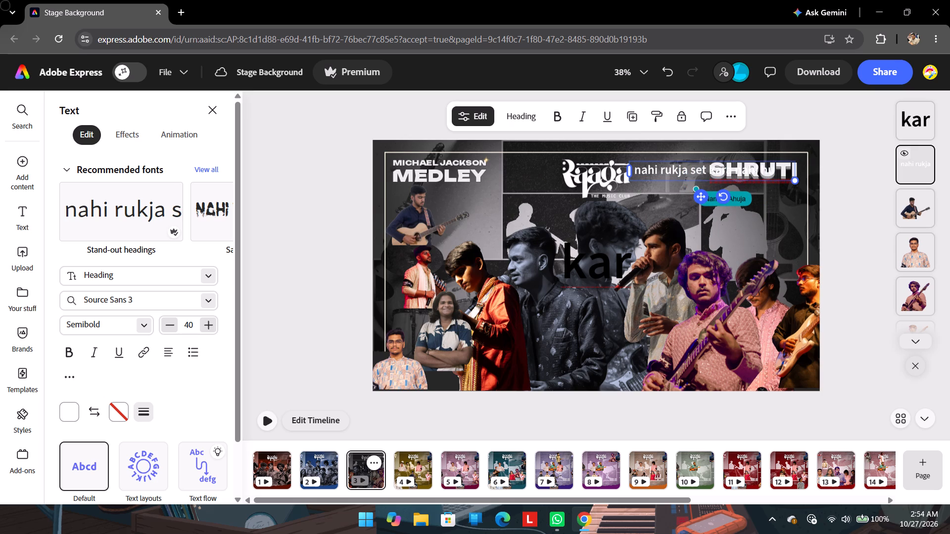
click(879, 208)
Place the message text box just beneath the MEDLEY title and scale its text down to size 27.
drag(684, 169, 488, 214)
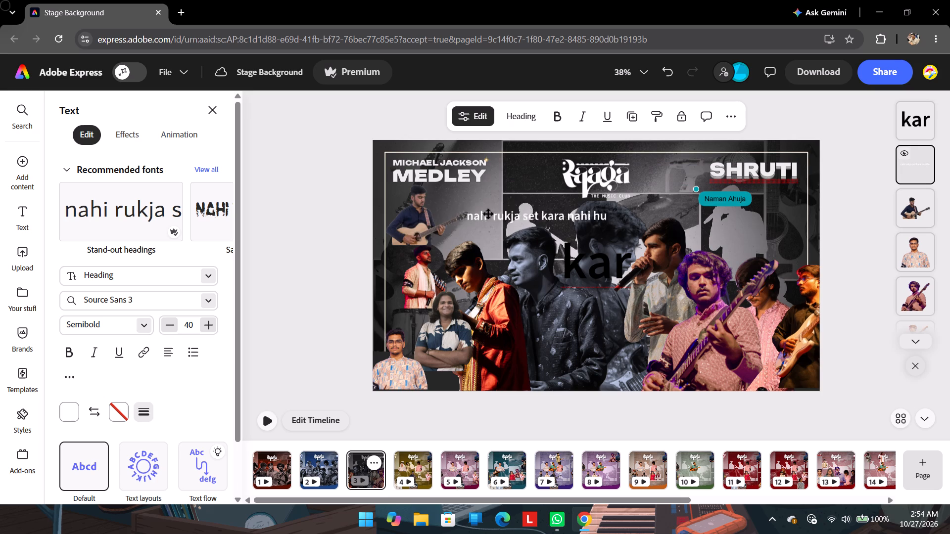
drag(488, 214, 478, 192)
drag(588, 204, 551, 189)
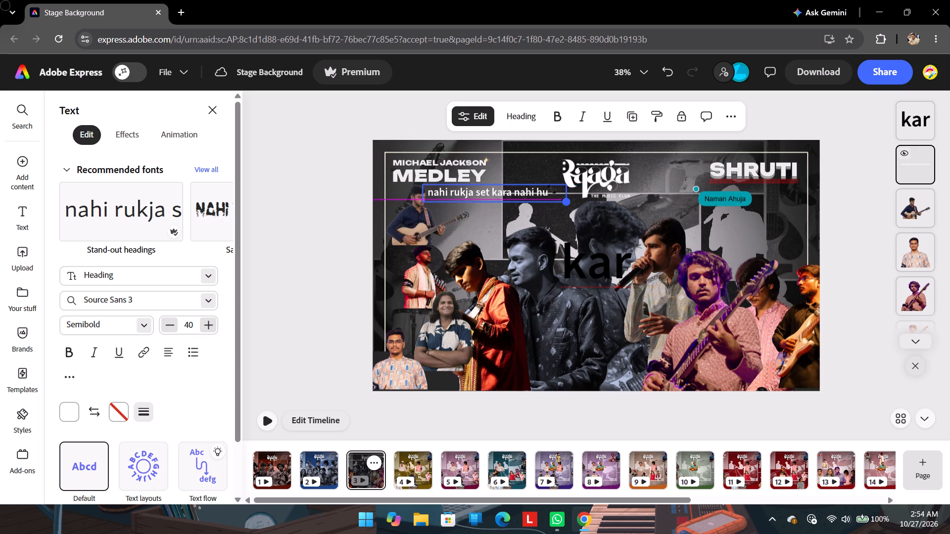
drag(551, 189, 537, 186)
click(301, 217)
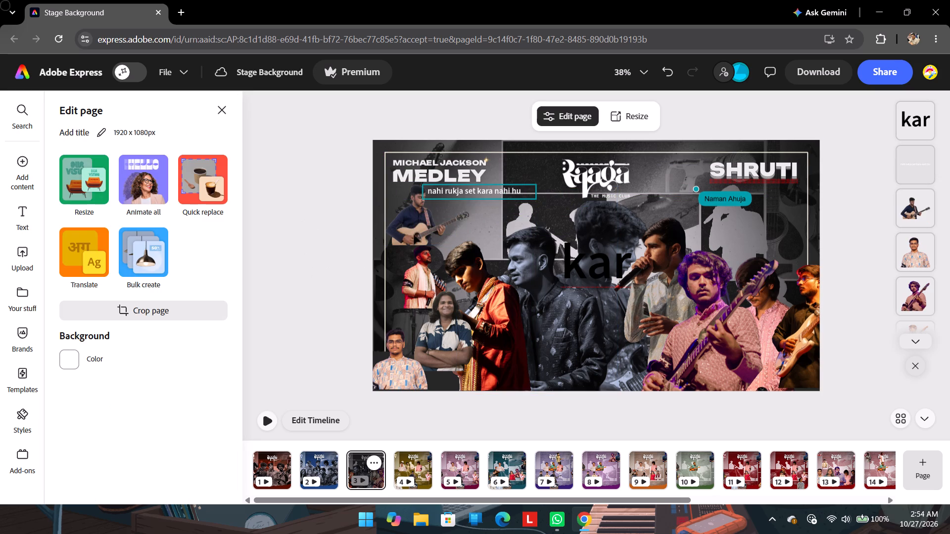
drag(480, 190, 489, 190)
click(322, 184)
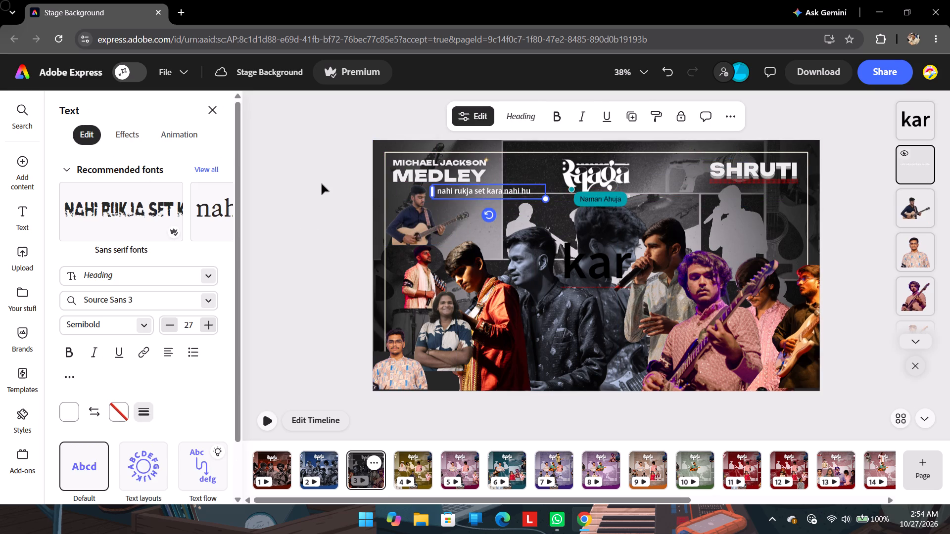
Delete the large black "kar" text from the centre of the collage.
click(611, 252)
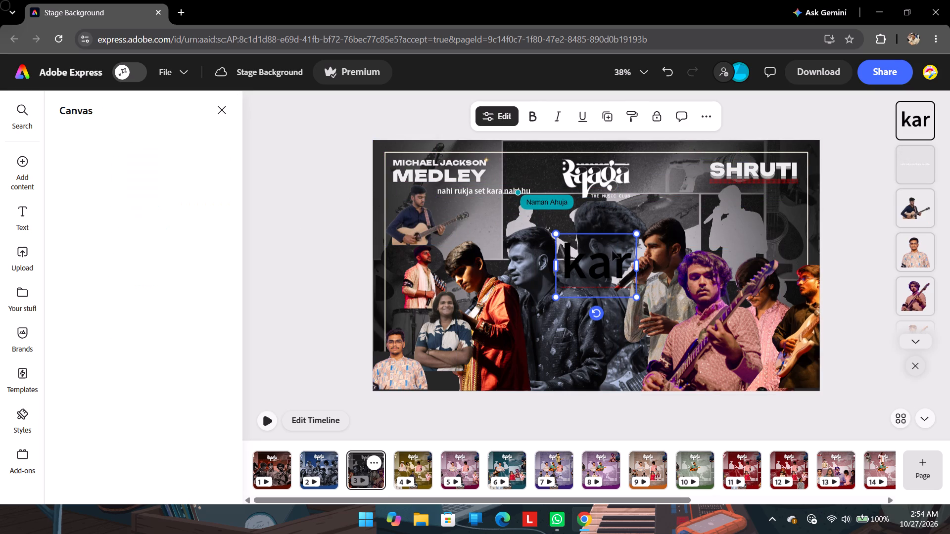
key(Delete)
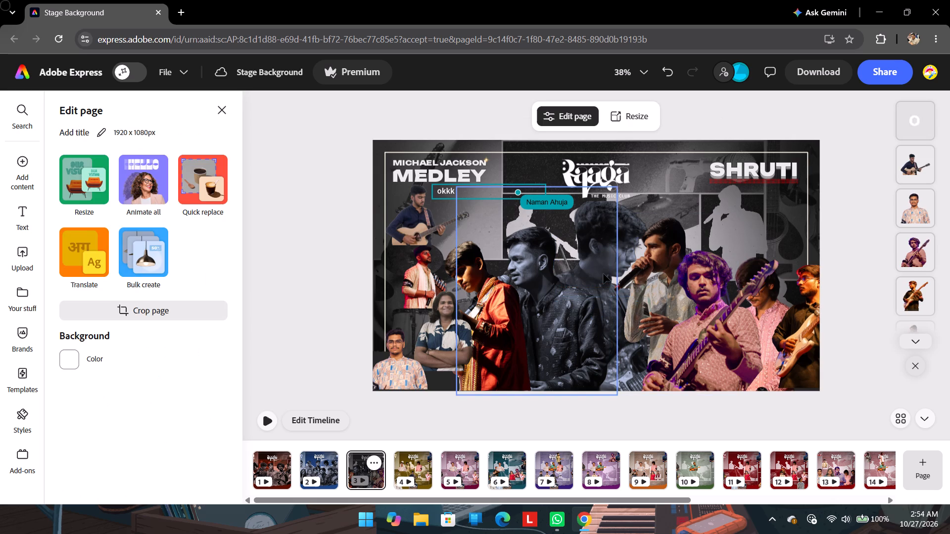
click(293, 220)
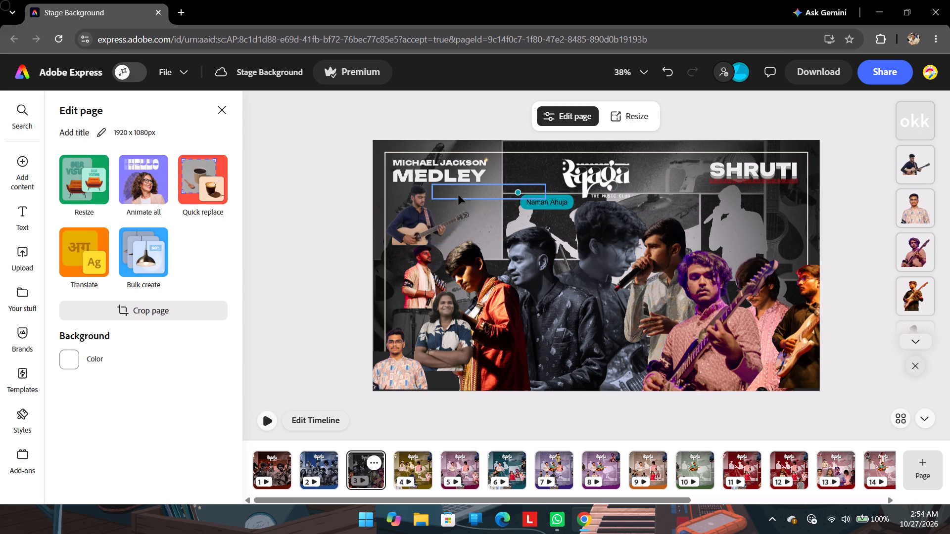
click(301, 212)
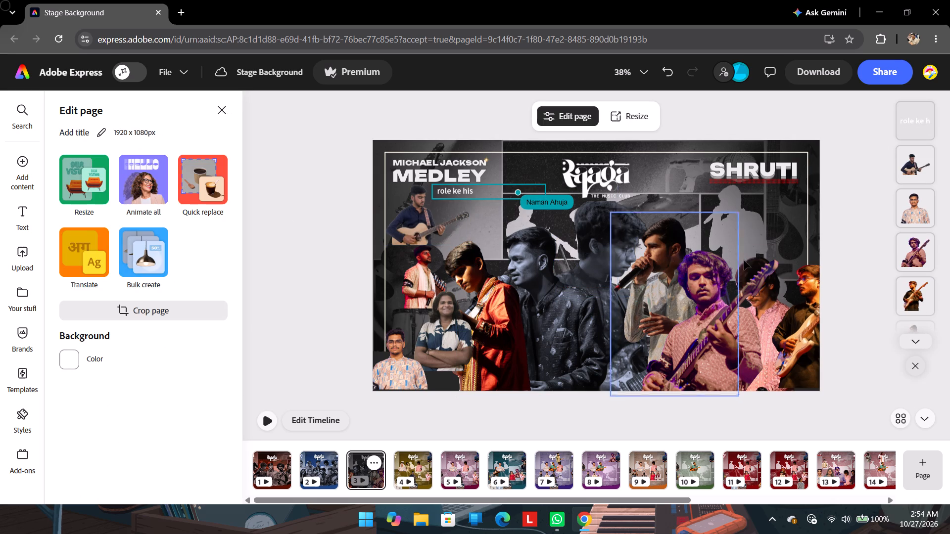
Move the orange-lit guitarist from the collage's far right to beside the singer holding the microphone.
drag(807, 318, 677, 285)
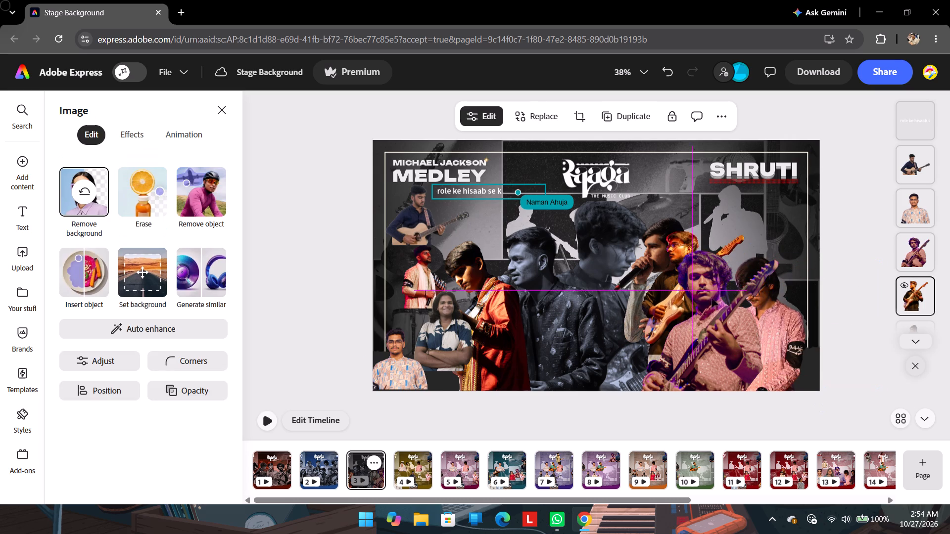
Move the performer in the pink shirt and glasses to the right edge of the collage.
drag(786, 332, 803, 332)
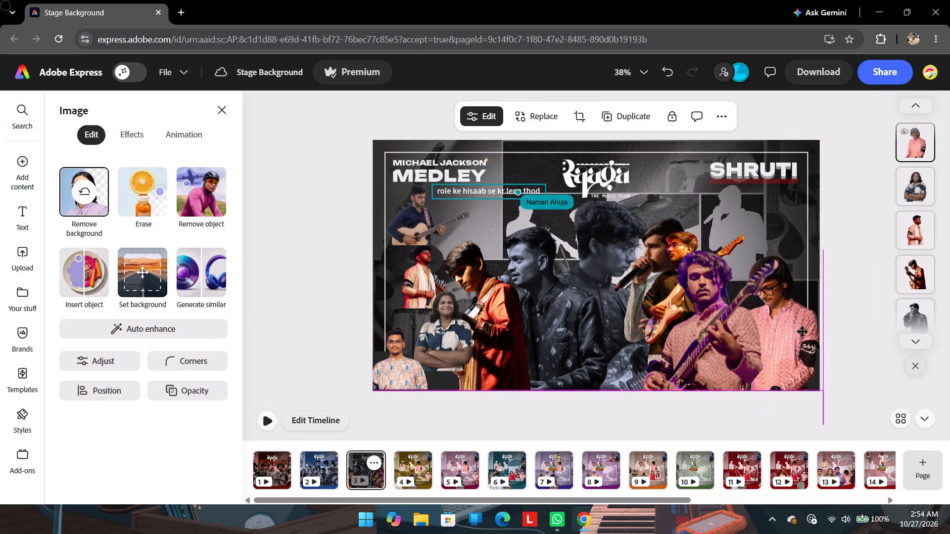
drag(803, 332, 827, 332)
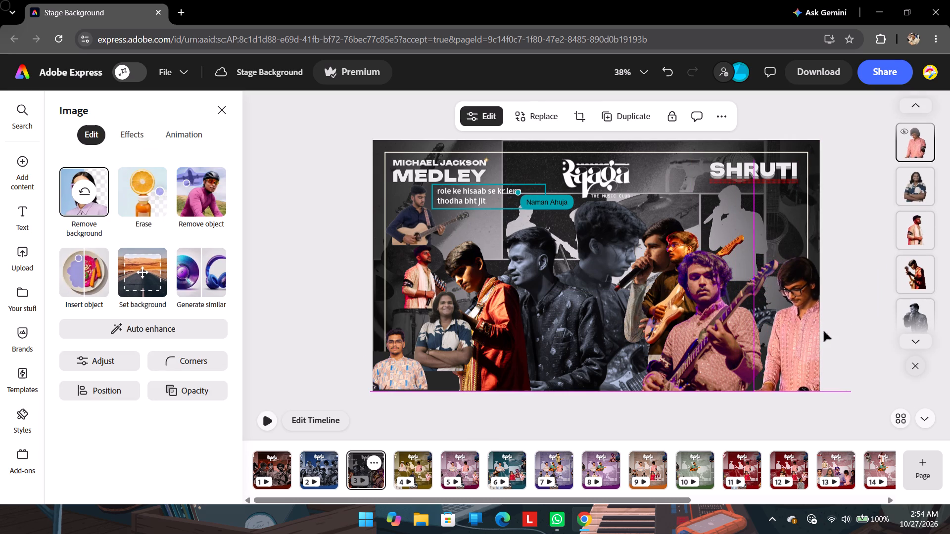
Move the purple-lit guitarist left, in front of the faded greyscale guitarist.
drag(713, 338, 680, 325)
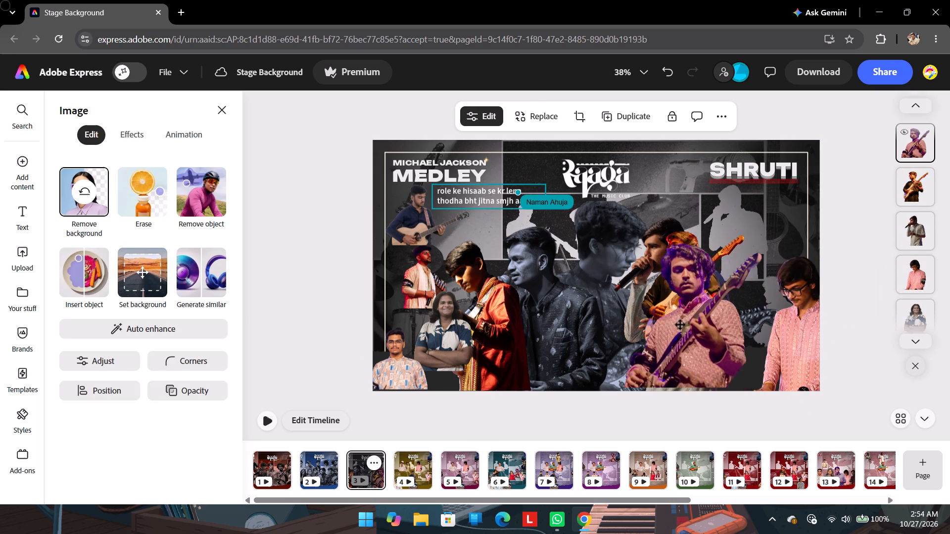
drag(680, 325, 634, 317)
Lower the orange-lit guitarist beside the purple-lit guitarist and move the singer with the microphone right, over the pink-shirted performer.
drag(706, 283, 733, 298)
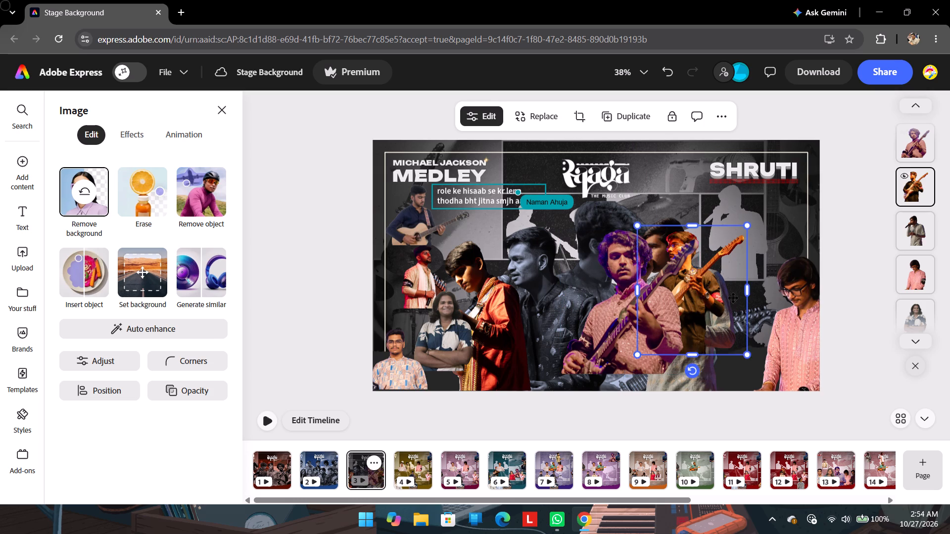
drag(733, 298, 685, 309)
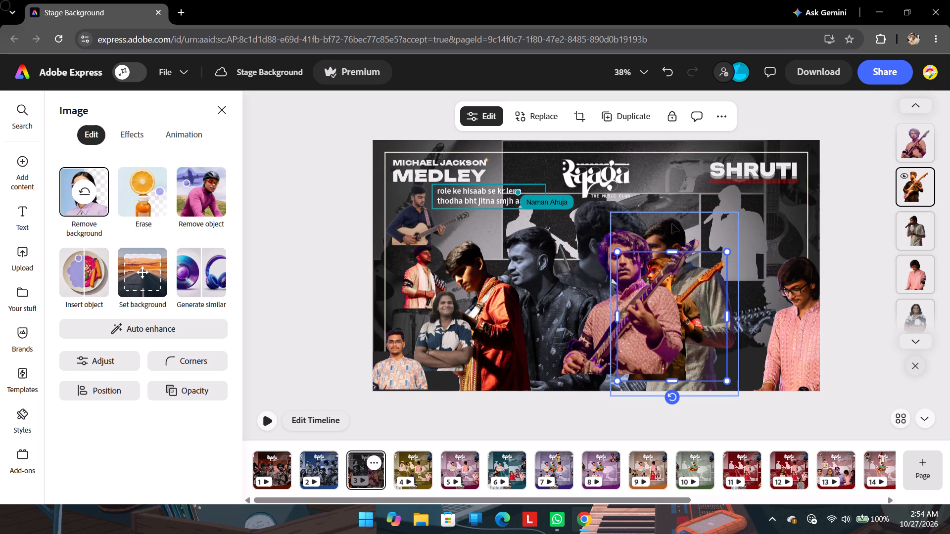
drag(672, 223, 750, 221)
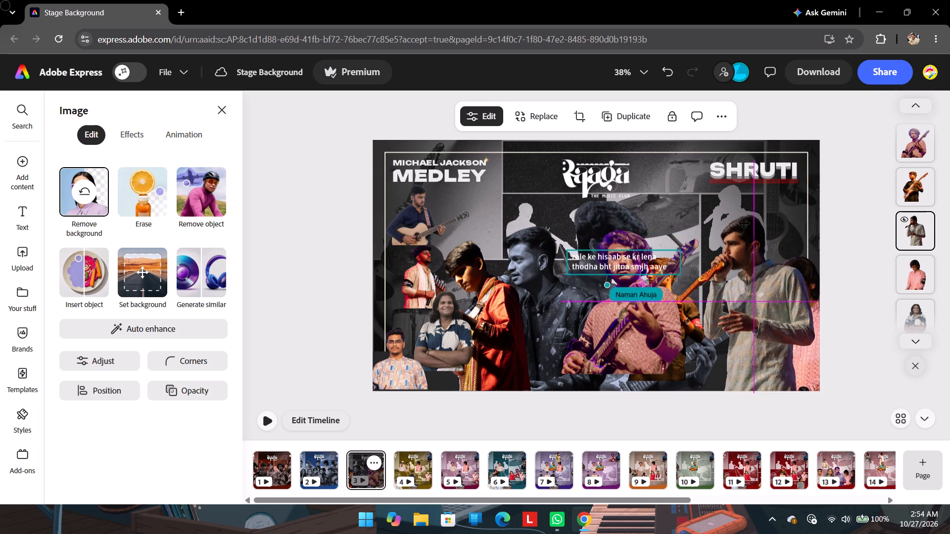
Move the collaborator's on-page message to just below the page's titles and replace its text with "yup".
click(613, 259)
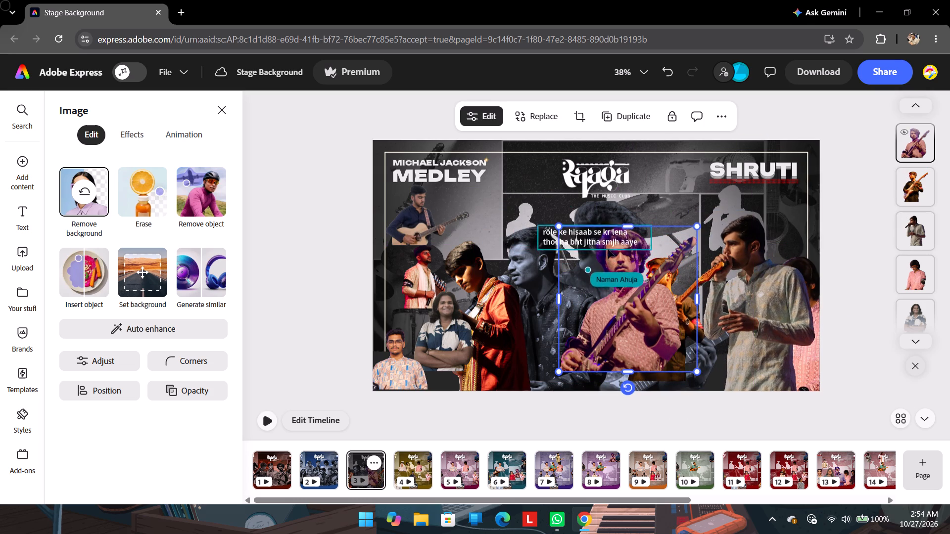
drag(537, 216, 537, 215)
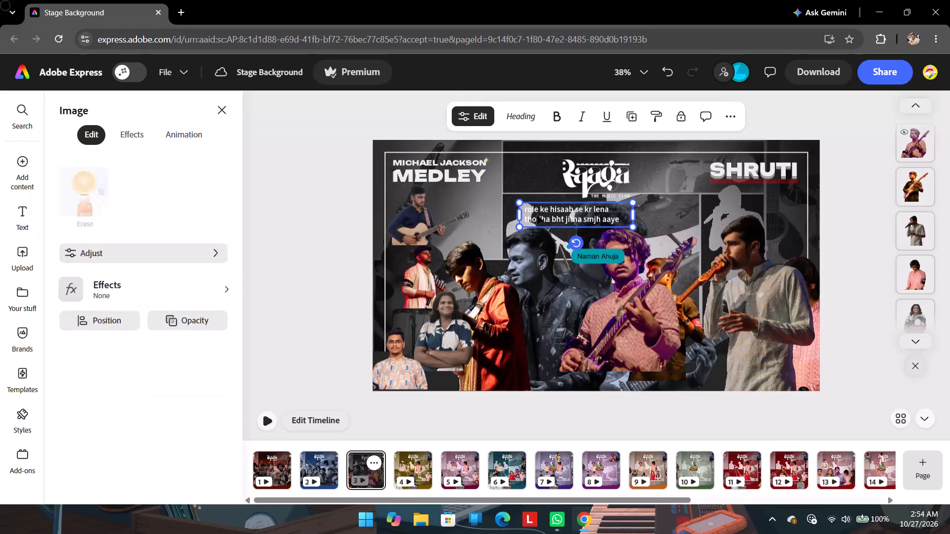
drag(537, 215, 516, 200)
click(526, 200)
click(530, 200)
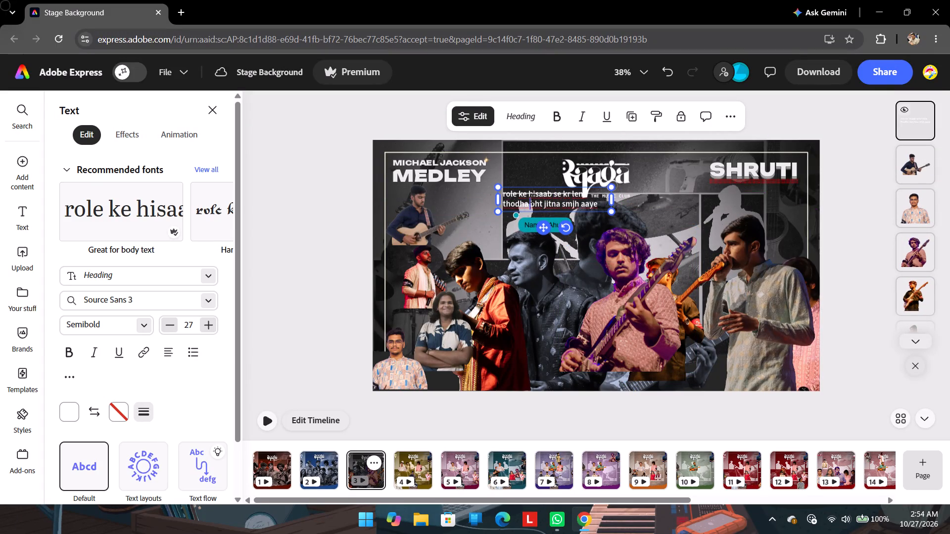
key(ctrl+a)
text(yup)
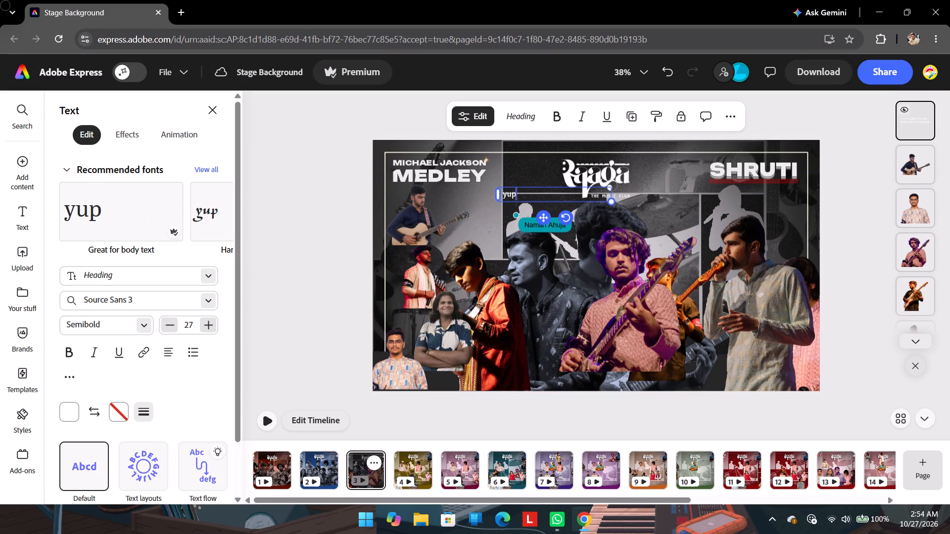
click(348, 206)
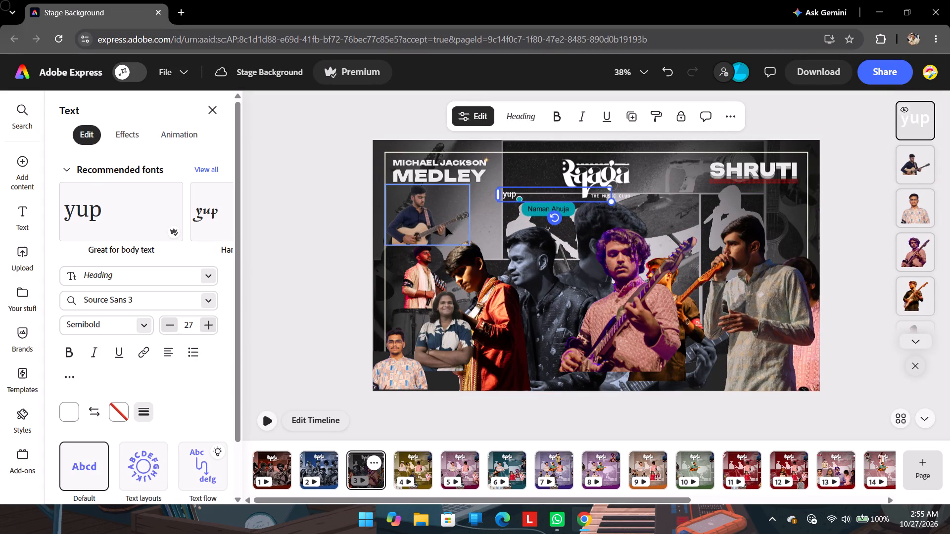
click(279, 263)
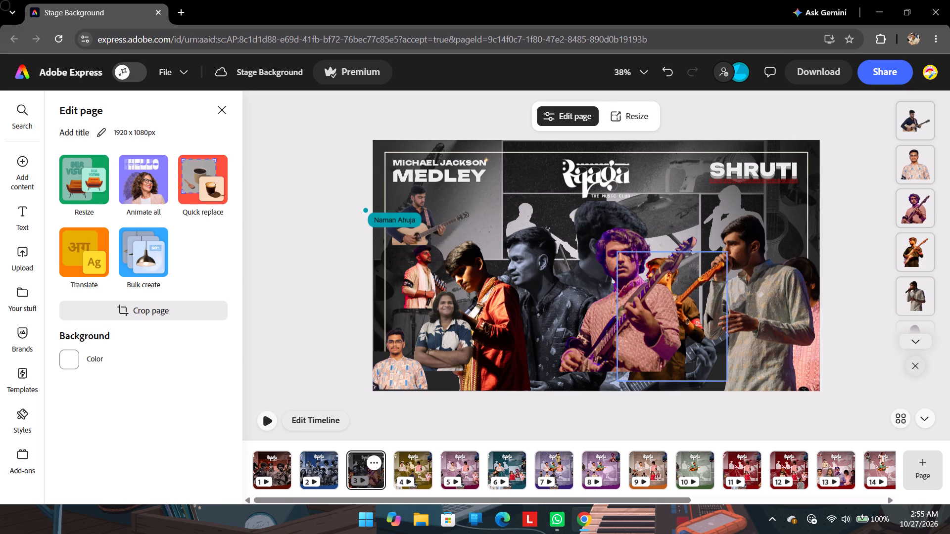
Move the purple-lit guitarist aside to the centre, then place the orange-lit guitarist beside the singer and enlarge him to the page's bottom edge.
drag(643, 310, 754, 312)
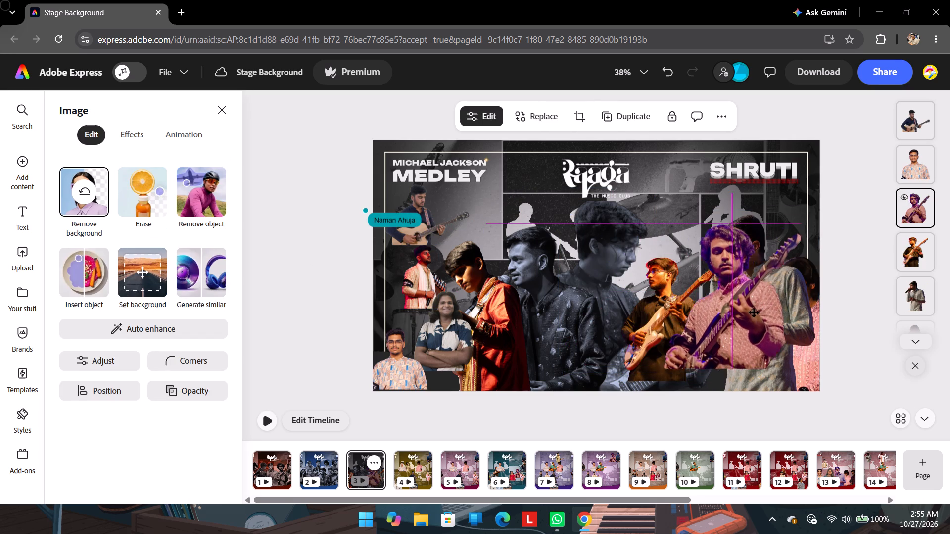
drag(754, 312, 607, 312)
drag(681, 309, 723, 285)
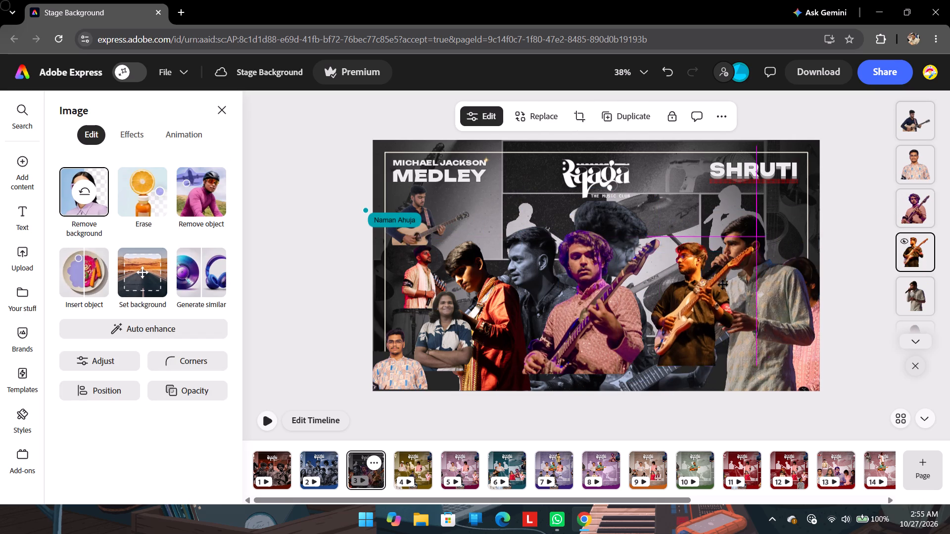
drag(723, 285, 725, 283)
drag(661, 356, 641, 397)
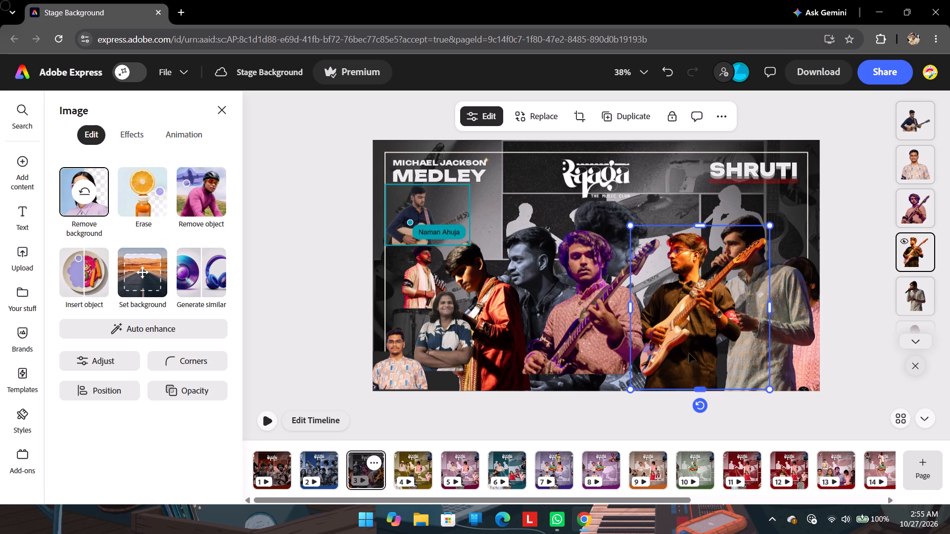
Enlarge the purple-lit guitarist, crop both of his sides, and place him just left of the orange-lit guitarist.
drag(604, 331, 655, 334)
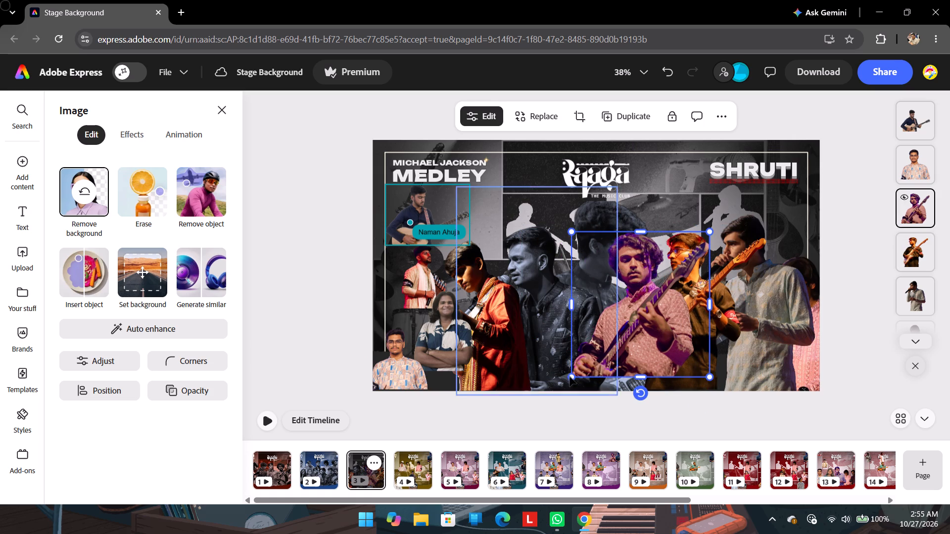
drag(574, 377, 540, 430)
drag(712, 324, 675, 326)
drag(530, 322, 571, 317)
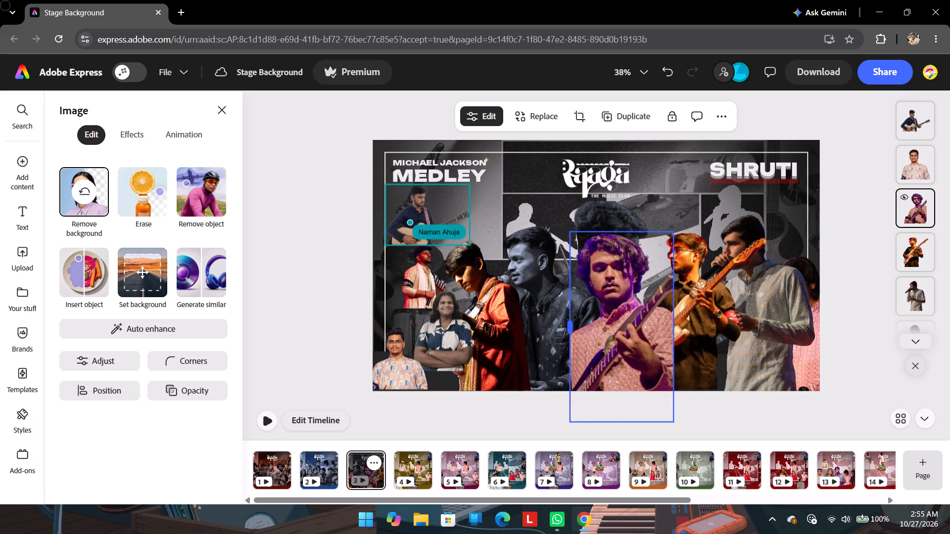
drag(571, 317, 572, 317)
drag(616, 328, 645, 309)
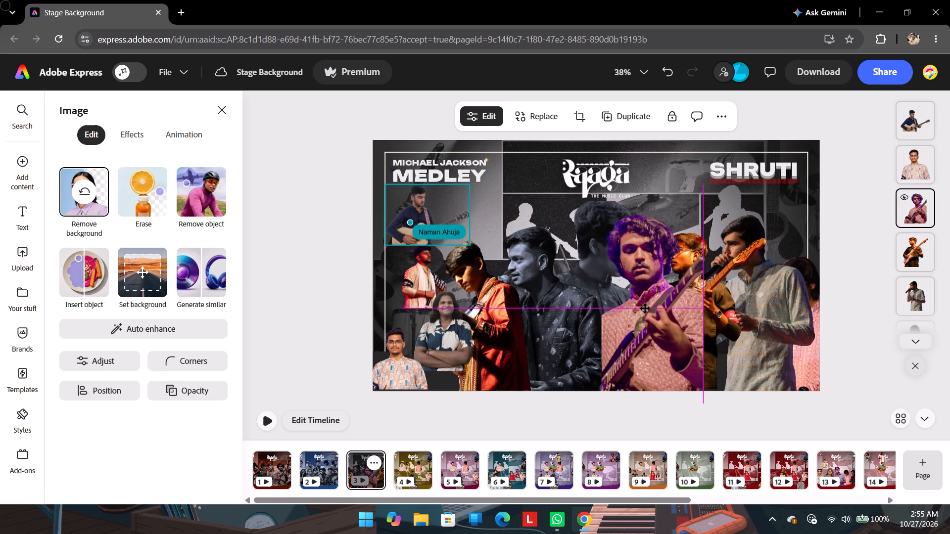
drag(645, 309, 645, 305)
Place the faded greyscale guitarist left of centre and higher up, with the greyscale singer between him and the purple-lit guitarist.
drag(560, 277, 521, 273)
drag(592, 225, 561, 224)
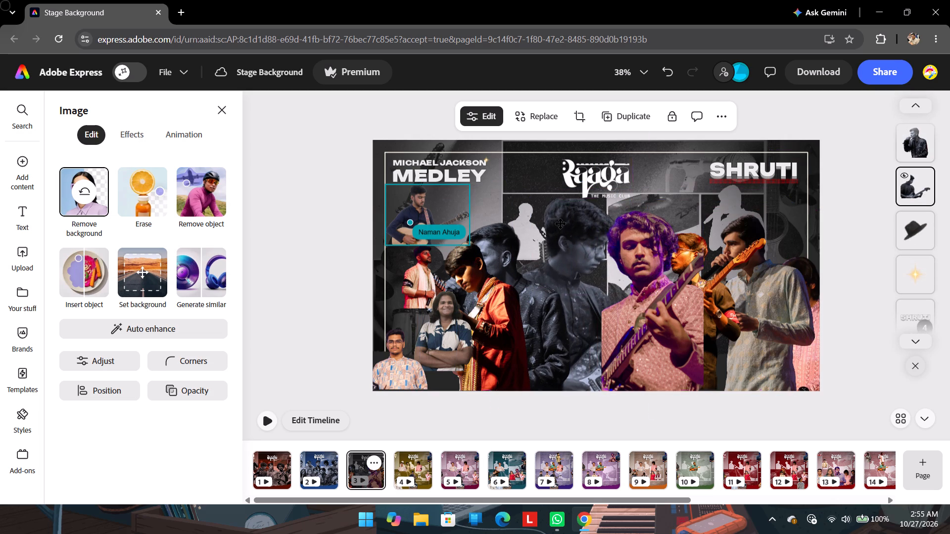
drag(561, 224, 509, 221)
drag(546, 309, 573, 300)
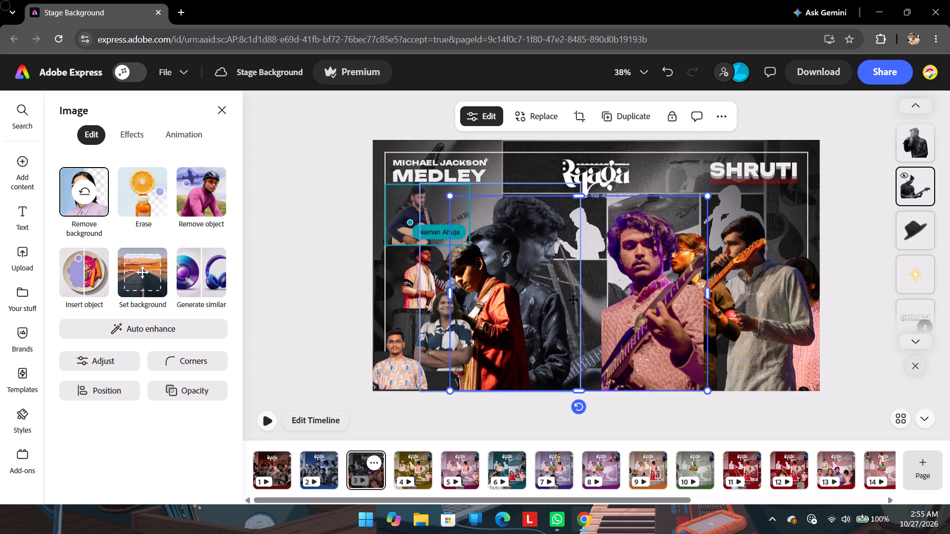
drag(573, 300, 550, 286)
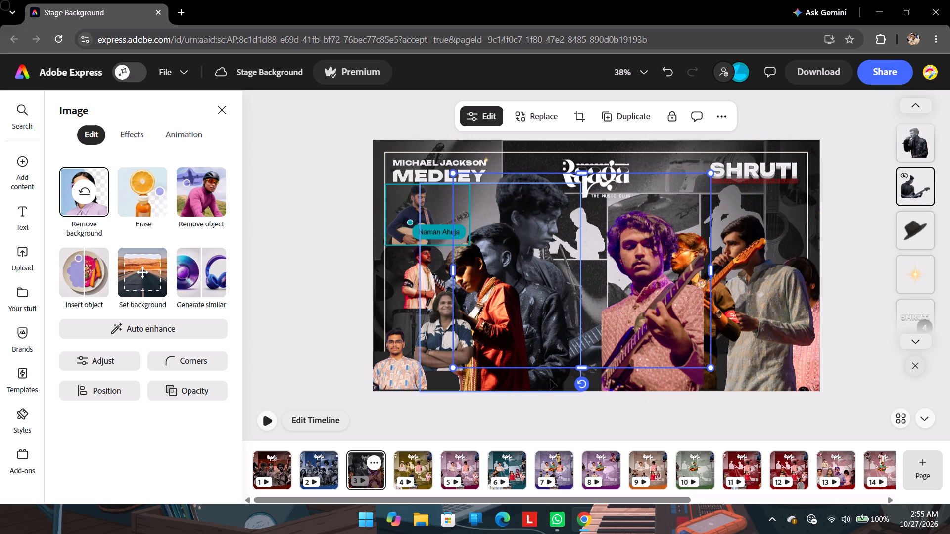
drag(550, 379, 645, 371)
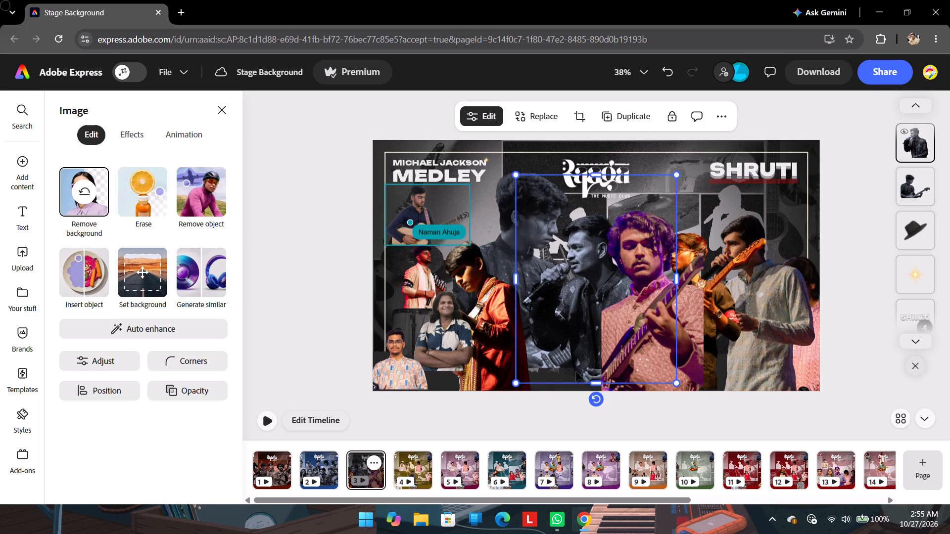
drag(542, 364, 561, 374)
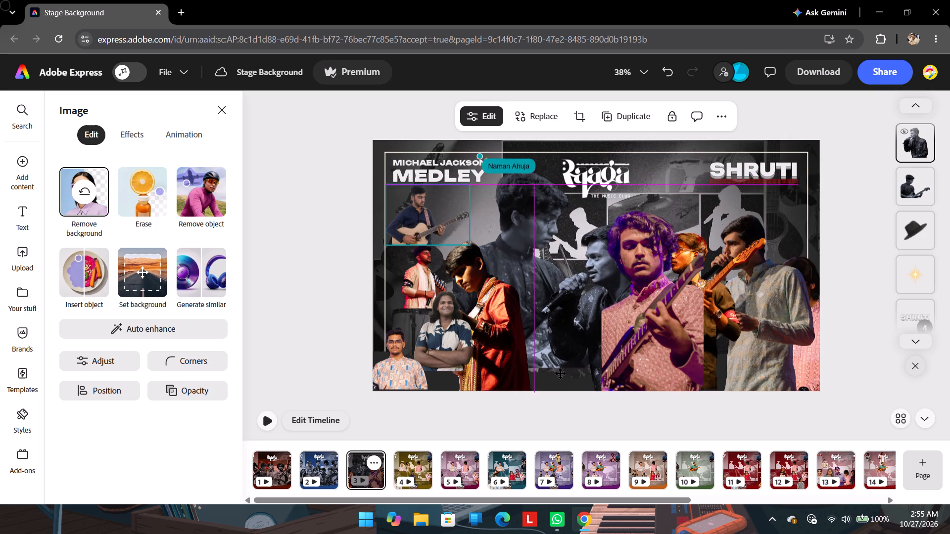
drag(561, 374, 536, 372)
Nudge the purple-lit guitarist left and shrink him to about the orange-lit guitarist's height.
click(642, 231)
drag(699, 213, 691, 223)
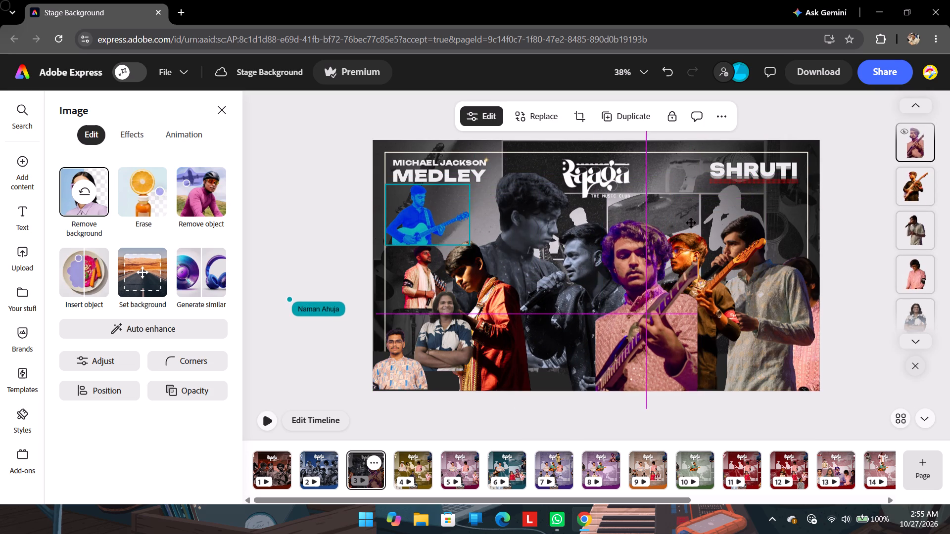
drag(691, 223, 694, 213)
drag(700, 211, 676, 227)
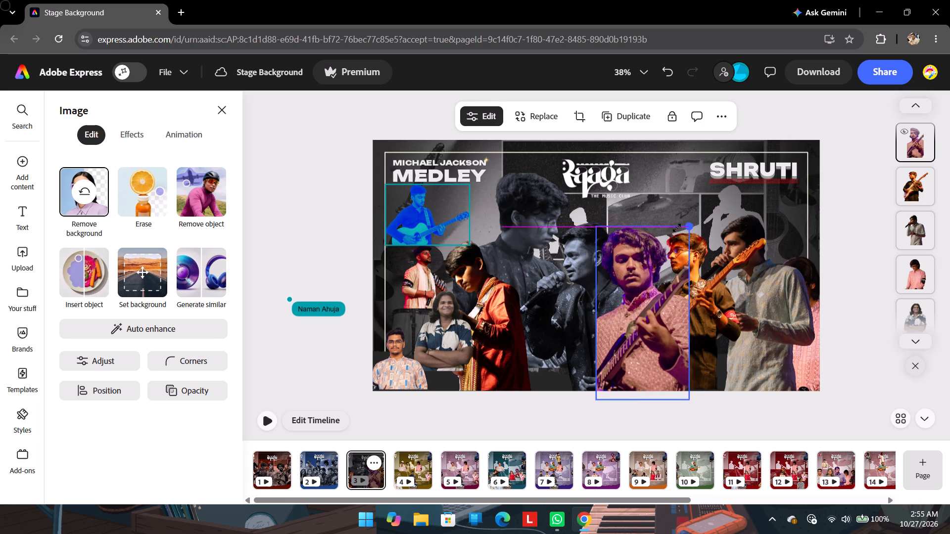
drag(676, 227, 672, 230)
drag(648, 305, 650, 296)
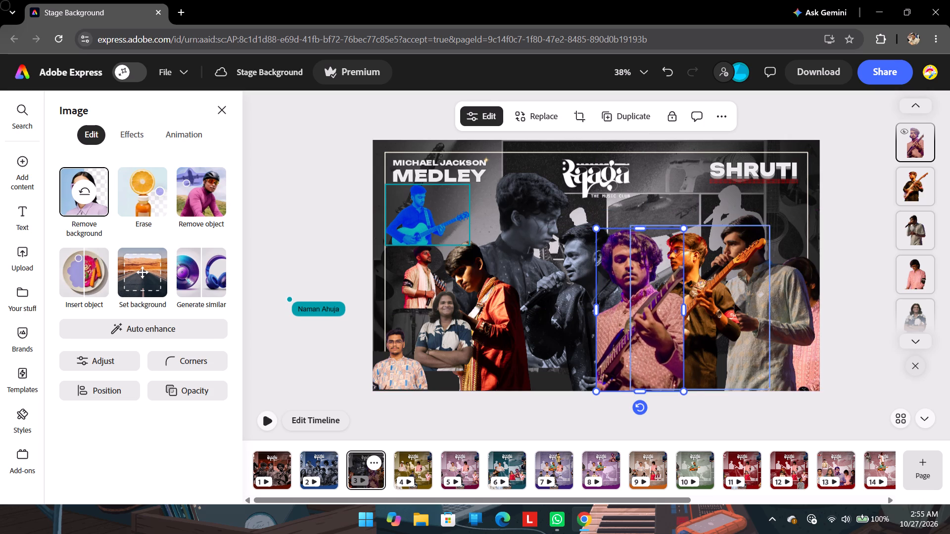
Shrink the singer with the microphone so his head sits level with the orange-lit guitarist's.
click(766, 308)
click(808, 354)
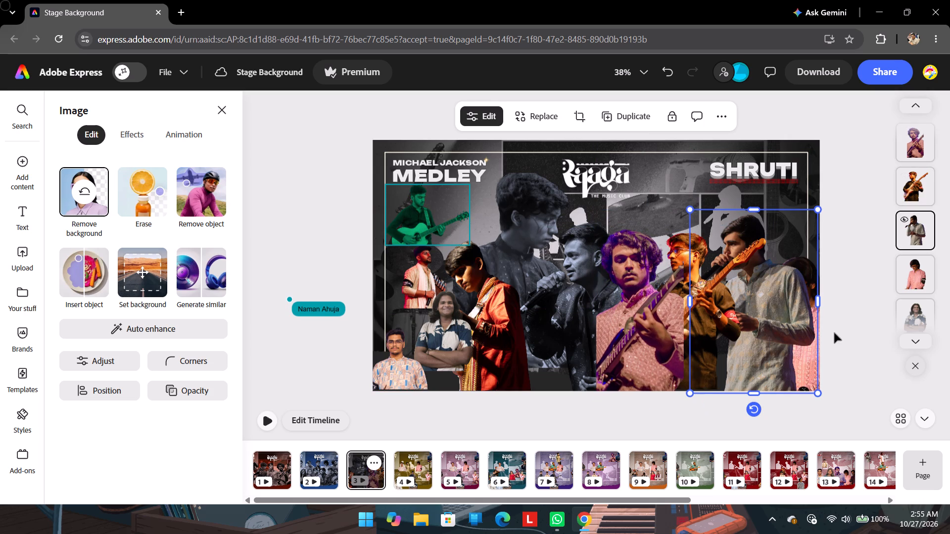
drag(817, 209, 795, 217)
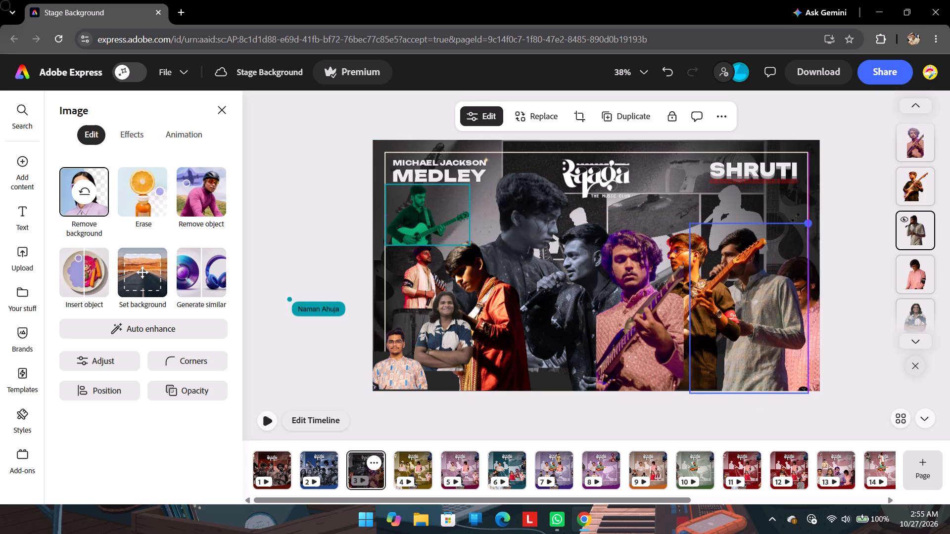
drag(795, 217, 787, 222)
Enlarge the pink-shirted performer at the collage's right edge and send him backward one layer.
click(812, 285)
drag(848, 249, 867, 228)
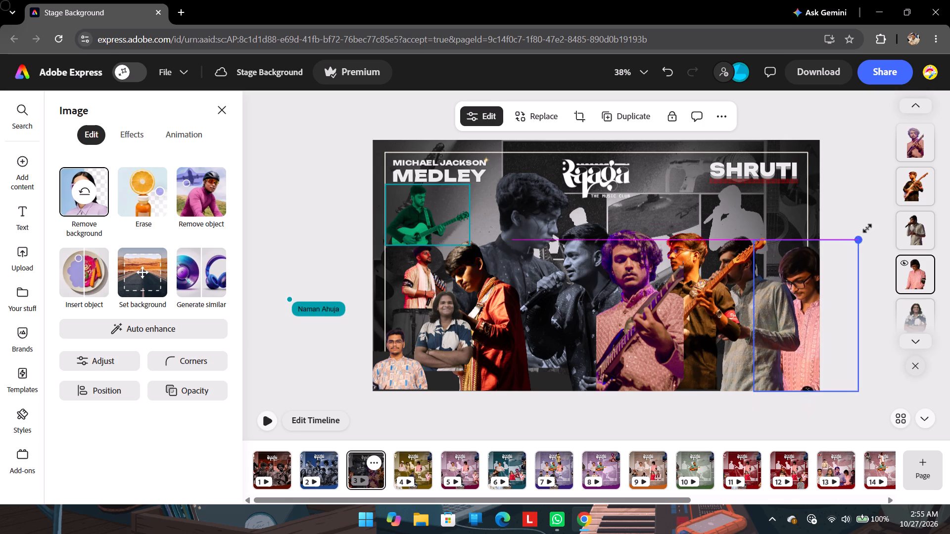
drag(867, 228, 869, 220)
drag(805, 261, 799, 267)
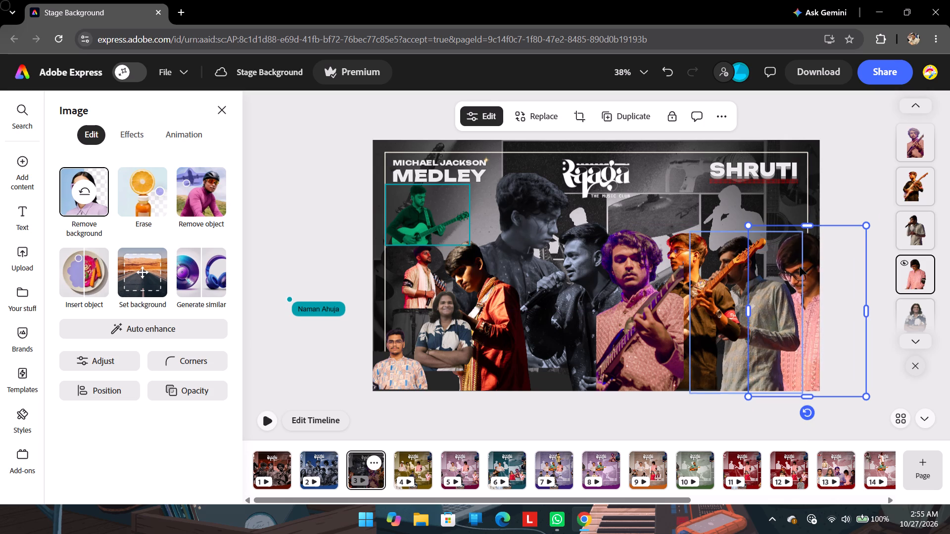
key(ctrl+bracketleft)
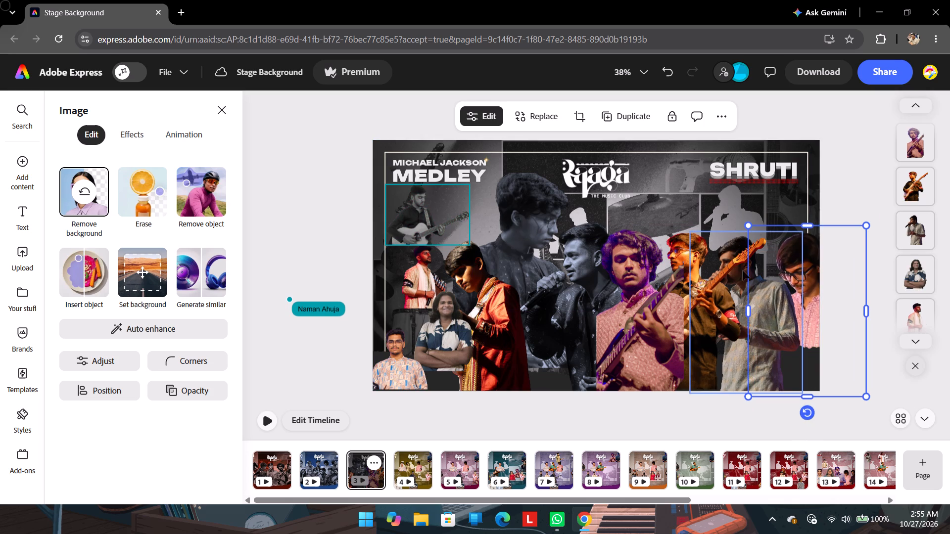
Enlarge the performer in the floral shirt and move him right, in front of the performer in red.
click(445, 331)
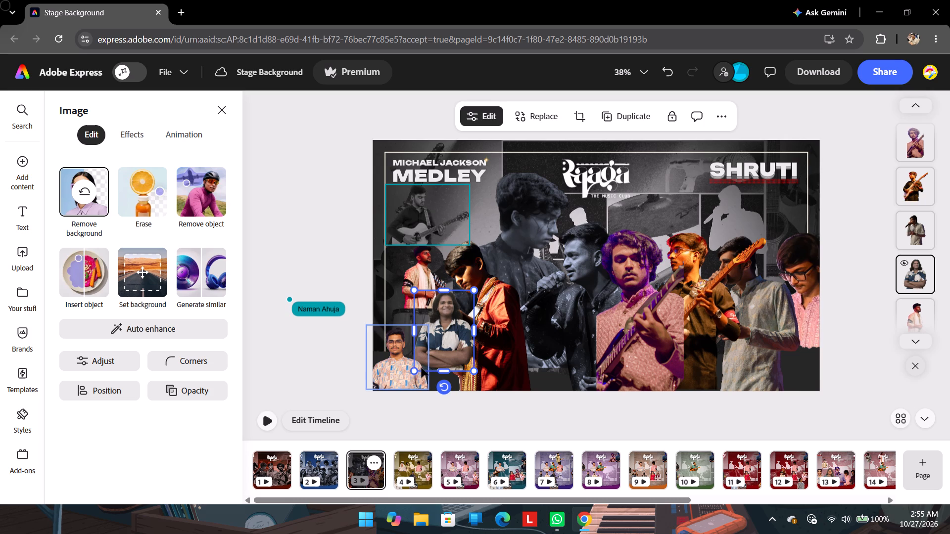
drag(416, 370, 397, 413)
drag(436, 349, 445, 341)
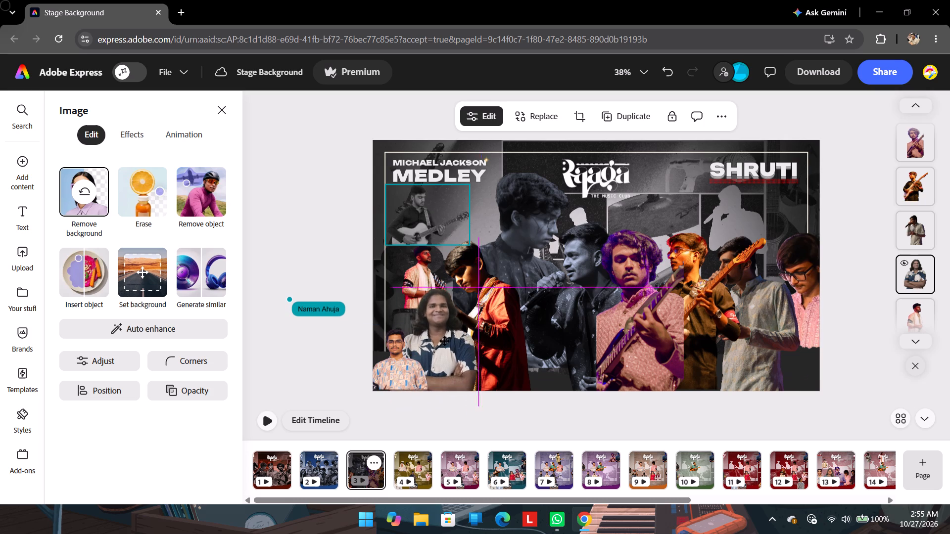
drag(445, 341, 451, 301)
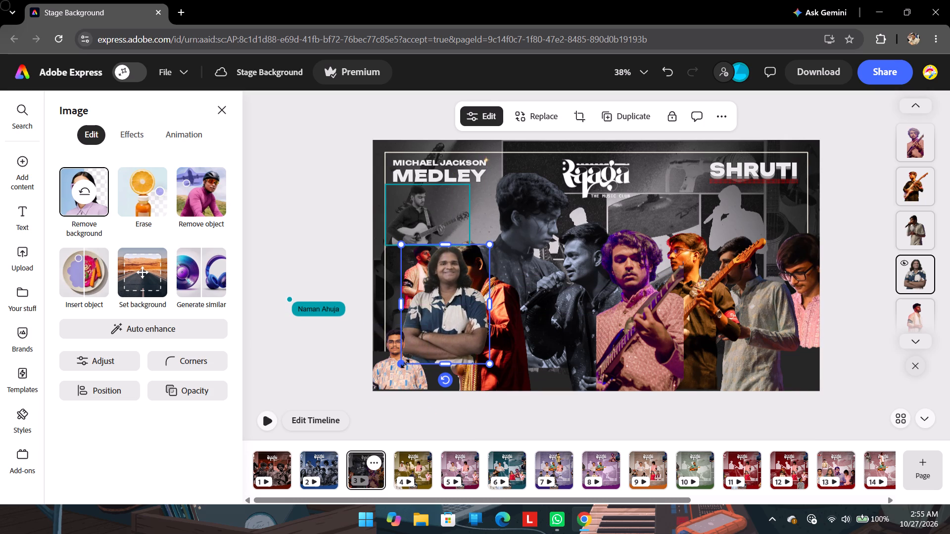
drag(403, 363, 392, 385)
drag(438, 333, 485, 344)
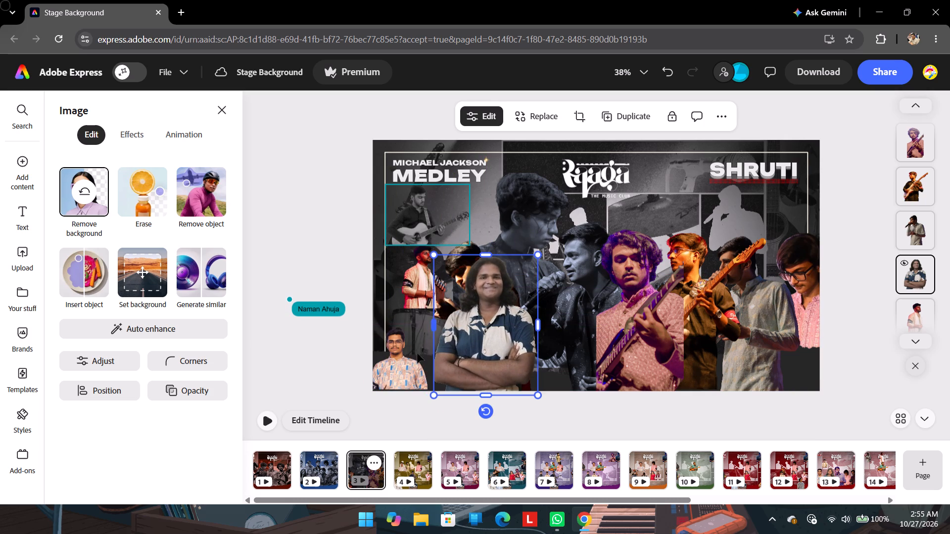
Enlarge the performer in the light printed shirt and glasses and place him at the collage's left edge.
drag(401, 360, 402, 307)
drag(366, 336, 310, 428)
drag(388, 362, 427, 347)
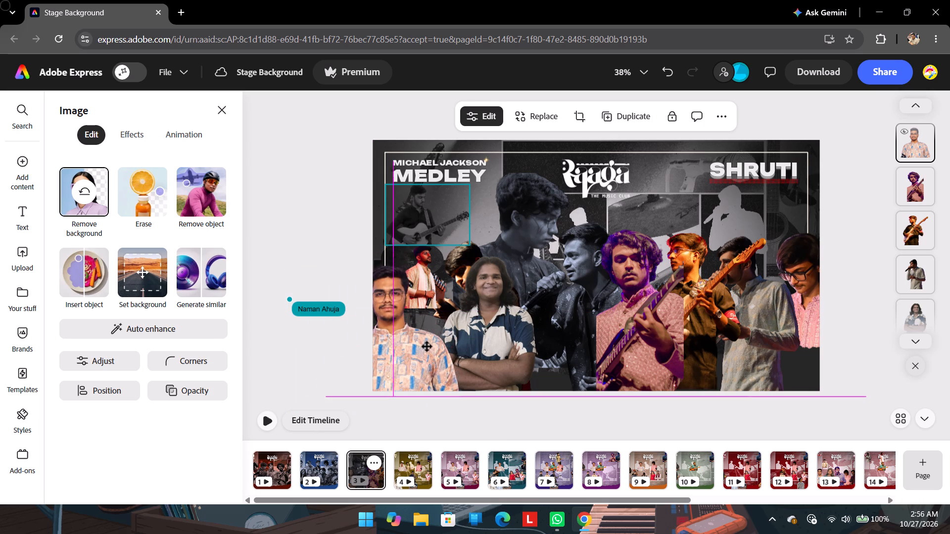
drag(427, 347, 429, 345)
drag(470, 396, 447, 370)
Move the performer in the floral shirt left, partly behind the performer in the light printed shirt.
click(424, 354)
drag(481, 319, 430, 305)
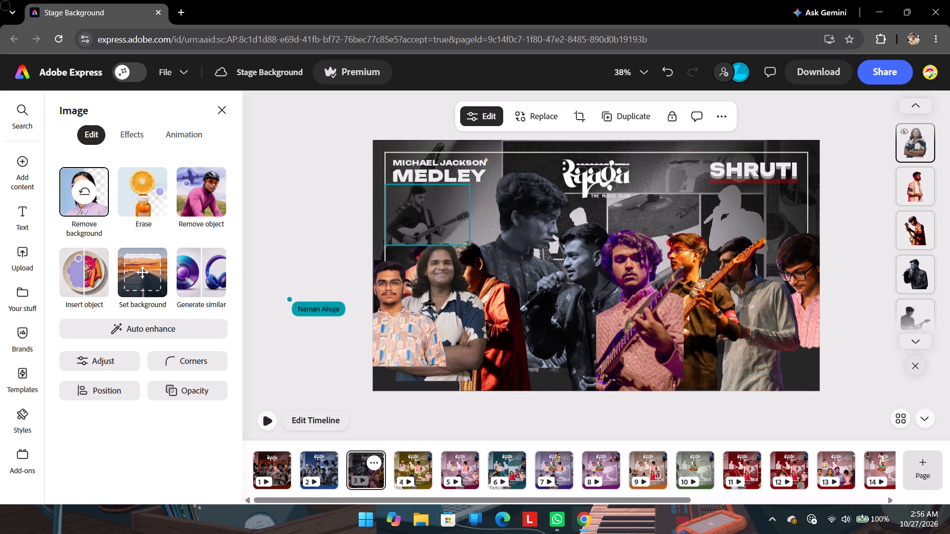
drag(430, 305, 429, 305)
drag(505, 185, 507, 185)
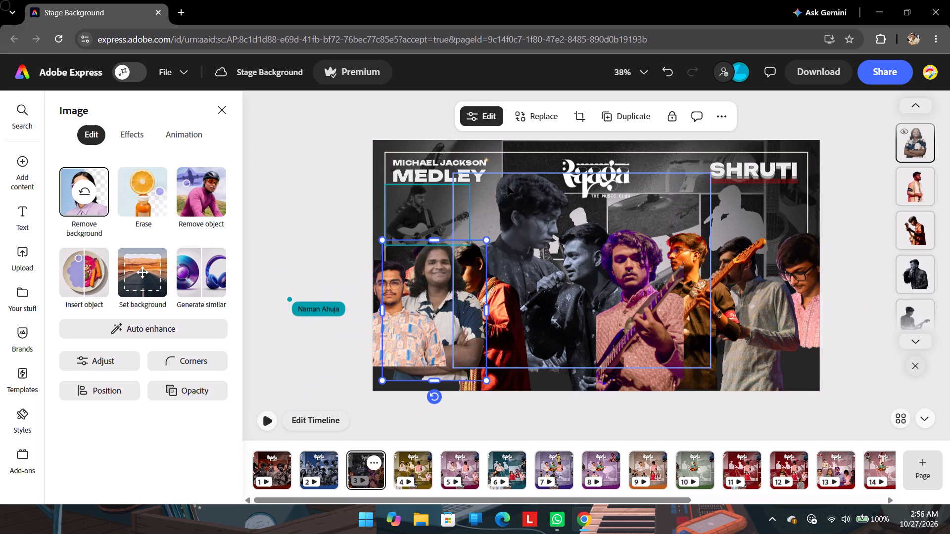
Move the large greyscale guitarist slightly right and down, behind the singer in the dark patterned shirt.
drag(507, 185, 540, 192)
drag(579, 261, 582, 261)
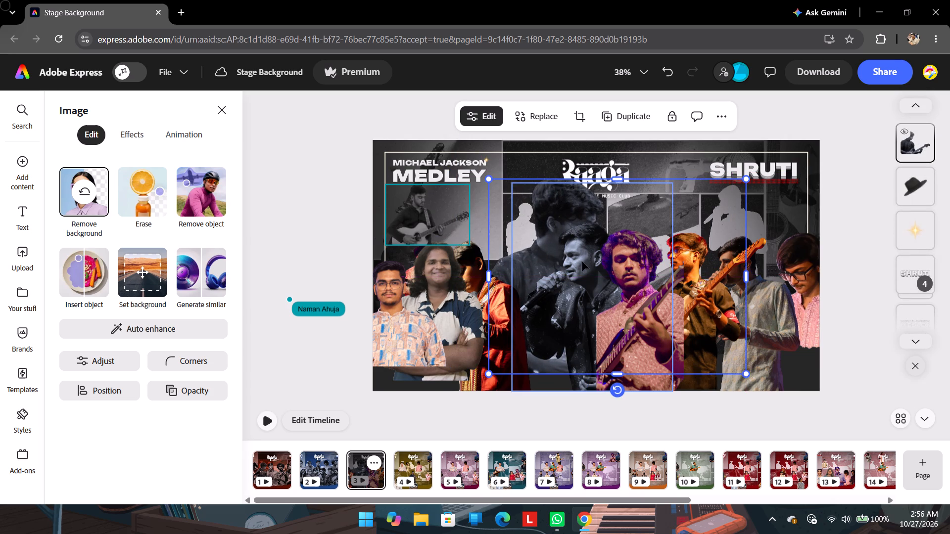
drag(582, 261, 565, 258)
Shrink the pink-shirted performer at the collage's right edge.
ctrl+scroll(861, 312, down, 1)
ctrl+scroll(796, 293, down, 1)
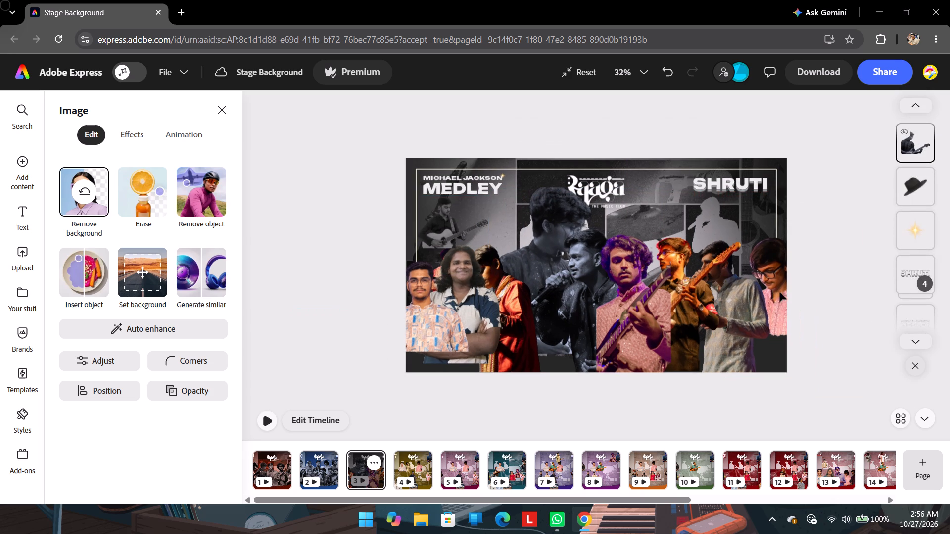
click(779, 283)
drag(727, 375, 736, 356)
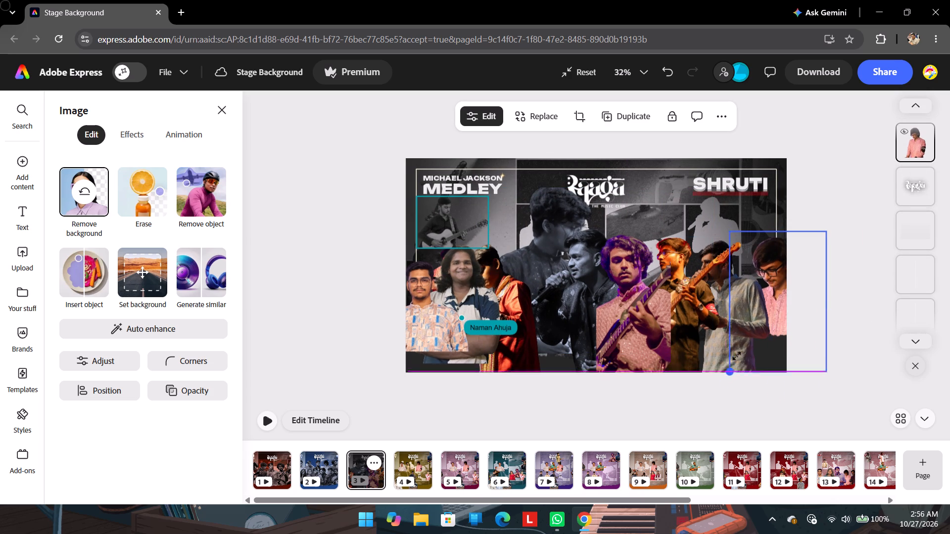
drag(736, 356, 740, 349)
Shrink the singer in the light kurta and place him beside the pink-shirted performer.
click(751, 366)
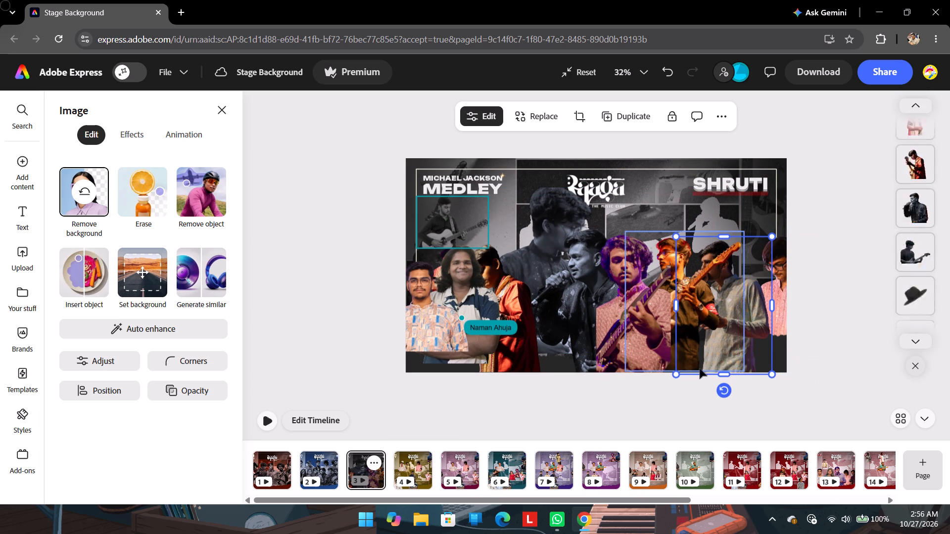
drag(674, 374, 726, 332)
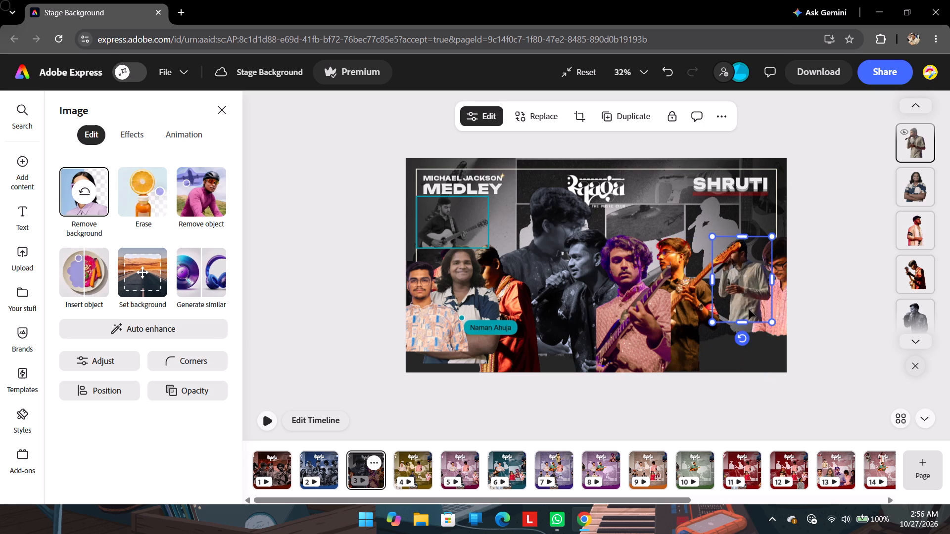
drag(748, 311, 745, 315)
Trim the bottom of the pink-shirted performer's cut-out and shrink him further at the collage's right edge.
click(779, 311)
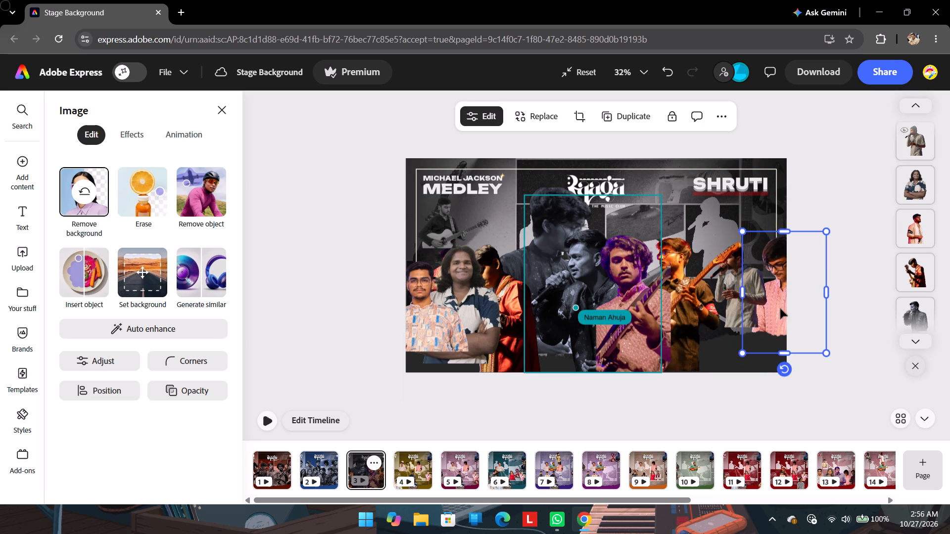
drag(784, 350, 783, 332)
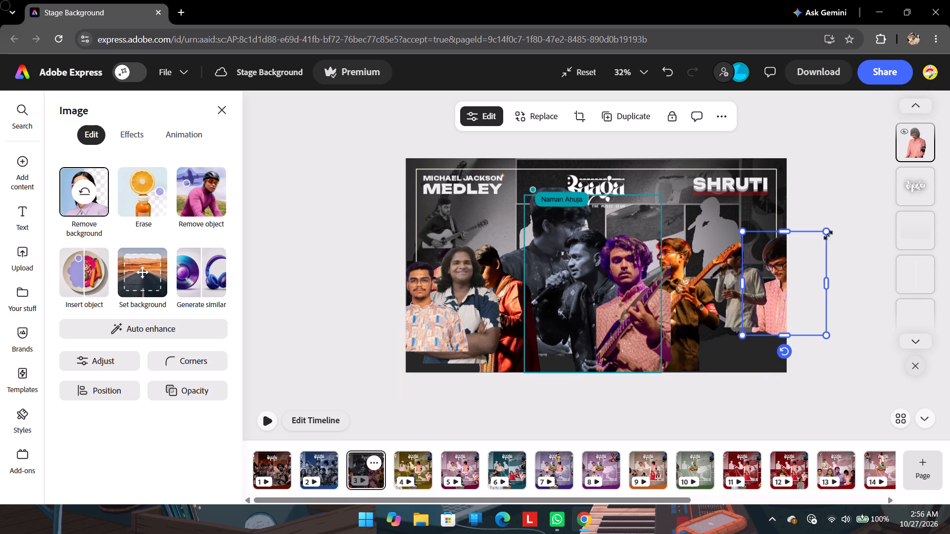
drag(826, 232, 801, 257)
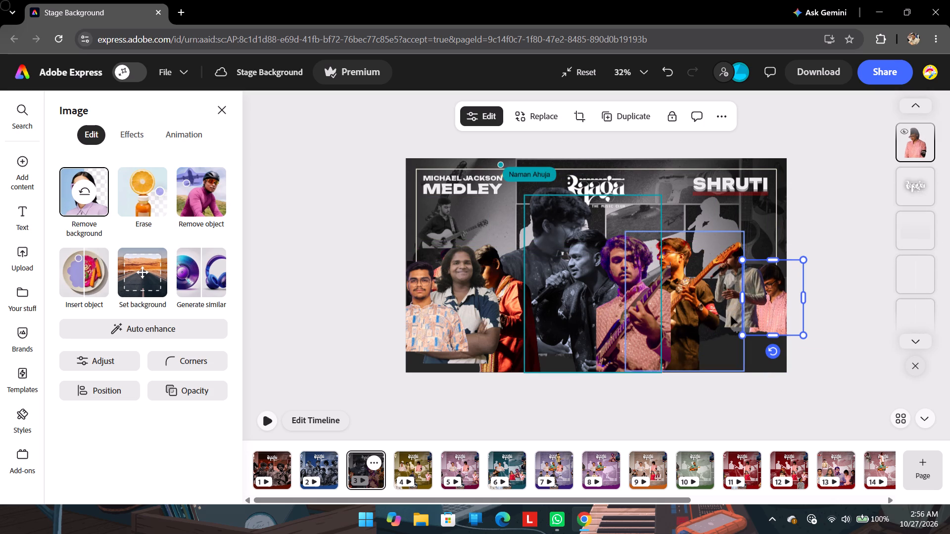
click(838, 328)
Shift the guitarist in the dark shirt left and lower the light-kurta singer to line up with the pink-shirted performer.
drag(744, 314, 745, 319)
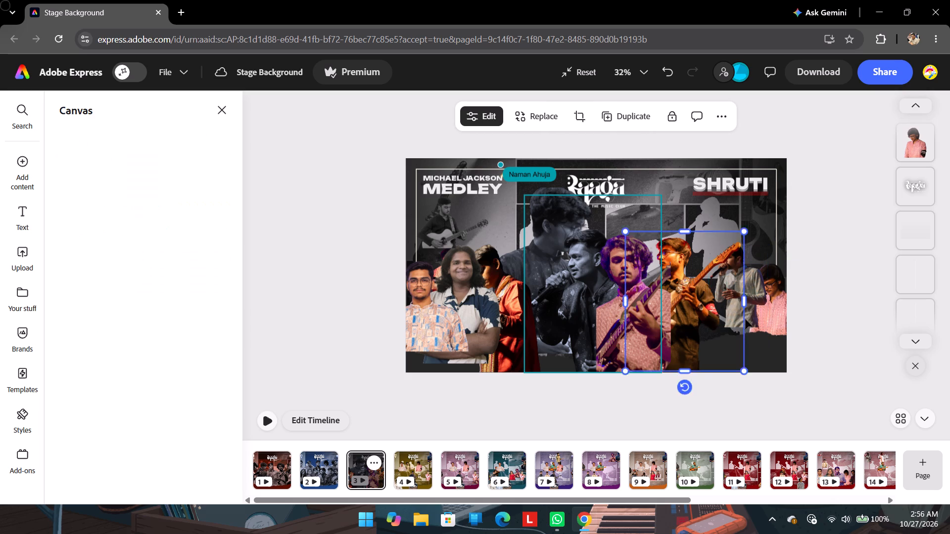
drag(745, 319, 711, 303)
drag(738, 286, 740, 297)
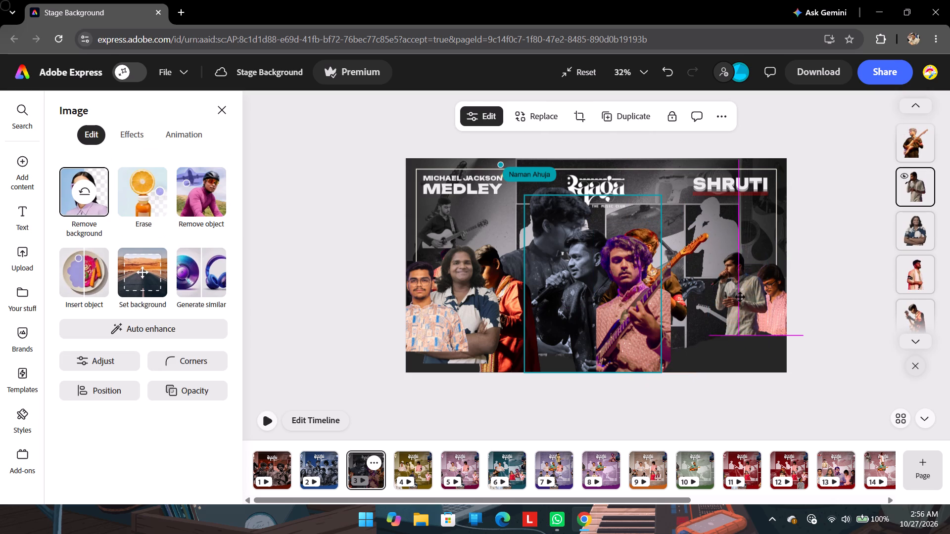
drag(740, 297, 738, 295)
Shrink the dark-shirted guitarist, place him beside the light-kurta singer and send him backward behind that singer.
drag(685, 294, 729, 289)
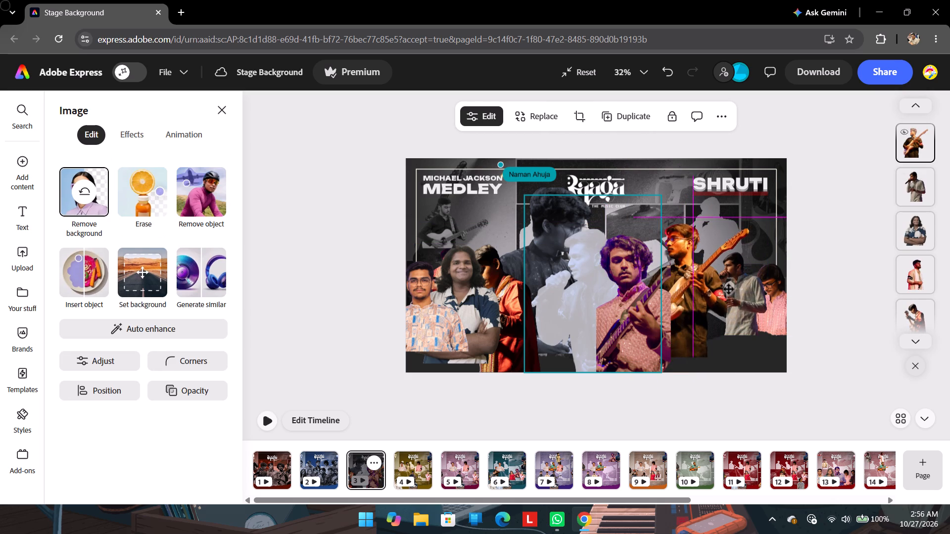
drag(729, 289, 737, 286)
drag(761, 216, 721, 252)
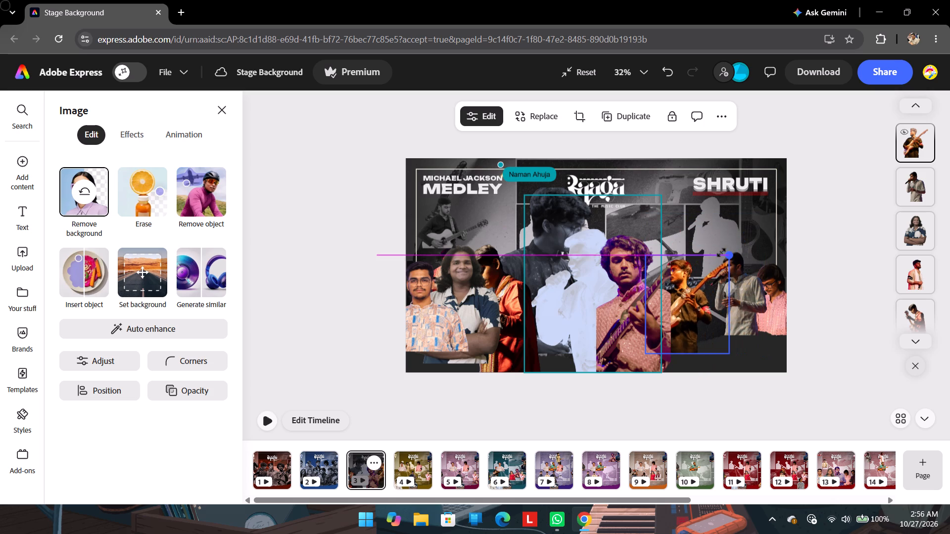
drag(721, 252, 720, 253)
drag(694, 320, 713, 308)
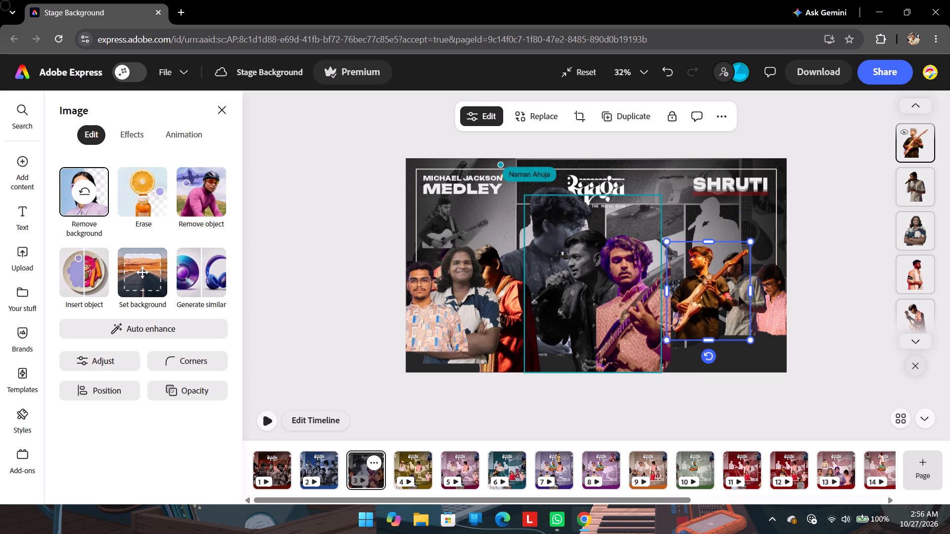
key(ctrl+bracketleft)
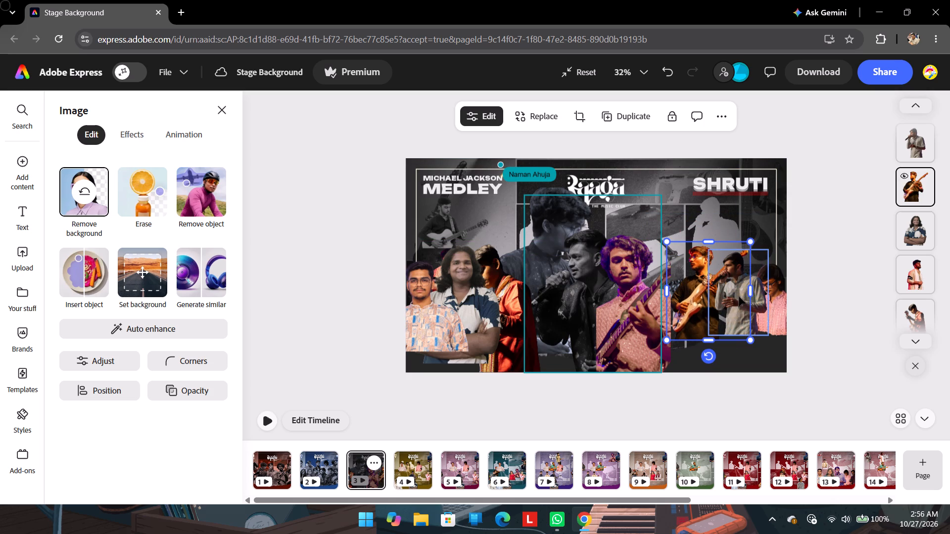
Shrink the guitarist in the pink patterned shirt, place him beside the dark-shirted guitarist and send him behind that guitarist.
drag(648, 359, 669, 339)
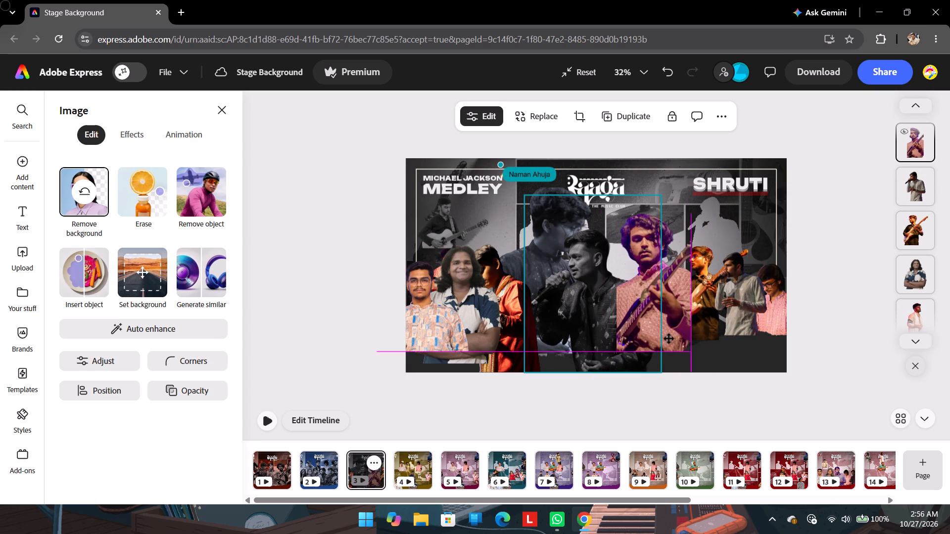
drag(669, 339, 675, 343)
drag(693, 215, 661, 245)
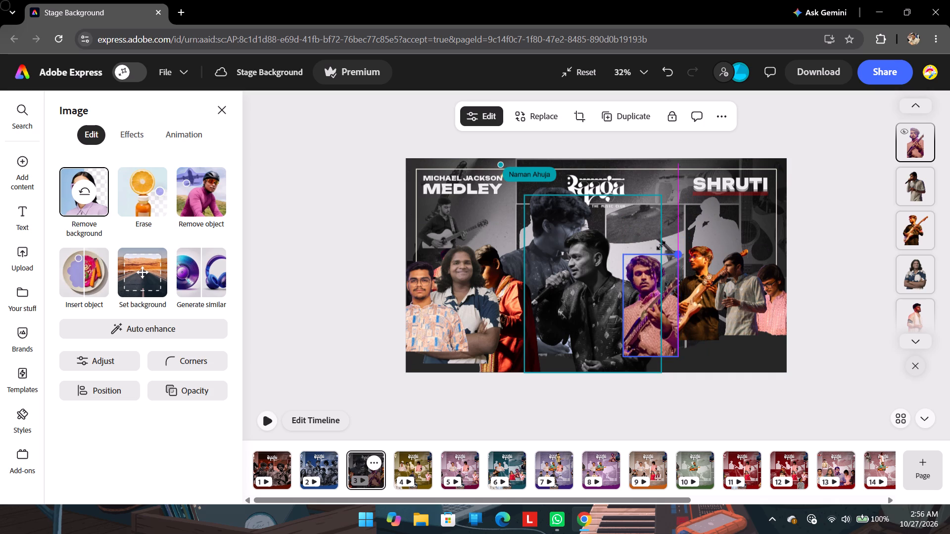
drag(661, 245, 666, 239)
drag(672, 348, 680, 338)
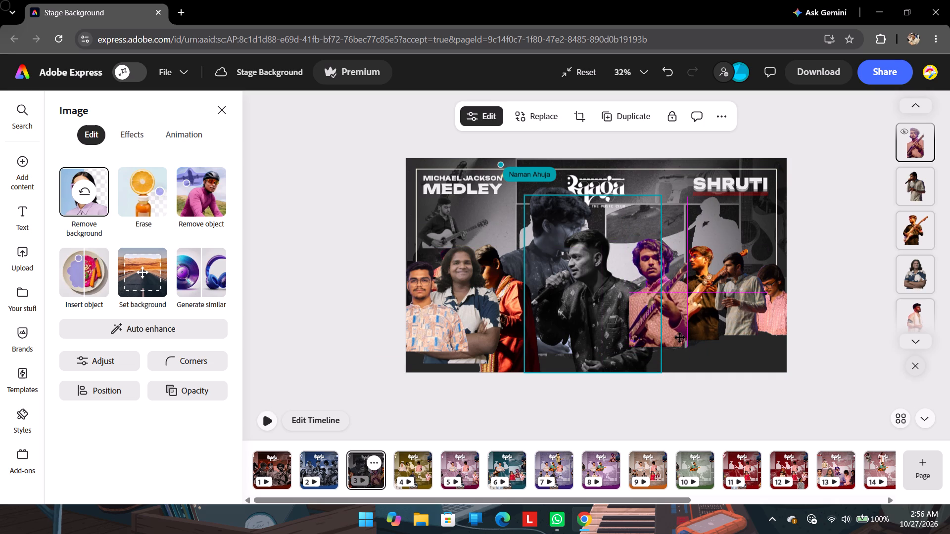
drag(680, 338, 680, 338)
key(ctrl+bracketleft)
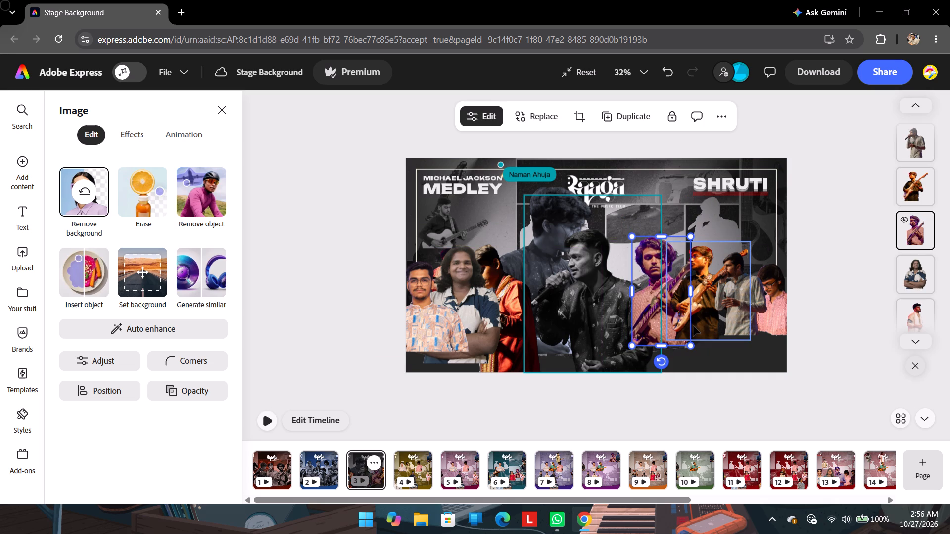
Shrink the greyscale singer with the microphone, place him beside the pink patterned-shirt guitarist and bring him forward, overlapping that guitarist.
click(594, 338)
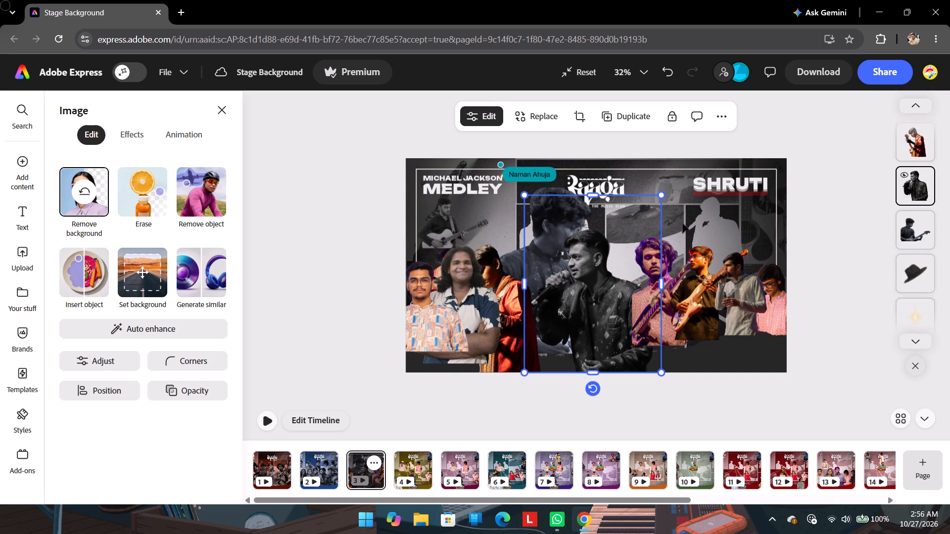
drag(659, 192, 607, 241)
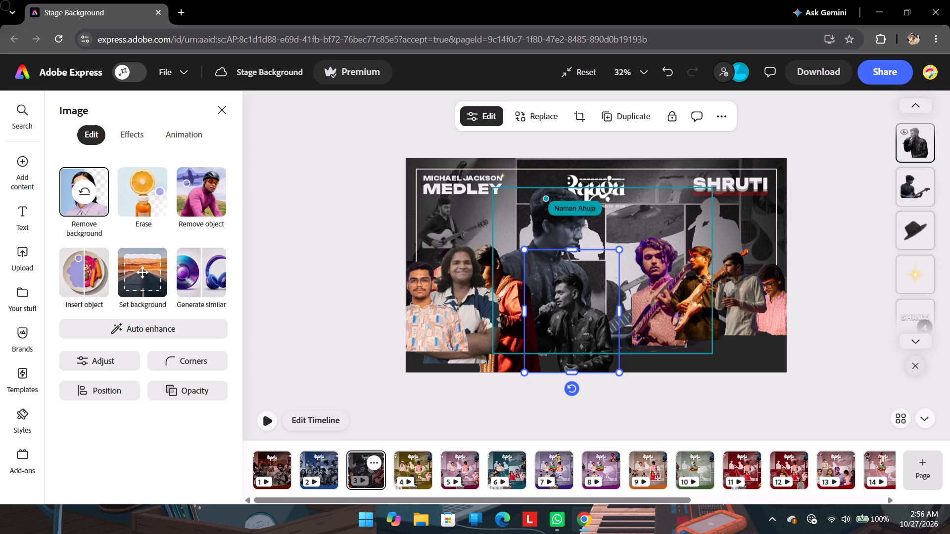
drag(579, 316, 627, 277)
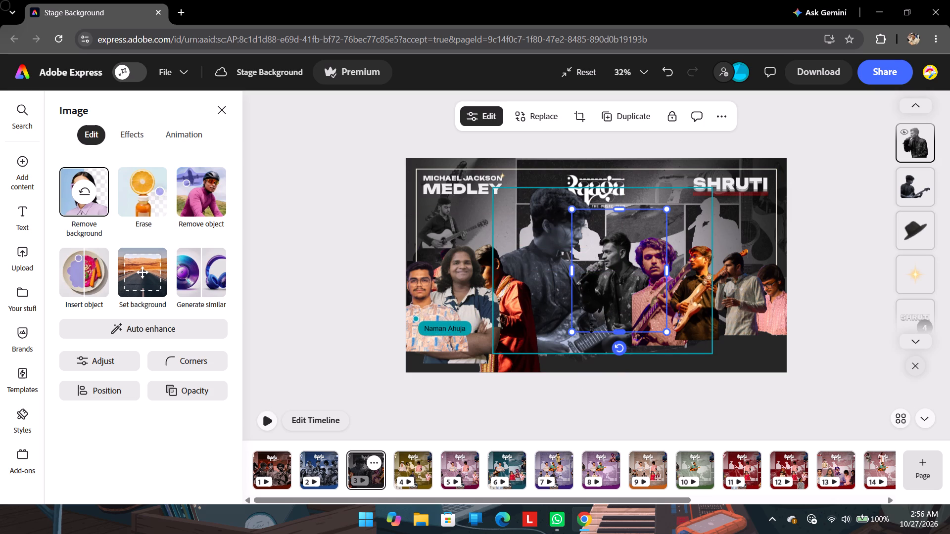
drag(614, 310, 612, 323)
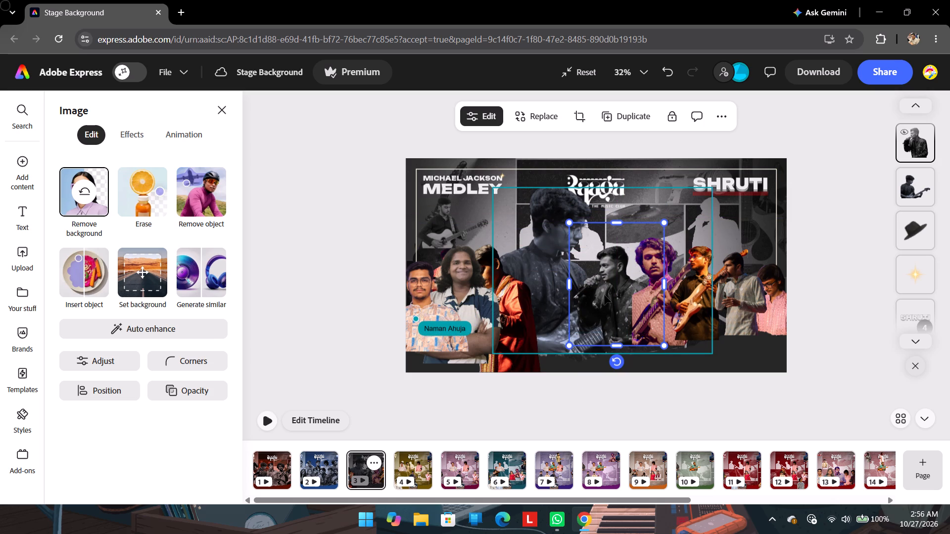
key(ctrl+bracketright)
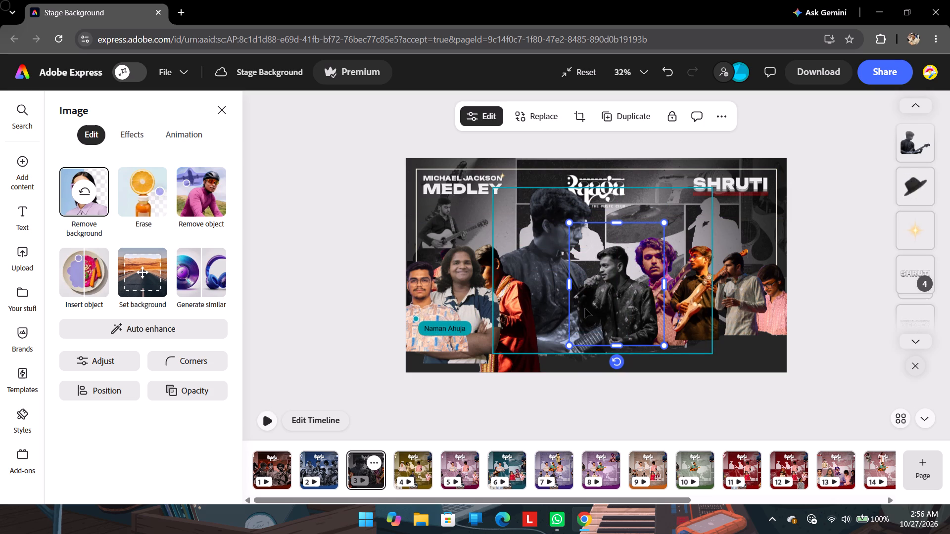
drag(605, 309, 599, 311)
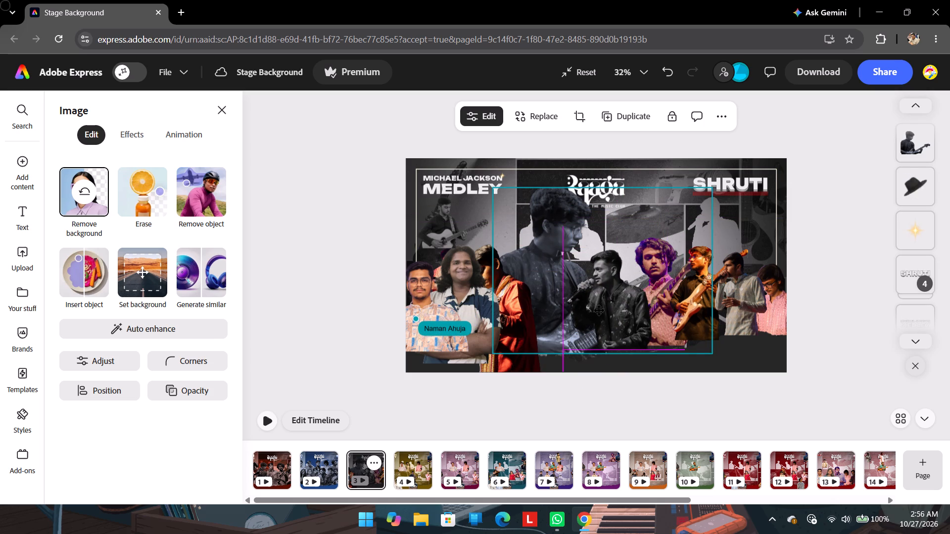
drag(599, 311, 599, 311)
Shrink the greyscale guitarist and place him between the performer in red and the greyscale singer.
drag(546, 211, 561, 217)
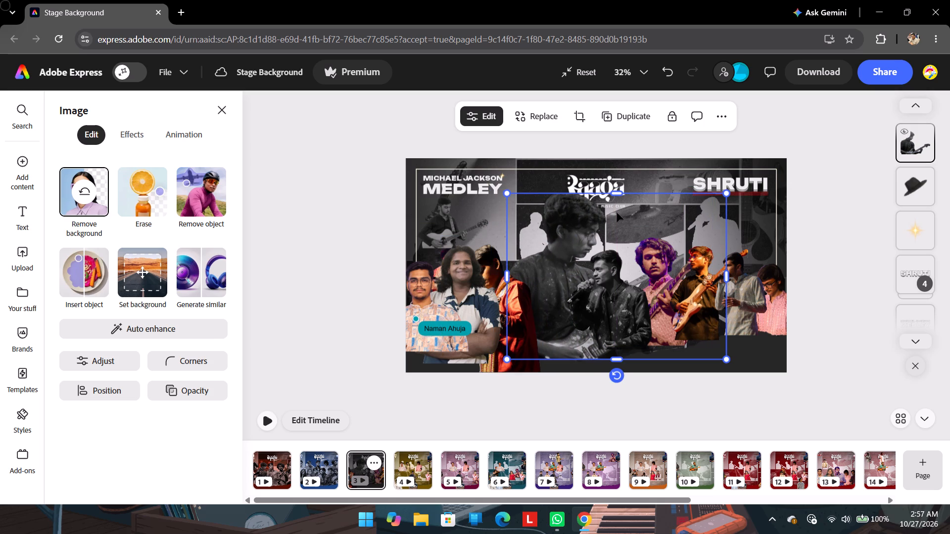
drag(724, 193, 617, 225)
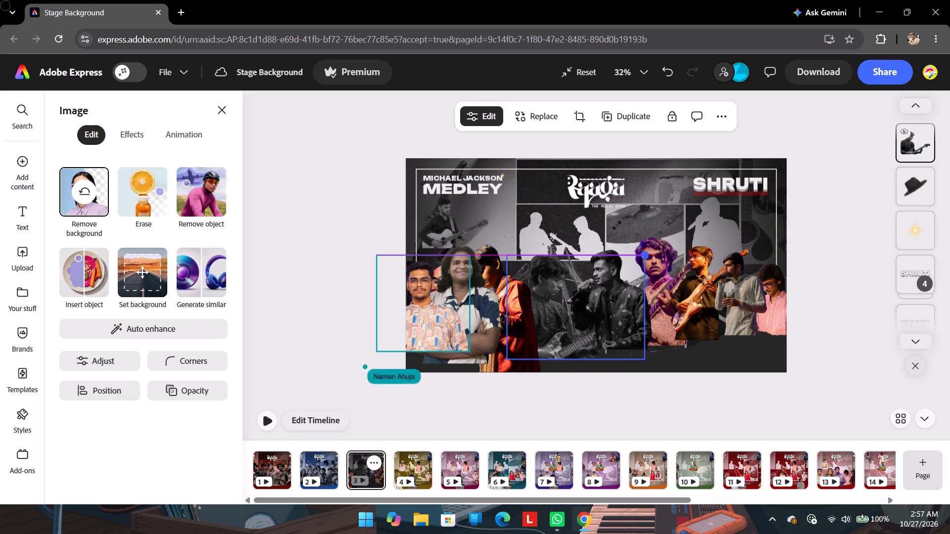
drag(617, 225, 617, 225)
drag(551, 280, 578, 257)
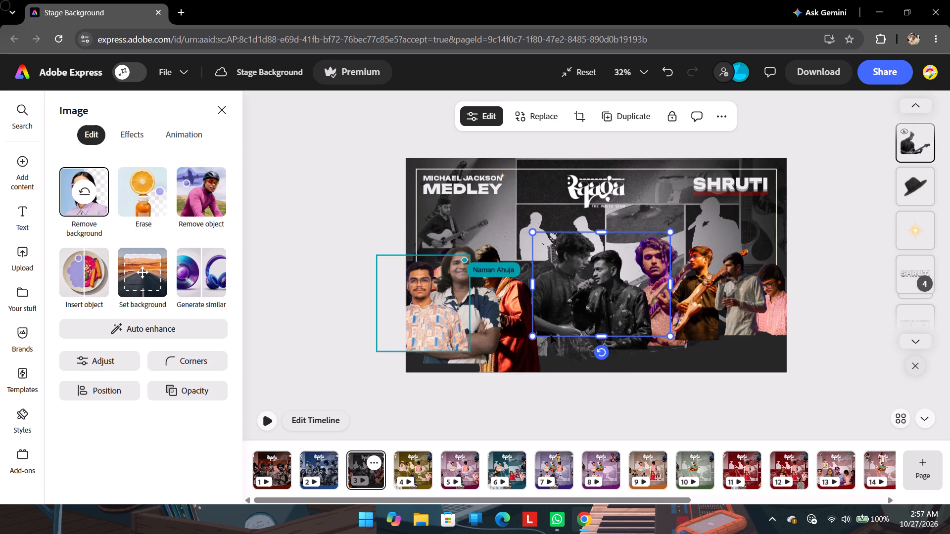
drag(535, 335, 504, 384)
drag(554, 343, 586, 326)
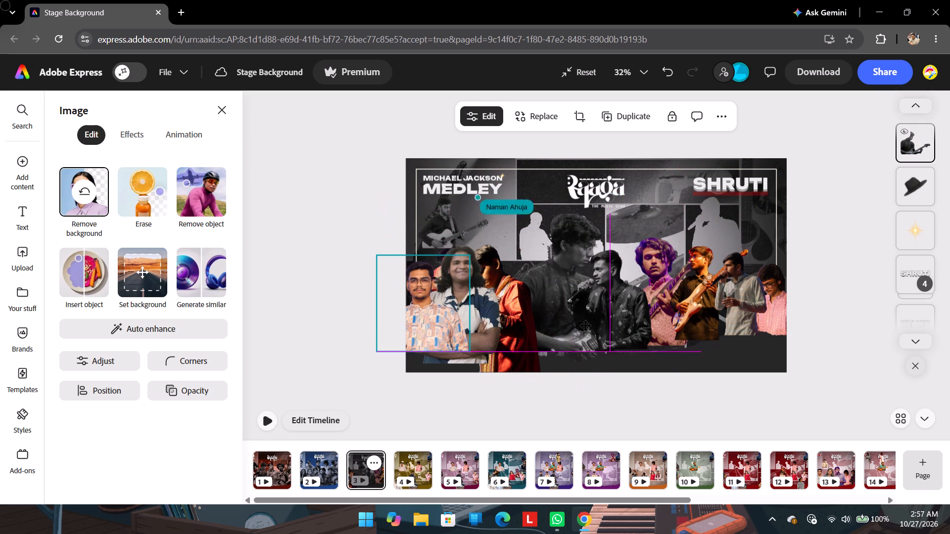
drag(586, 326, 576, 330)
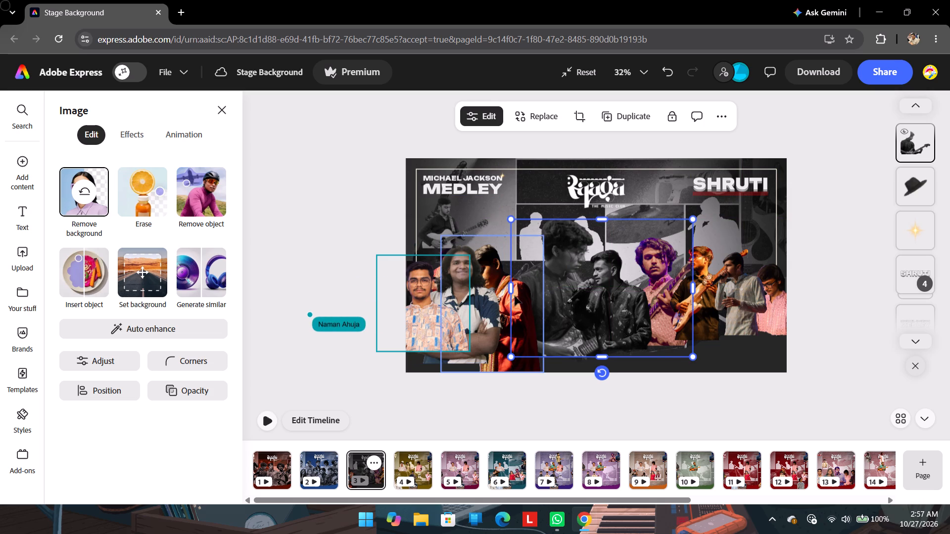
drag(515, 296, 523, 299)
click(329, 246)
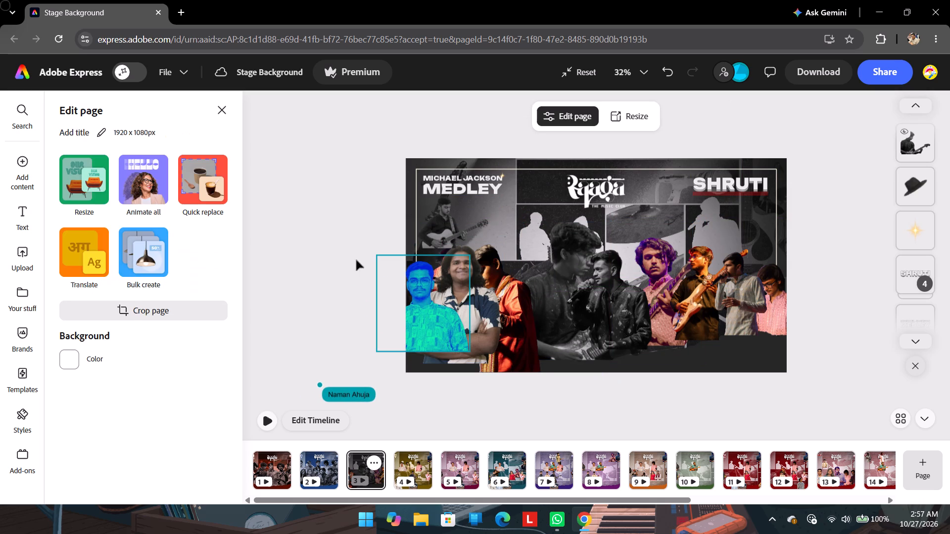
click(314, 266)
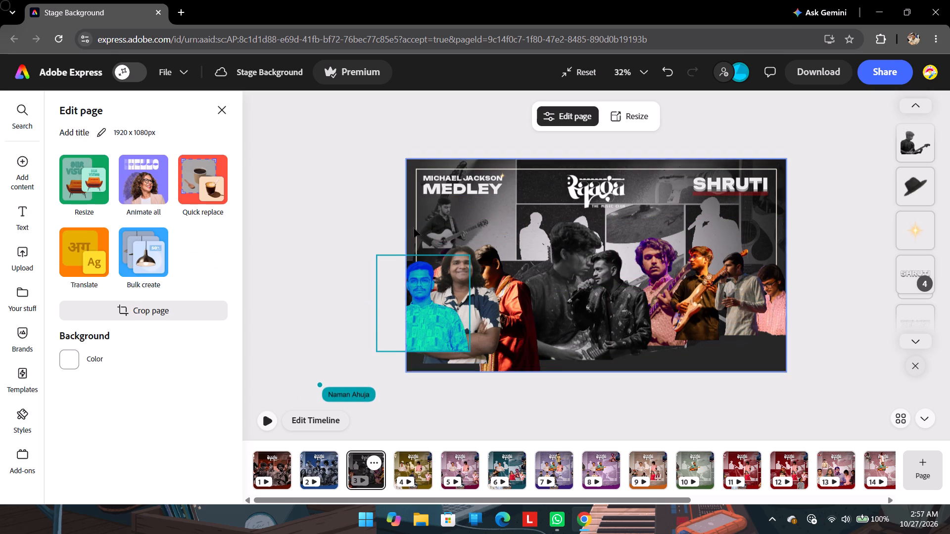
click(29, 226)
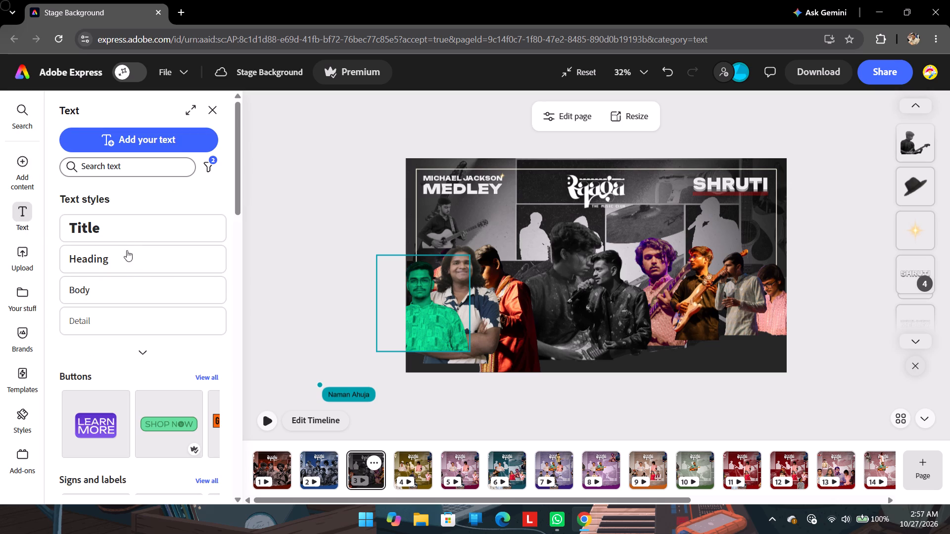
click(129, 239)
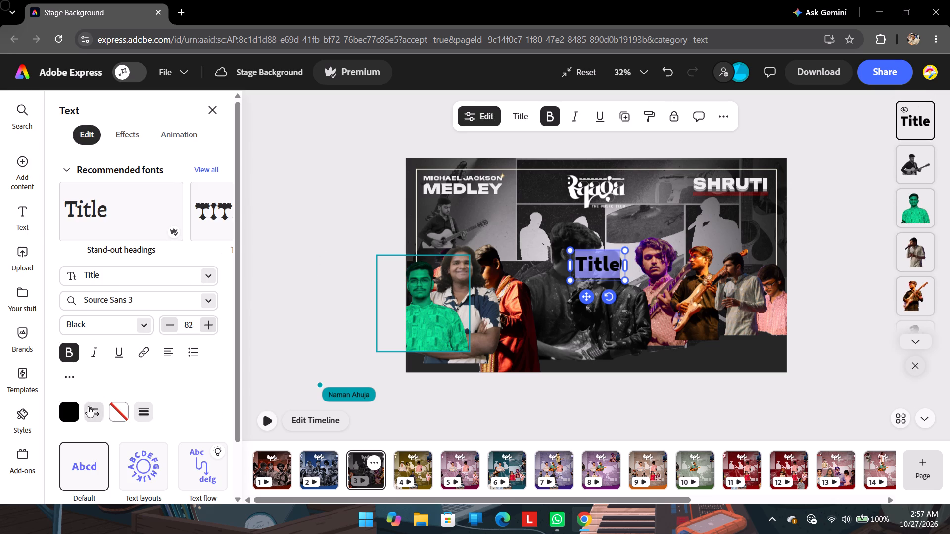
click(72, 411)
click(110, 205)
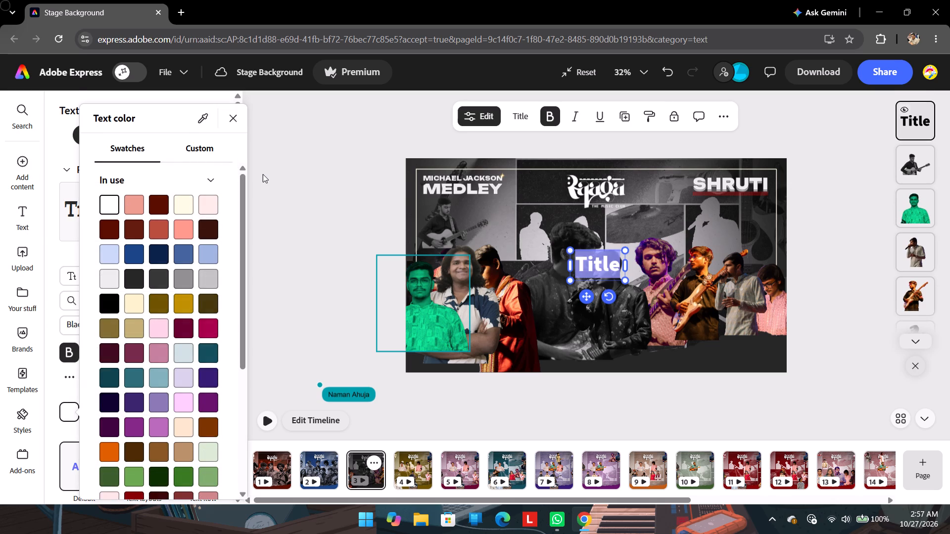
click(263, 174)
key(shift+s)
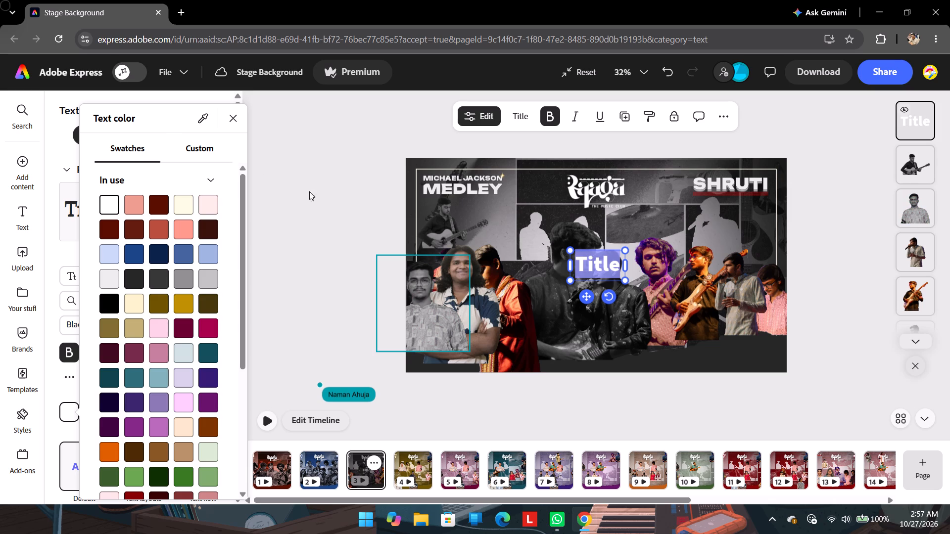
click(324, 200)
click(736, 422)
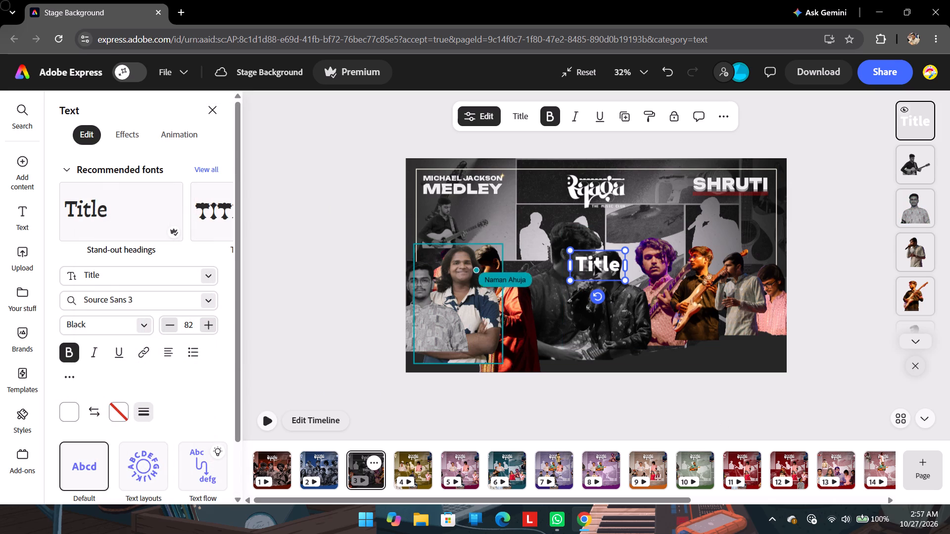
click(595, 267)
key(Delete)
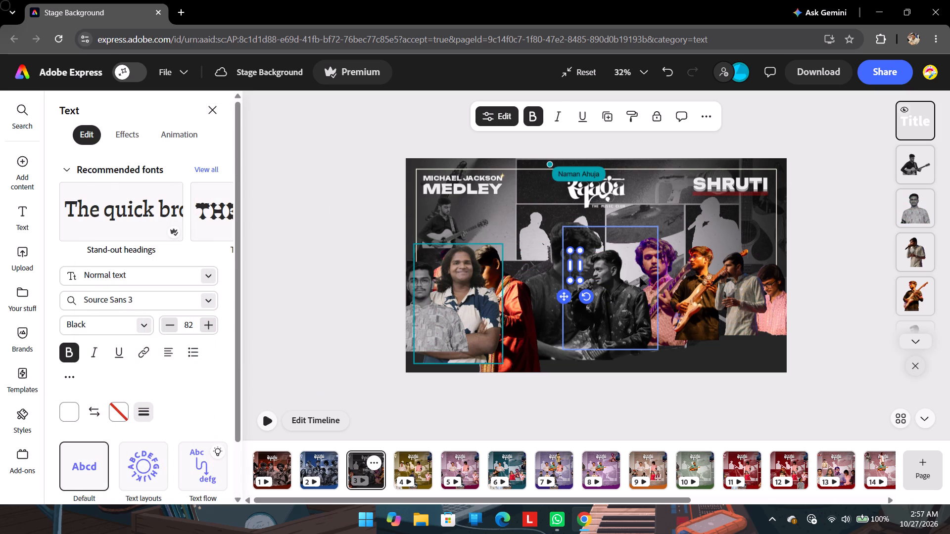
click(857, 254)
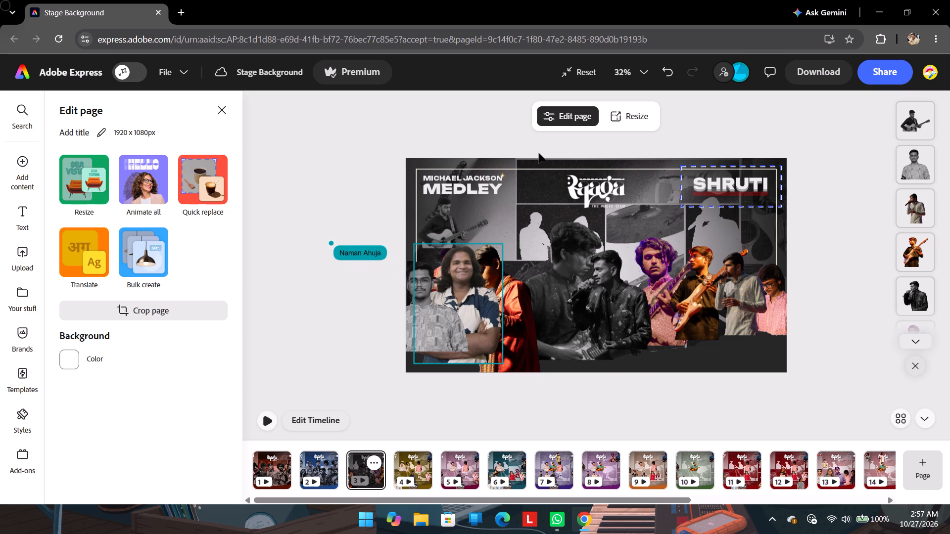
Move the guitarist in red up and inward, between the folded-arms performer and the greyscale singer and guitarist in the centre.
drag(529, 318, 532, 297)
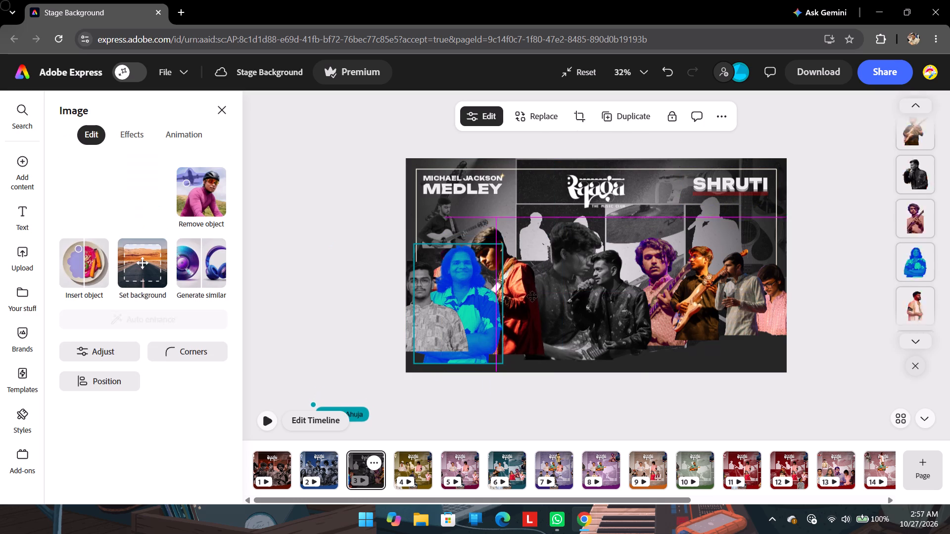
drag(532, 297, 545, 301)
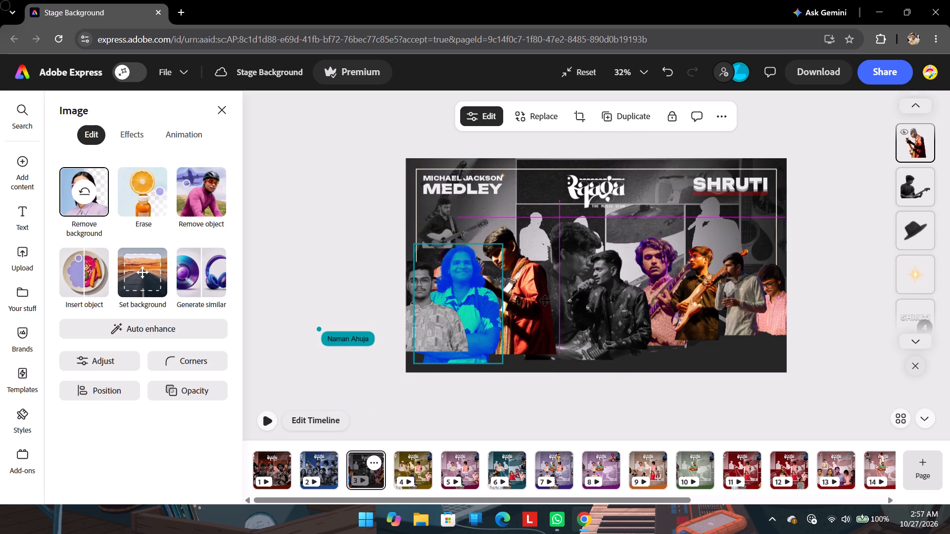
drag(545, 301, 552, 302)
click(432, 408)
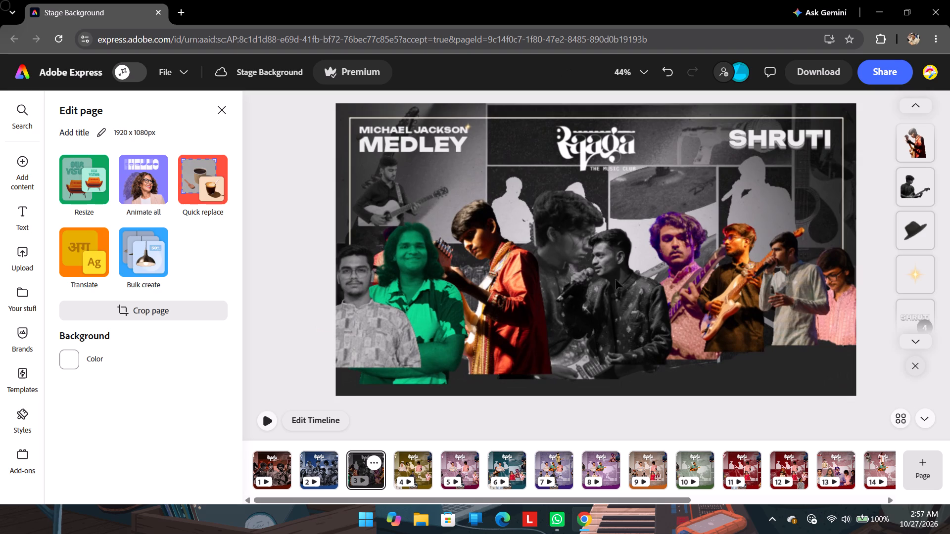
Enlarge the greyscale singer with the microphone and move him over the guitarist in red.
click(629, 310)
drag(682, 198, 707, 177)
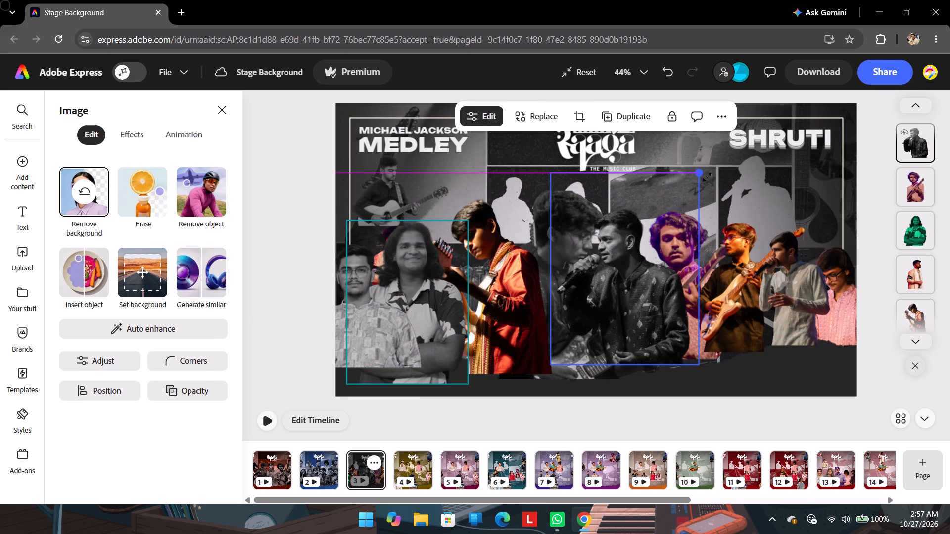
drag(707, 177, 707, 175)
drag(641, 319, 627, 312)
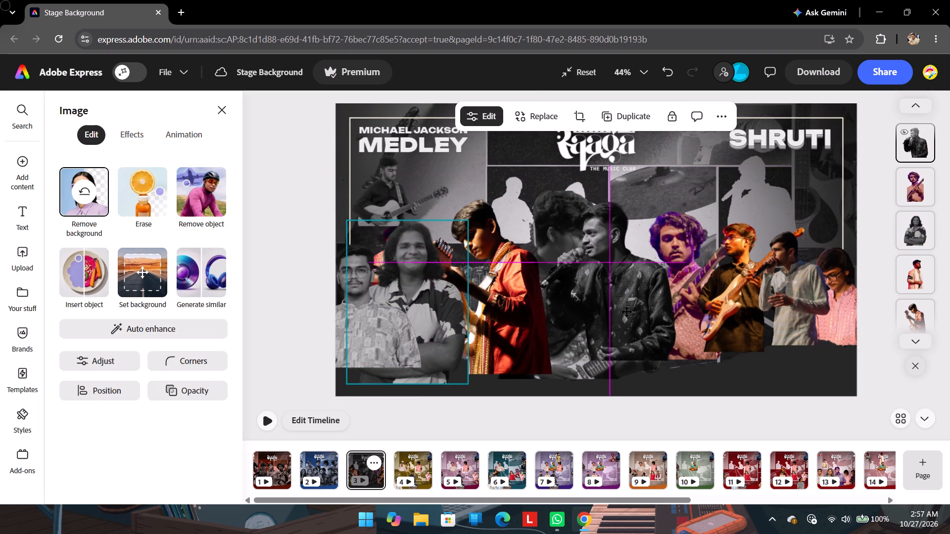
drag(627, 312, 628, 314)
drag(539, 357, 530, 367)
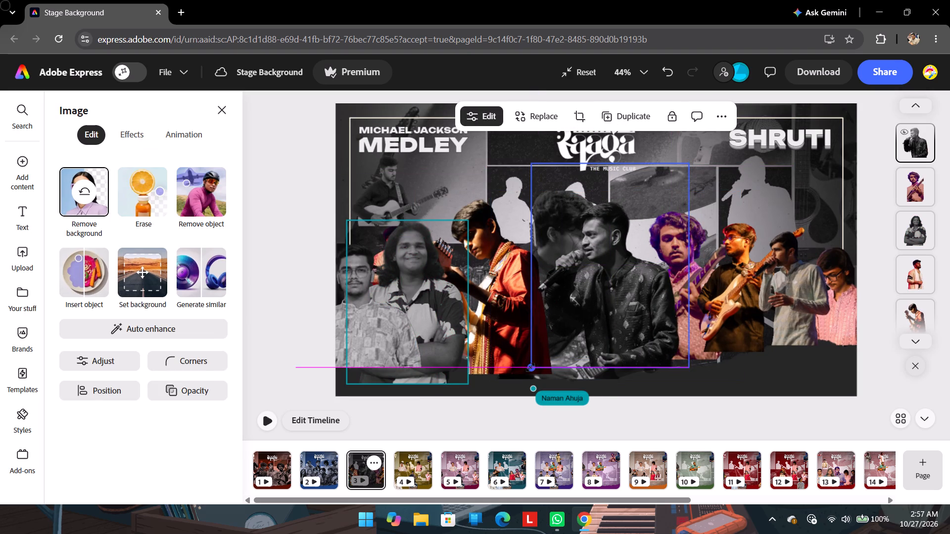
drag(530, 367, 529, 367)
drag(598, 330, 542, 330)
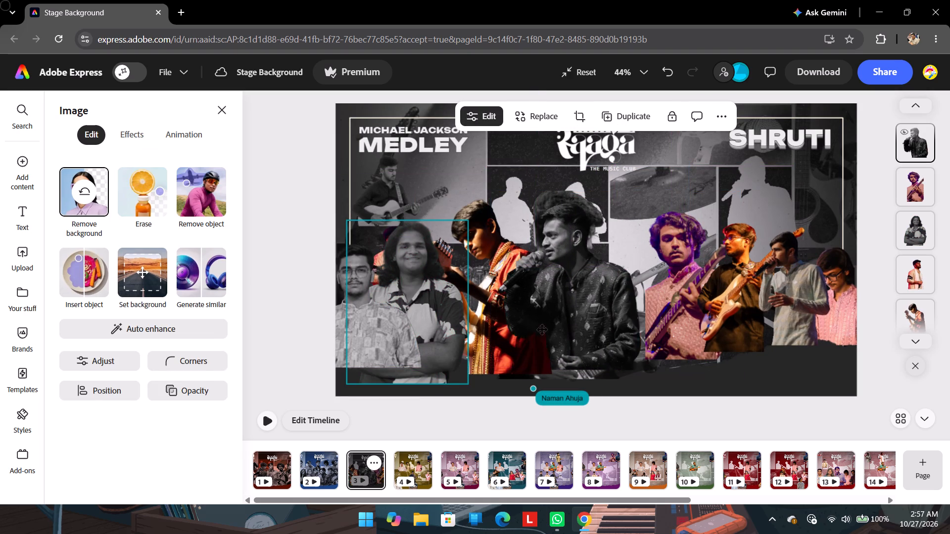
drag(542, 330, 485, 324)
click(646, 402)
Move the greyscale guitarist across to stand beside the guitarist in the pink patterned shirt.
drag(592, 344, 600, 342)
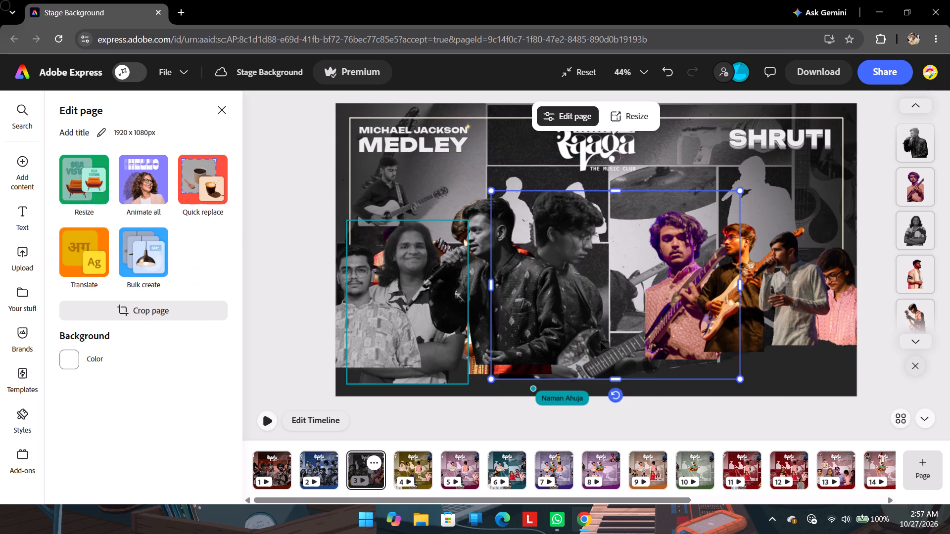
drag(600, 342, 649, 335)
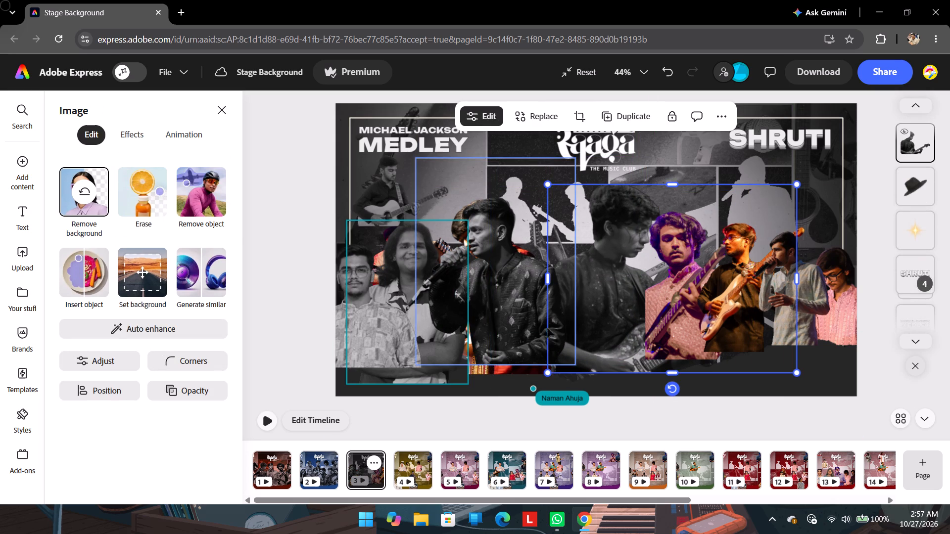
Place the greyscale singer between the guitarist in red and the greyscale guitarist, and send him backward behind both.
drag(526, 302, 589, 309)
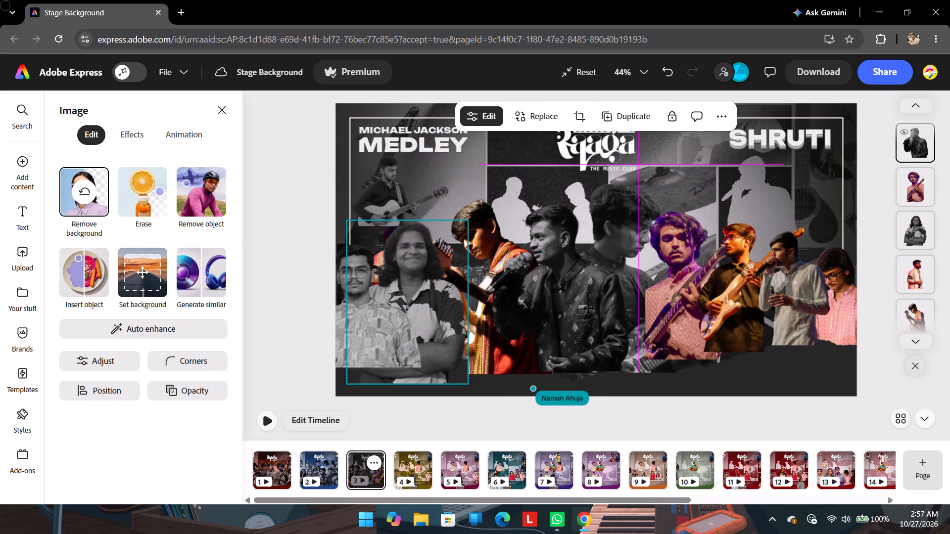
drag(589, 309, 580, 312)
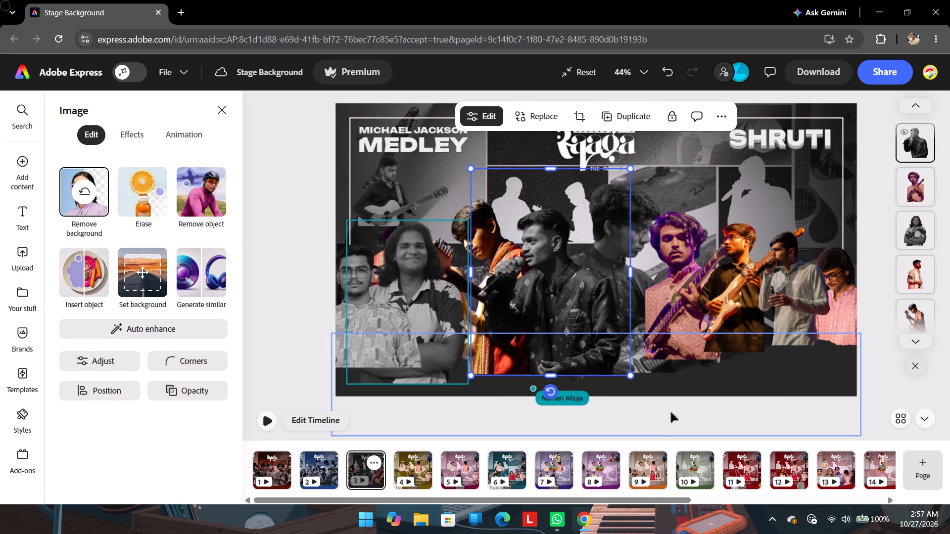
key(ctrl+bracketleft)
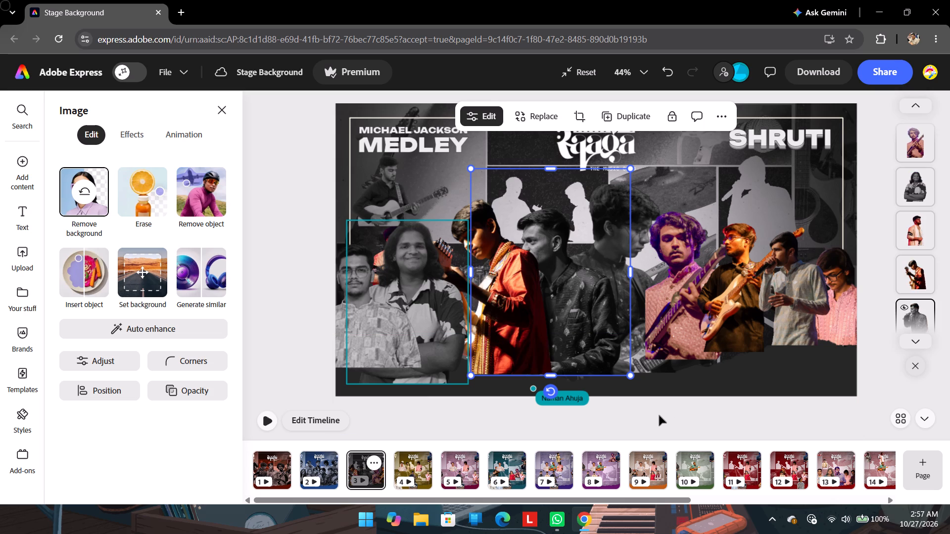
key(ctrl+bracketleft)
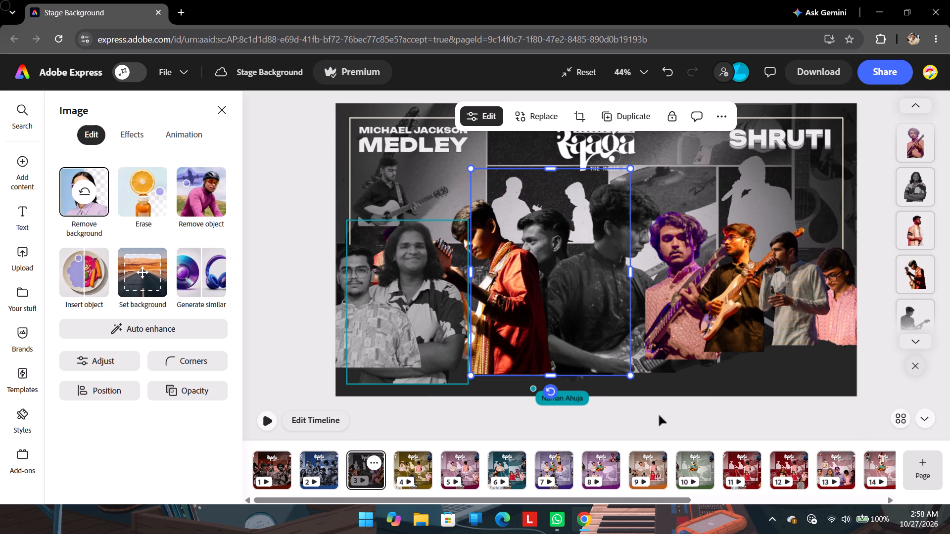
Send the guitarist in red backward so that the greyscale singer overlaps him.
click(518, 316)
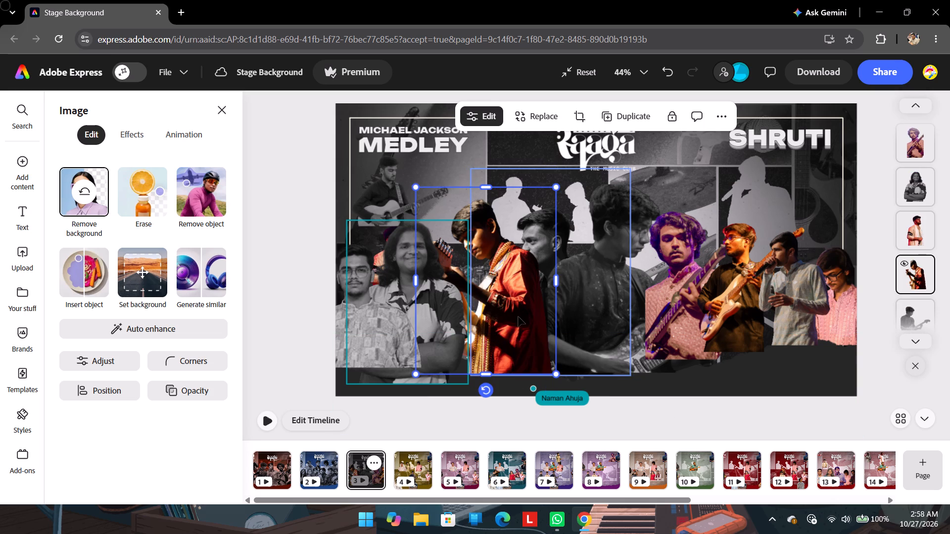
key(ctrl+bracketleft)
key(ctrl+bracketleft)
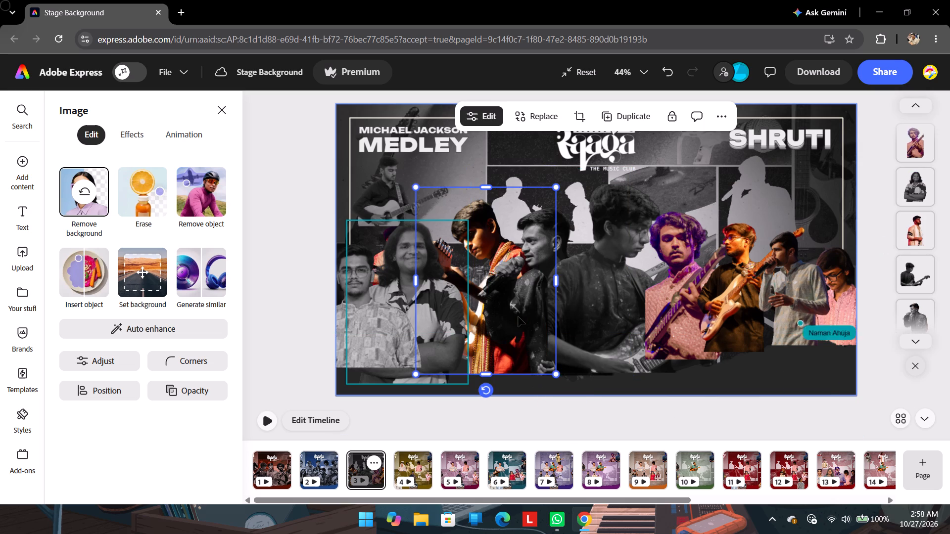
click(515, 442)
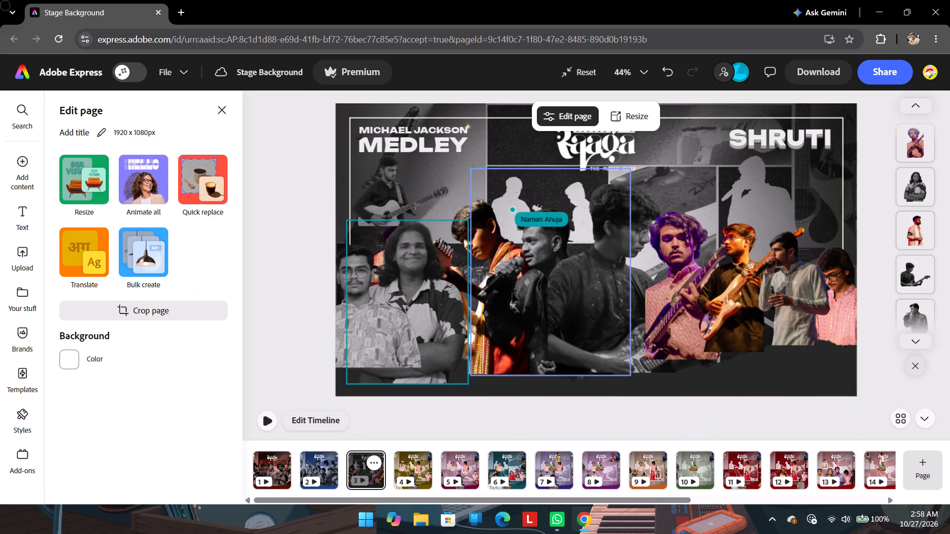
Shift the guitarist in red slightly up and toward the folded-arms performer.
drag(446, 211, 441, 211)
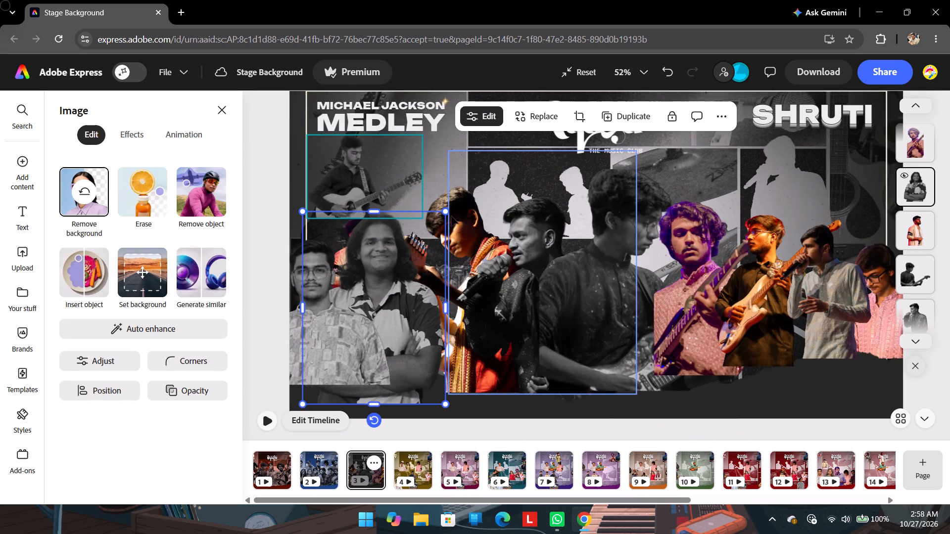
click(445, 201)
drag(445, 201, 432, 195)
click(437, 437)
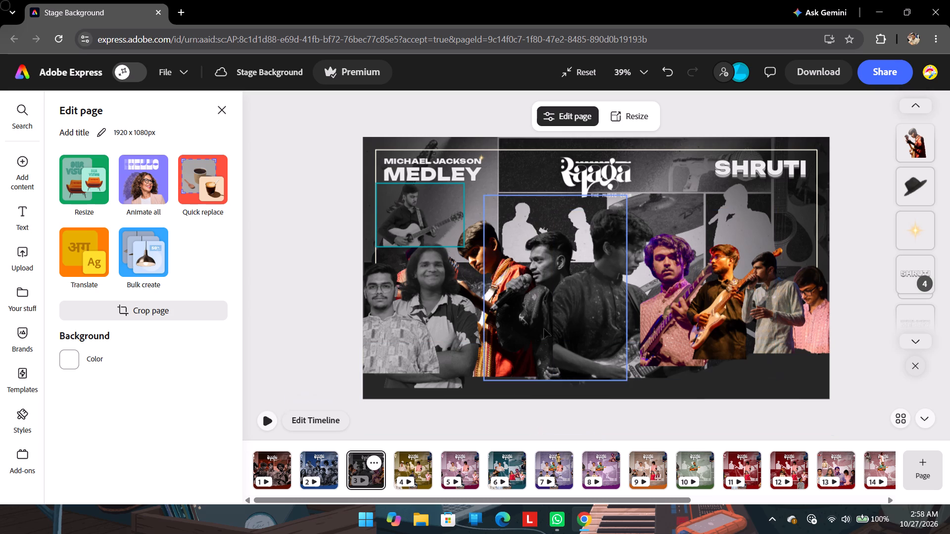
Look through the page's layer stack, checking the hat and the folded-arms performer's cut-out.
scroll(910, 267, up, 12)
scroll(916, 233, down, 6)
click(916, 197)
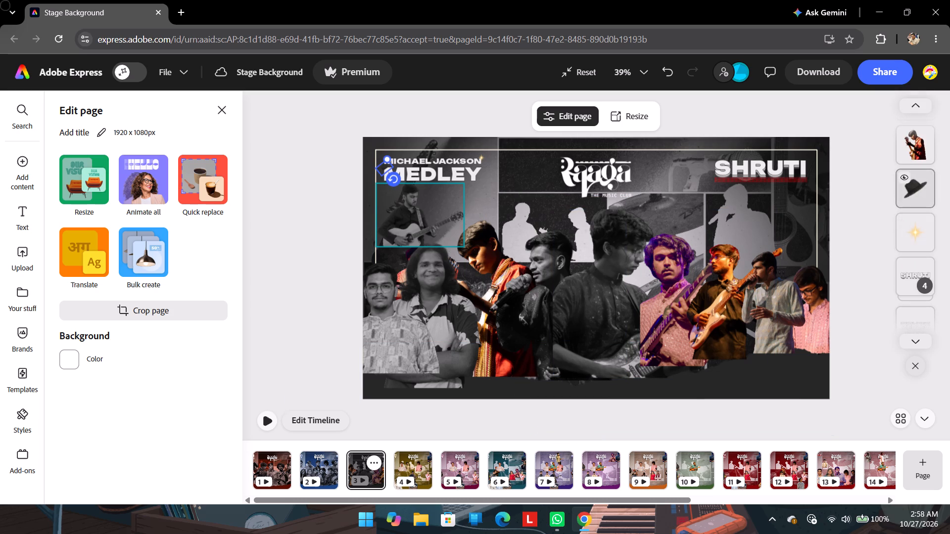
click(309, 227)
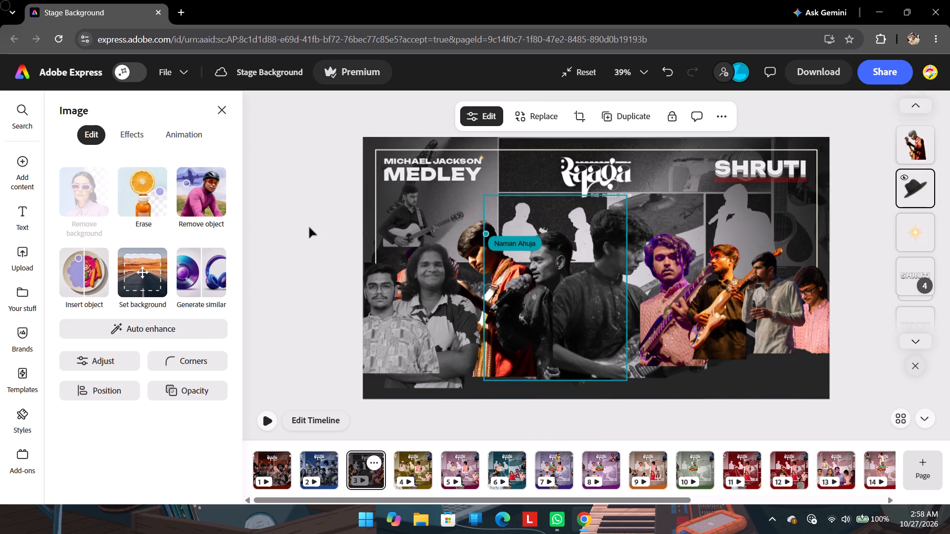
scroll(880, 229, up, 5)
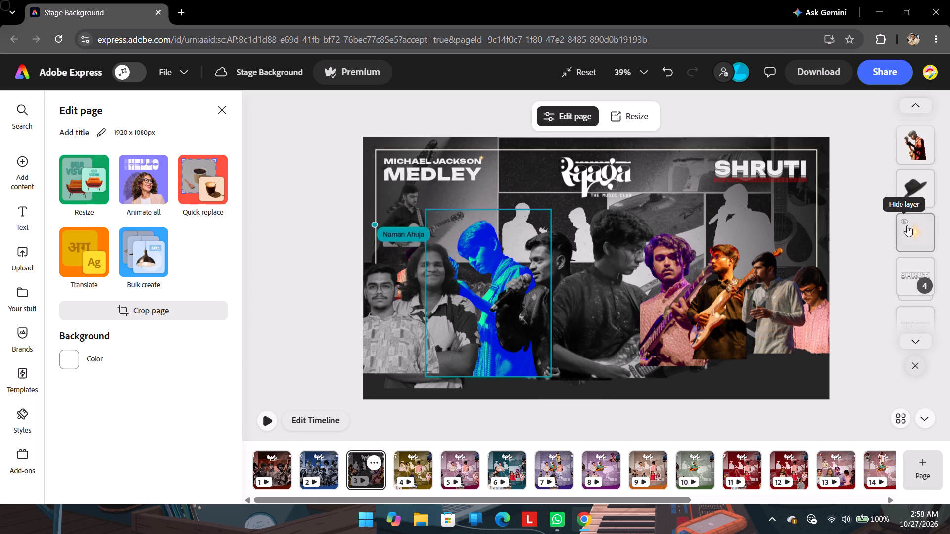
scroll(907, 225, up, 8)
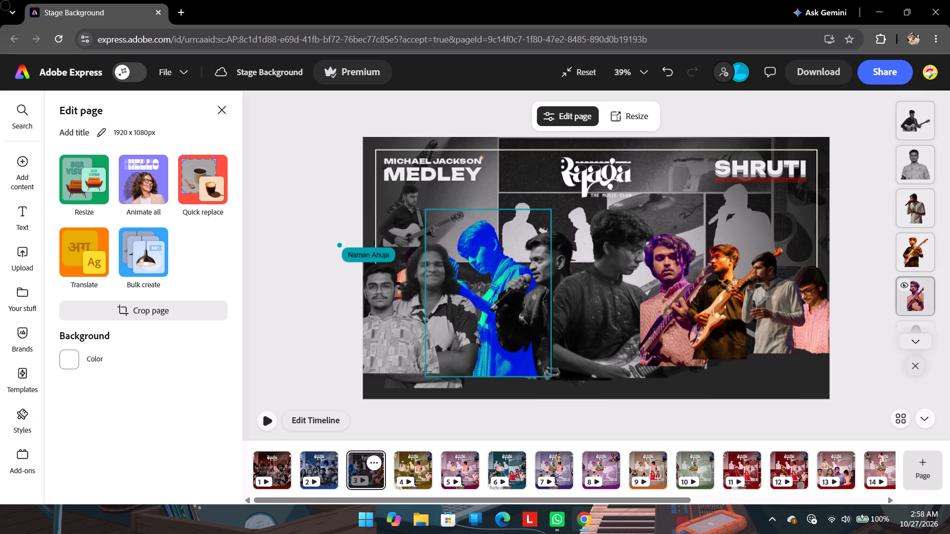
scroll(915, 150, down, 1)
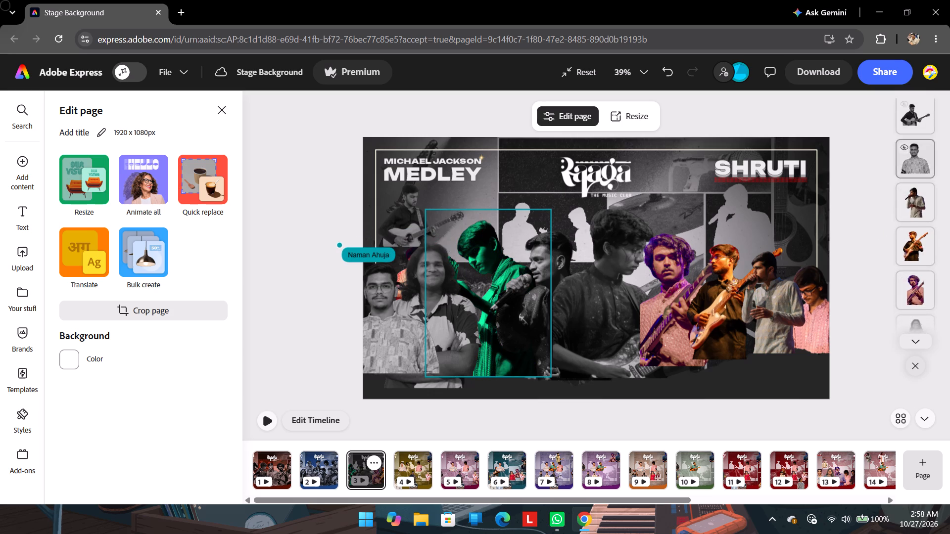
scroll(915, 154, down, 1)
click(920, 226)
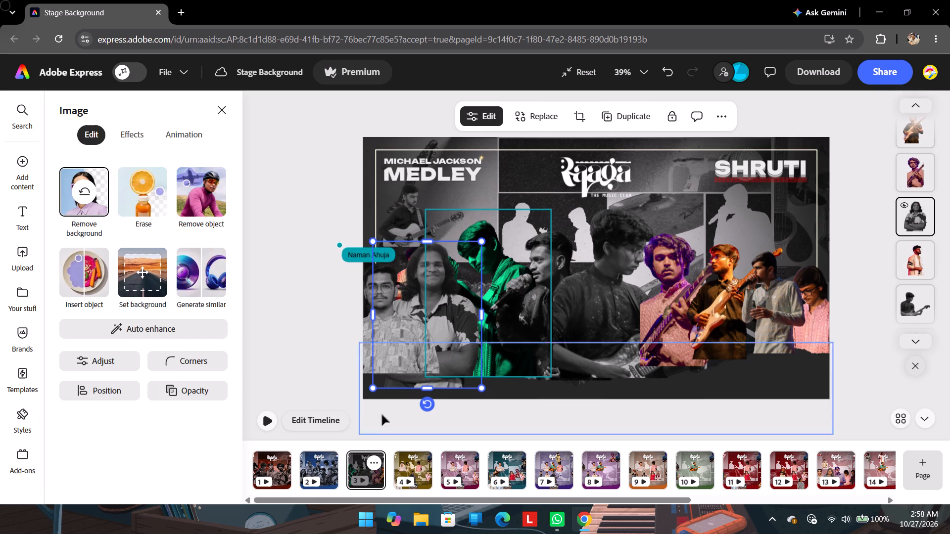
click(317, 344)
Move the bespectacled performer in the patterned shirt inward, crop both sides of his cut-out and extend its lower edge.
drag(386, 339, 412, 322)
drag(470, 299, 453, 296)
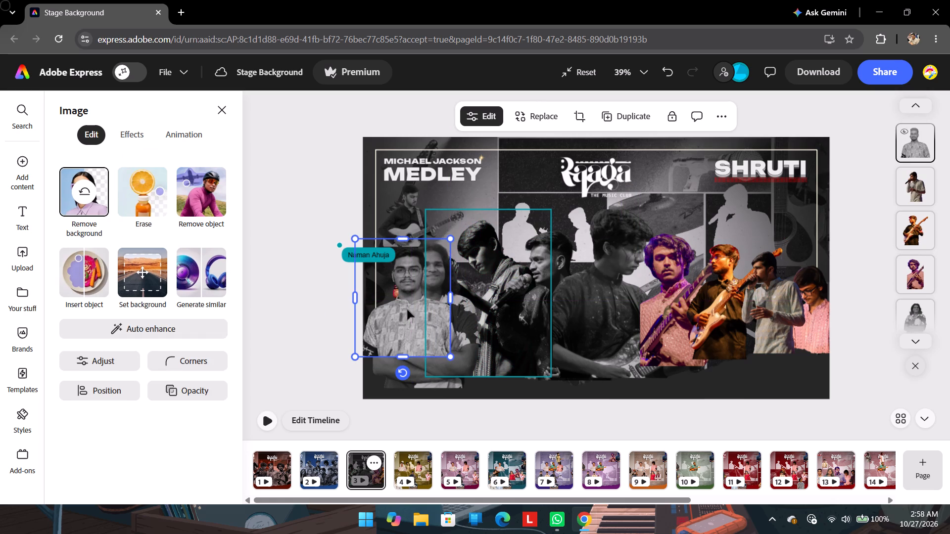
drag(352, 298, 371, 295)
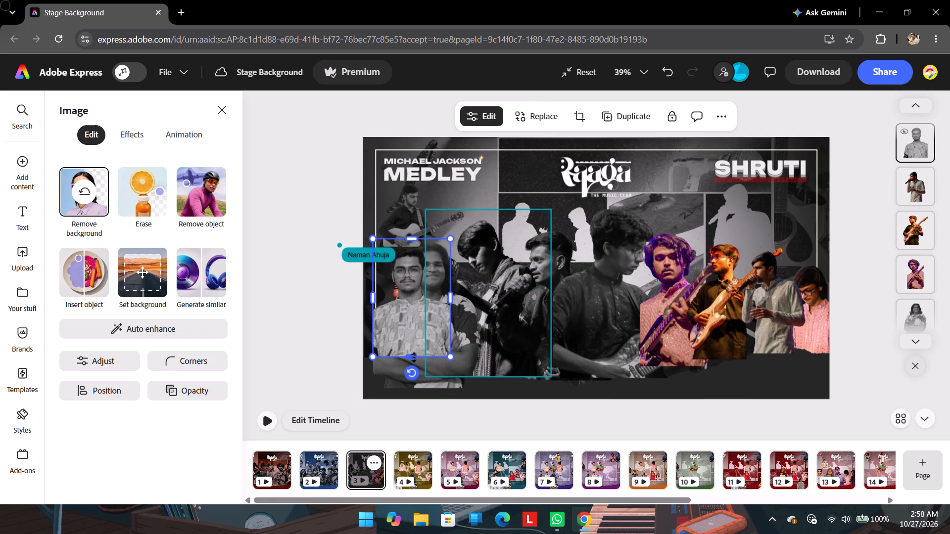
drag(412, 357, 409, 368)
Shrink the bespectacled performer in the patterned shirt and place him at the page's left edge, overlapping the folded-arms performer.
drag(409, 337, 392, 351)
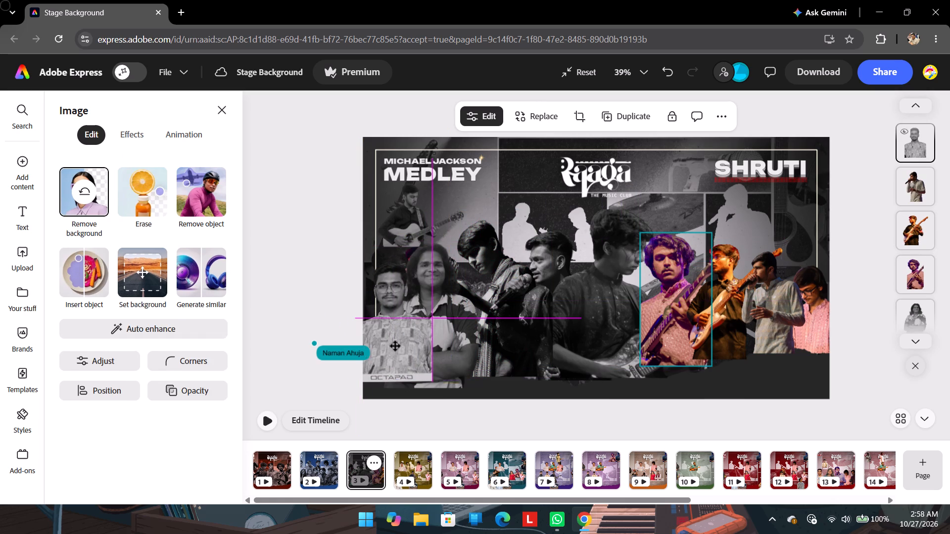
drag(432, 254, 404, 271)
drag(390, 314, 388, 309)
click(389, 308)
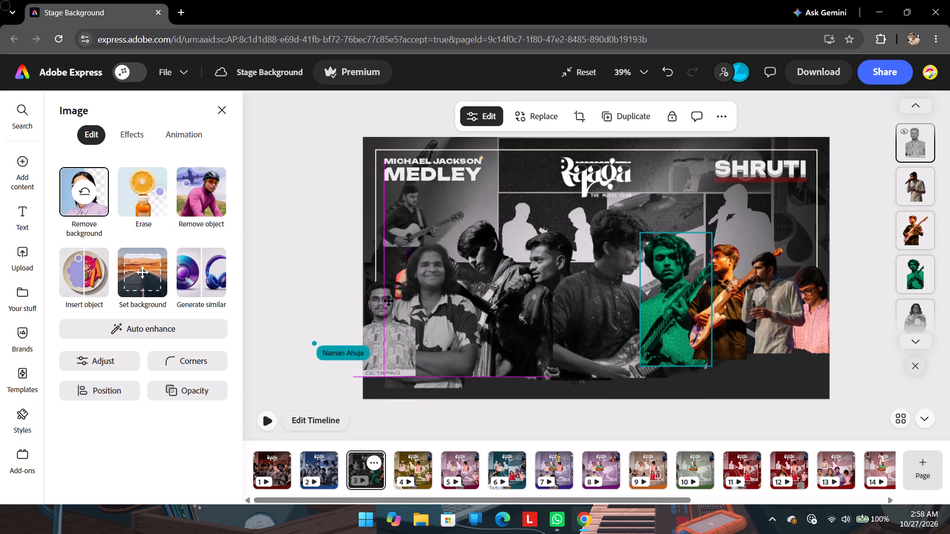
Shrink the folded-arms performer and move his cut-out up behind the bespectacled performer in the patterned shirt.
click(449, 322)
drag(479, 243, 458, 256)
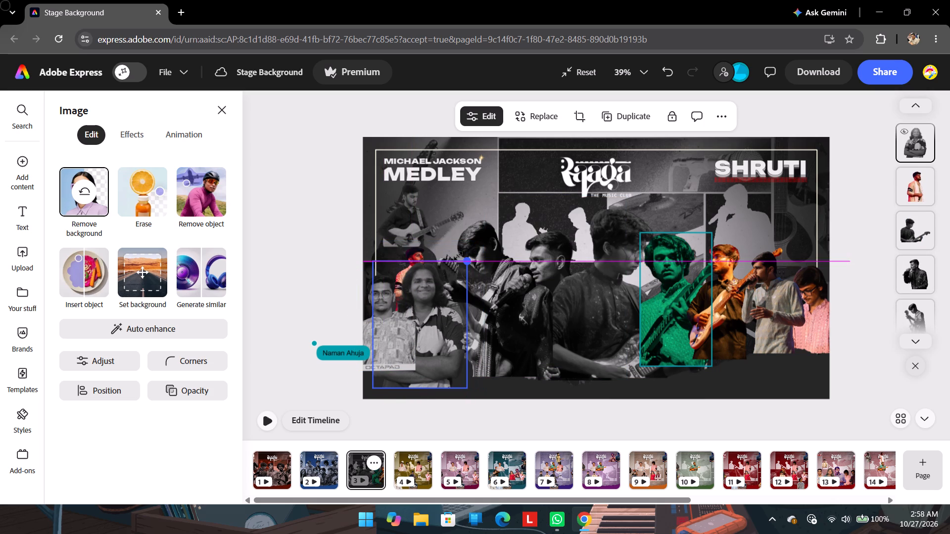
drag(458, 256, 457, 256)
drag(434, 303, 445, 286)
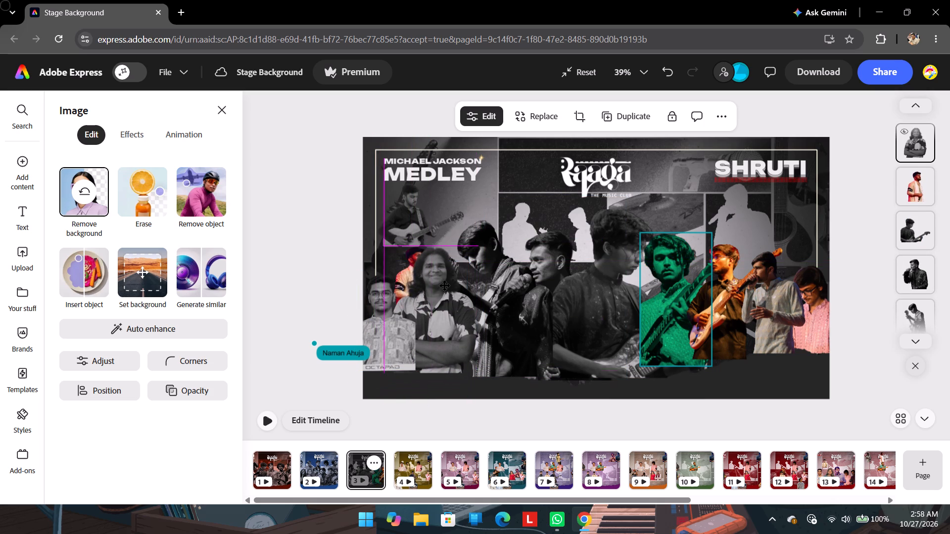
drag(445, 286, 430, 285)
Shift the large central guitarist in the dark kurta slightly up and toward the singer with the microphone.
drag(590, 286, 579, 277)
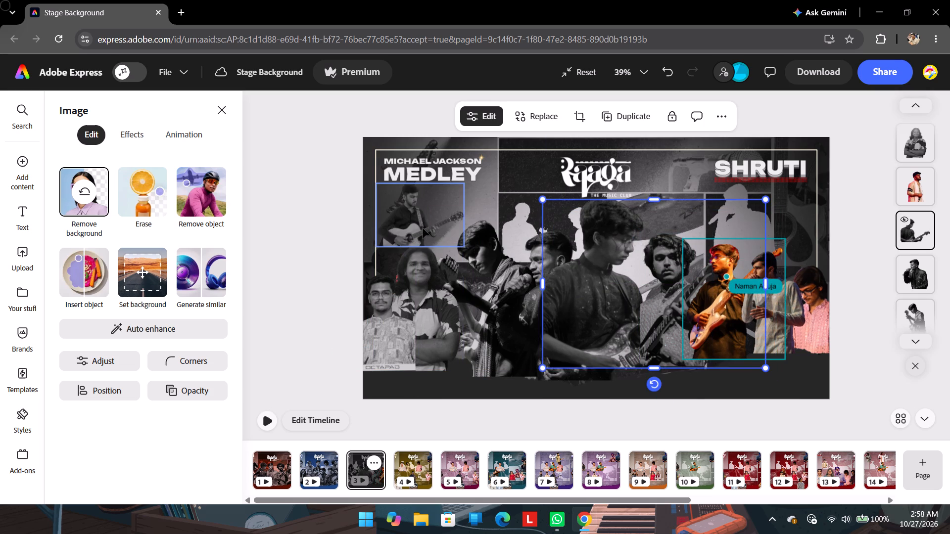
Bring the acoustic guitarist down beside the folded-arms performer, crop the guitar-neck side, enlarge the cut-out and overlap it on him.
drag(422, 228, 492, 324)
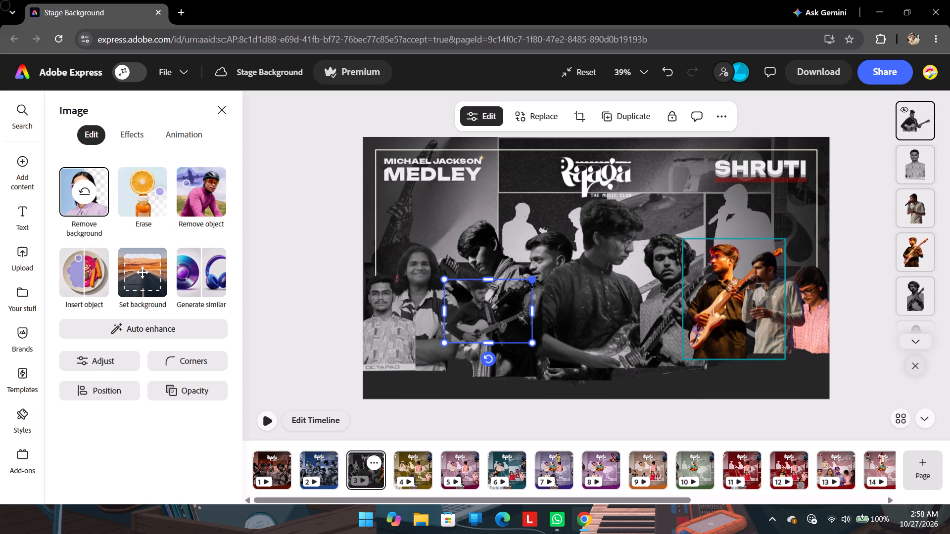
drag(533, 306, 505, 302)
drag(502, 279, 505, 270)
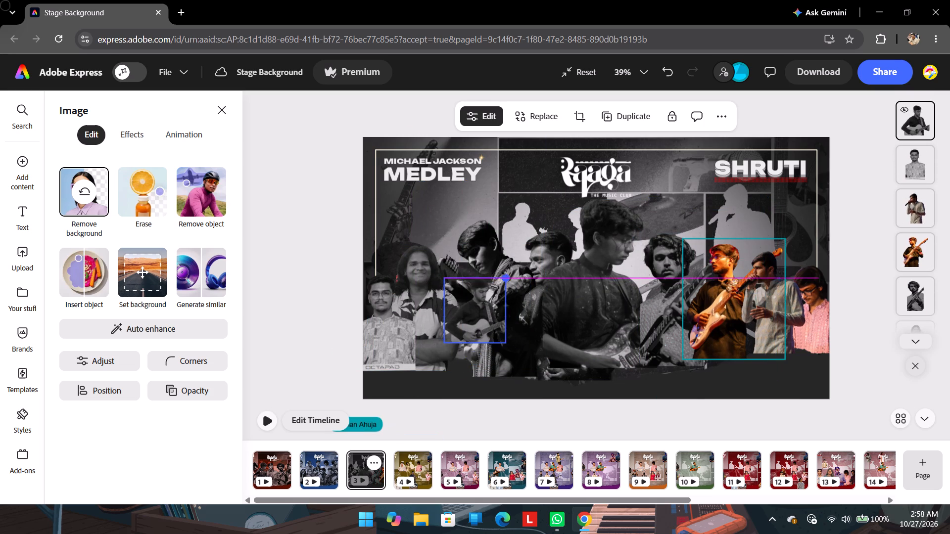
drag(505, 270, 535, 230)
drag(477, 296, 439, 296)
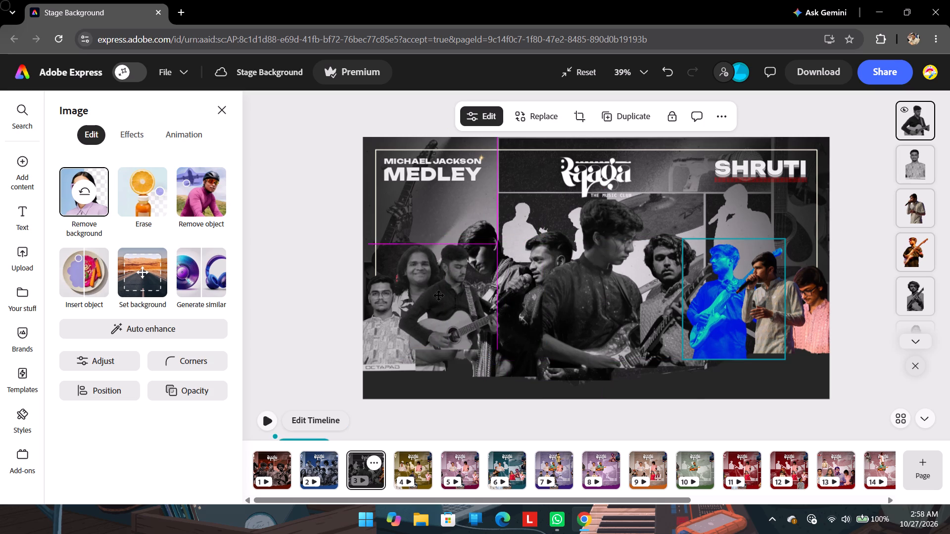
drag(439, 296, 432, 301)
drag(400, 346, 385, 366)
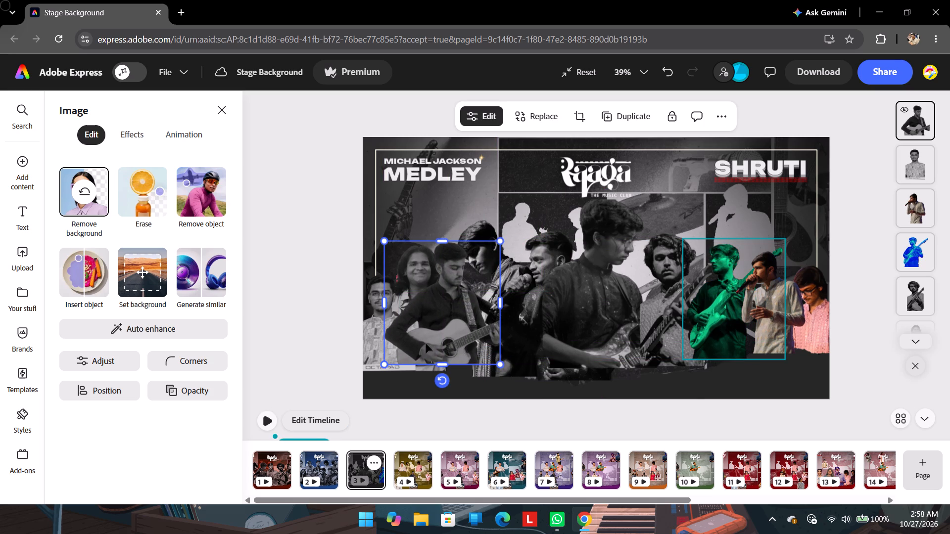
drag(430, 343, 436, 350)
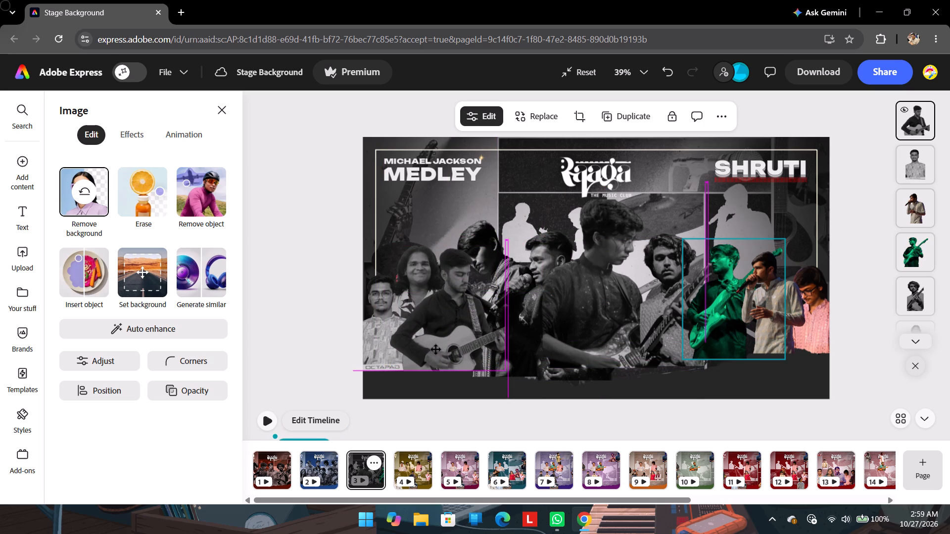
drag(436, 350, 436, 351)
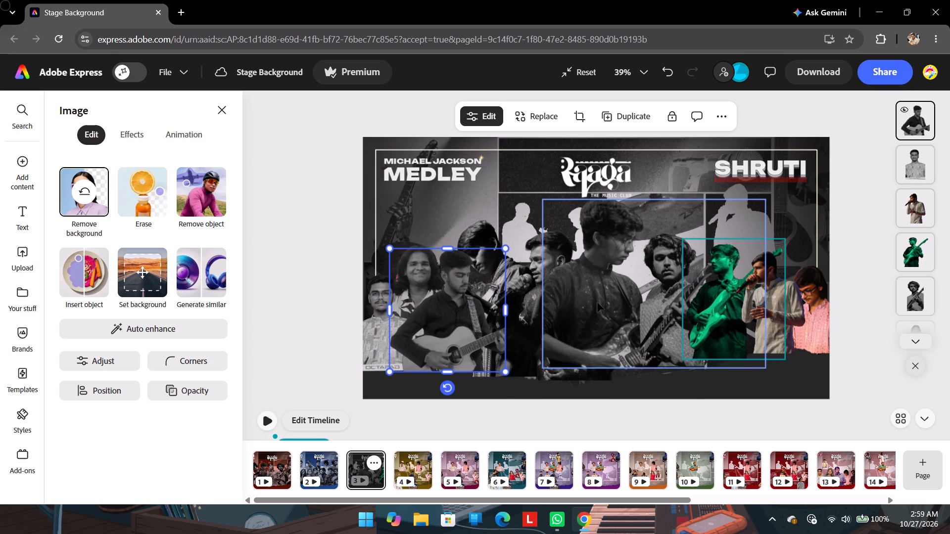
Move the large central guitarist in the dark kurta slightly down and toward the curly-haired guitarist.
click(600, 293)
drag(599, 285, 612, 284)
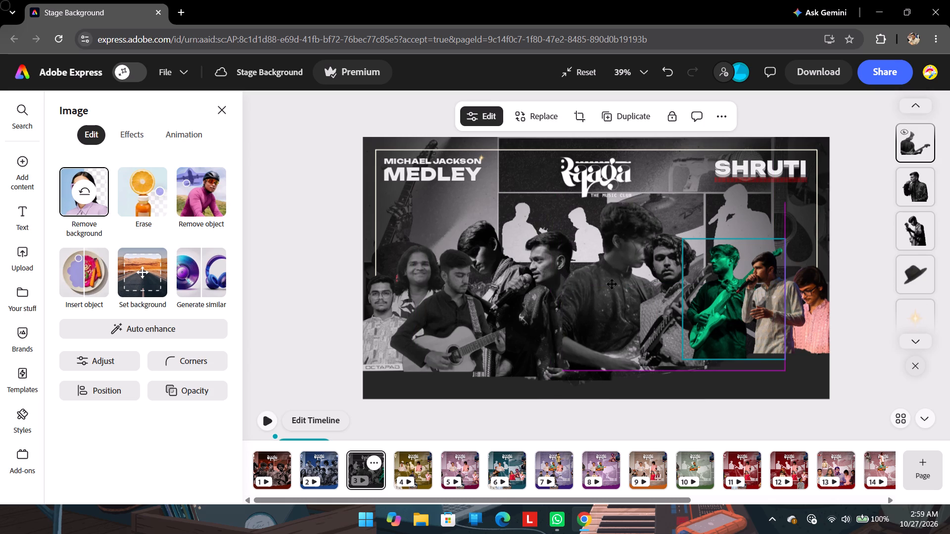
drag(612, 284, 610, 288)
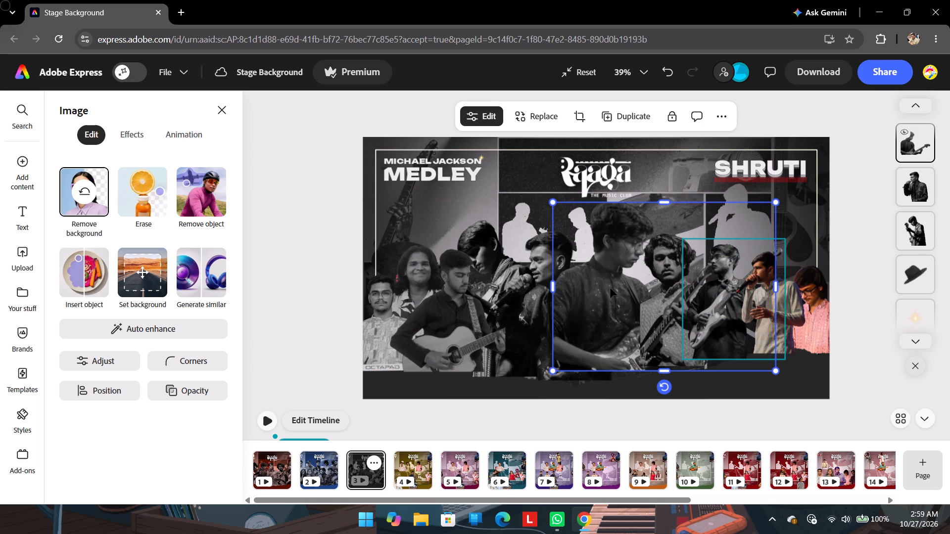
click(658, 308)
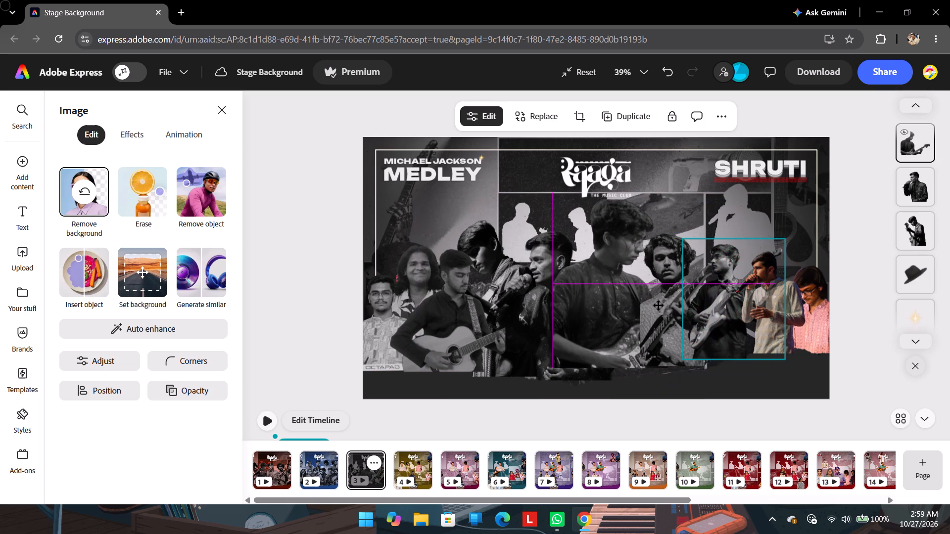
Raise the dark-shirted singer and the performer looking down beside him, shifting both closer to the central guitarist.
click(540, 249)
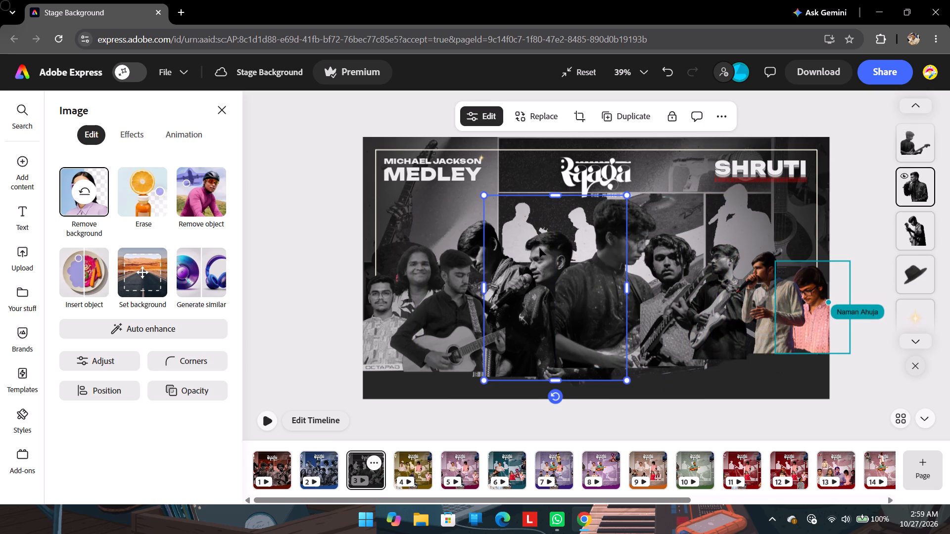
drag(539, 248, 544, 223)
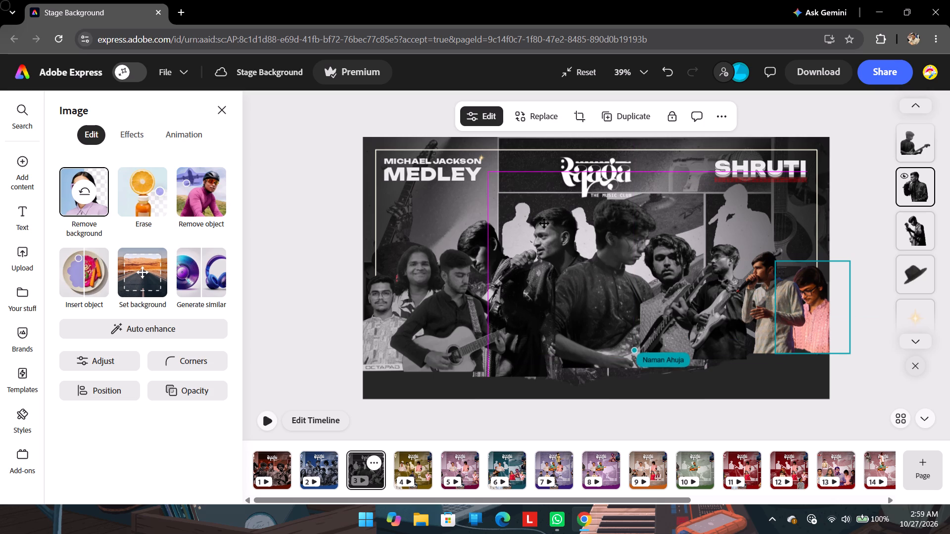
drag(544, 223, 546, 221)
drag(480, 235, 486, 227)
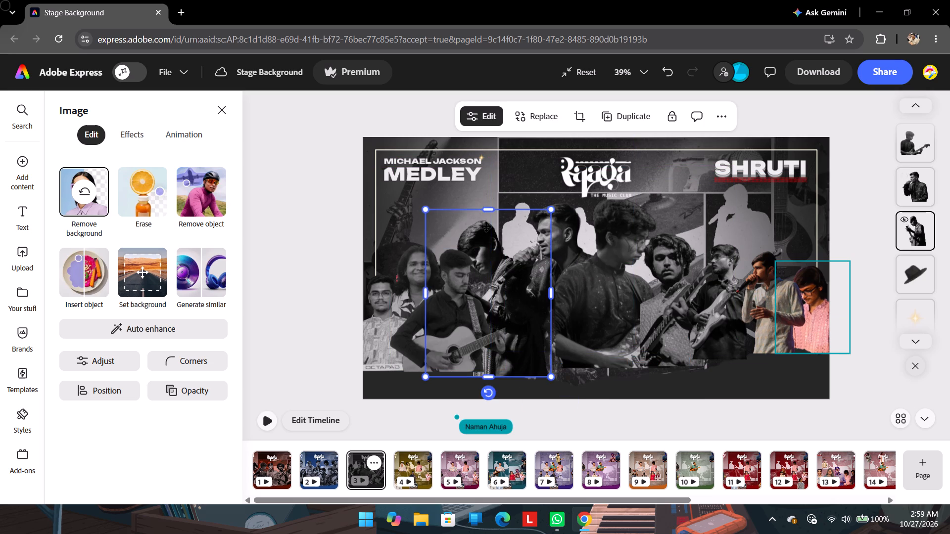
drag(486, 227, 502, 224)
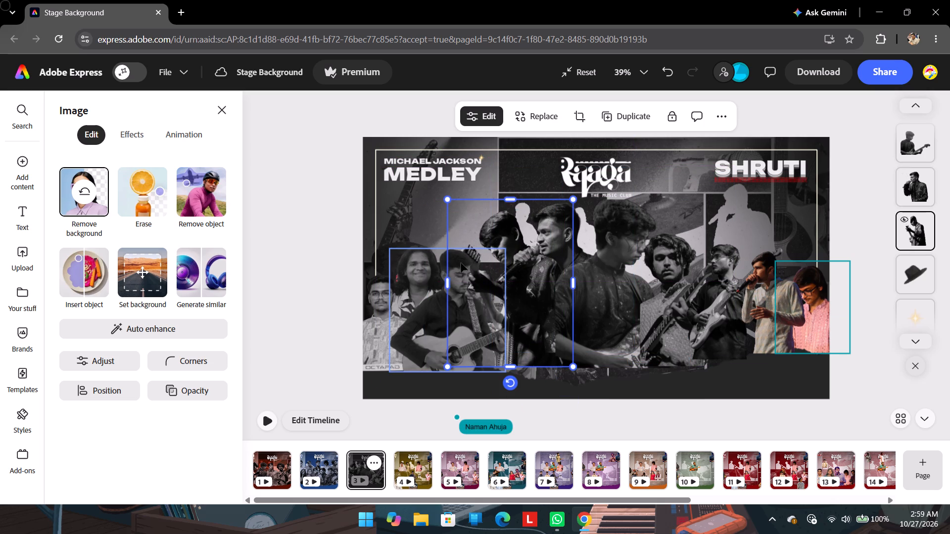
click(462, 261)
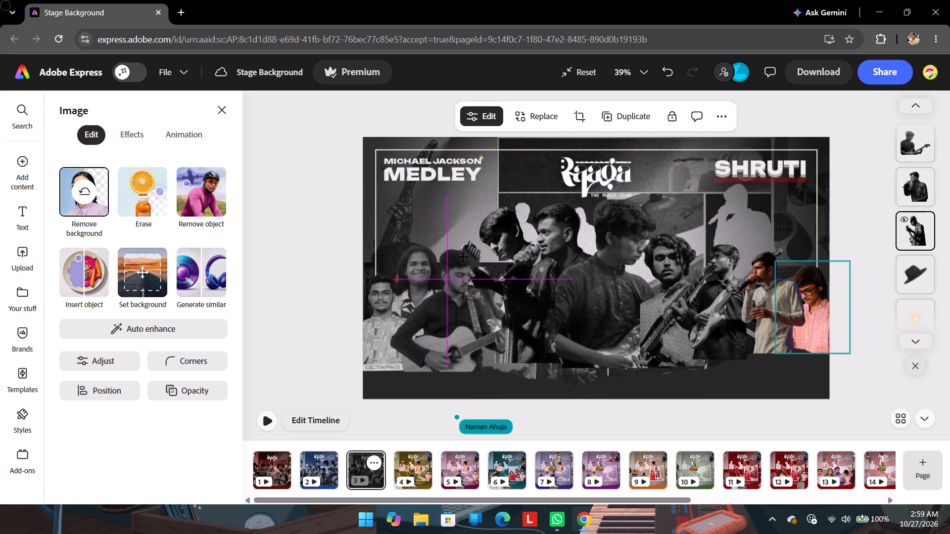
click(306, 267)
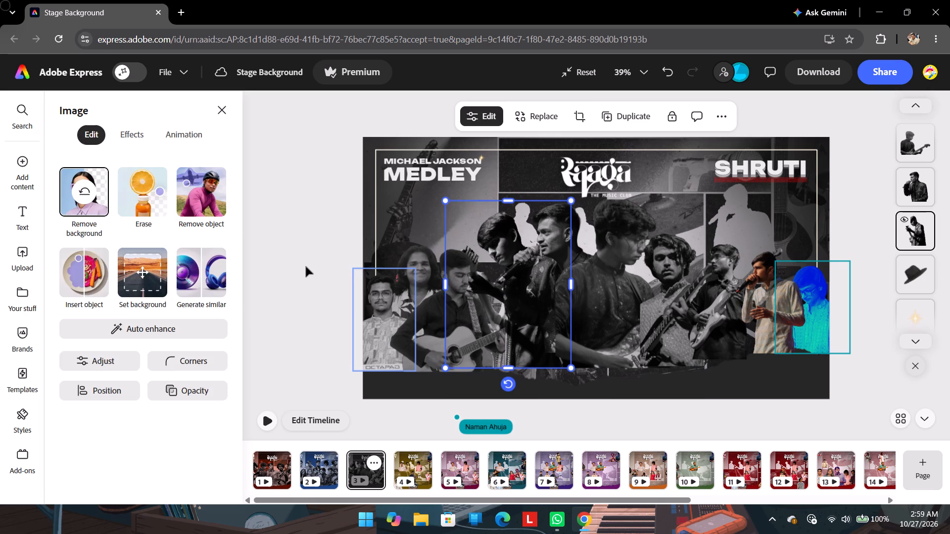
Shift the acoustic guitarist slightly up and toward the central group, uncovering more of the folded-arms performer.
drag(454, 287, 467, 275)
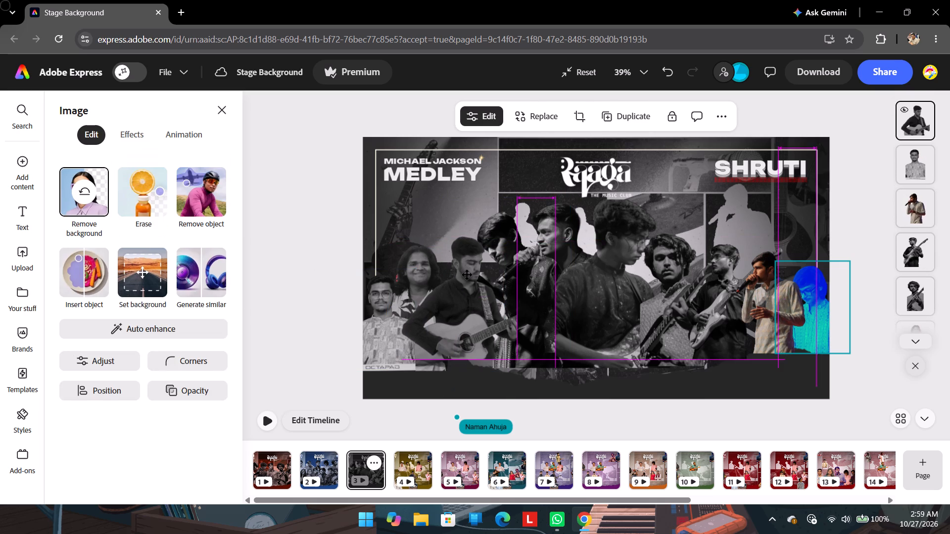
drag(467, 275, 472, 279)
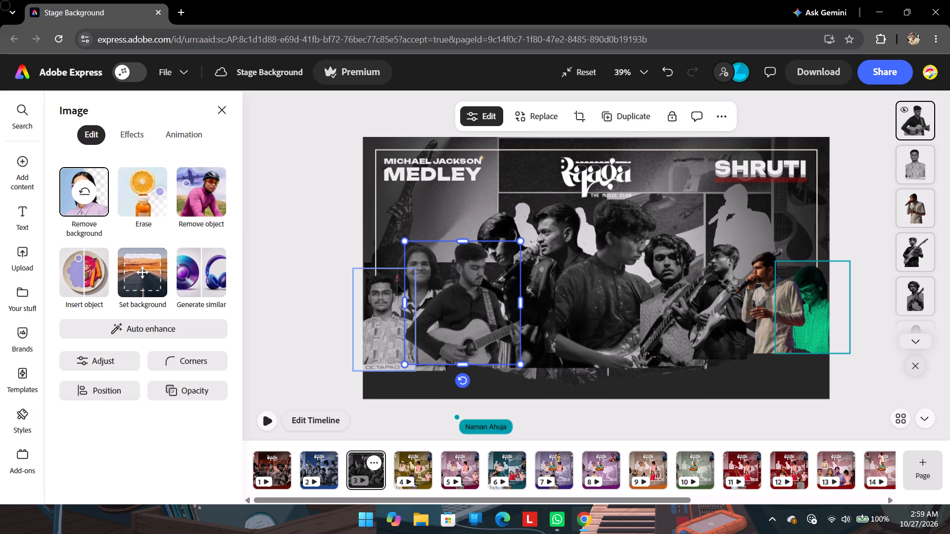
Bring the folded-arms performer forward in the layer order, and bring the patterned-shirt performer forward in front of him.
click(399, 257)
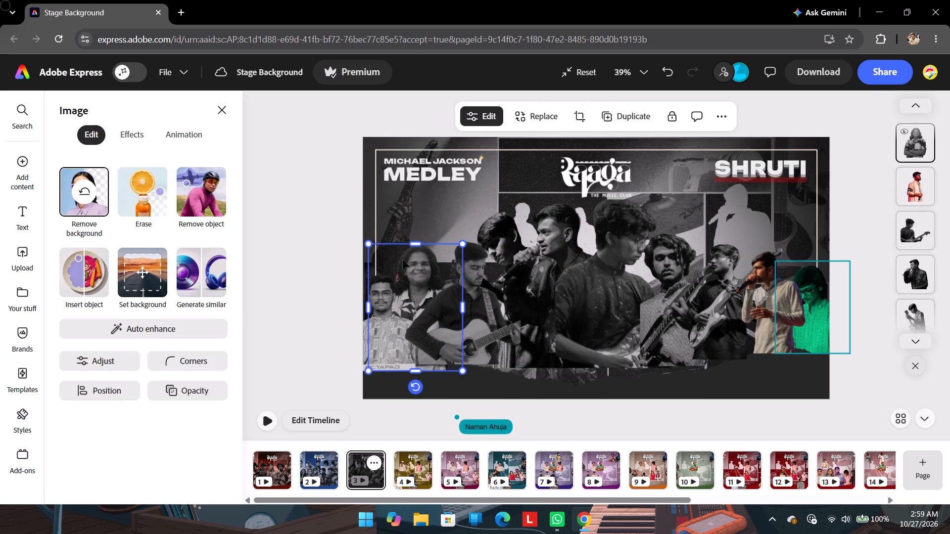
key(ctrl+bracketright)
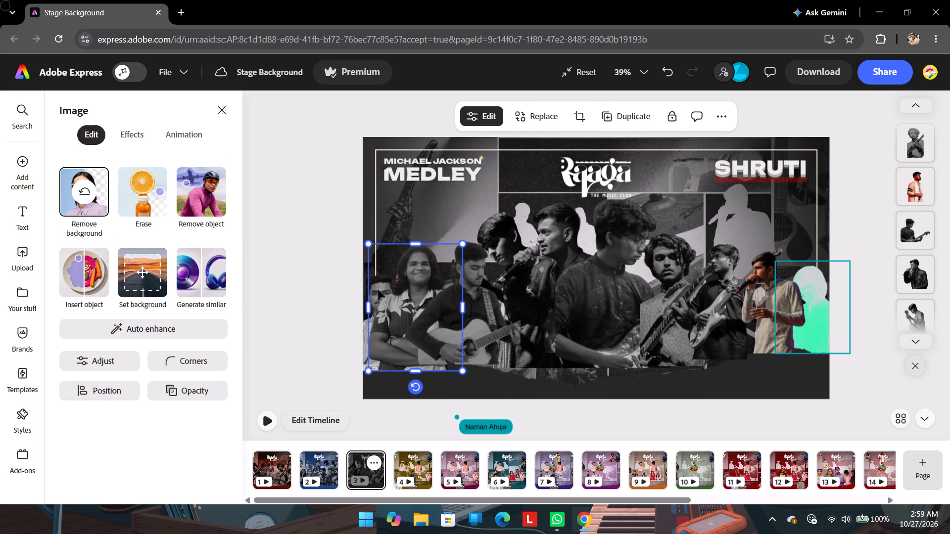
click(369, 291)
click(365, 336)
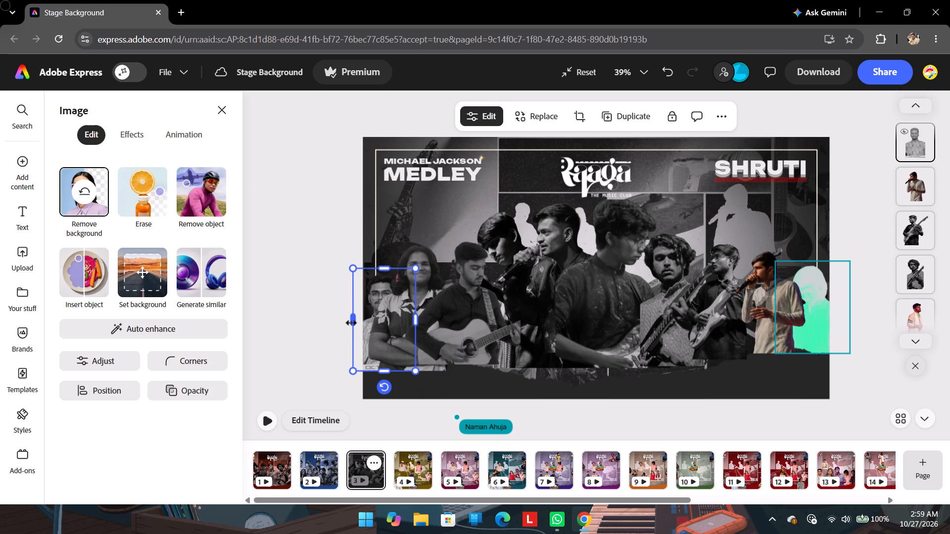
key(ctrl+bracketright)
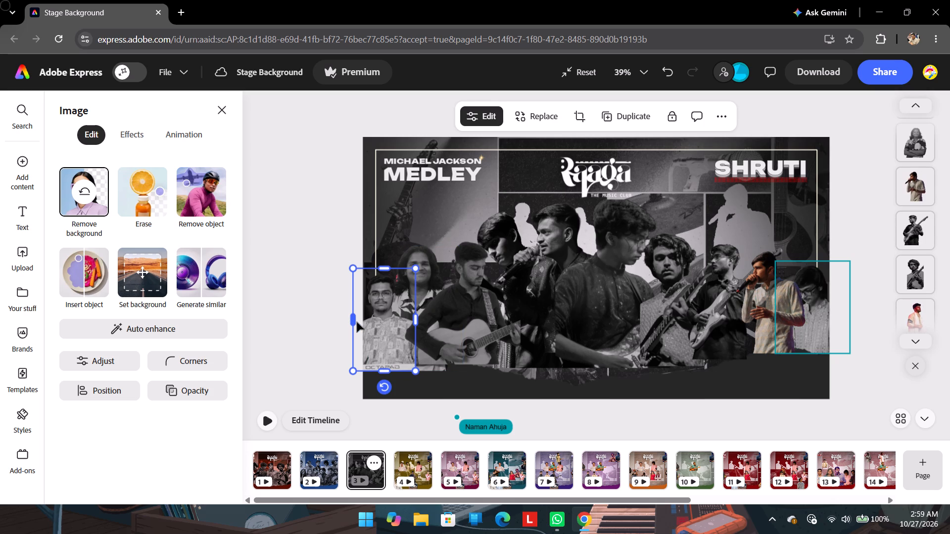
click(208, 289)
click(303, 267)
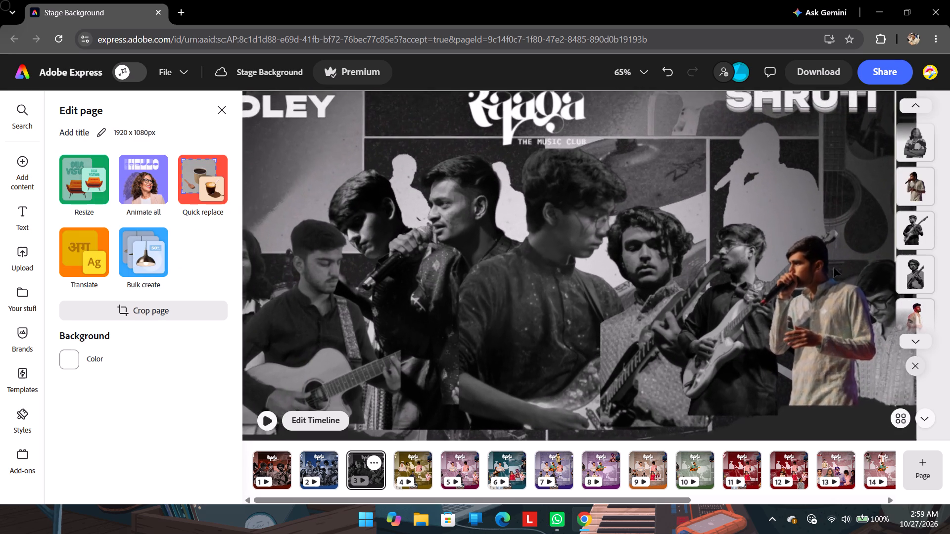
Reposition the bespectacled performer in the checked shirt slightly outward at the page's right edge.
scroll(841, 275, left, 1)
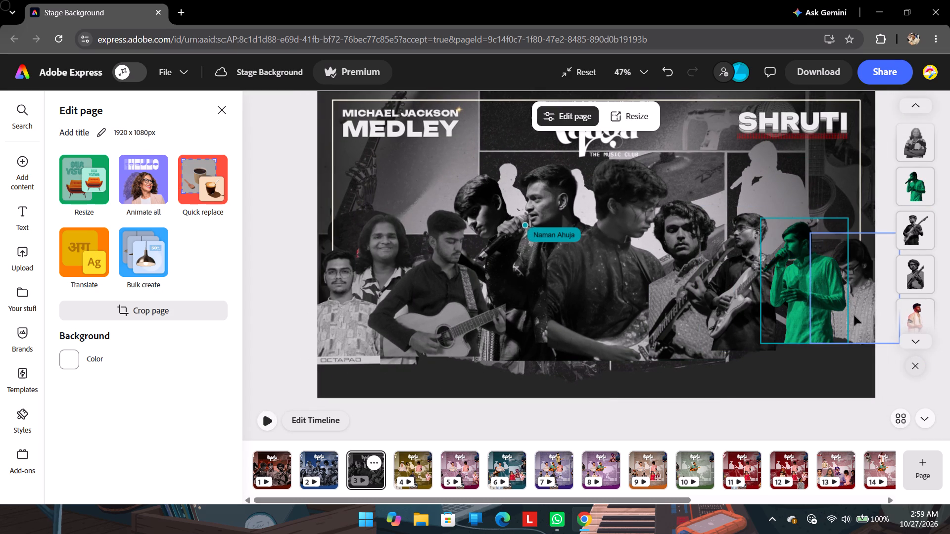
drag(863, 312, 716, 247)
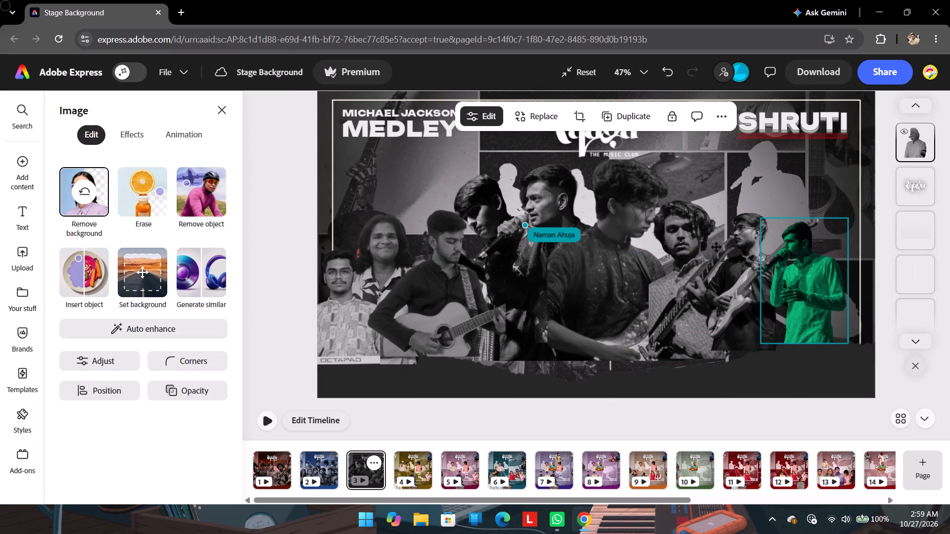
drag(716, 247, 869, 310)
Shift the curly-haired guitarist and the electric guitarist beside him slightly away from the central guitarist.
drag(686, 288, 693, 286)
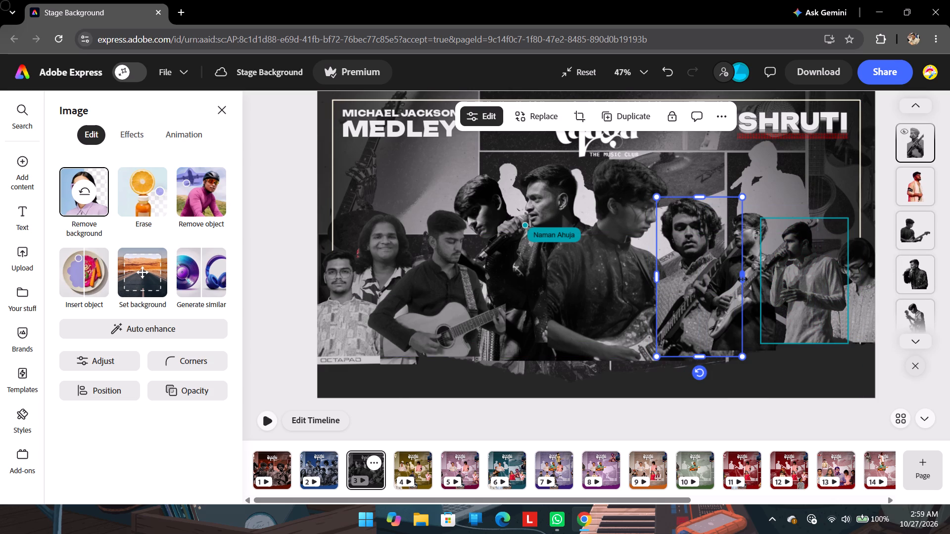
drag(749, 277, 755, 277)
Move the singer in the light kurta slightly up and toward the electric guitarist.
click(808, 284)
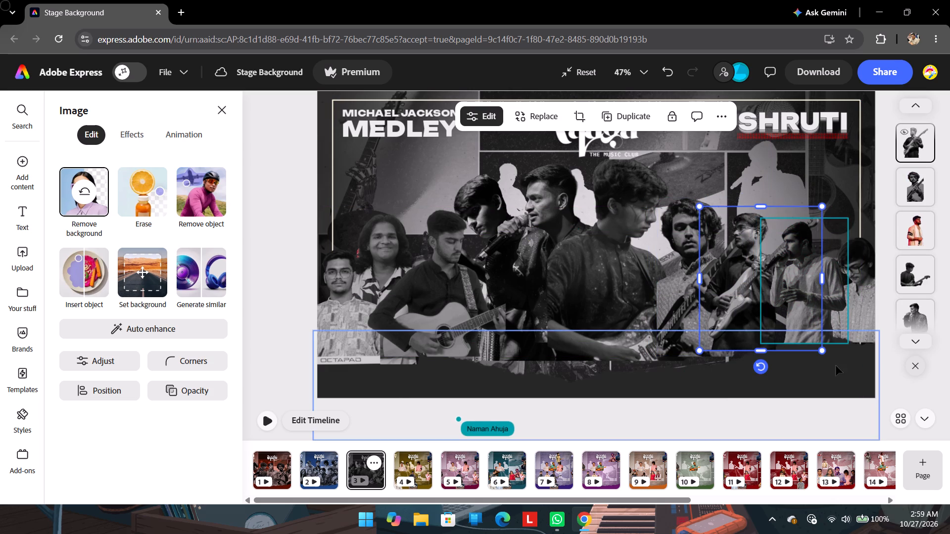
click(807, 413)
drag(814, 307, 822, 307)
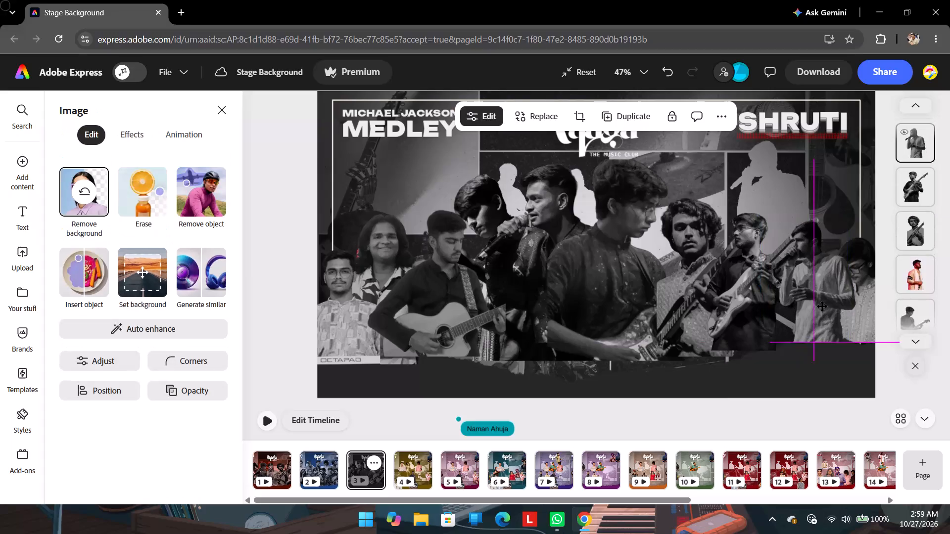
drag(822, 307, 808, 297)
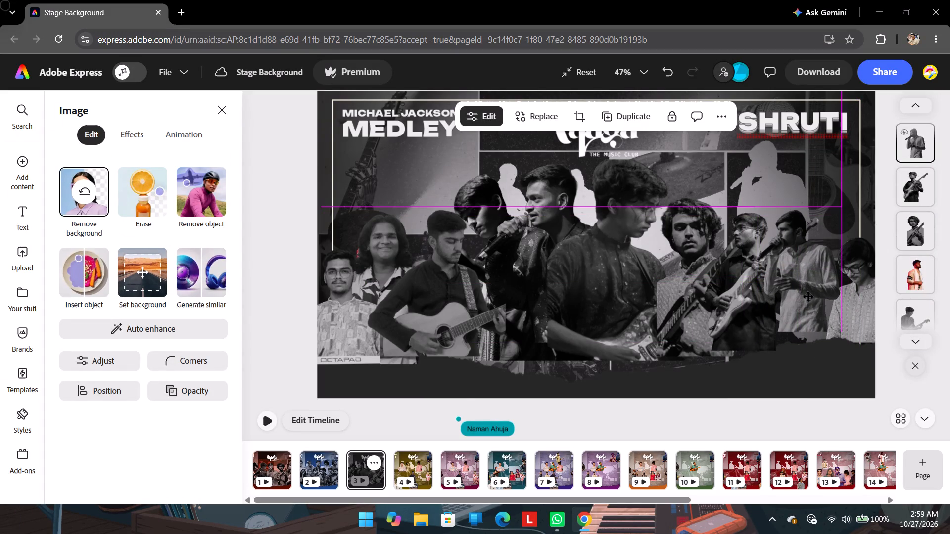
drag(808, 297, 809, 300)
Enlarge the bespectacled performer in the checked shirt and raise the cut-out at the page's right edge beside the singer.
click(861, 311)
drag(817, 339, 797, 369)
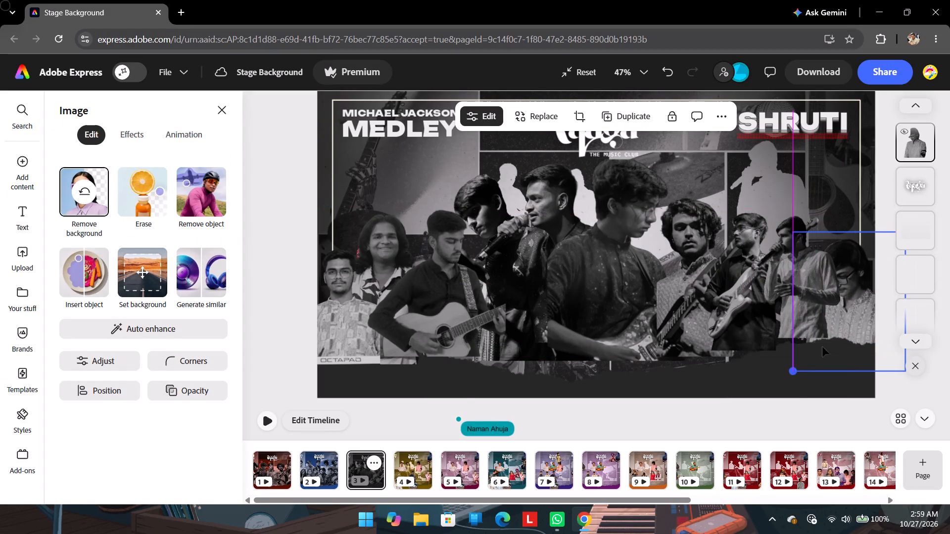
drag(854, 307, 862, 280)
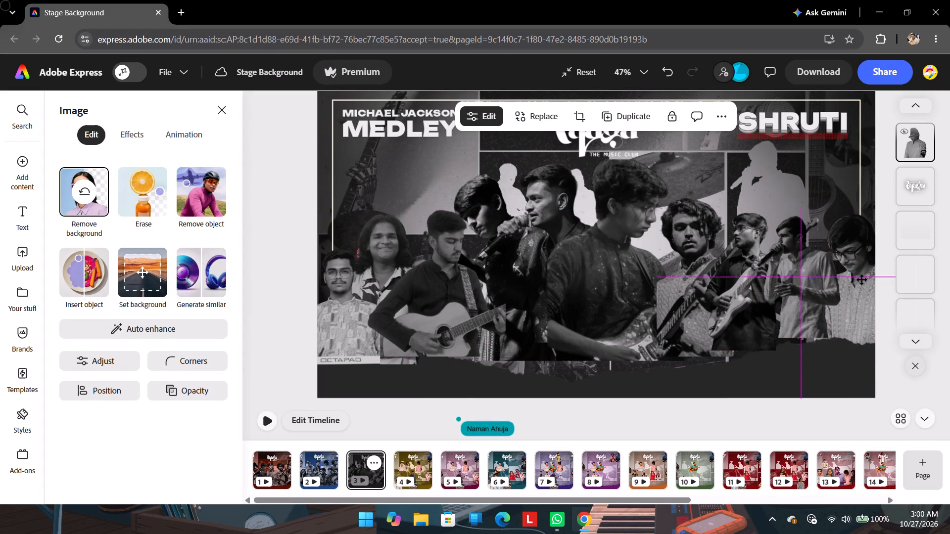
drag(862, 280, 862, 282)
Lower the singer in the light kurta slightly between the electric guitarist and the checked-shirt performer.
click(791, 302)
drag(789, 302, 794, 305)
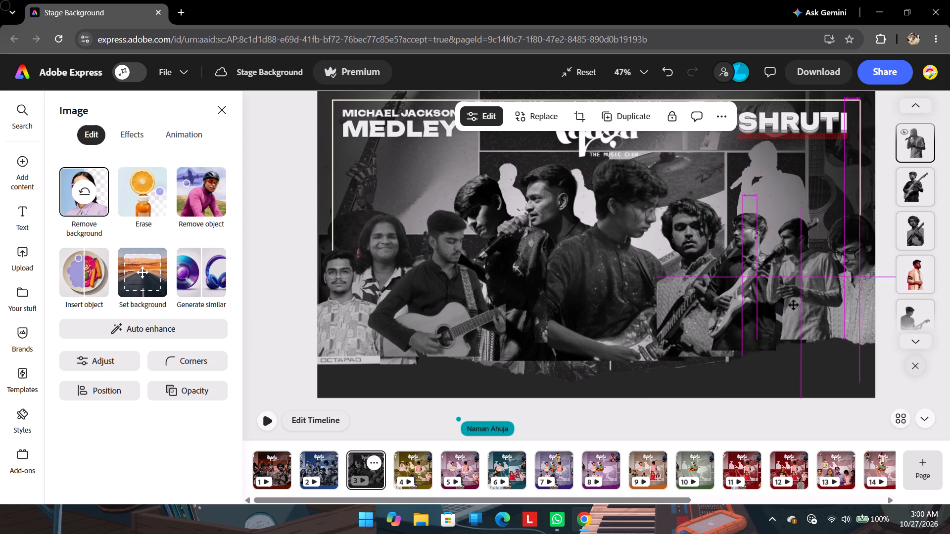
drag(794, 305, 790, 308)
Shift the central guitarist slightly up and toward the curly-haired guitarist.
click(738, 309)
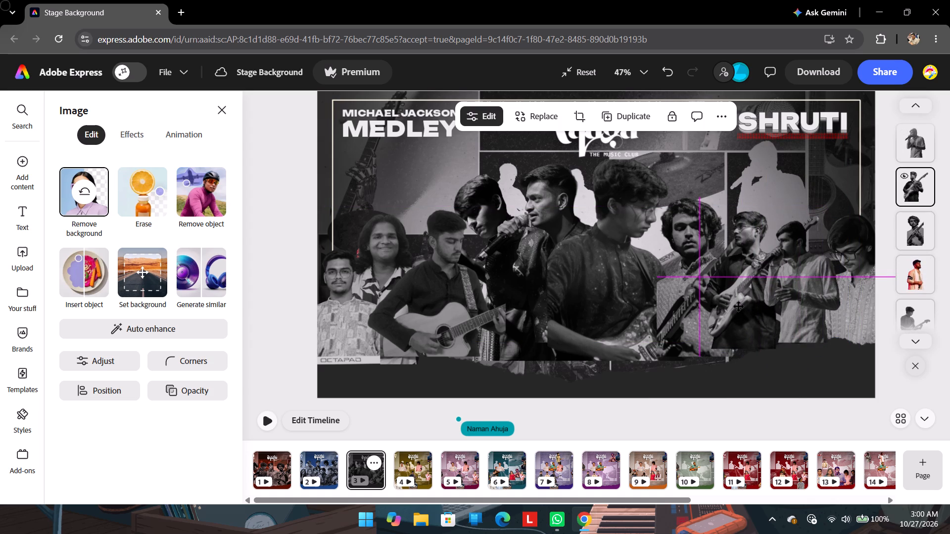
click(672, 308)
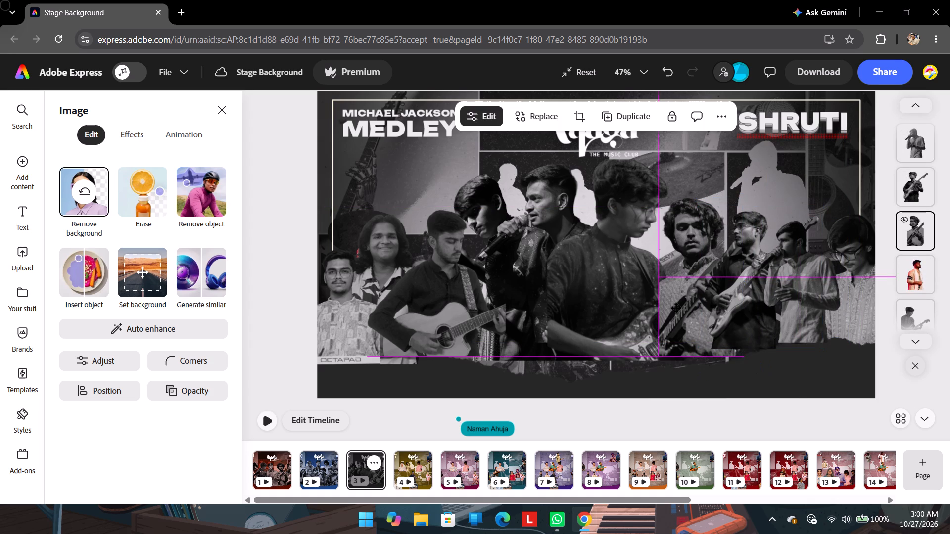
drag(581, 287, 597, 280)
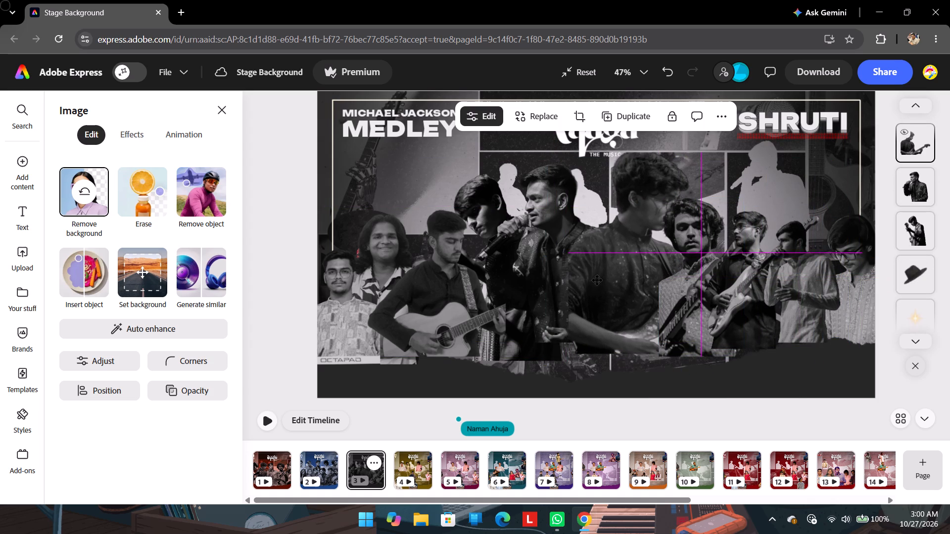
drag(597, 280, 594, 281)
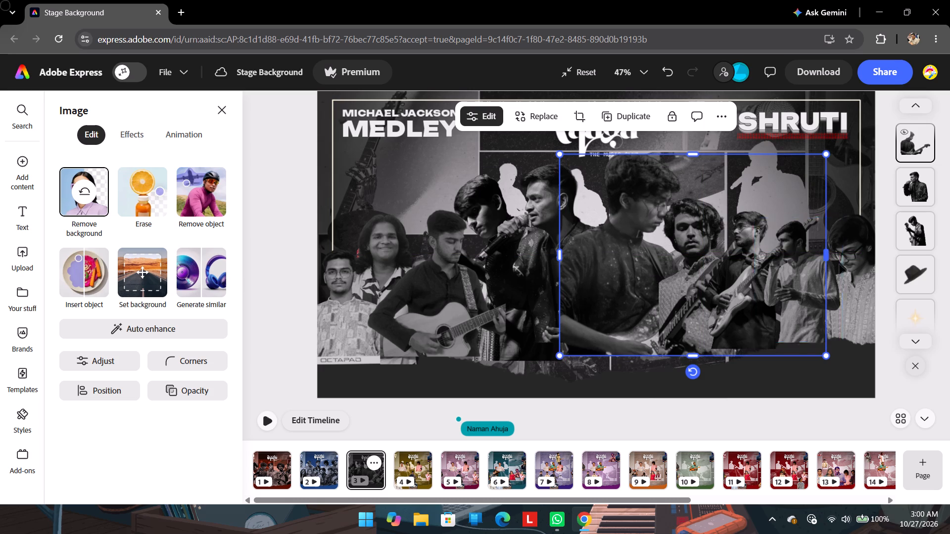
Nudge the dark-shirted singer toward the central guitarist and crop his left side to remove the raised hand and microphone.
drag(545, 200, 555, 201)
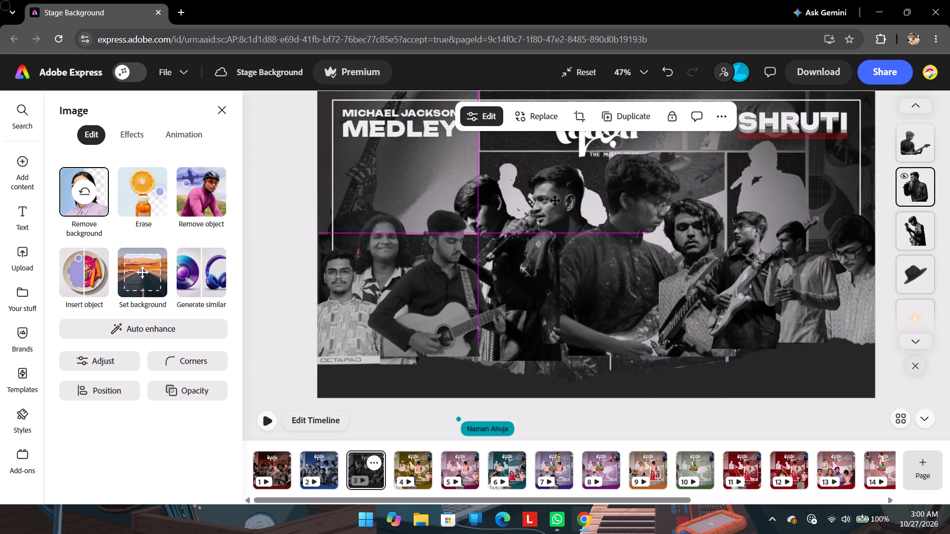
drag(555, 201, 556, 200)
drag(482, 193, 499, 192)
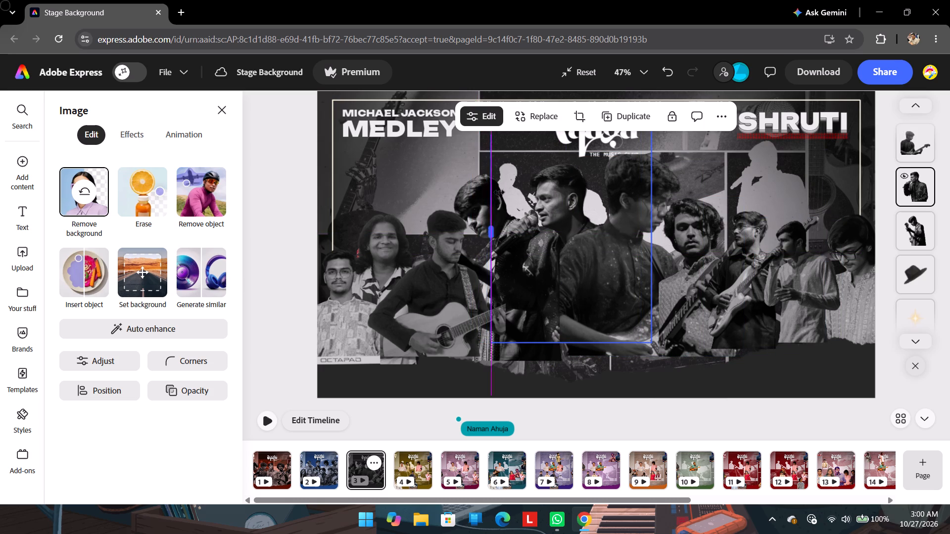
drag(499, 192, 534, 195)
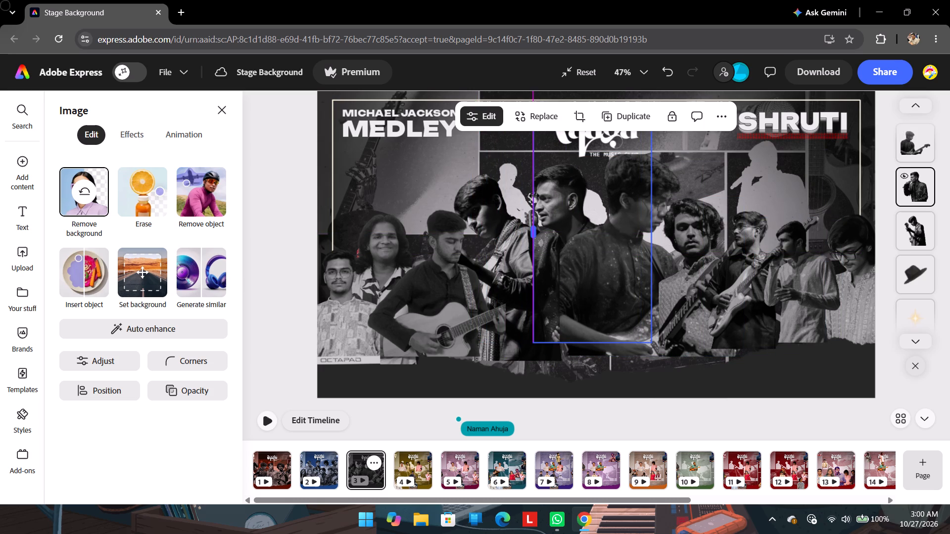
drag(534, 195, 534, 195)
click(563, 195)
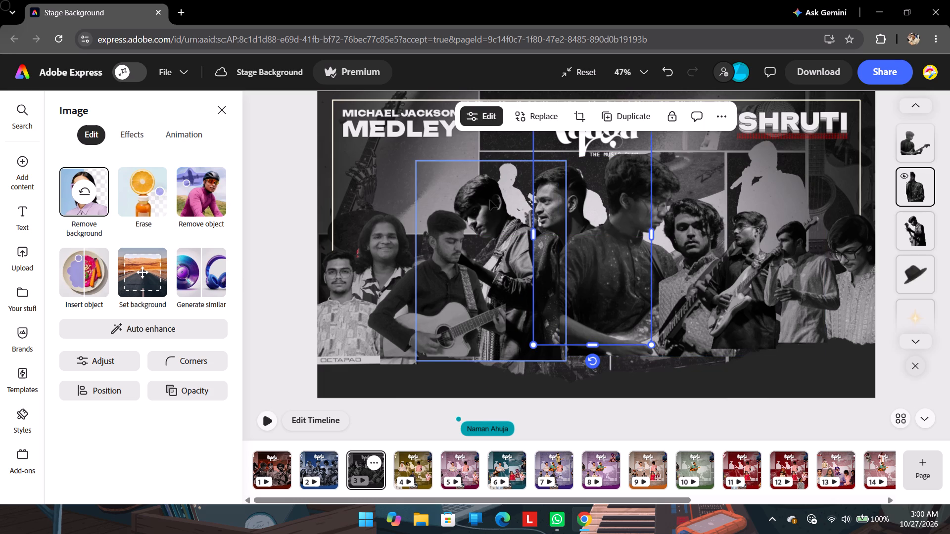
Shift the head-down guitarist and the acoustic guitarist closer to the cropped dark-shirted singer.
click(490, 200)
drag(488, 199, 507, 204)
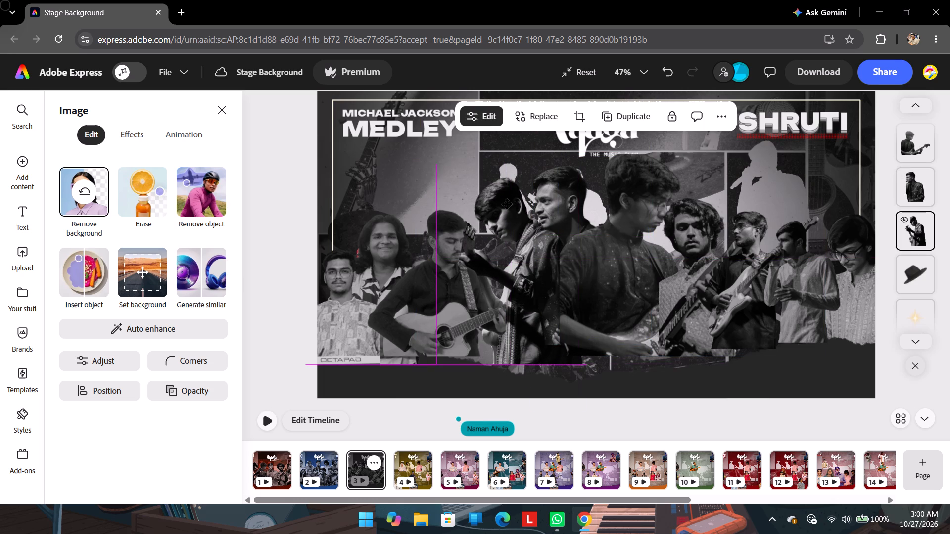
drag(507, 204, 502, 203)
click(446, 241)
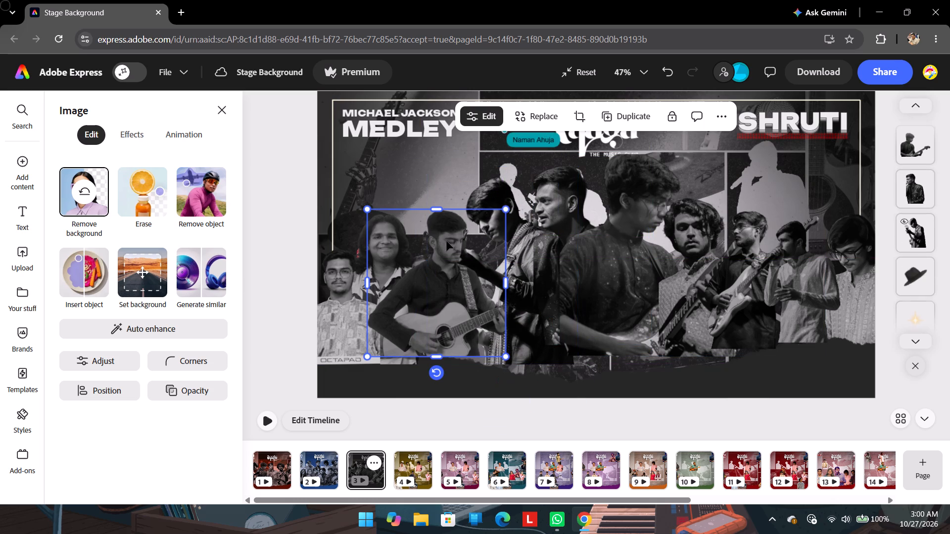
drag(437, 240, 453, 245)
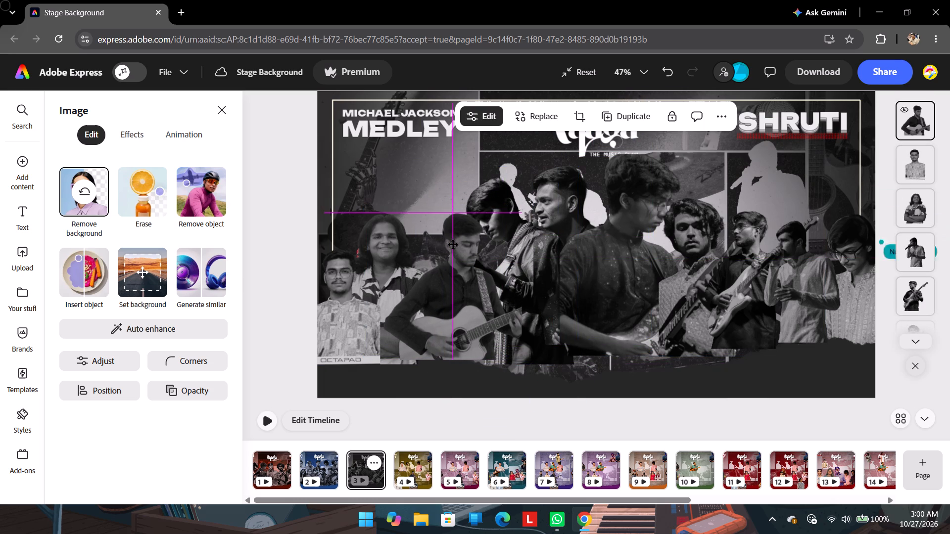
drag(453, 245, 455, 245)
Move the long-haired performer slightly down and closer behind the acoustic guitarist.
click(378, 230)
drag(371, 229, 383, 227)
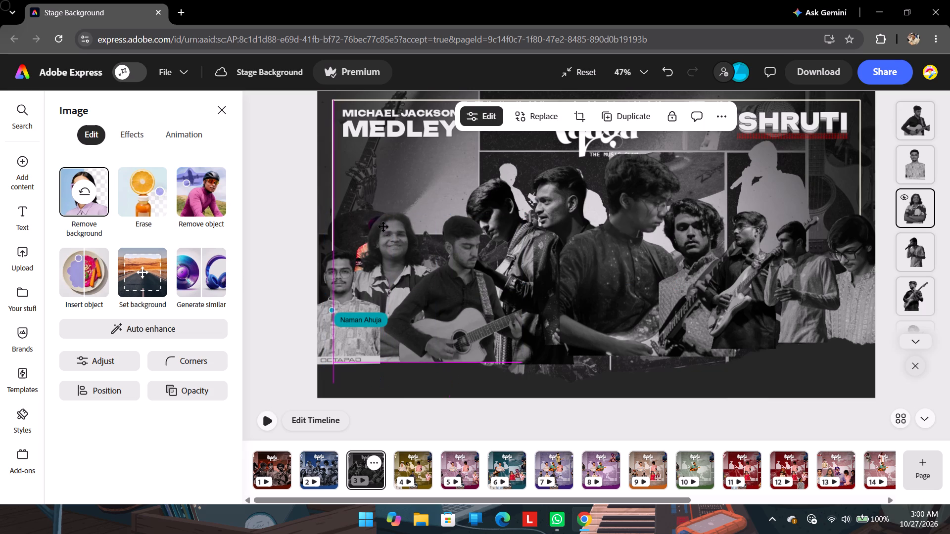
drag(383, 227, 399, 237)
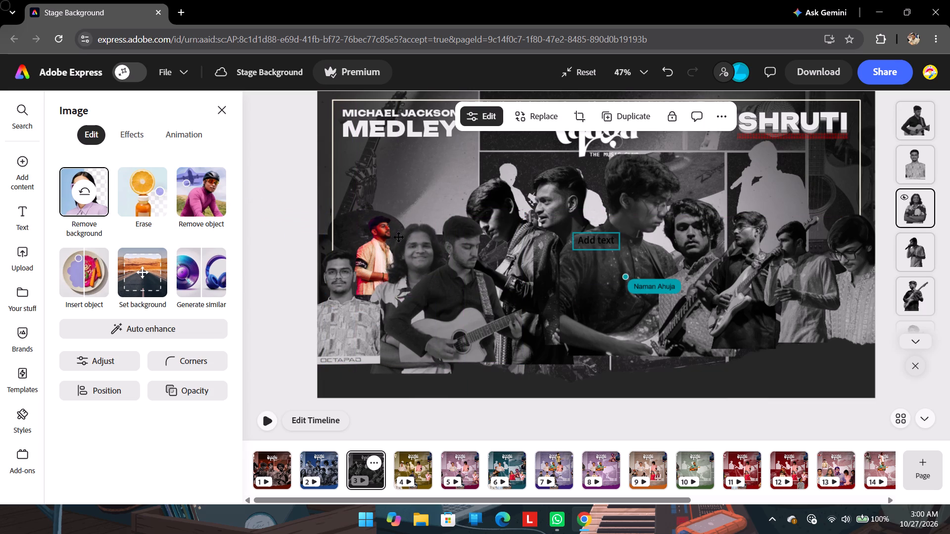
drag(399, 237, 408, 247)
Move the full-colour capped singer from beside the long-haired performer to in front of the dark-shirted singer.
drag(379, 223, 468, 178)
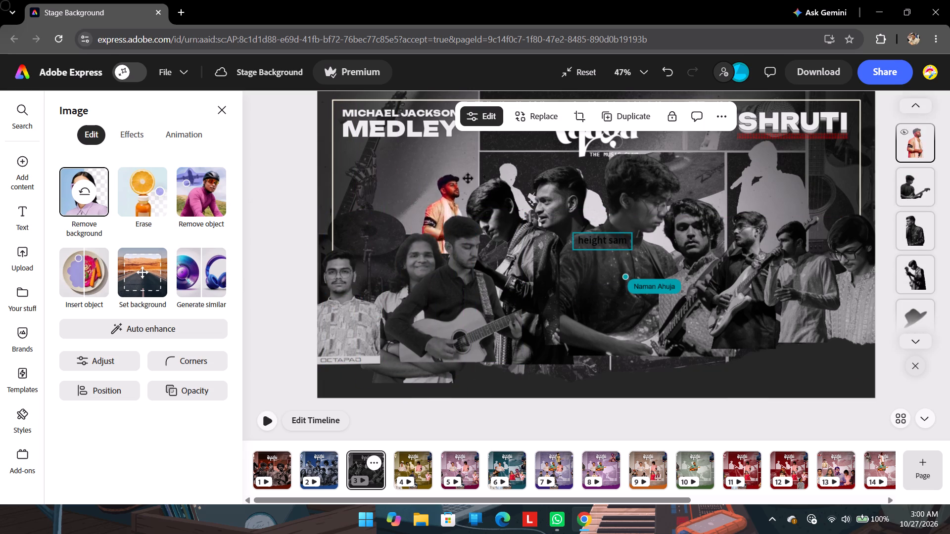
drag(468, 178, 550, 251)
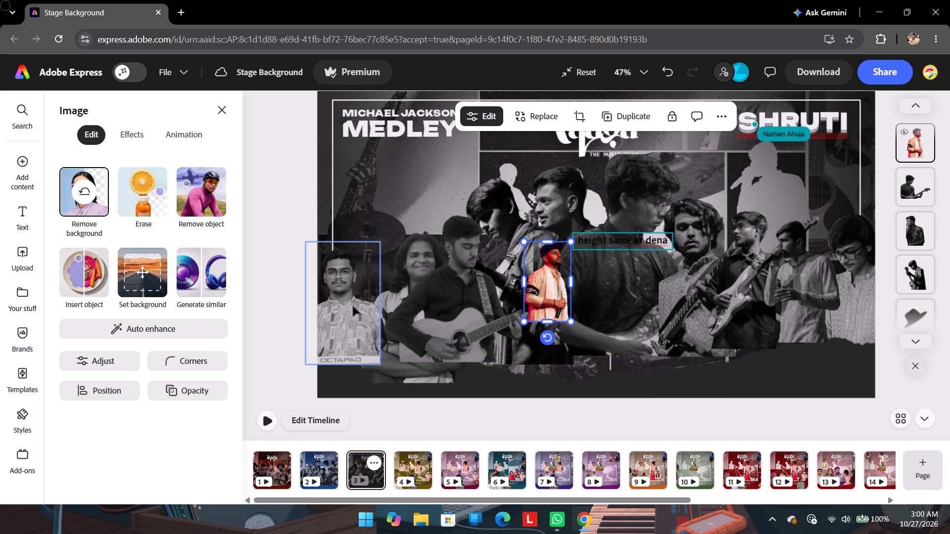
Enlarge the bespectacled octapad performer and position him at the page's left edge.
drag(352, 306, 350, 256)
drag(305, 311, 289, 371)
drag(332, 320, 345, 330)
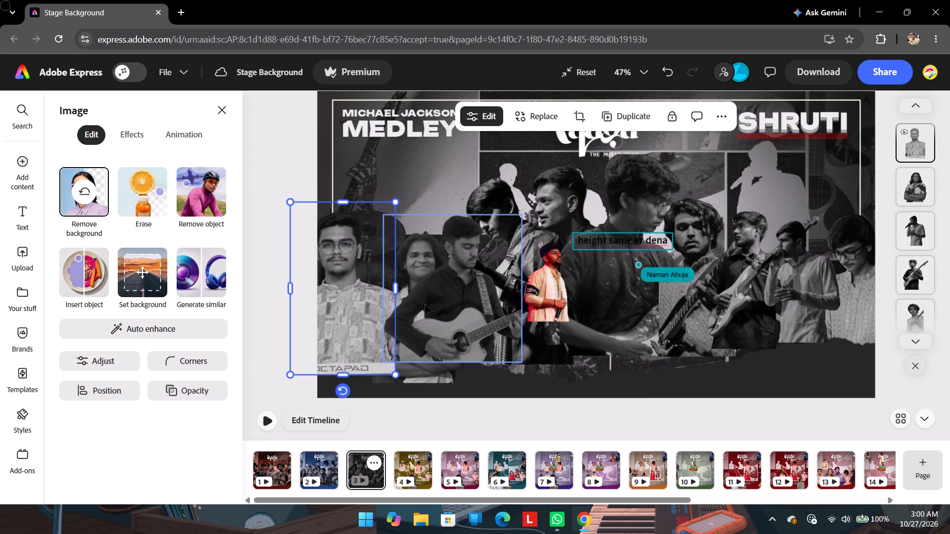
Move the acoustic guitarist up over the octapad performer at the page's left edge and place the long-haired performer behind them.
click(421, 254)
drag(418, 250, 415, 249)
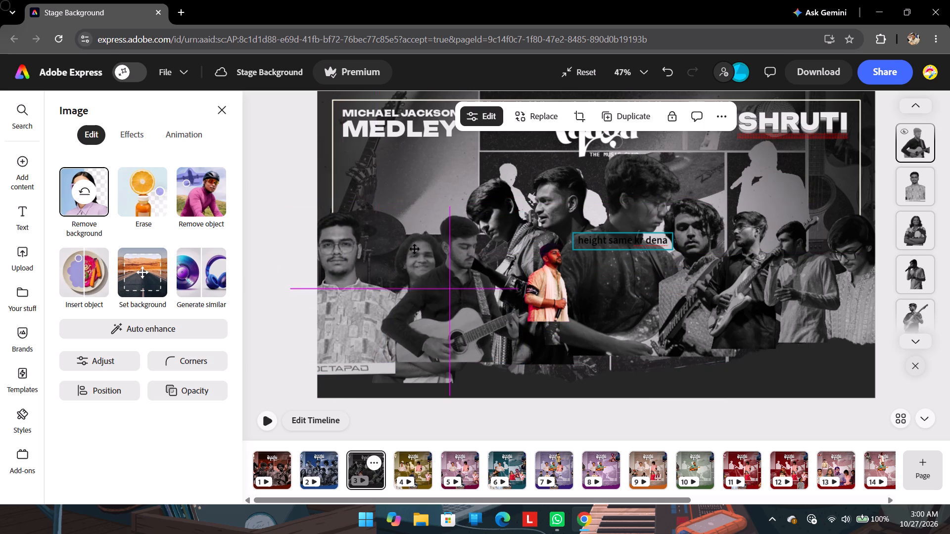
drag(415, 249, 312, 205)
drag(337, 224, 330, 187)
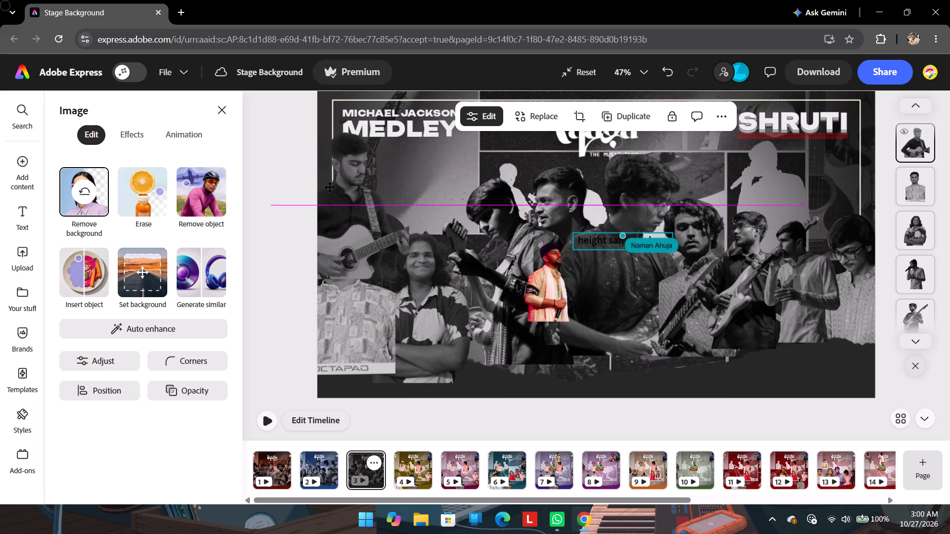
drag(330, 187, 330, 187)
drag(427, 289, 362, 245)
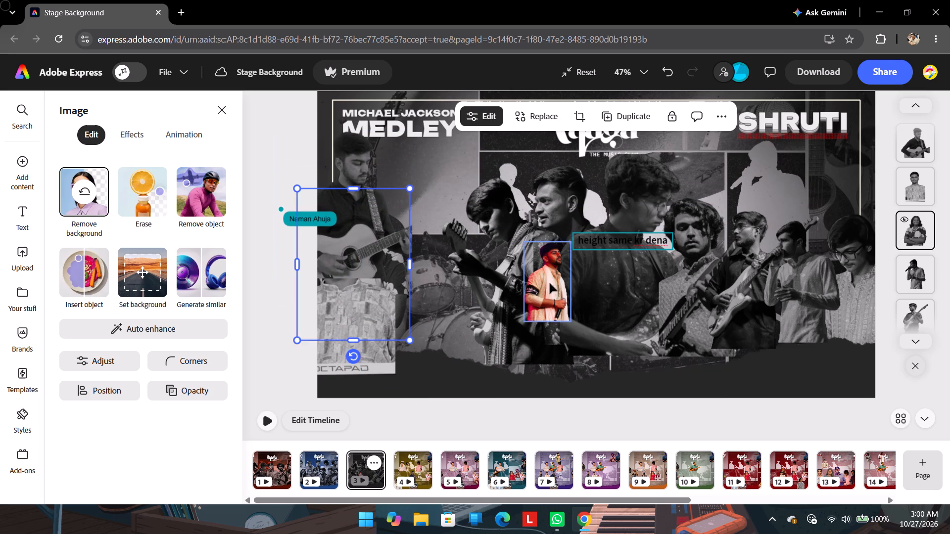
Move the capped singer beside the octapad performer and raise the head-down guitarist away from the dark-shirted singer.
drag(532, 284, 385, 283)
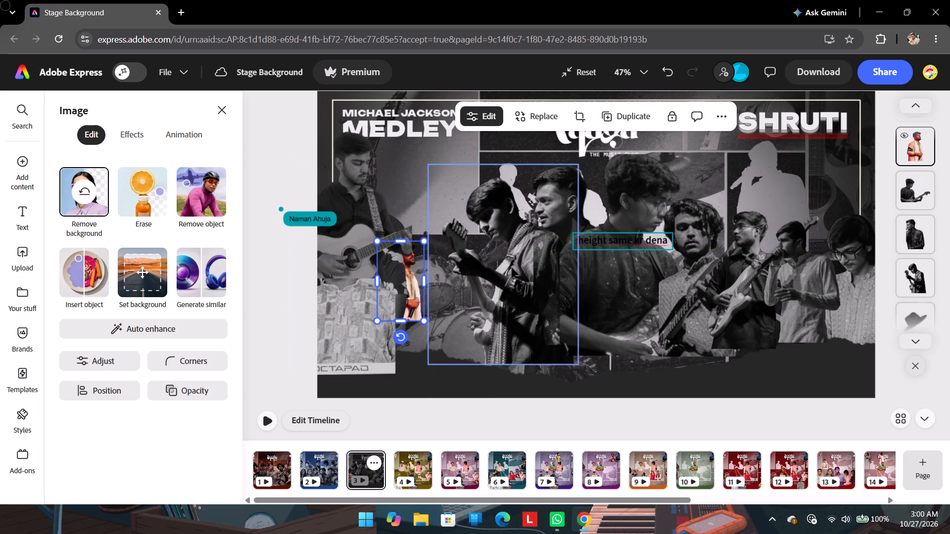
drag(521, 267, 477, 270)
drag(415, 302, 499, 283)
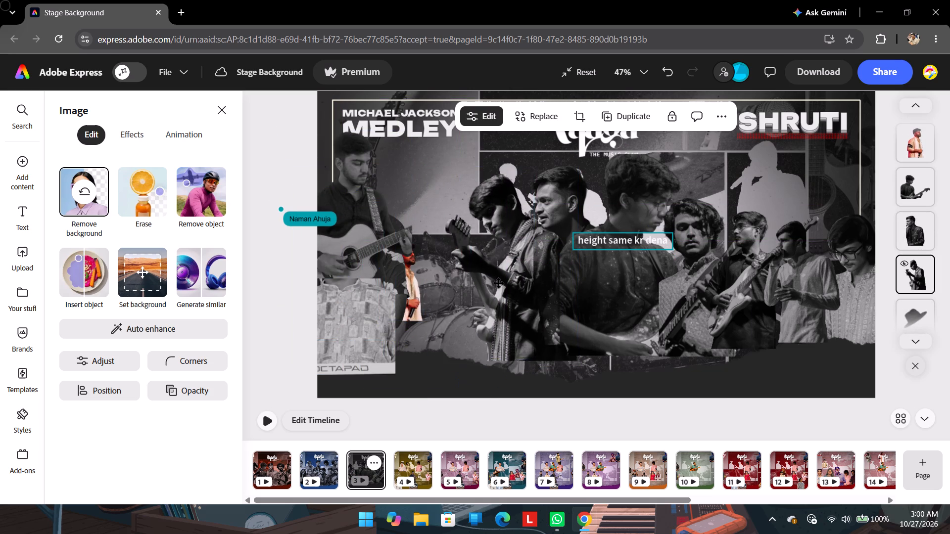
drag(499, 283, 443, 252)
Replace the "height same kr dena" text note in the middle of the collage with "ok".
double_click(621, 237)
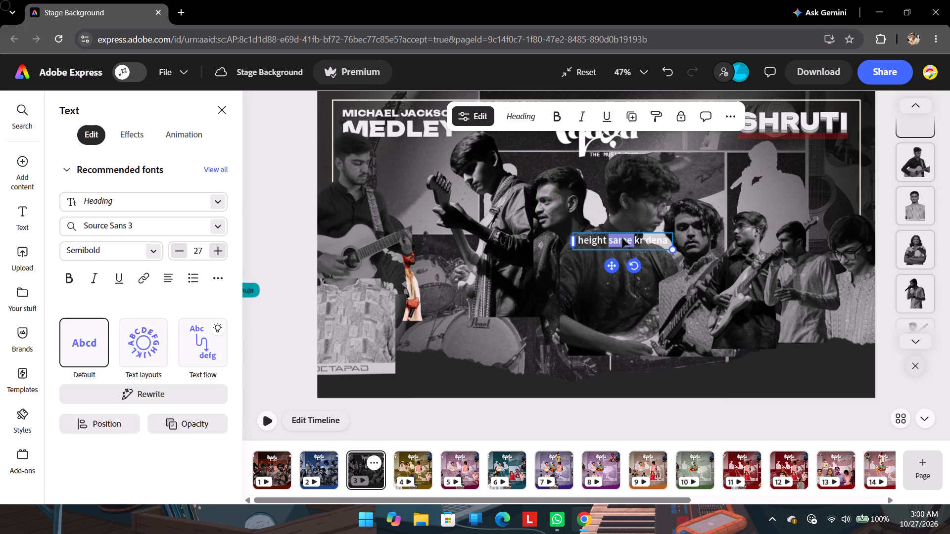
click(570, 232)
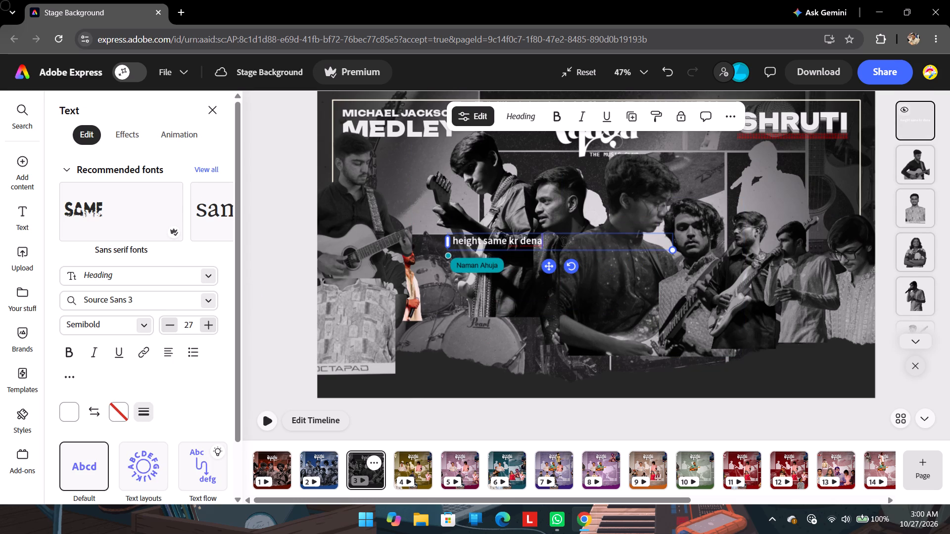
drag(562, 244, 446, 250)
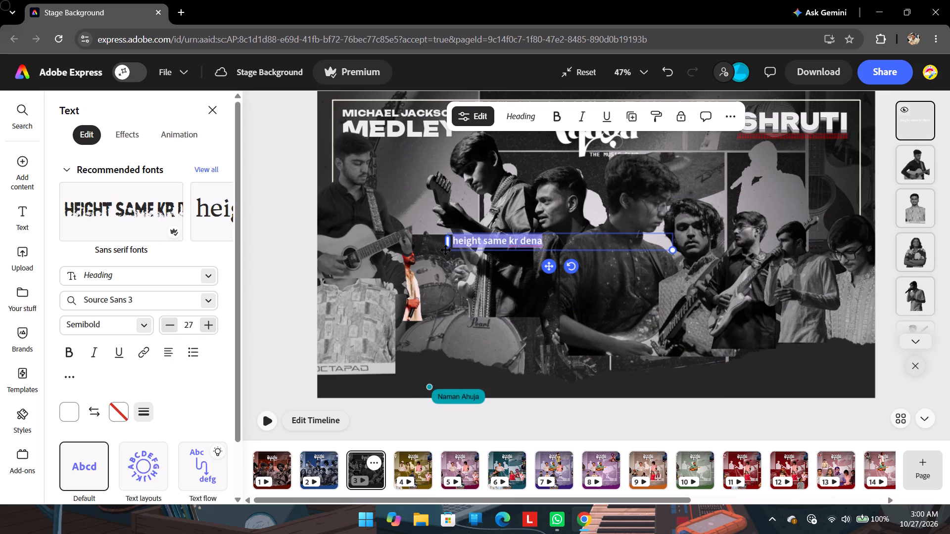
text(ok)
key(Return)
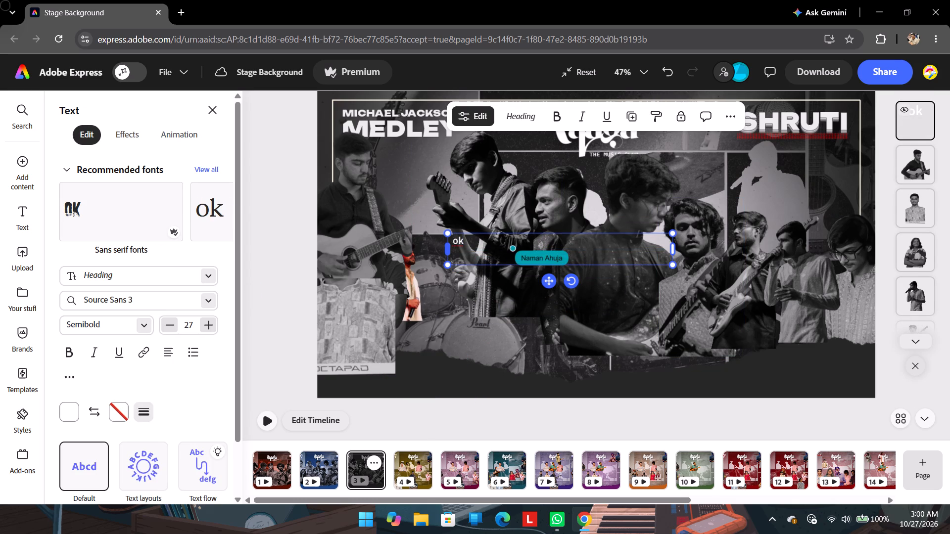
click(657, 181)
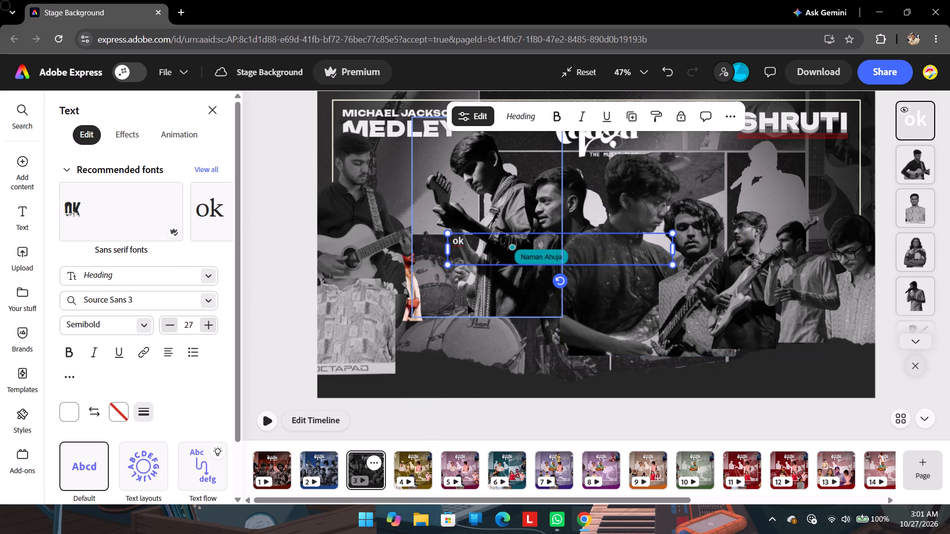
Enlarge the capped singer and place him in front of the head-down guitarist.
drag(418, 307, 458, 316)
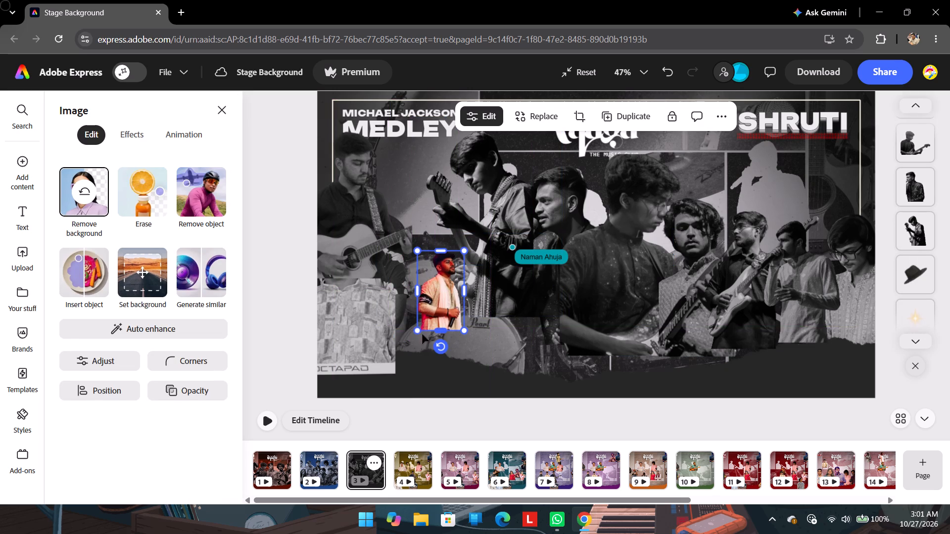
drag(415, 329, 379, 363)
drag(440, 320, 493, 288)
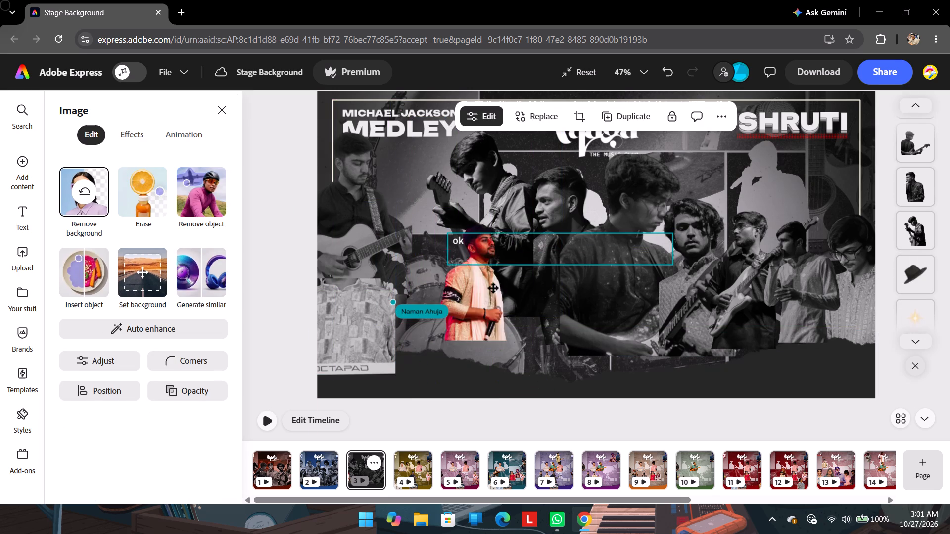
drag(493, 288, 514, 265)
drag(474, 311, 444, 342)
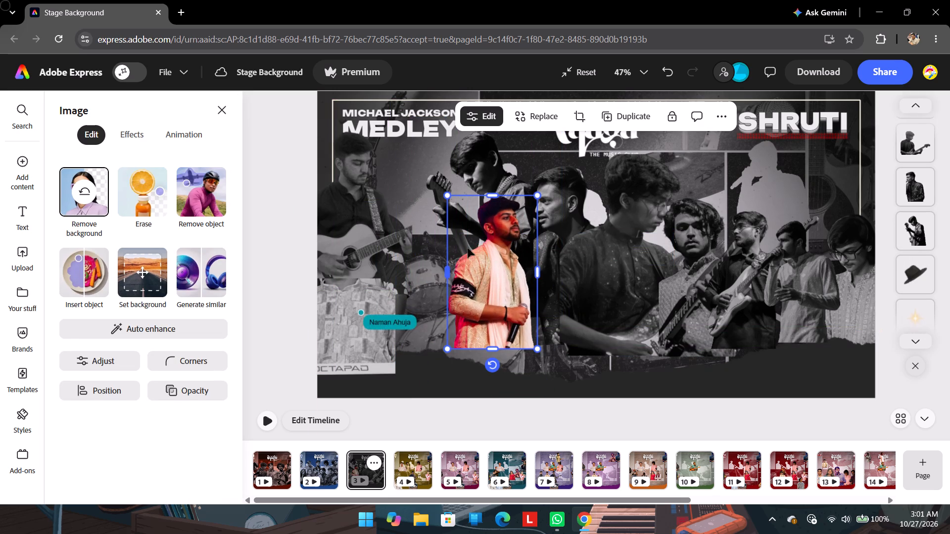
Move the head-down guitarist down and toward the acoustic guitarist, clear of the capped singer.
drag(469, 154, 403, 179)
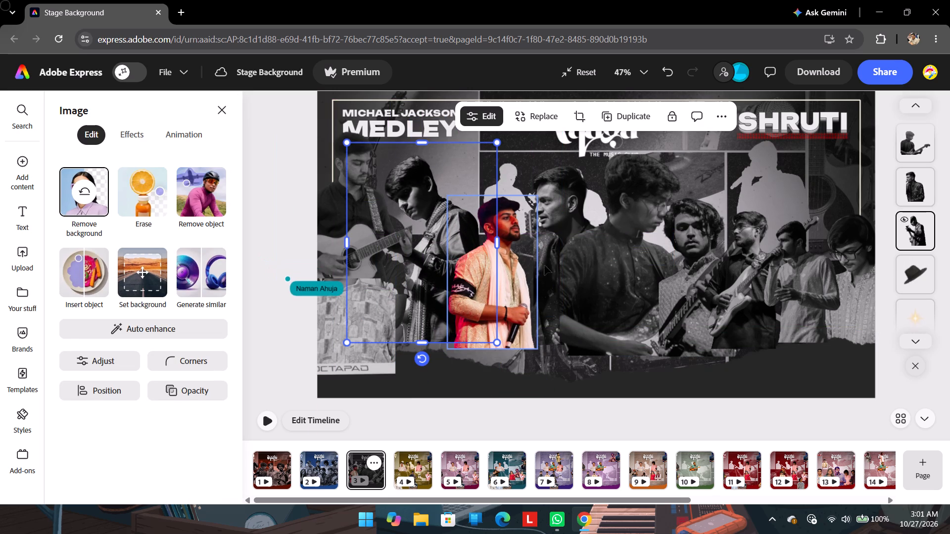
Raise and further enlarge the capped singer, positioning him between the head-down guitarist and the dark-shirted singer.
drag(507, 287, 514, 268)
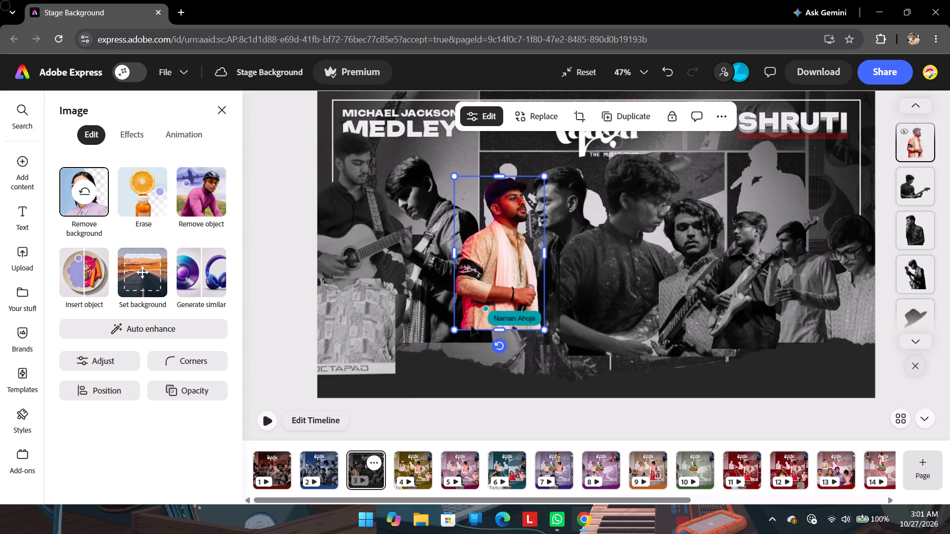
drag(453, 333, 434, 356)
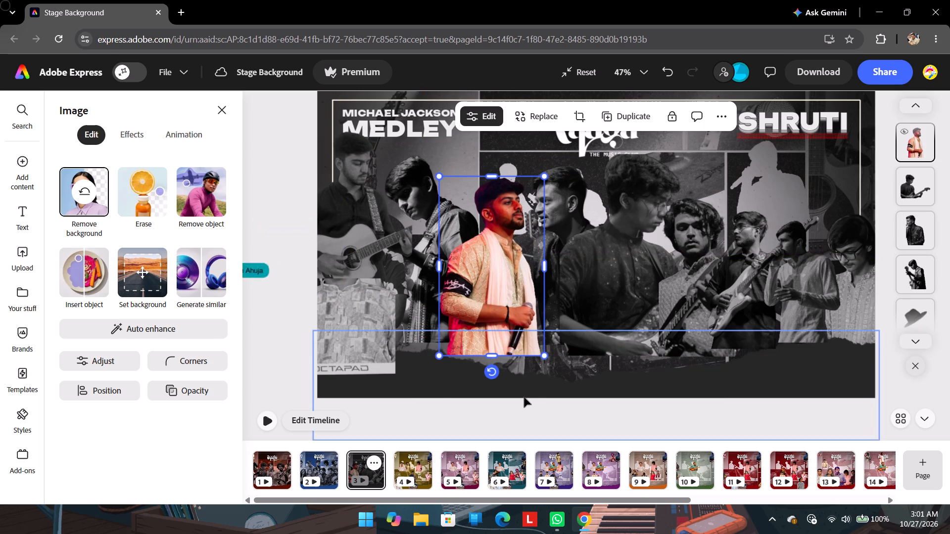
click(524, 404)
drag(500, 313, 493, 318)
Lower the dark-shirted singer and tuck him between the capped singer and the central guitarist.
click(564, 189)
click(549, 177)
drag(550, 176, 537, 188)
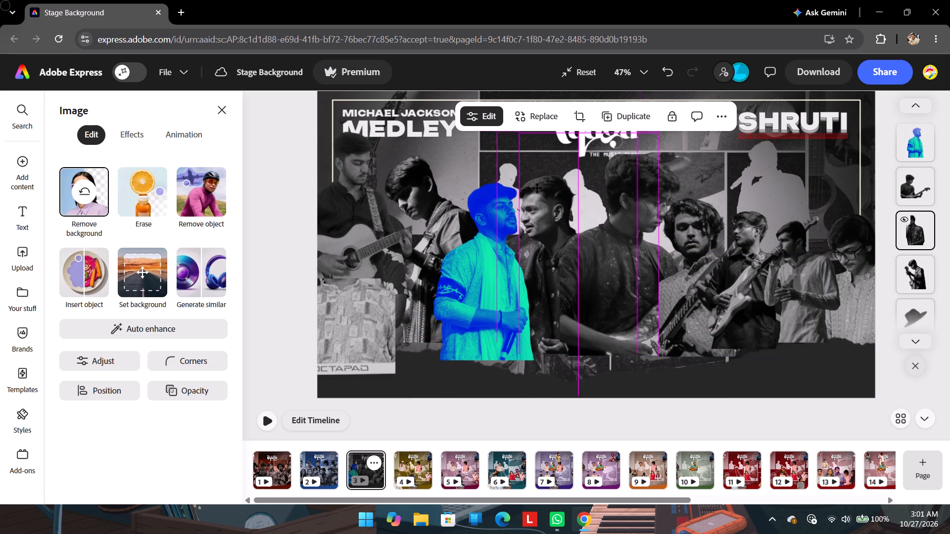
drag(537, 188, 535, 209)
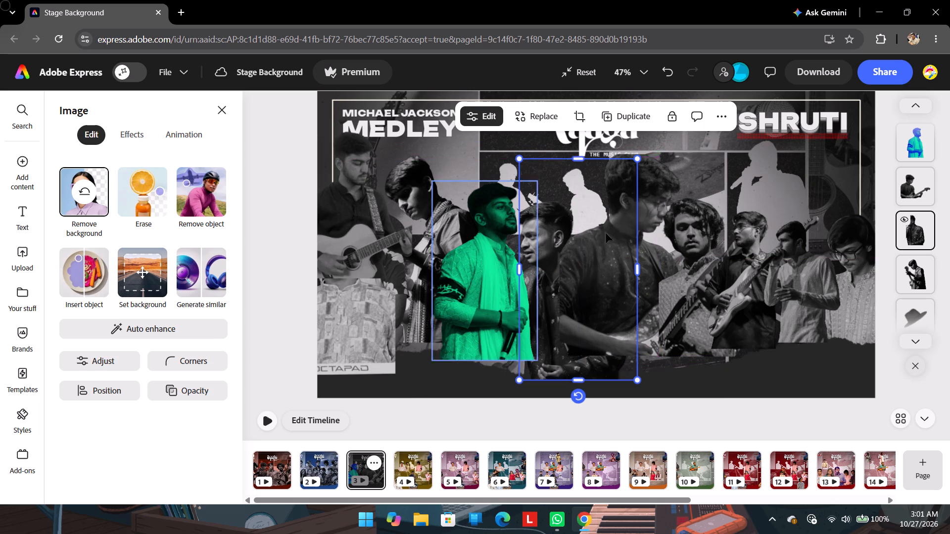
Lower the central guitarist slightly beside the dark-shirted singer.
click(617, 283)
drag(616, 282, 616, 298)
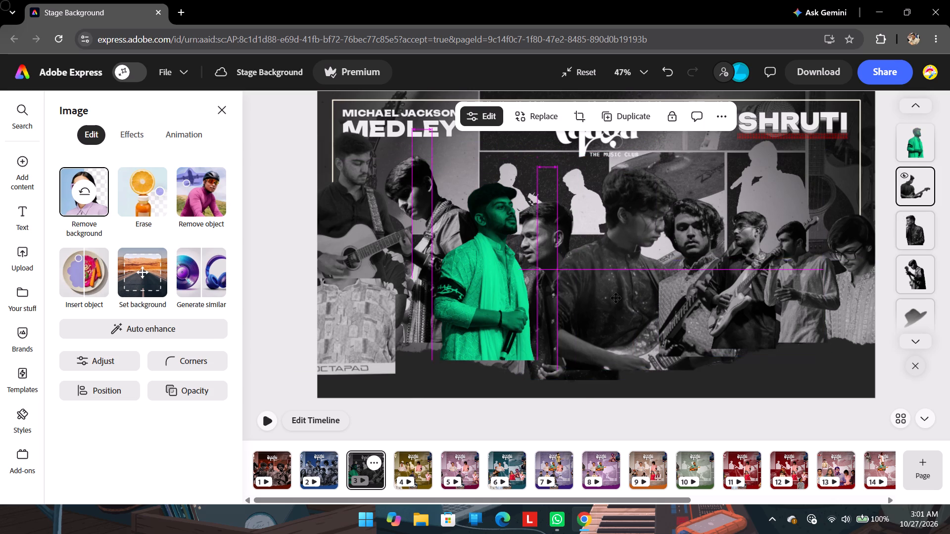
Nudge the central guitarist down and shift the curly-haired guitarist beside him so his face is clear of the central guitarist.
drag(616, 298, 621, 309)
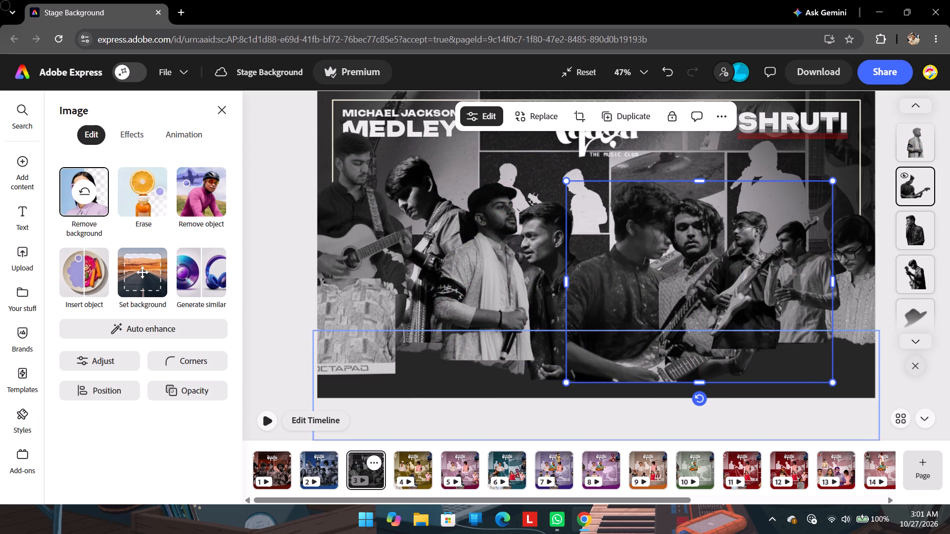
click(689, 257)
drag(689, 253, 709, 264)
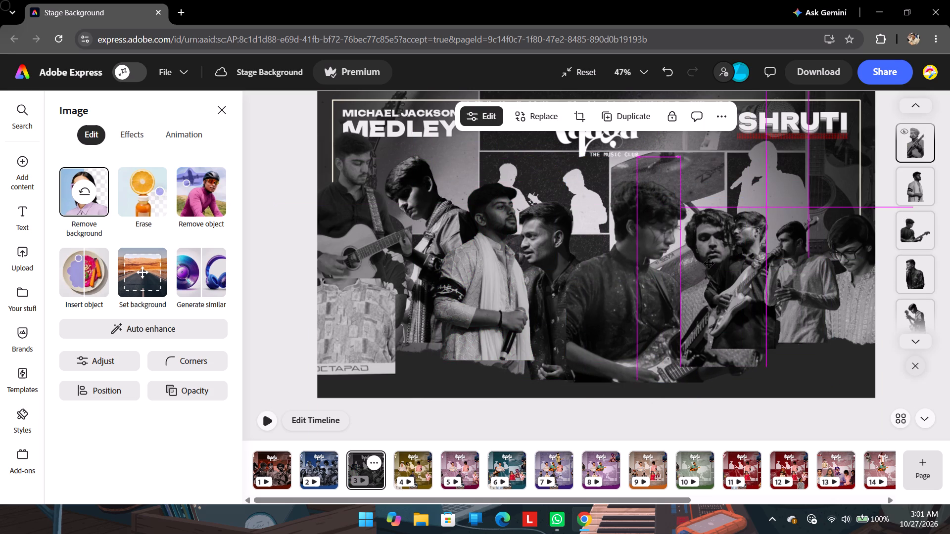
drag(709, 264, 712, 252)
Crop the guitar-neck side of the central guitarist's cut-out, then resize and reposition him between the dark-shirted singer and the curly-haired guitarist.
click(616, 270)
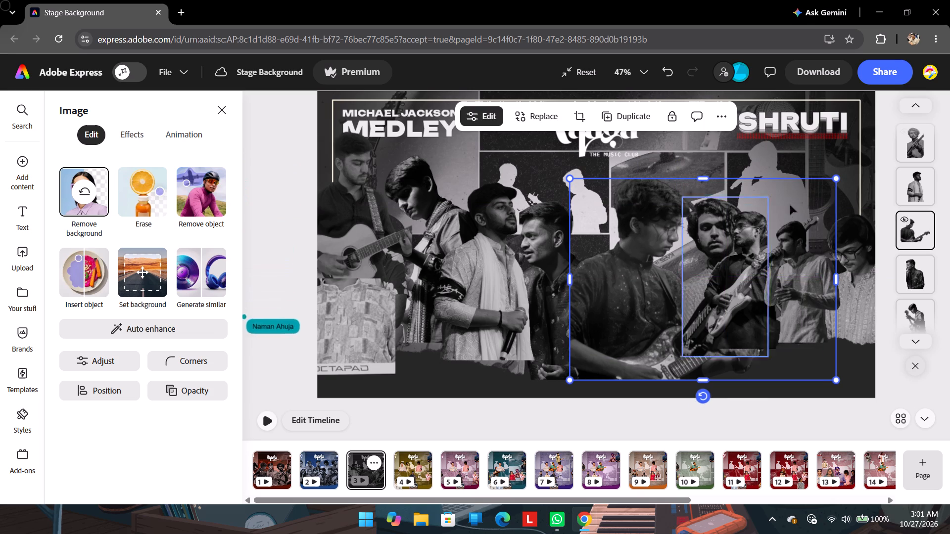
drag(835, 278, 699, 278)
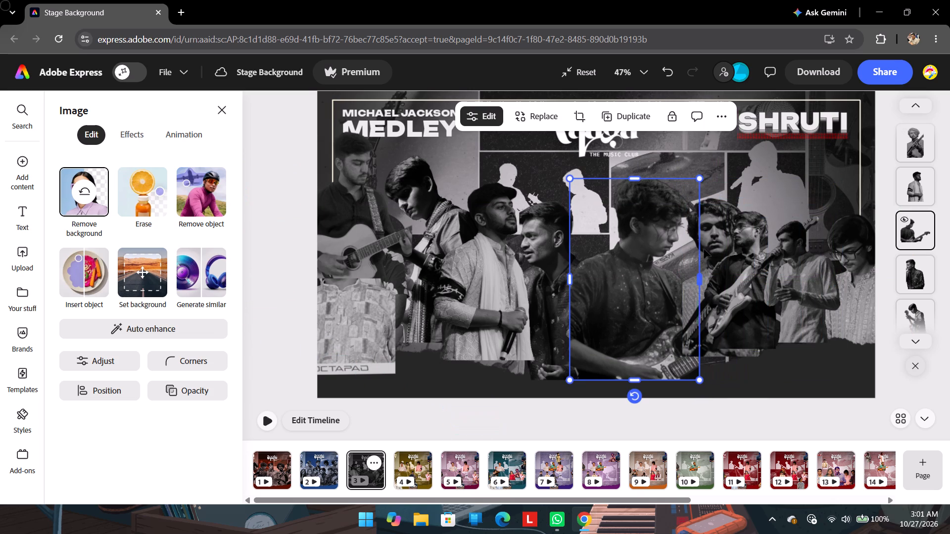
drag(700, 180, 670, 196)
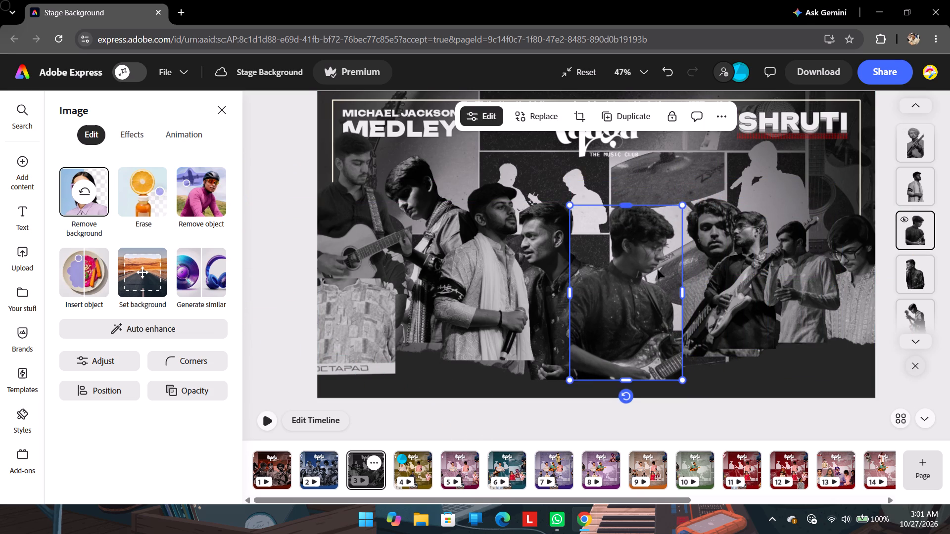
drag(657, 270, 655, 231)
drag(574, 340, 571, 347)
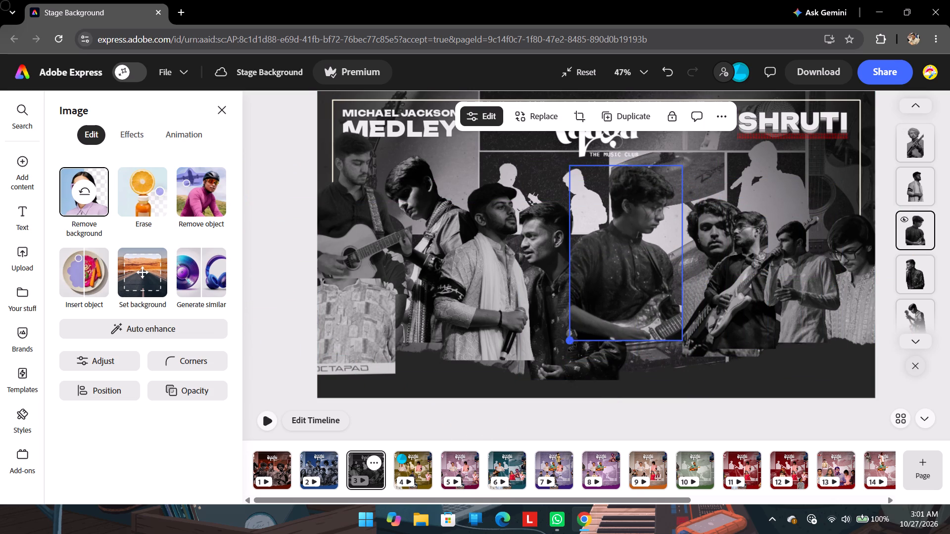
drag(571, 347, 558, 377)
drag(616, 335, 629, 336)
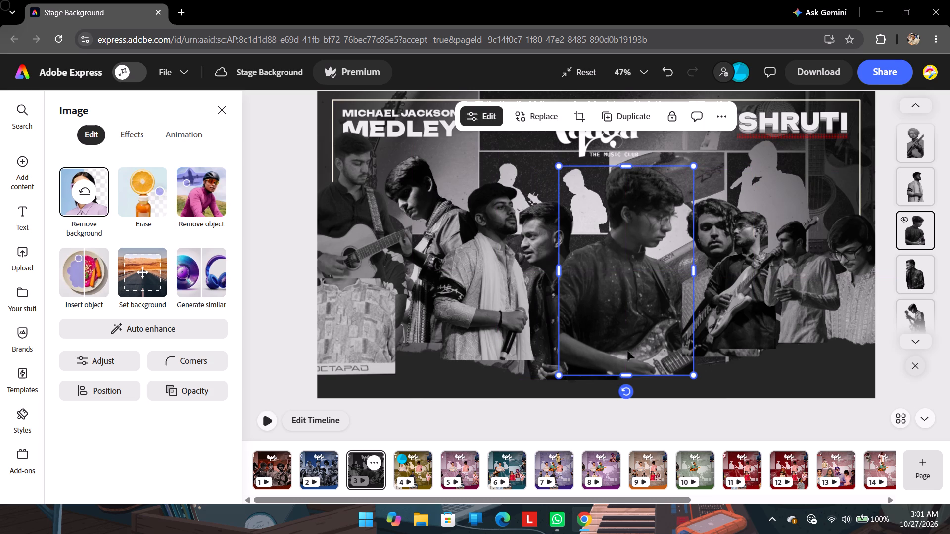
click(598, 411)
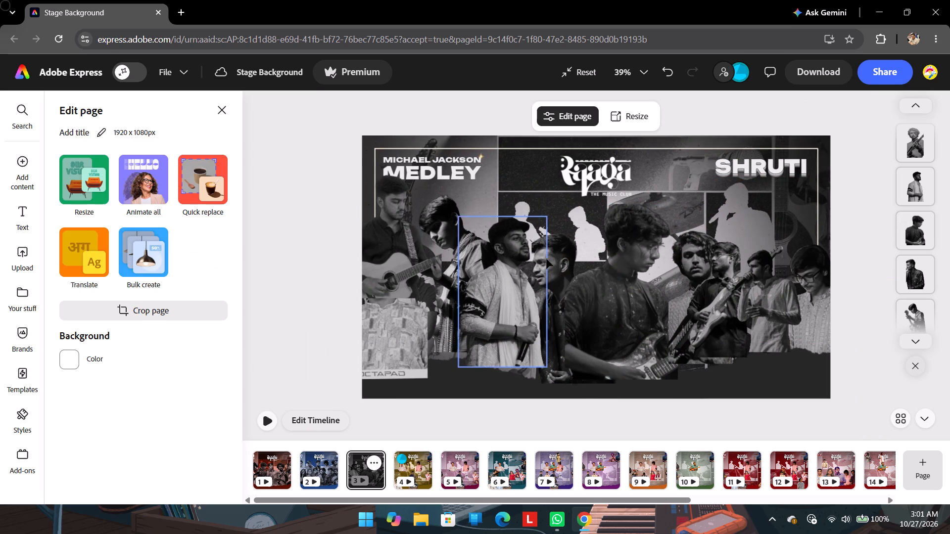
Raise the dark-shirted singer and shift him slightly away from the capped singer so his face shows between his neighbours.
click(546, 258)
click(555, 251)
drag(556, 251, 568, 228)
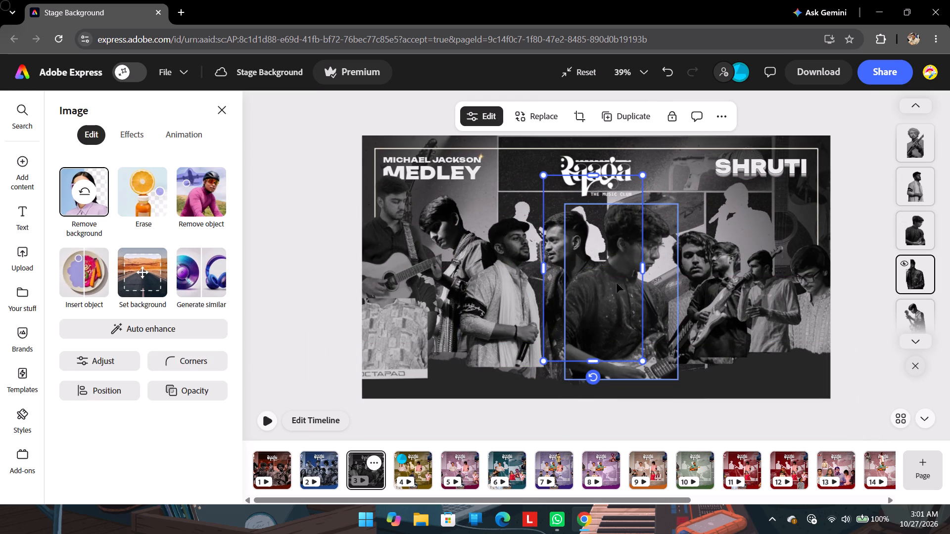
Scale down the central guitarist and place him overlapping the dark-shirted singer's shoulder, with his head slightly lower than the singer's.
click(659, 268)
drag(678, 204, 635, 235)
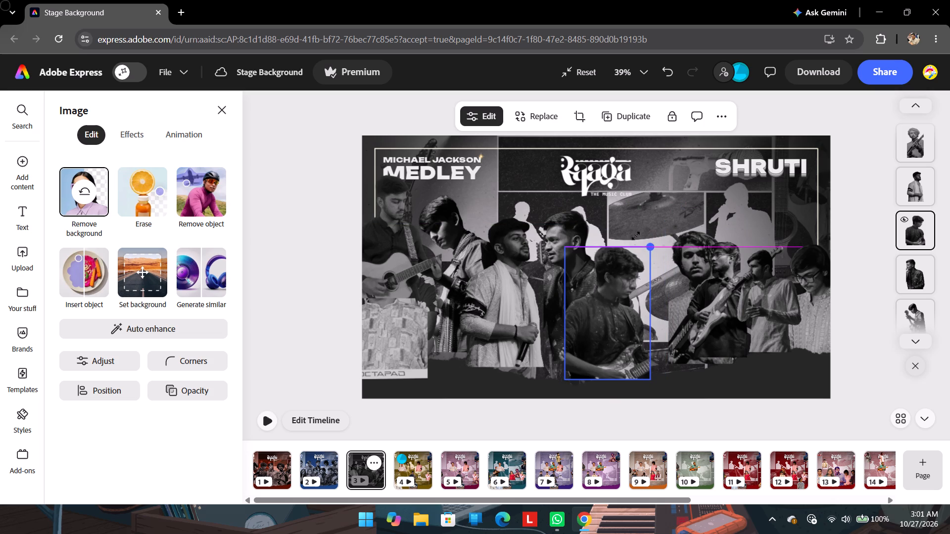
drag(635, 235, 635, 236)
drag(611, 311, 637, 274)
drag(592, 341, 581, 357)
drag(624, 321, 607, 329)
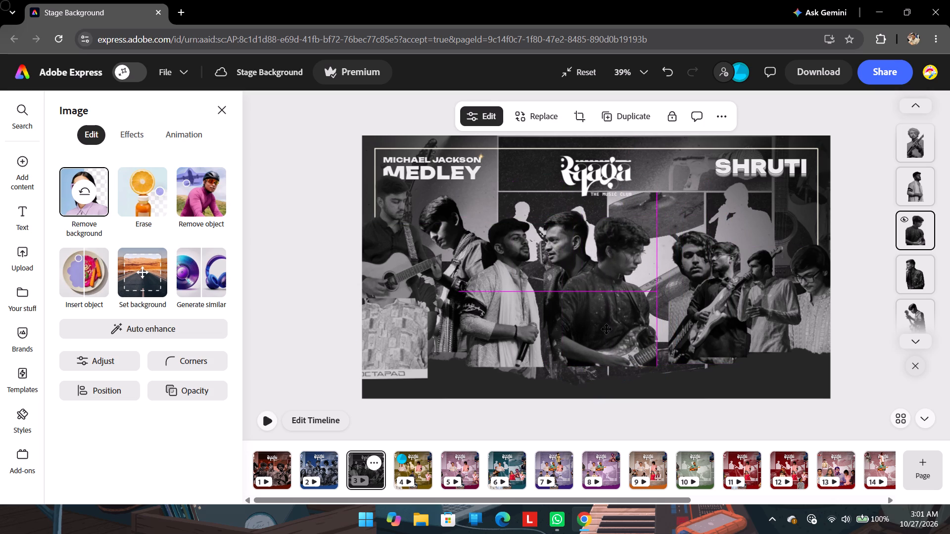
drag(607, 329, 612, 329)
click(558, 412)
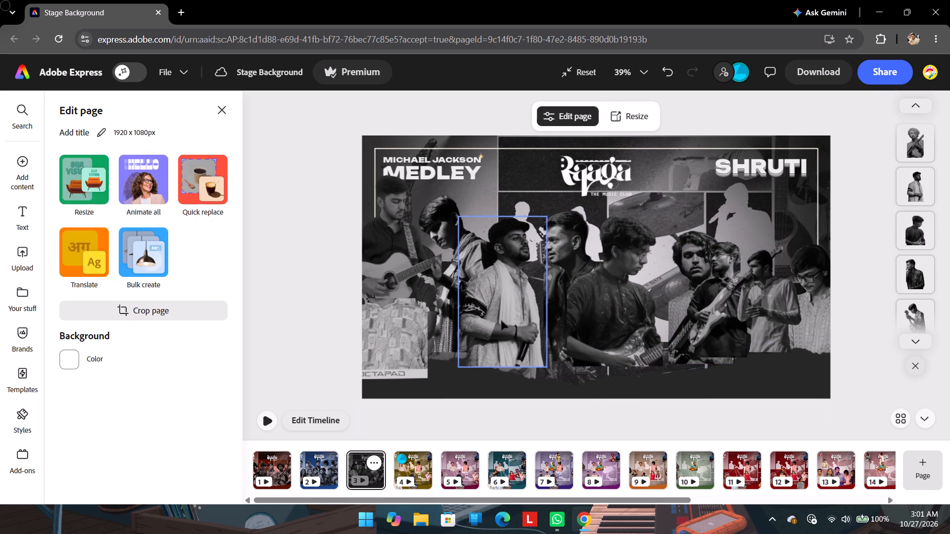
Nudge the capped singer slightly up and closer to the dark-shirted singer.
drag(502, 319, 507, 317)
click(448, 417)
Lower the head-down guitarist so his head sits just below the capped singer's.
click(455, 244)
drag(465, 239, 465, 245)
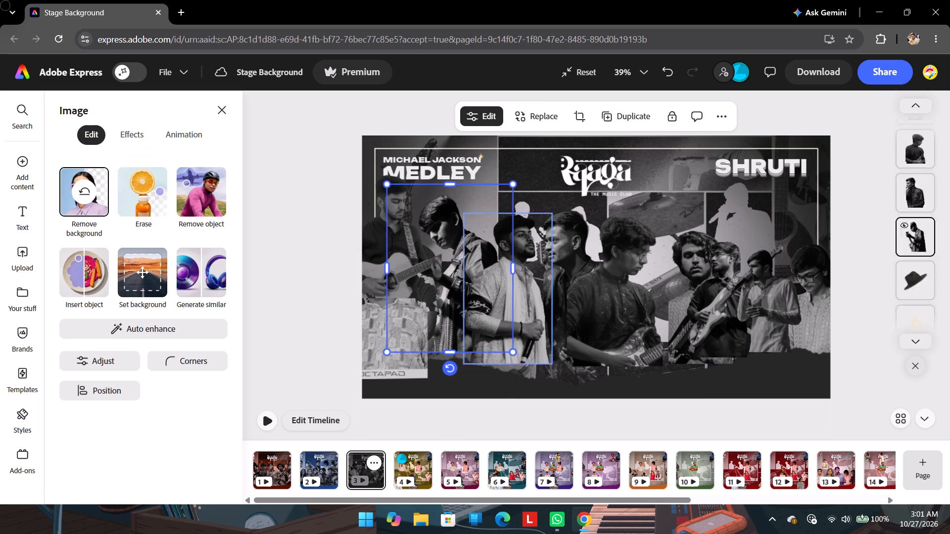
drag(465, 245, 464, 263)
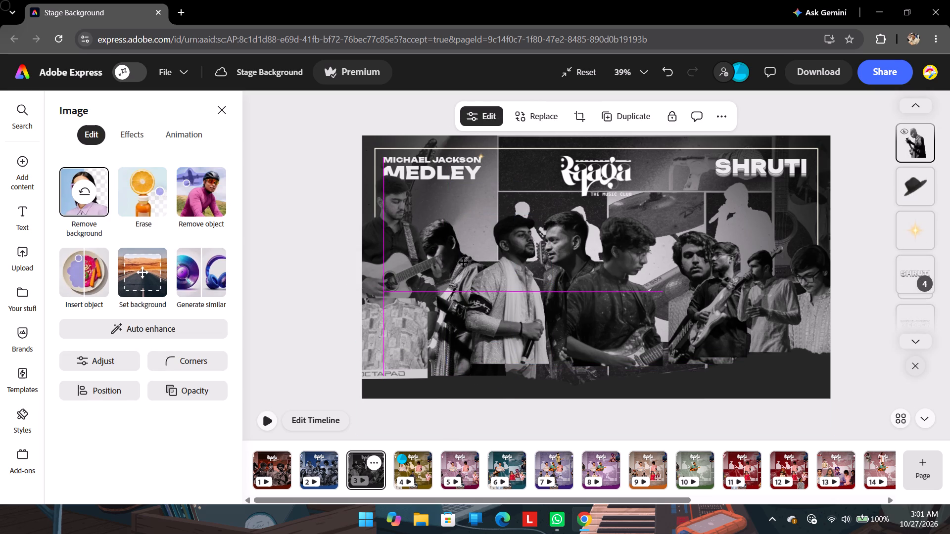
drag(464, 263, 464, 261)
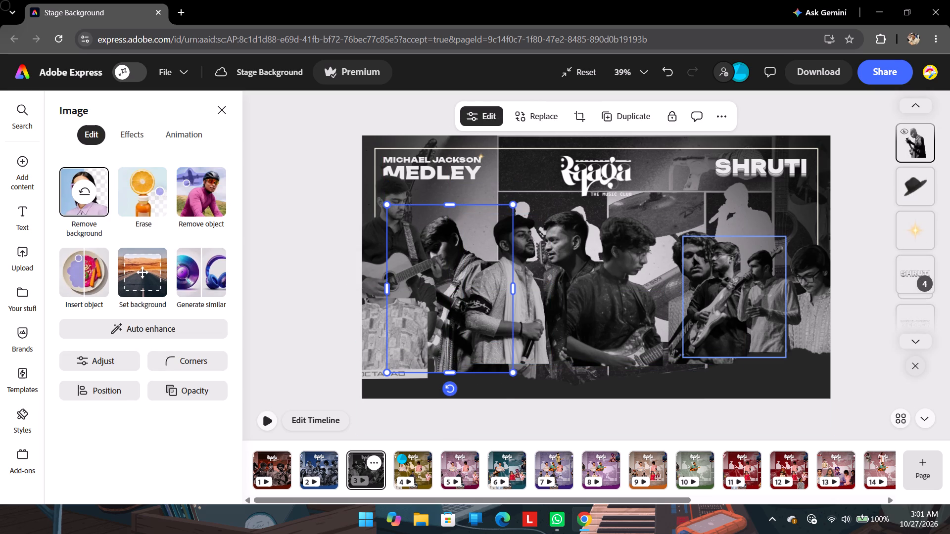
Move the small guitarist away from the curly-haired guitarist, toward the bespectacled performer at the end of the row.
click(693, 257)
drag(692, 256, 740, 271)
Enlarge the curly-haired guitarist and position him right beside the central guitarist, at a matching height.
click(686, 258)
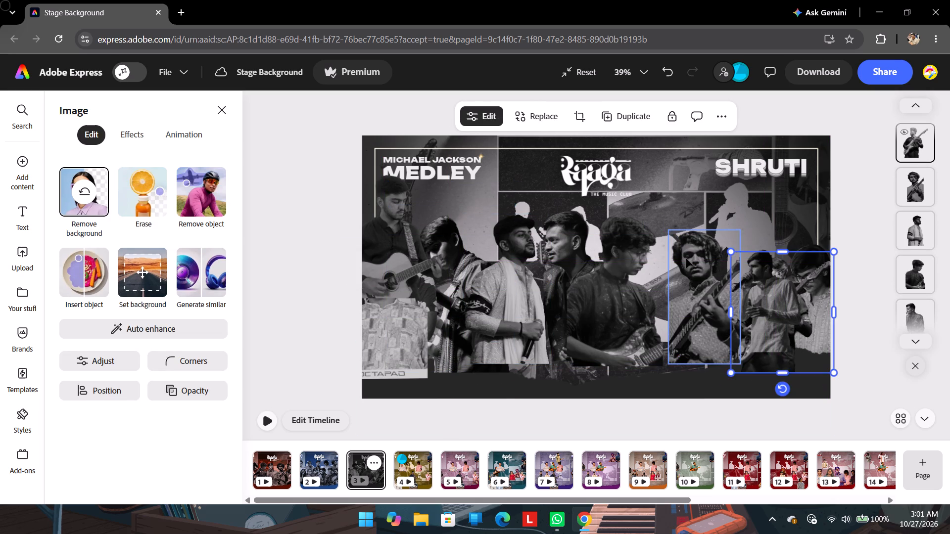
drag(692, 253, 684, 260)
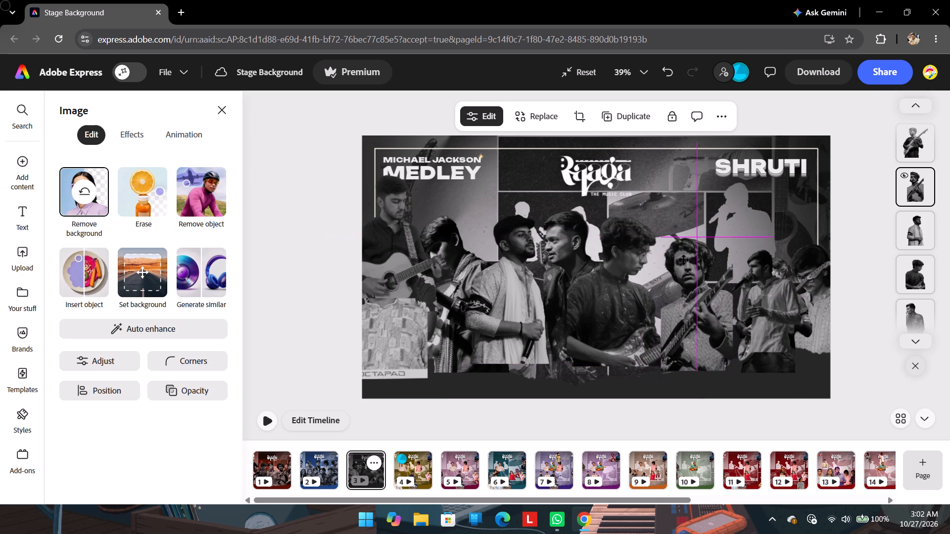
drag(684, 260, 684, 260)
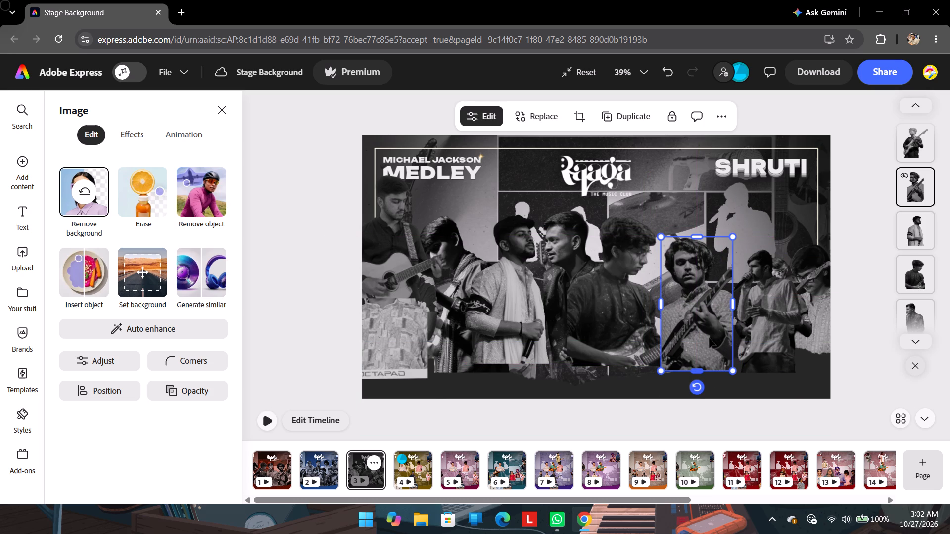
drag(699, 293, 696, 281)
drag(696, 281, 695, 285)
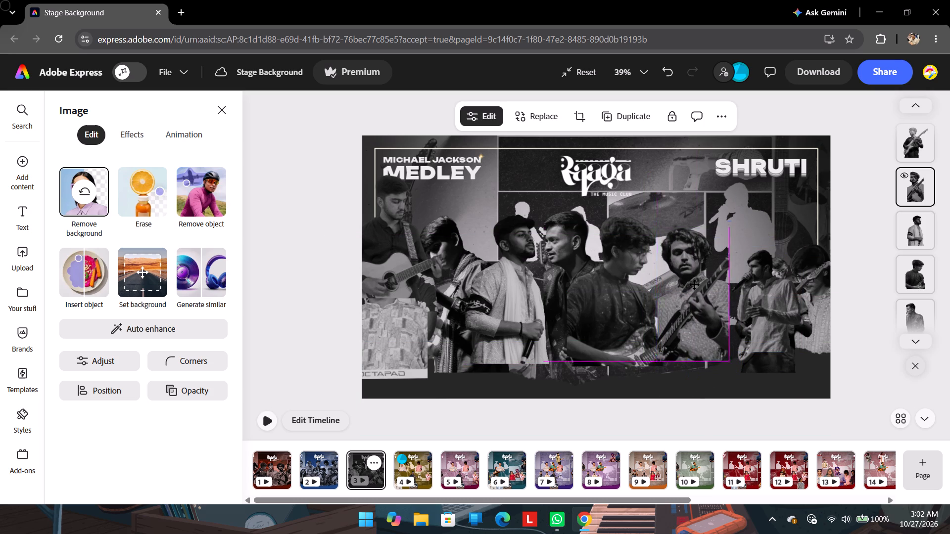
drag(695, 285, 694, 285)
drag(728, 228, 742, 215)
click(700, 279)
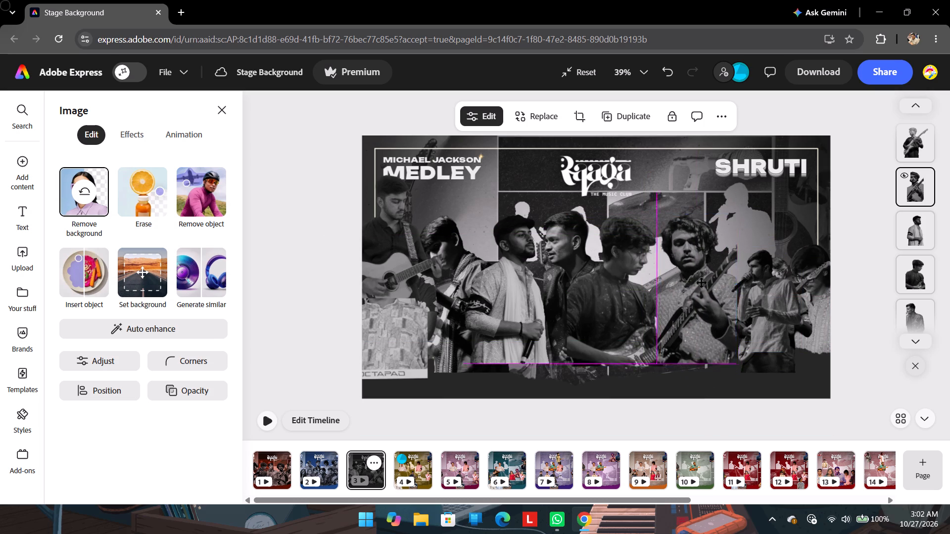
click(753, 415)
Move the small singer holding a microphone from the end of the row up above the capped singer.
click(765, 294)
drag(768, 287, 760, 281)
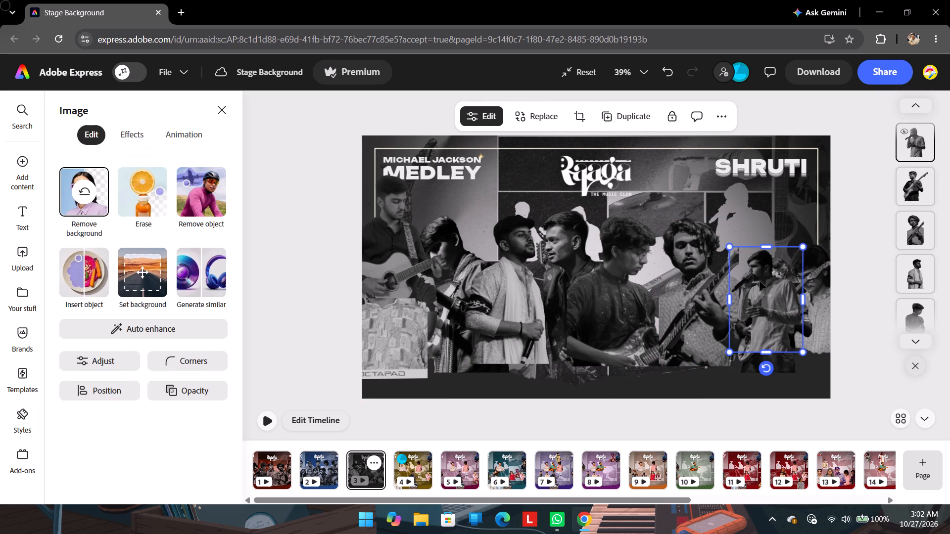
drag(760, 281, 519, 206)
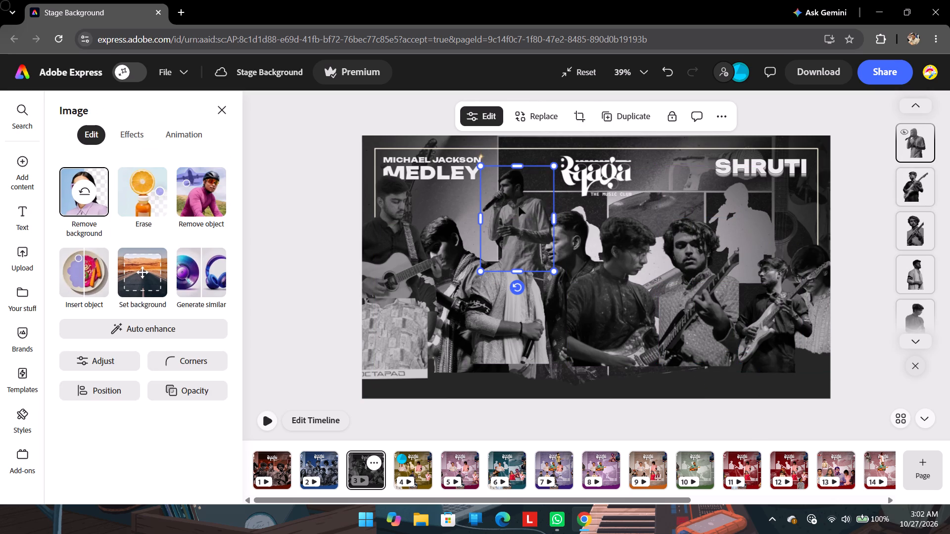
drag(518, 206, 511, 200)
Lower the capped singer, dark-shirted singer, central guitarist and curly-haired guitarist together to the page's bottom edge.
click(530, 334)
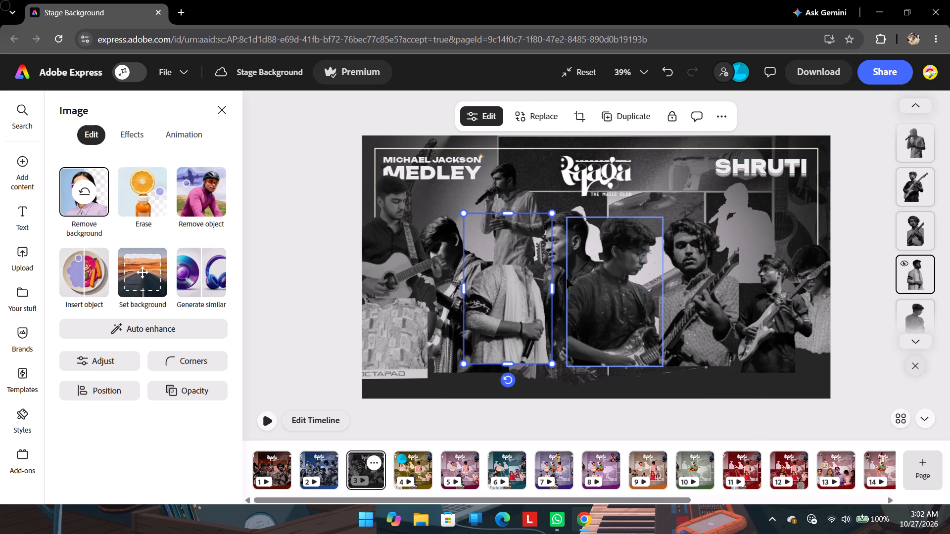
ctrl+click(559, 276)
ctrl+click(619, 276)
ctrl+click(684, 294)
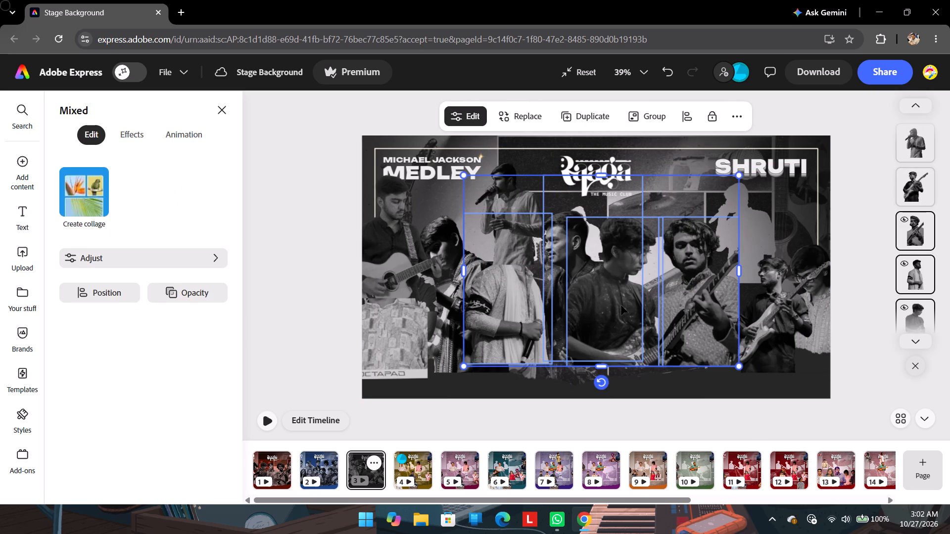
drag(610, 307, 611, 329)
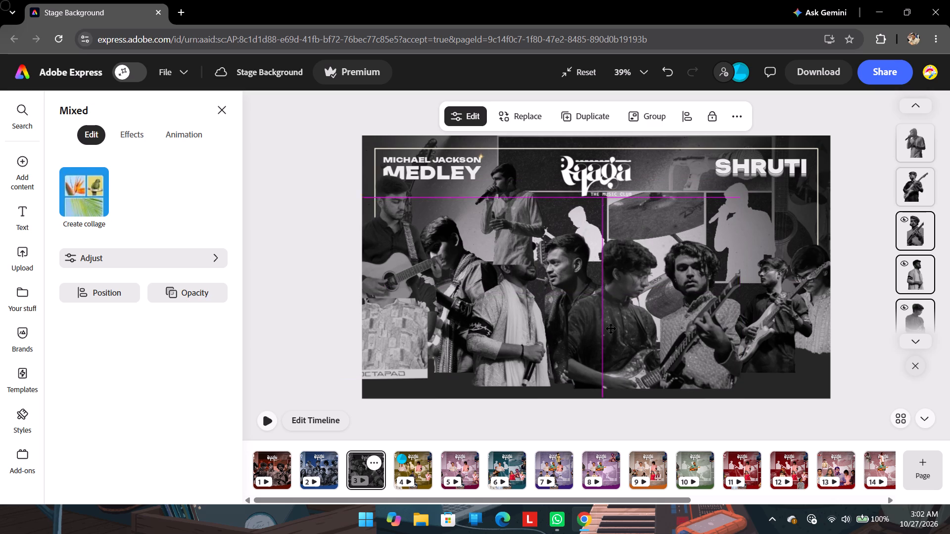
drag(611, 329, 612, 338)
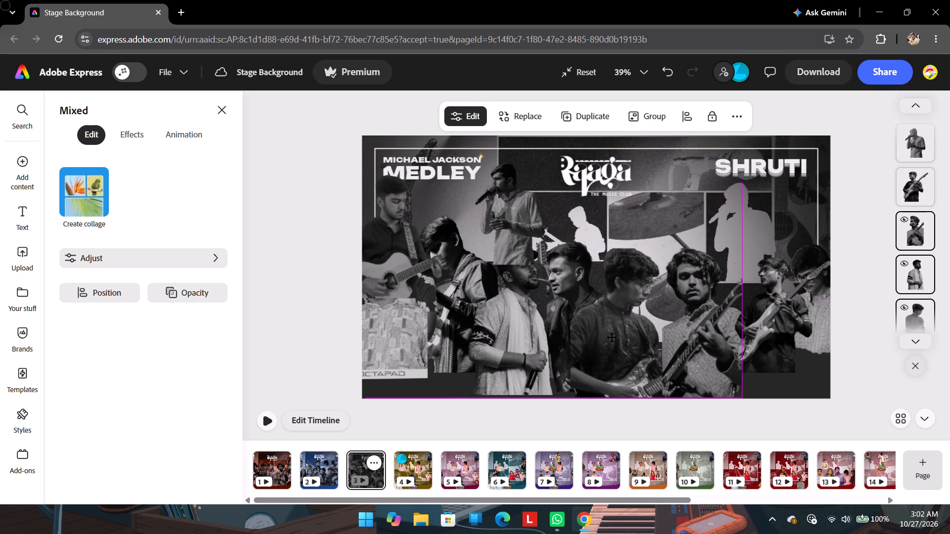
drag(612, 338, 613, 338)
click(768, 416)
Lower the small guitarist to the page's bottom edge beside the curly-haired guitarist and enlarge him.
click(770, 322)
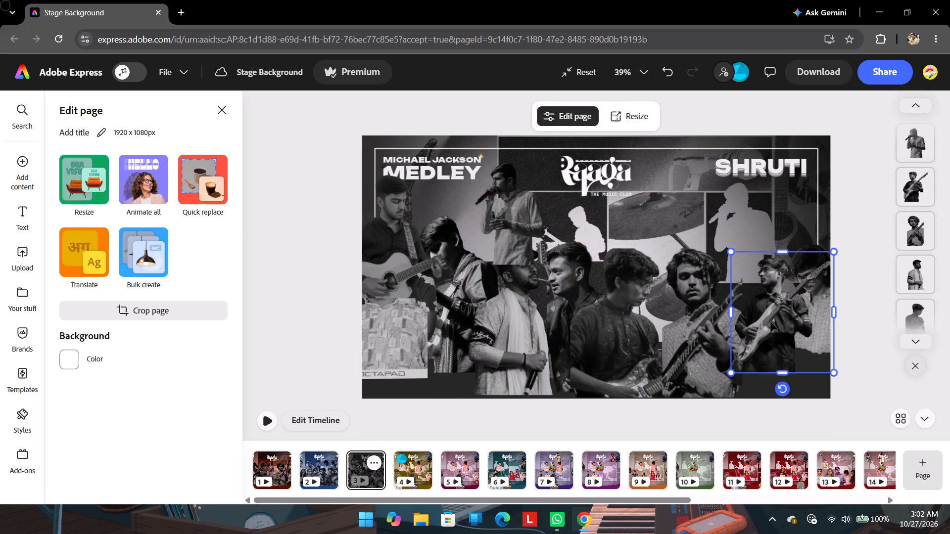
drag(770, 319, 763, 349)
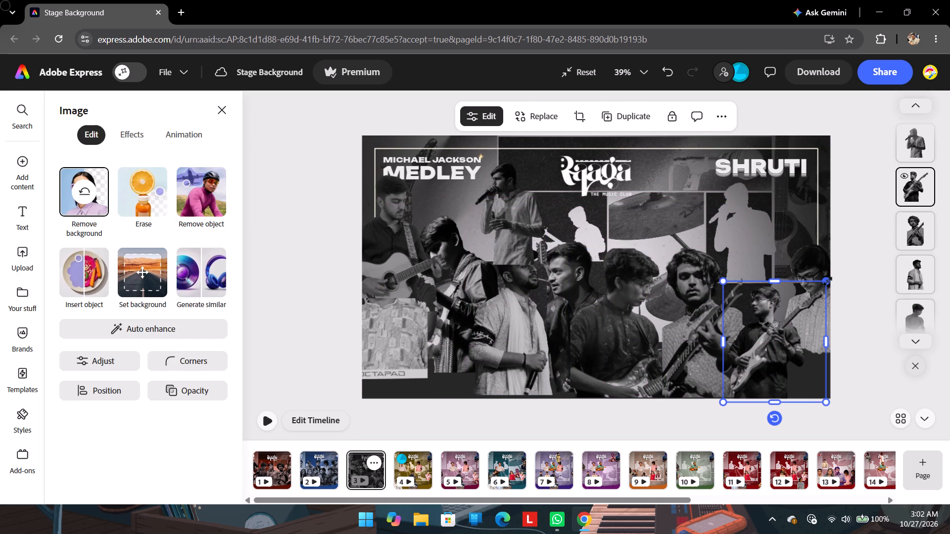
drag(828, 280, 837, 252)
Move the bespectacled performer from the page's edge up to the back row, above the curly-haired guitarist.
click(812, 253)
drag(812, 251, 811, 250)
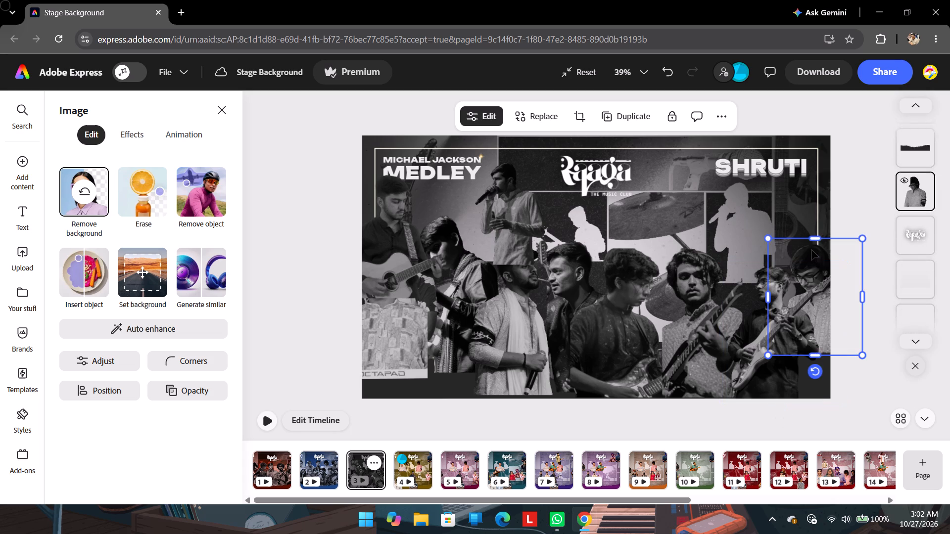
drag(811, 250, 683, 208)
Enlarge the guitarist at the end of the front row further and align him with the page's bottom edge.
click(798, 313)
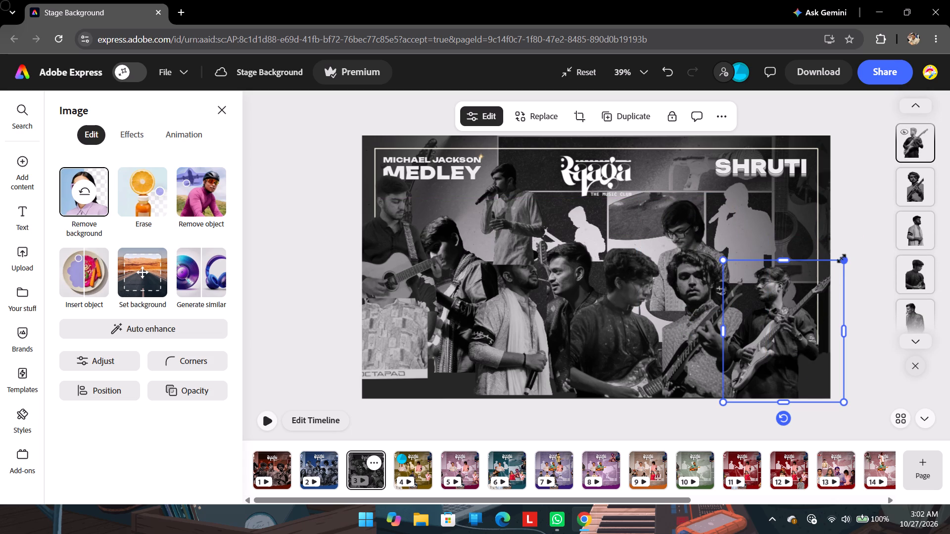
drag(841, 258, 845, 245)
click(852, 222)
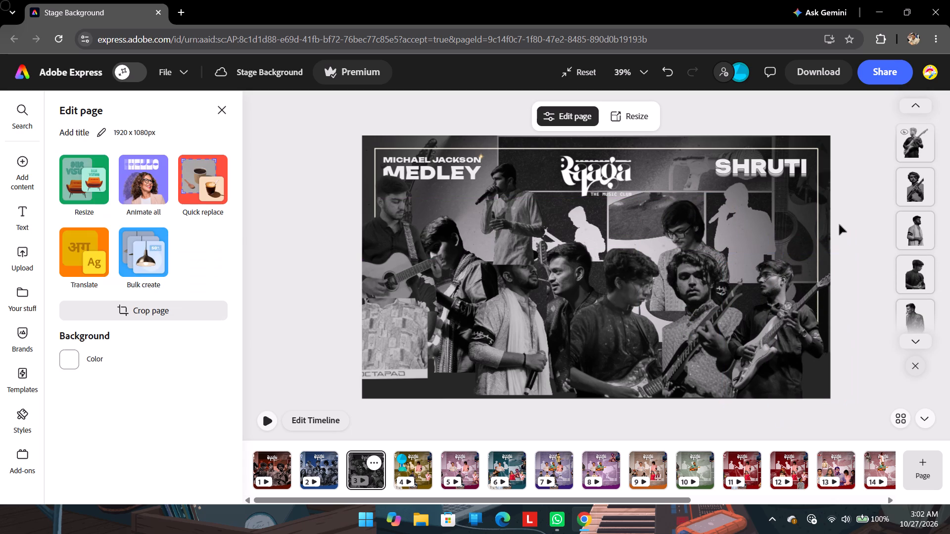
click(783, 321)
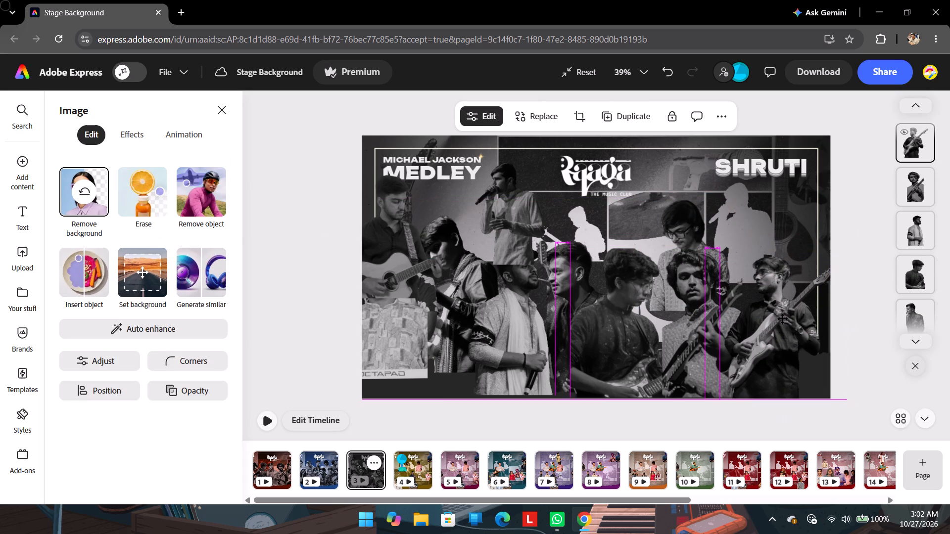
Lower the armband-wearing performer at the start of the front row to the page's bottom edge, beside the capped singer.
click(486, 418)
drag(459, 274, 458, 274)
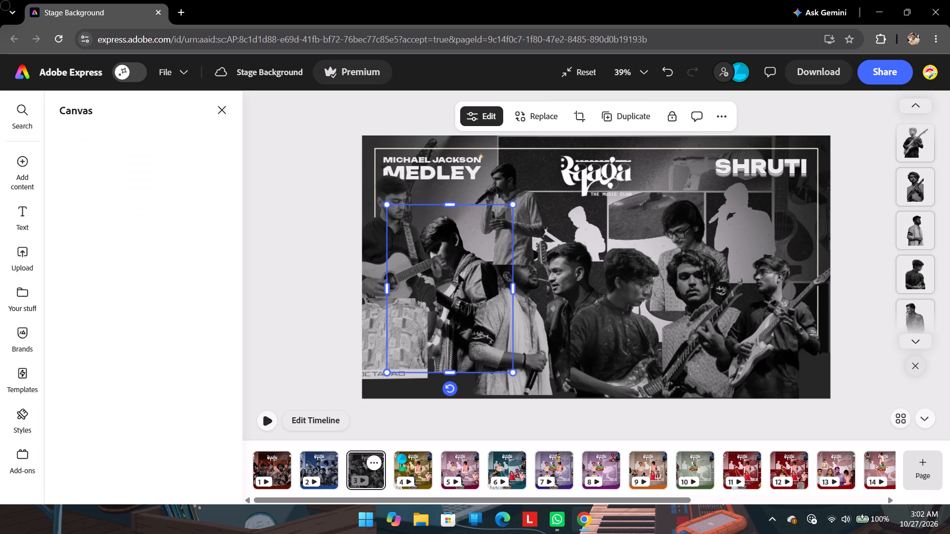
drag(458, 274, 450, 301)
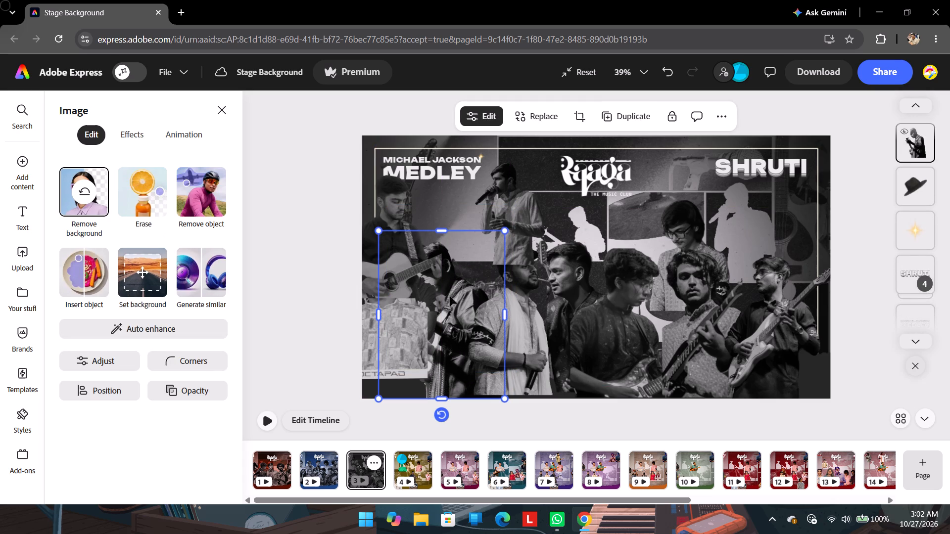
click(394, 329)
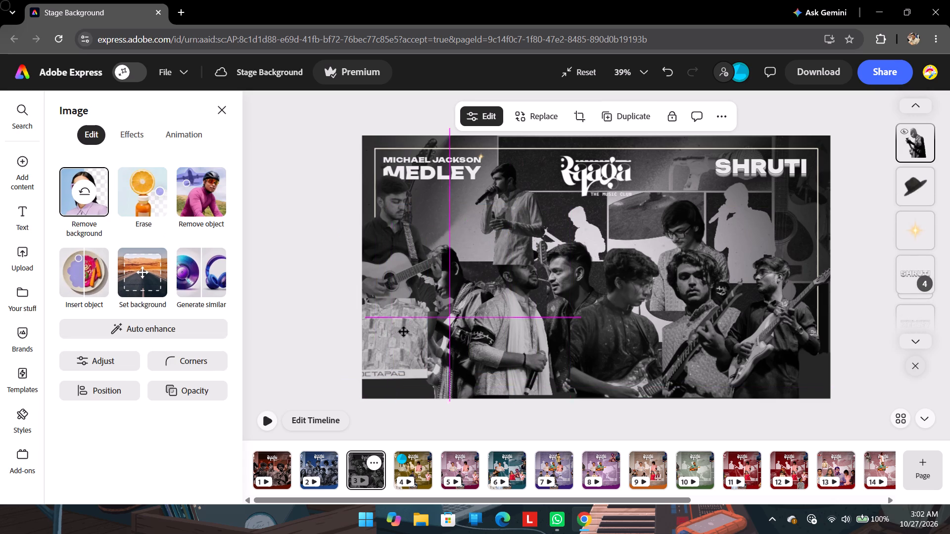
click(276, 331)
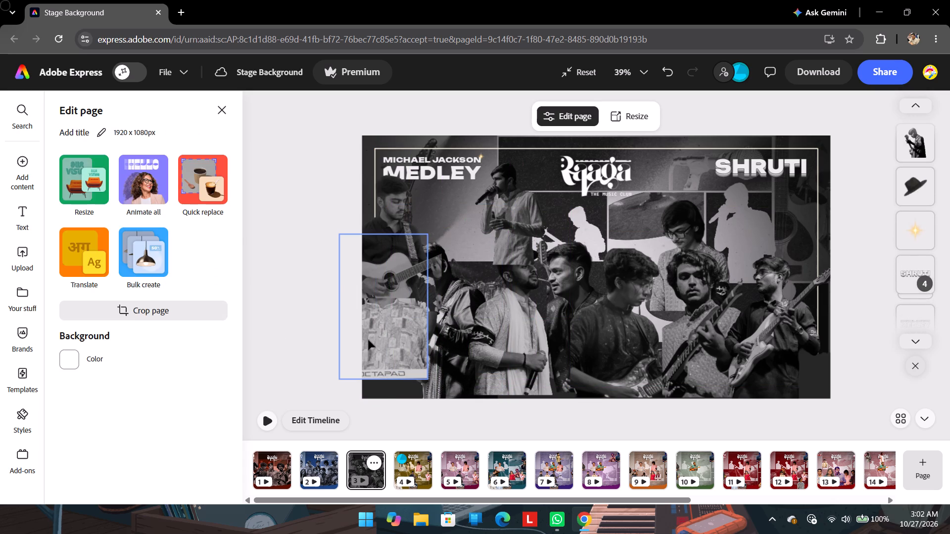
Move the patterned-shirt octapad performer from the page's edge into the back row above the capped singer and shrink him.
click(369, 339)
drag(367, 335, 449, 258)
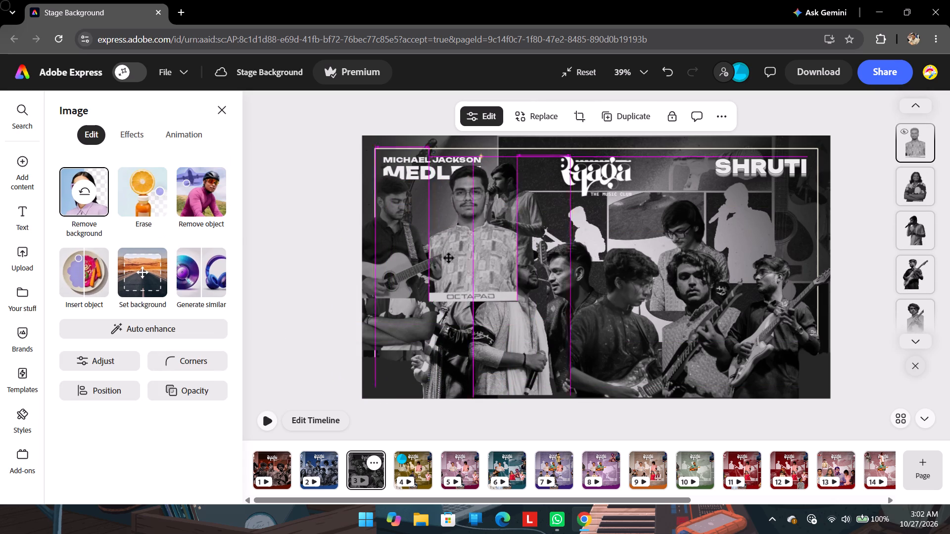
drag(449, 258, 449, 258)
drag(511, 158, 484, 192)
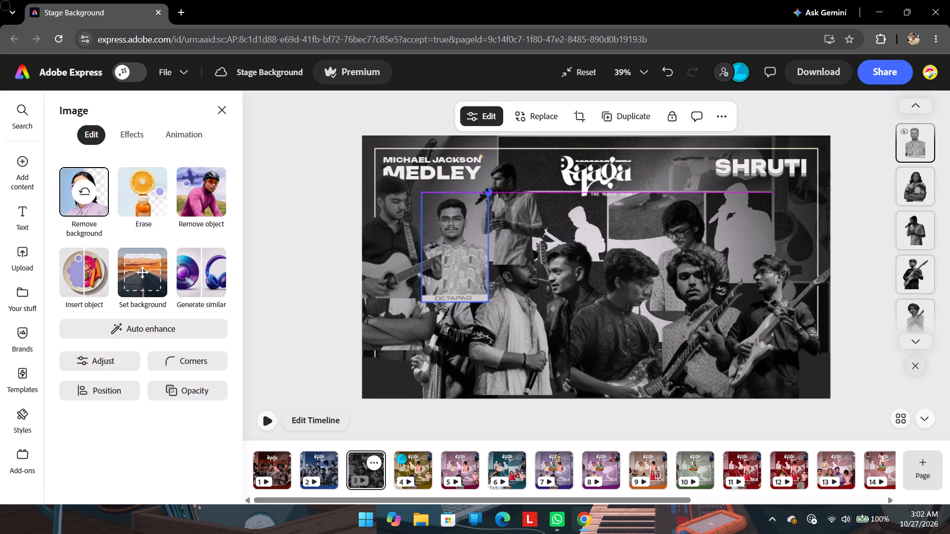
drag(484, 192, 483, 193)
drag(461, 243, 478, 228)
Move the acoustic guitarist from the page's edge into the back row beside the bespectacled performer in the kurta, and raise that performer slightly.
click(385, 244)
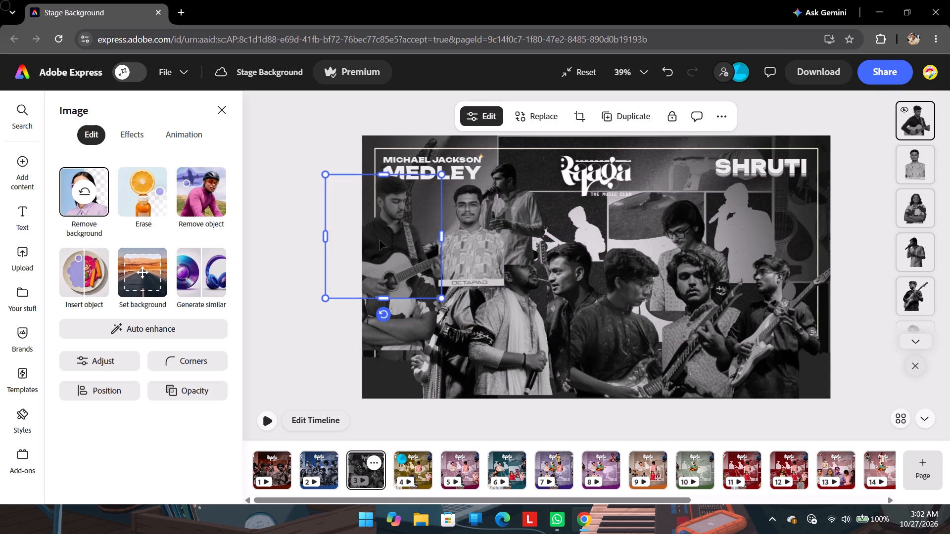
drag(379, 240, 725, 303)
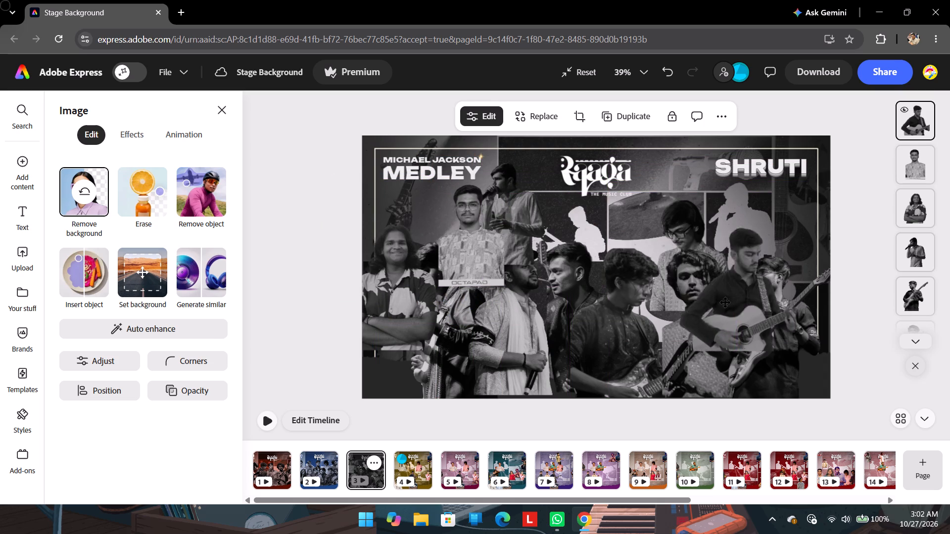
drag(725, 303, 523, 261)
drag(684, 219, 699, 194)
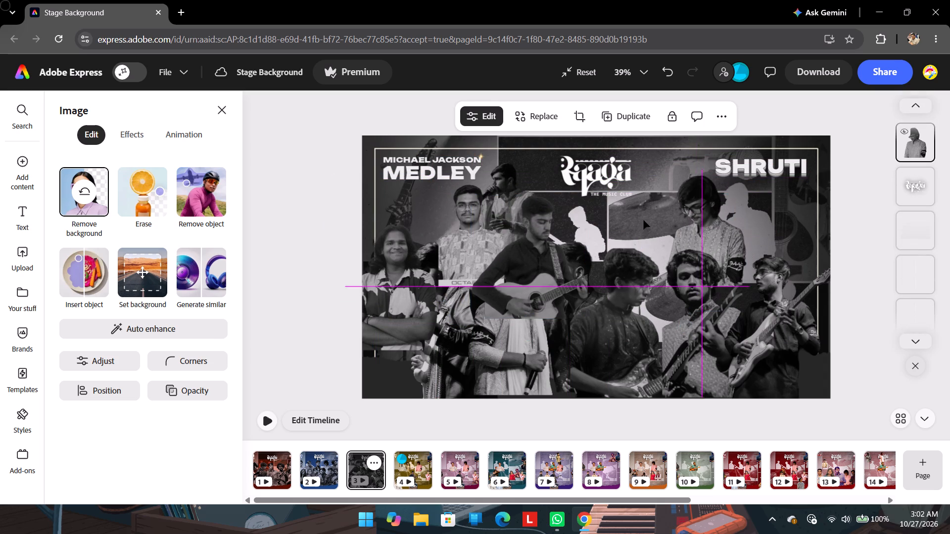
drag(530, 268, 637, 240)
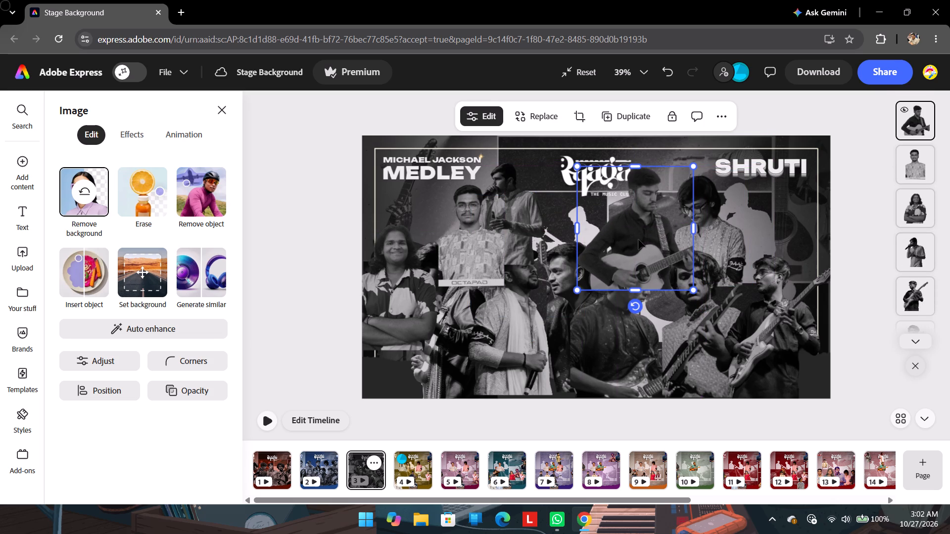
Place the standing singer with the microphone in the back row beside the acoustic guitarist and enlarge him slightly.
click(520, 224)
drag(501, 208, 587, 224)
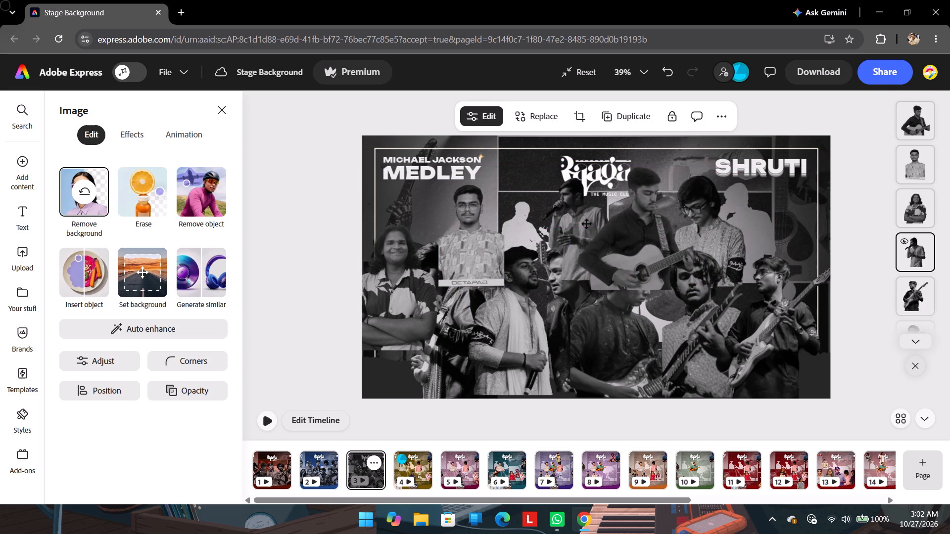
drag(587, 224, 576, 219)
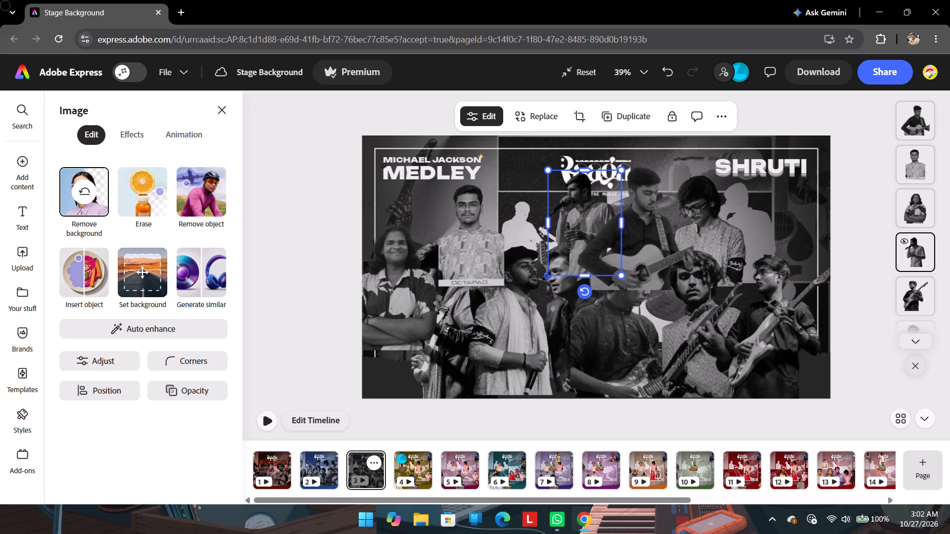
drag(546, 275, 532, 296)
drag(576, 233, 580, 235)
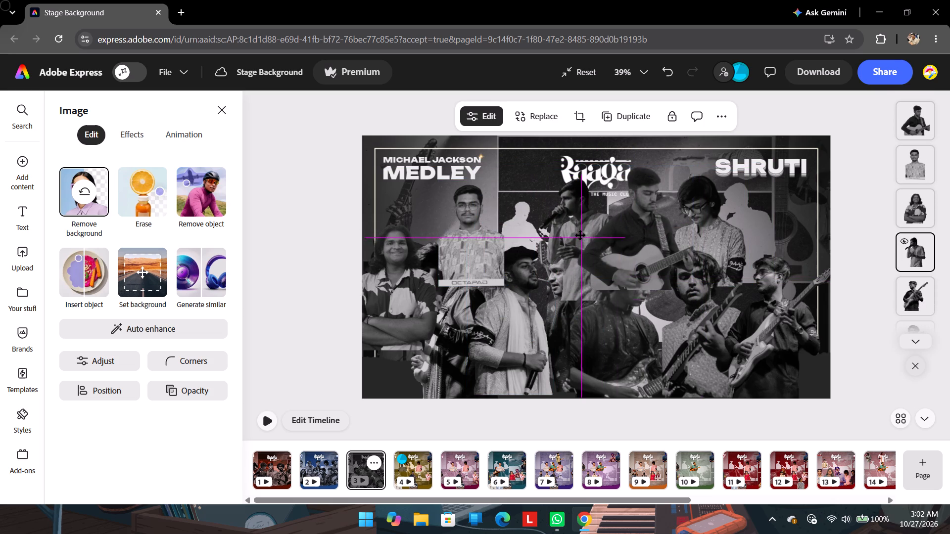
drag(580, 235, 582, 233)
Move the long-haired performer with folded arms into the back row between the octapad performer and the microphone singer.
click(471, 239)
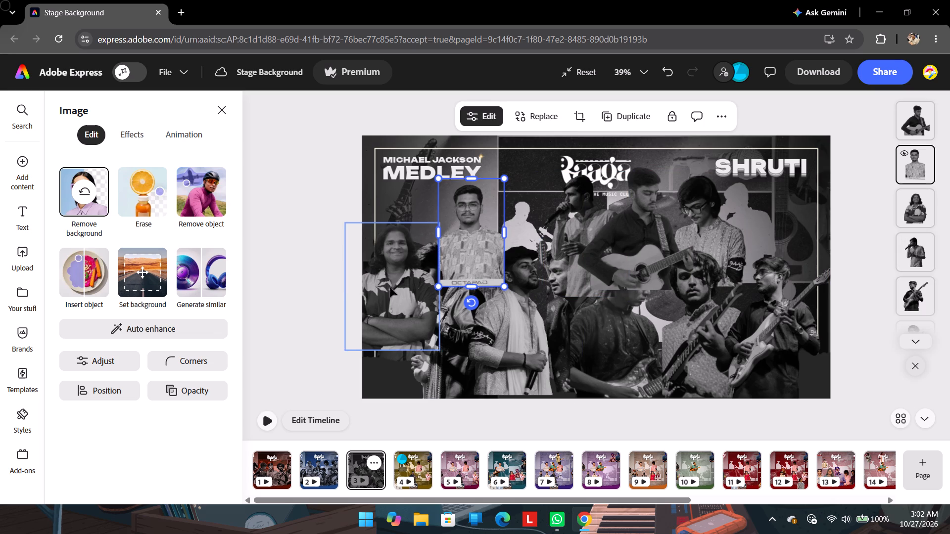
drag(390, 287, 525, 232)
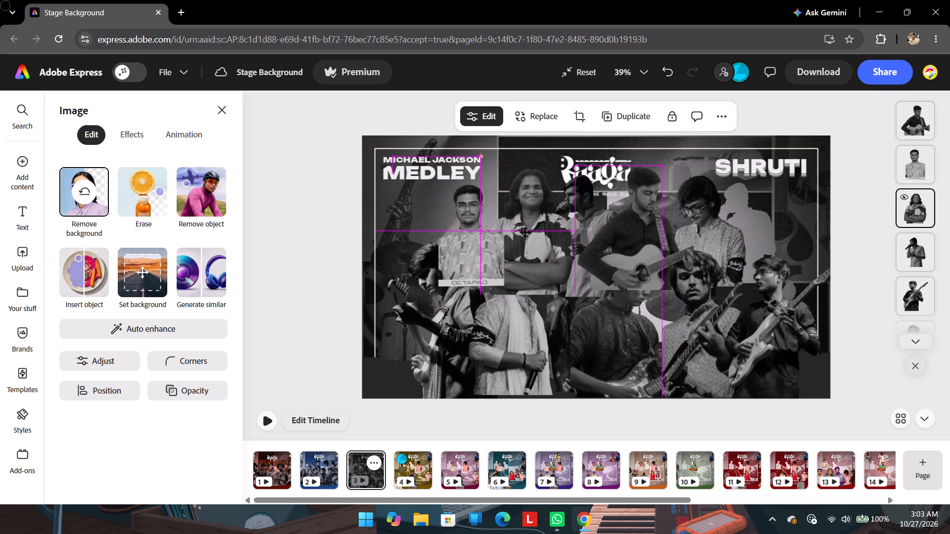
drag(525, 232, 525, 232)
Enlarge the octapad performer, crop the OCTAPAD label off the bottom of his cut-out and align him in the back row.
drag(465, 245, 469, 250)
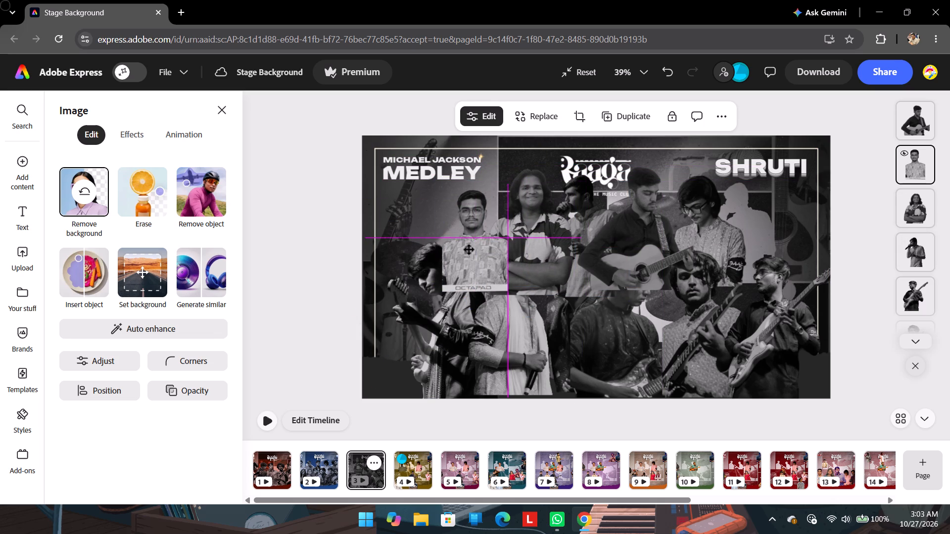
drag(469, 250, 474, 237)
drag(447, 278, 436, 300)
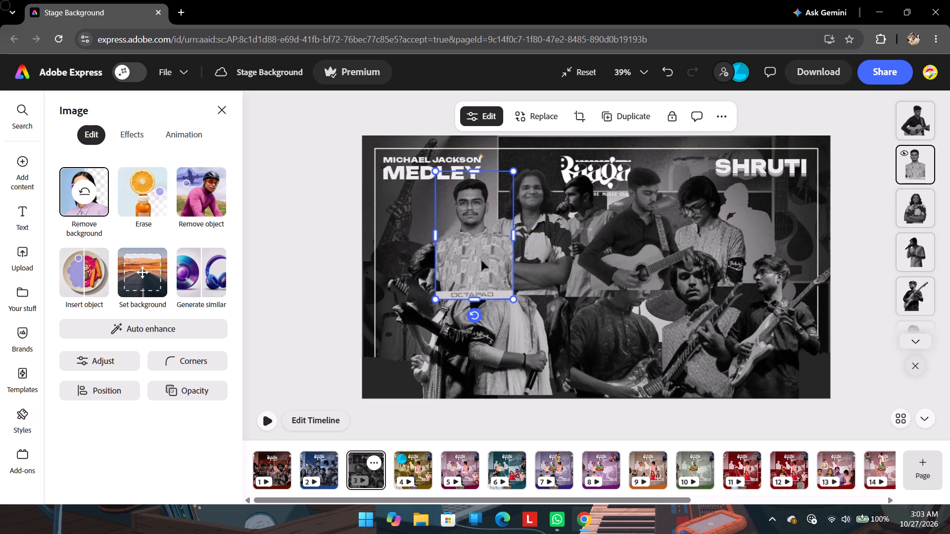
drag(475, 299, 475, 288)
drag(481, 264, 485, 254)
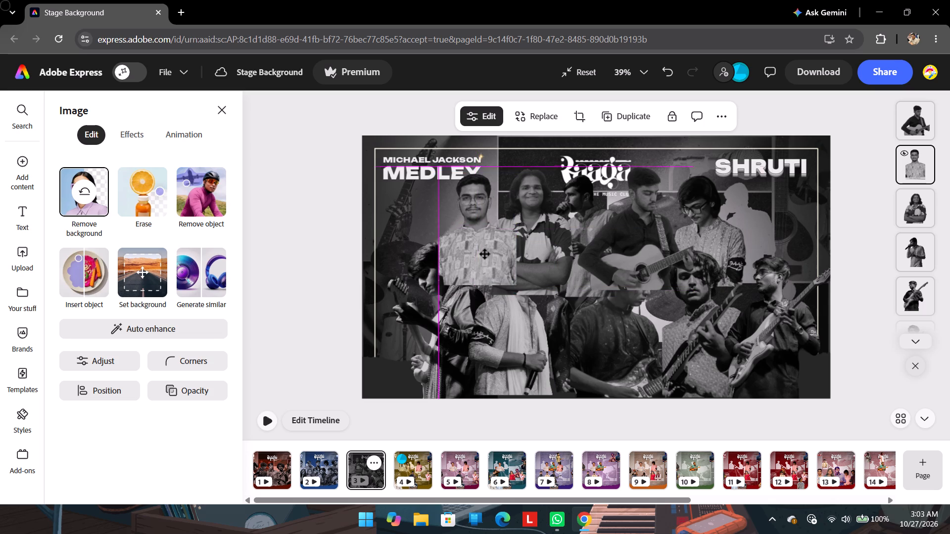
drag(485, 254, 485, 253)
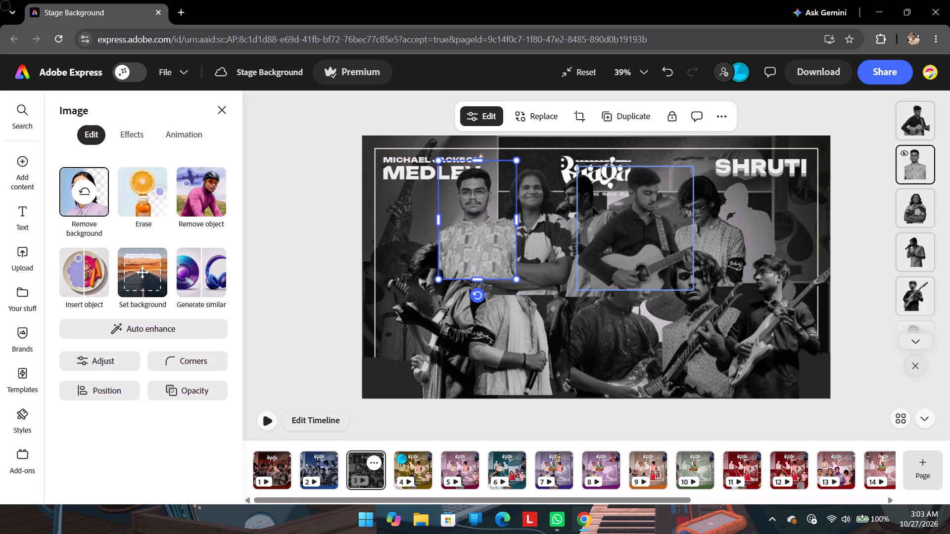
Nudge the bespectacled performer in the kurta slightly upward and the long-haired performer closer to the octapad performer.
drag(705, 209, 706, 202)
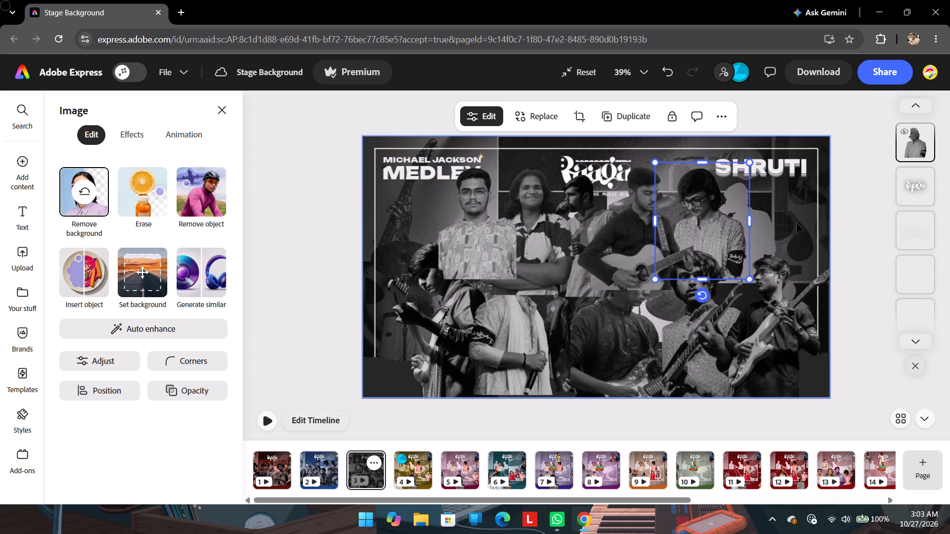
click(840, 216)
ctrl+click(712, 221)
ctrl+click(635, 226)
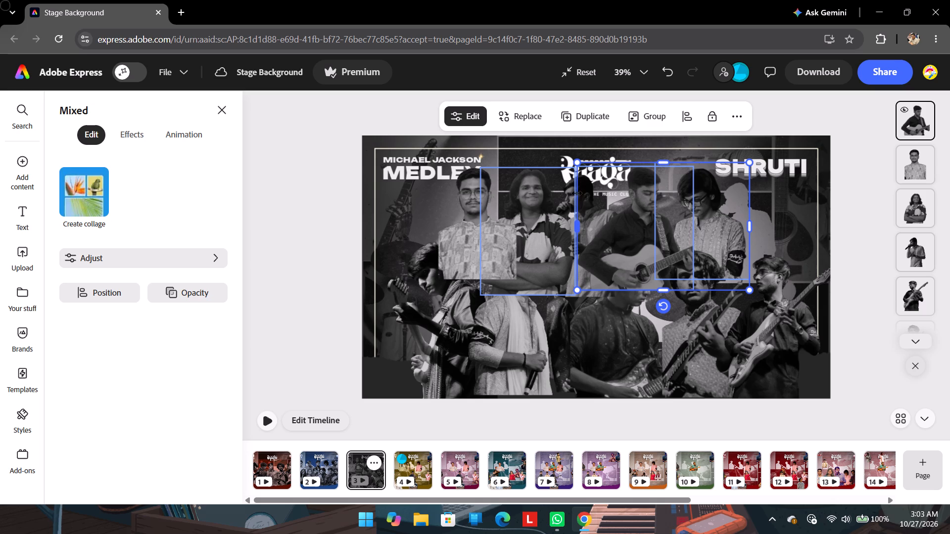
drag(541, 221, 535, 222)
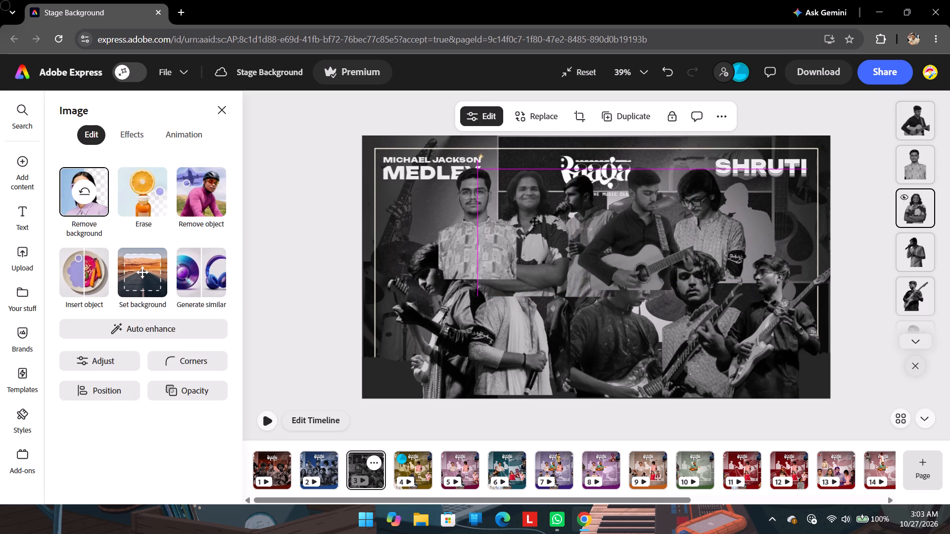
drag(535, 222, 535, 222)
Select all five back-row performers together and send them behind the front-row performers and the Raaga logo.
click(574, 194)
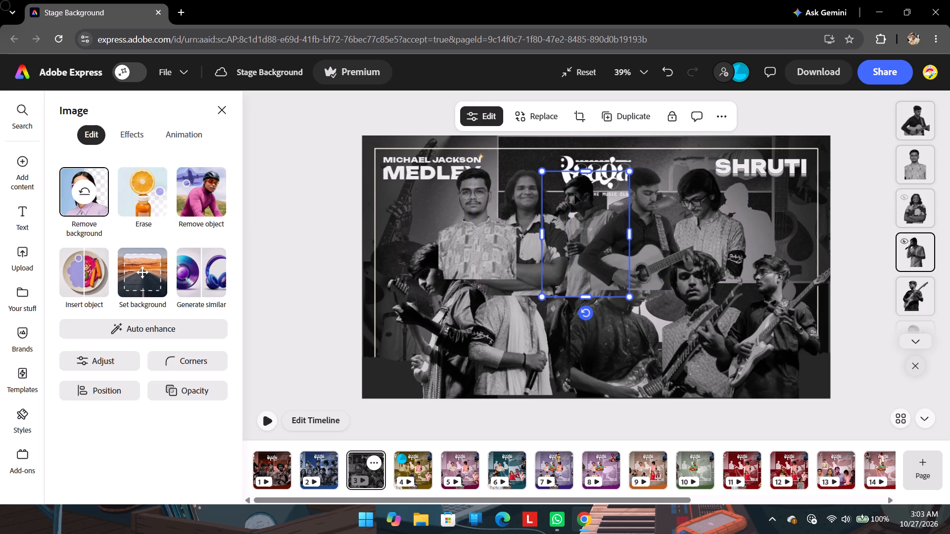
ctrl+click(662, 209)
ctrl+click(719, 214)
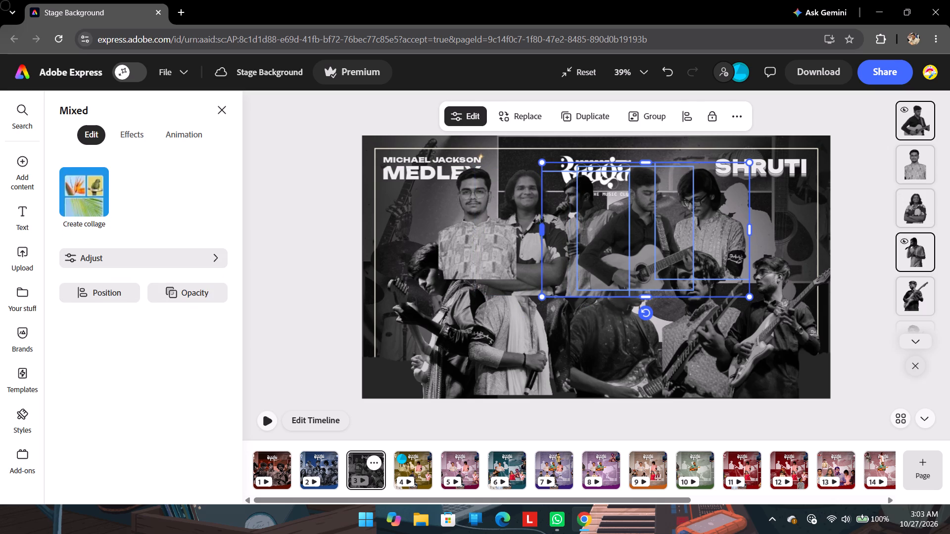
ctrl+click(535, 221)
ctrl+click(461, 229)
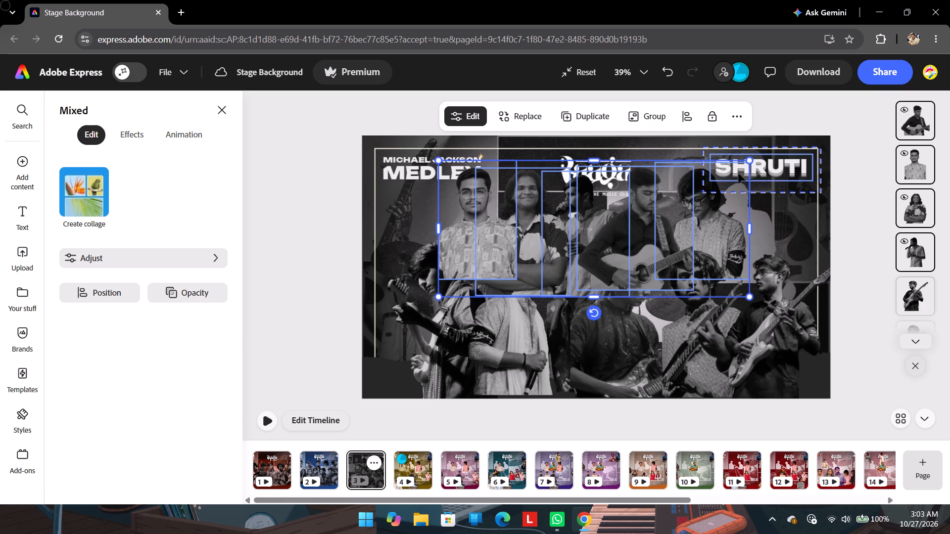
key(ctrl+bracketleft)
key(ctrl+bracketleft)
key(ctrl+bracketleft)
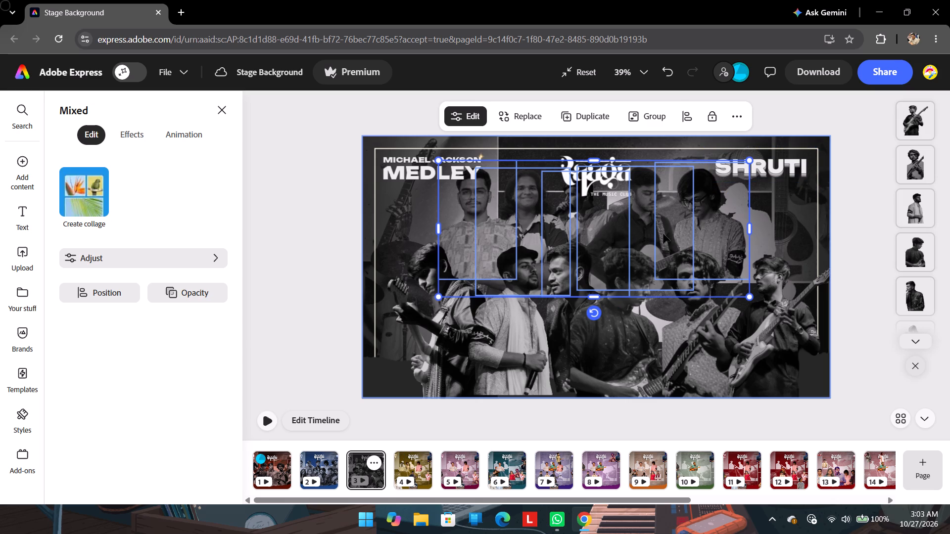
key(ctrl+bracketright)
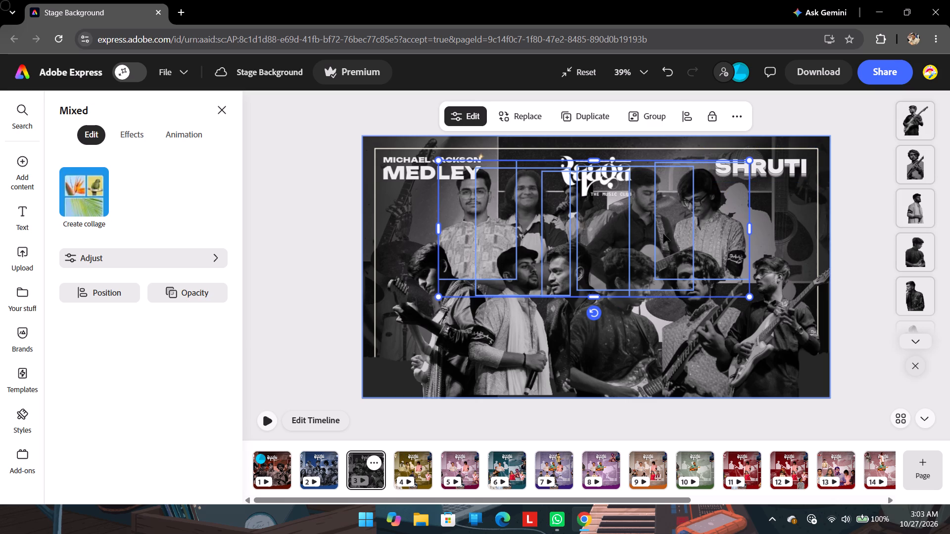
Lower the five back-row performers as a group below the titles, enlarge them and center them behind the front row.
drag(670, 213, 671, 228)
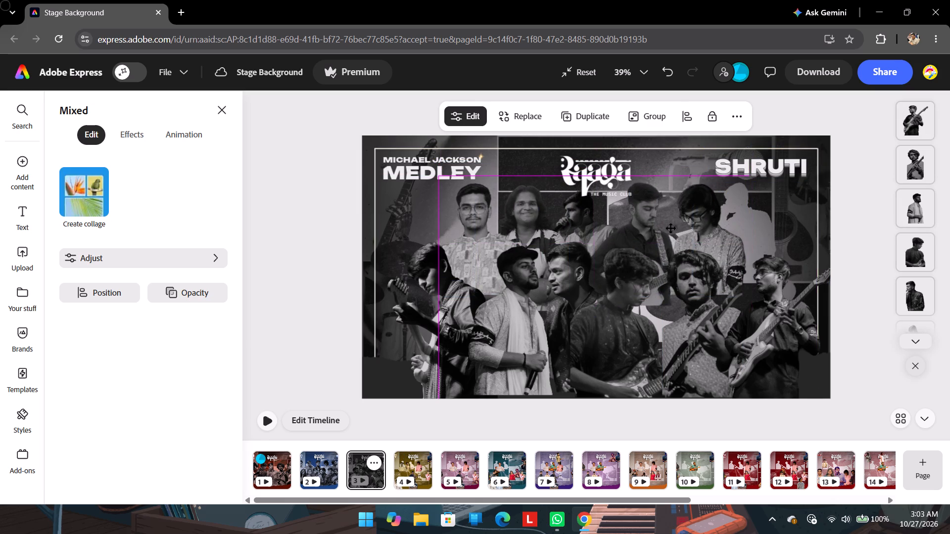
drag(671, 228, 683, 232)
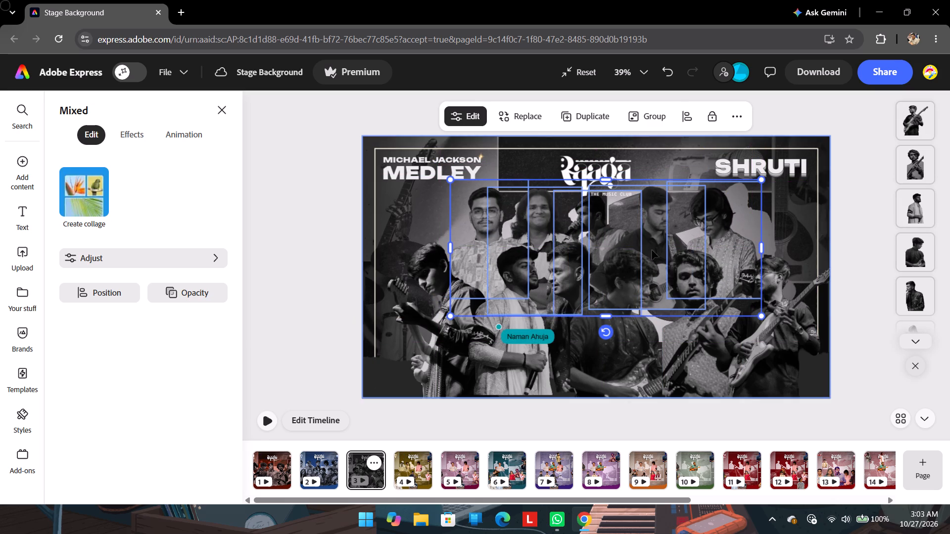
drag(450, 317, 430, 331)
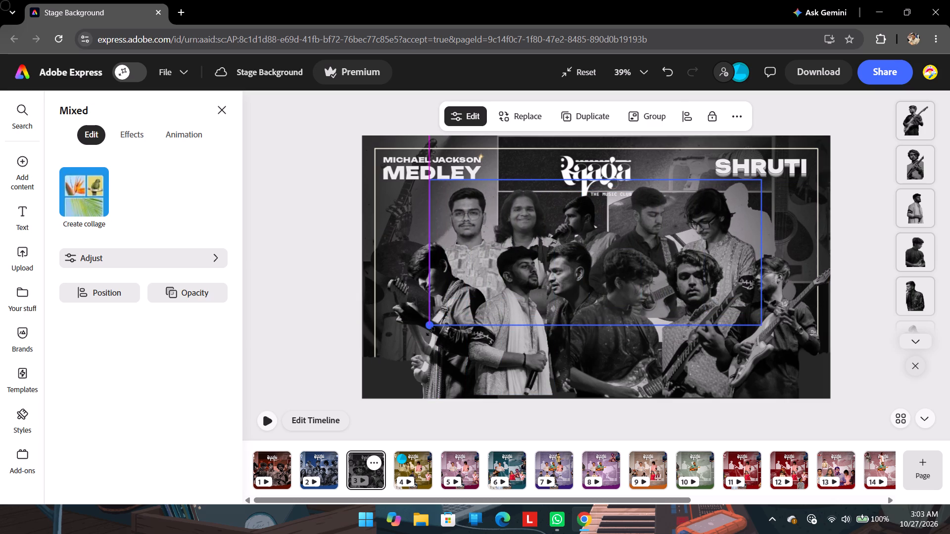
drag(430, 331, 417, 337)
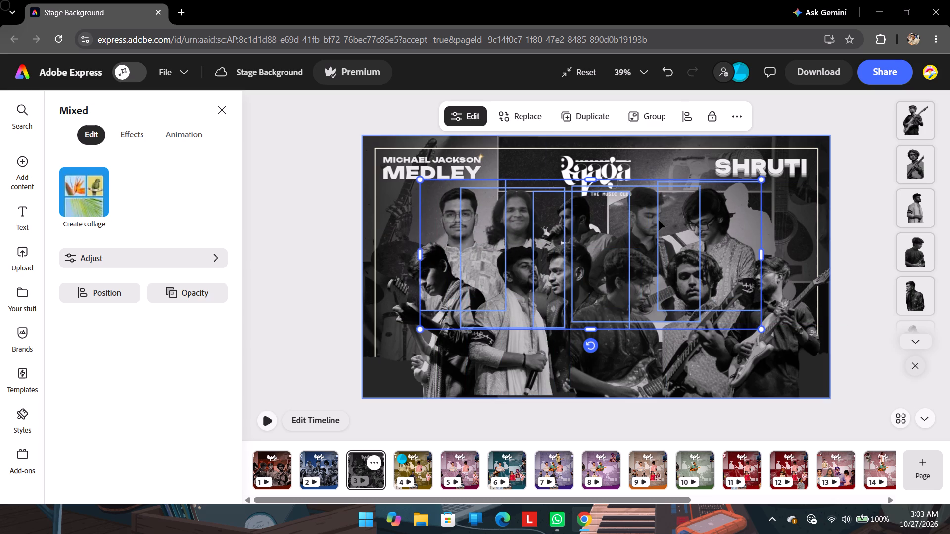
drag(647, 223, 660, 220)
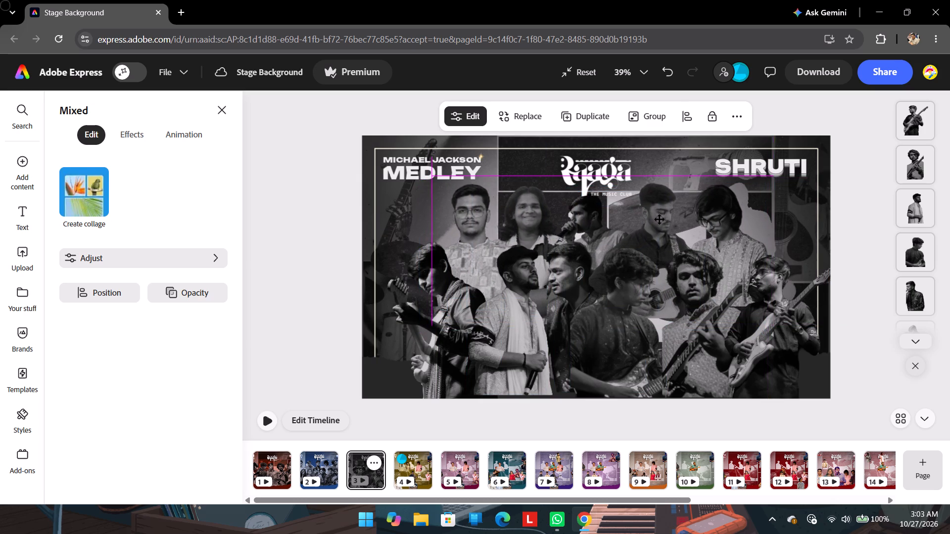
drag(660, 220, 662, 222)
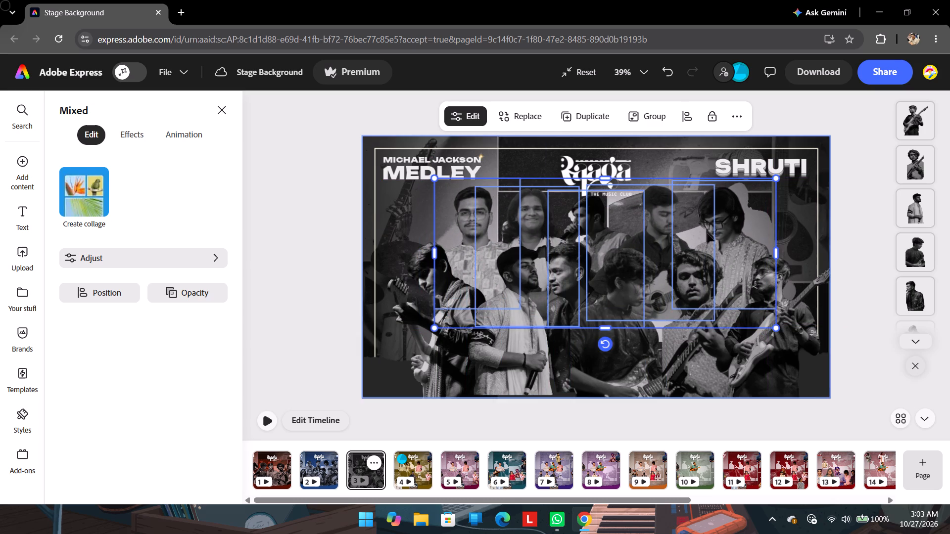
Select all six front-row performers together and send them behind the torn-edge strip along the bottom of the page.
click(853, 292)
ctrl+click(769, 370)
ctrl+click(695, 370)
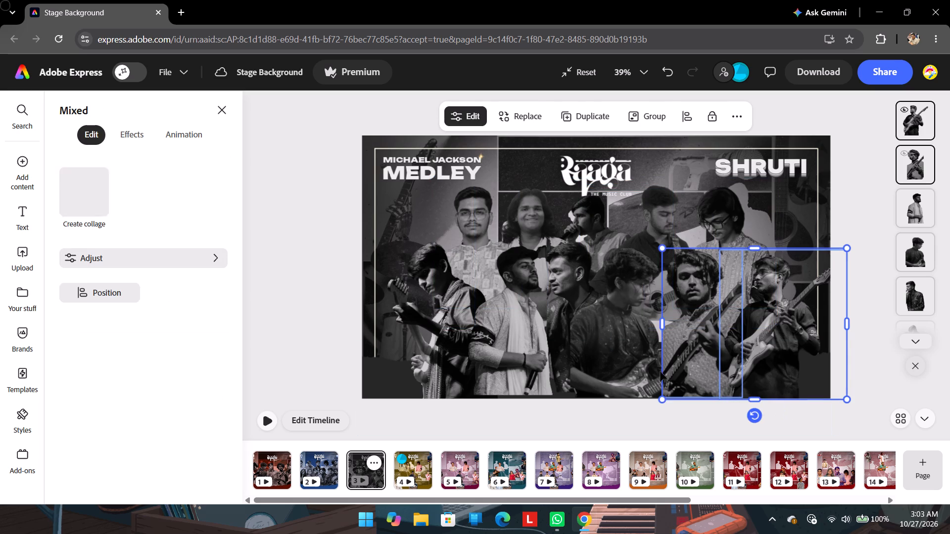
ctrl+click(627, 364)
ctrl+click(560, 316)
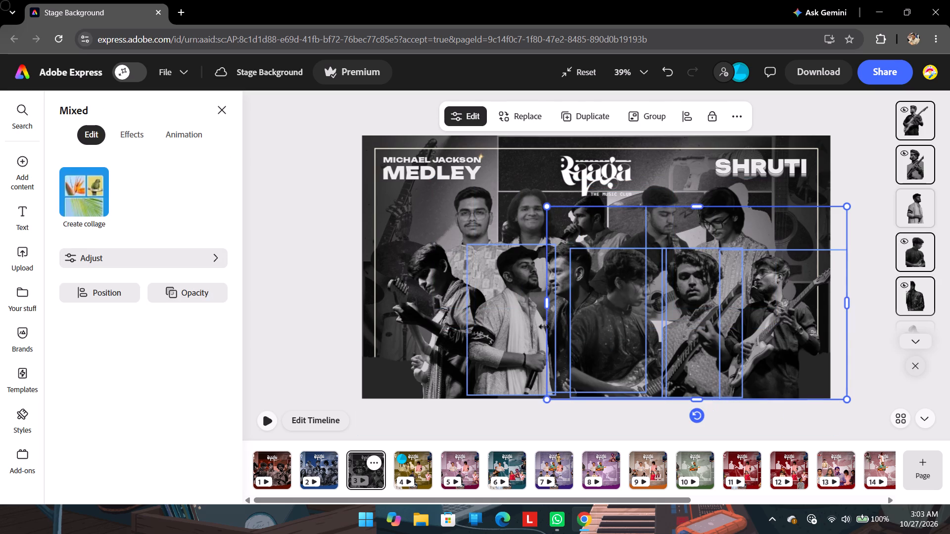
ctrl+click(528, 333)
ctrl+click(452, 350)
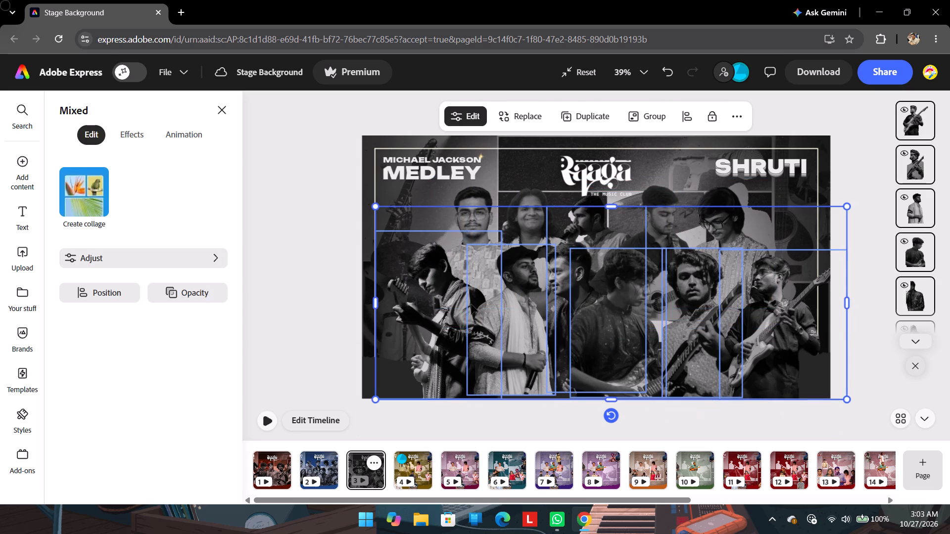
key(ctrl+bracketleft)
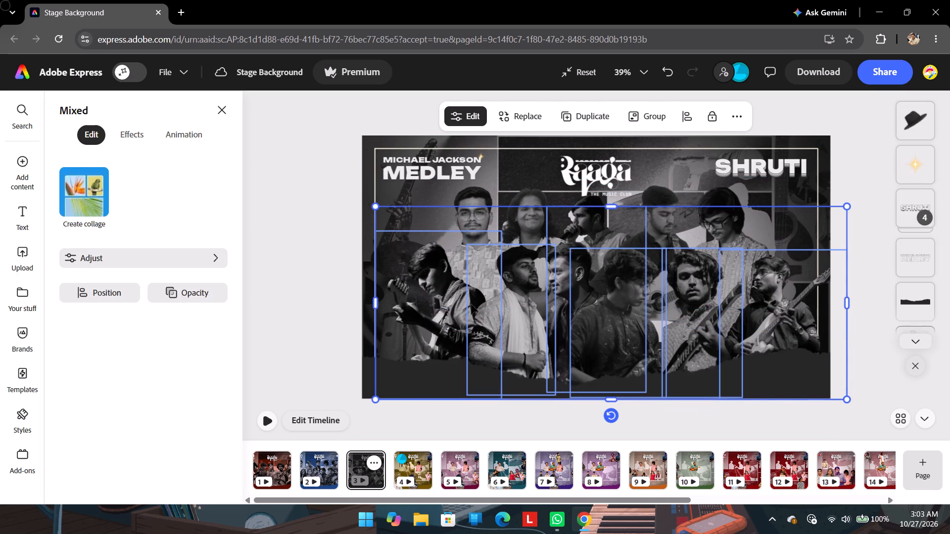
Scale the six front-row performers down as a group, then raise and center them above the torn-edge strip.
drag(848, 205, 820, 223)
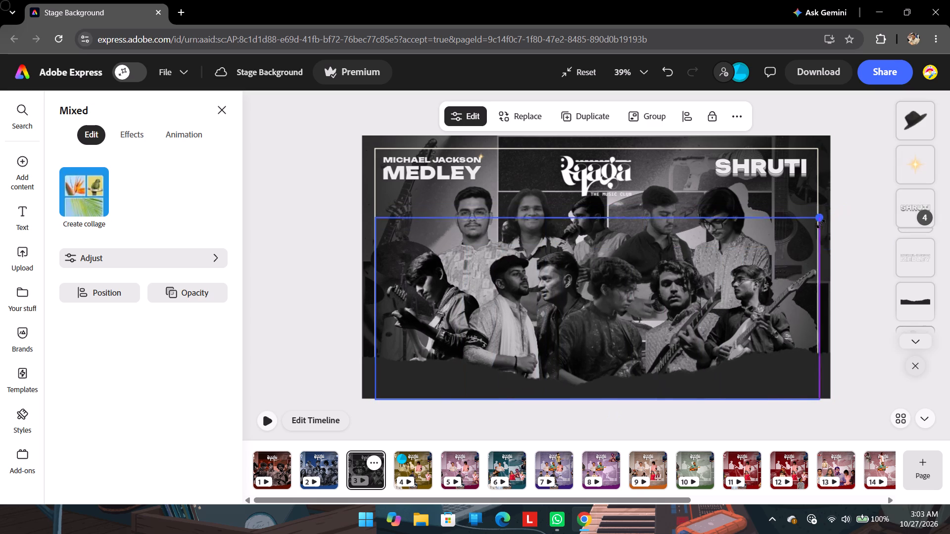
drag(820, 223, 813, 233)
drag(623, 340, 631, 335)
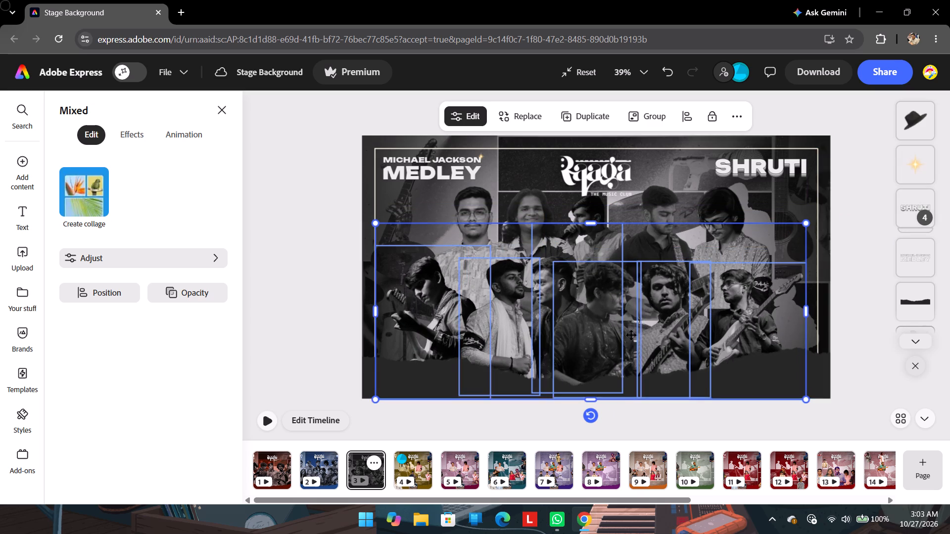
drag(631, 335, 629, 326)
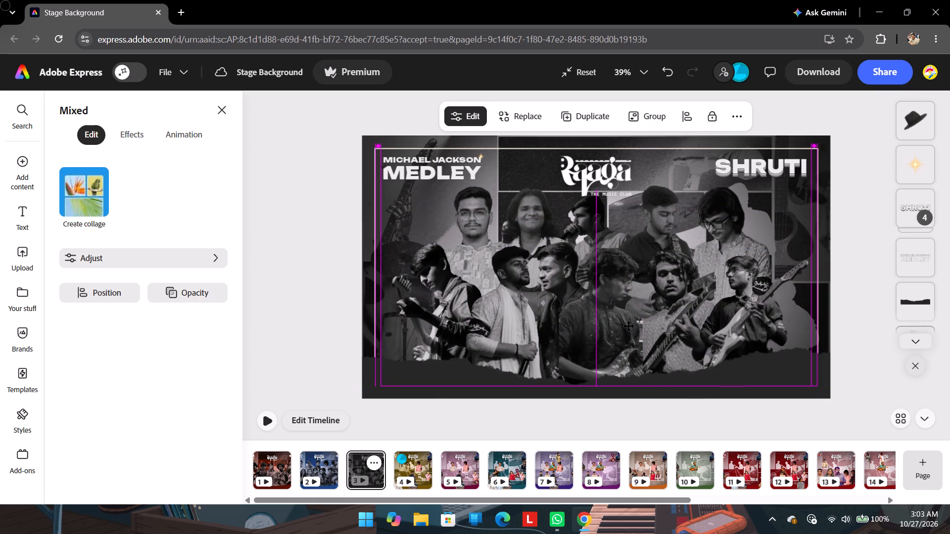
drag(629, 326, 640, 322)
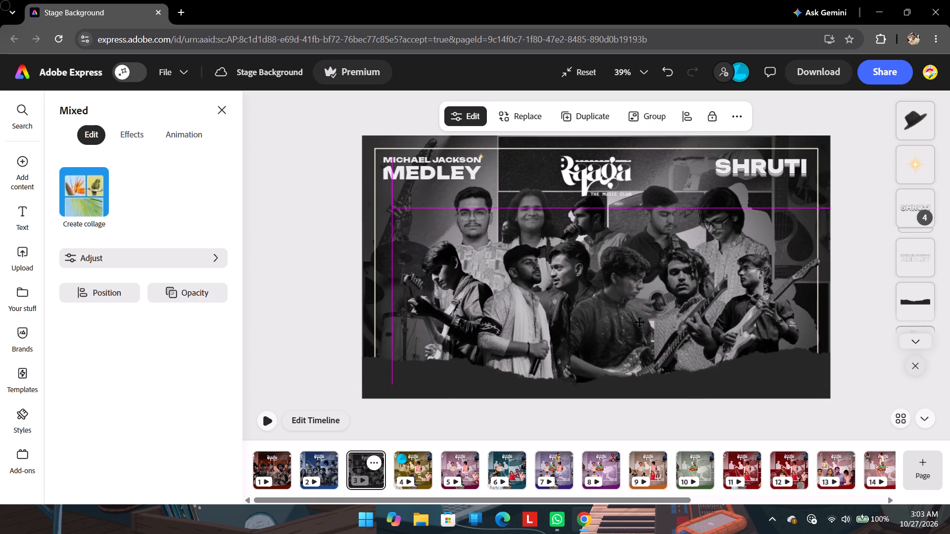
drag(640, 322, 639, 326)
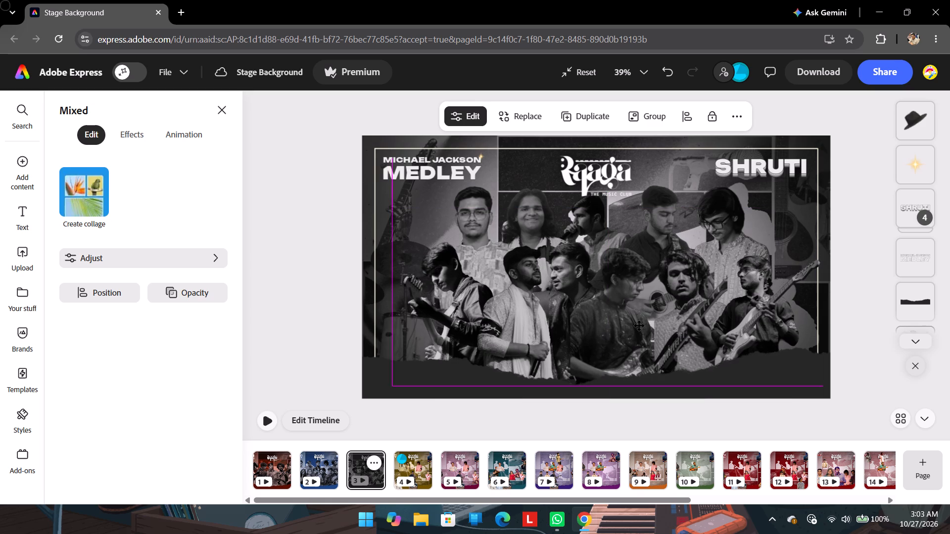
drag(639, 326, 640, 326)
click(298, 278)
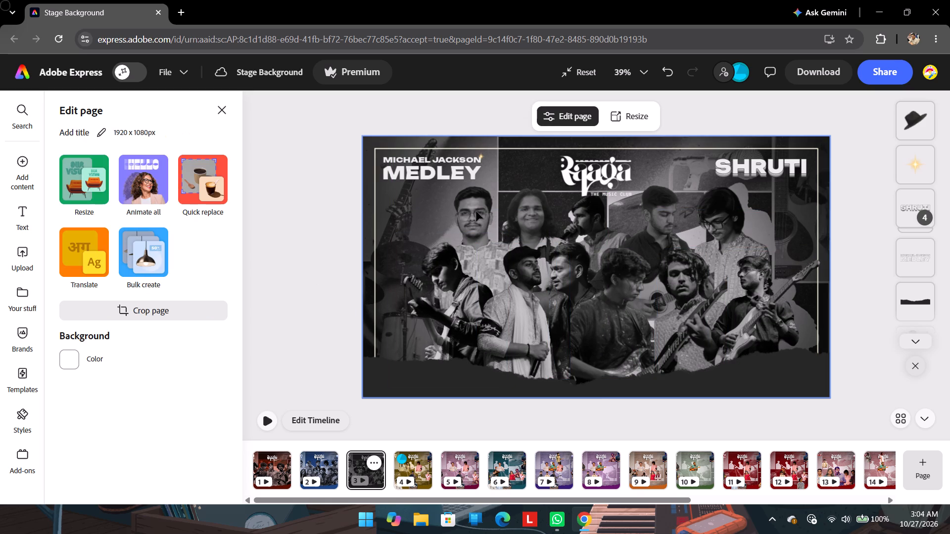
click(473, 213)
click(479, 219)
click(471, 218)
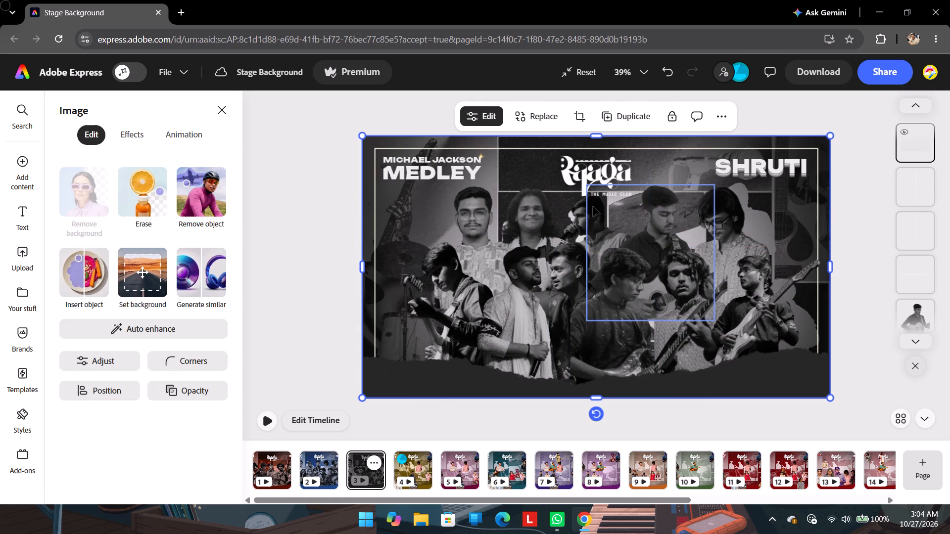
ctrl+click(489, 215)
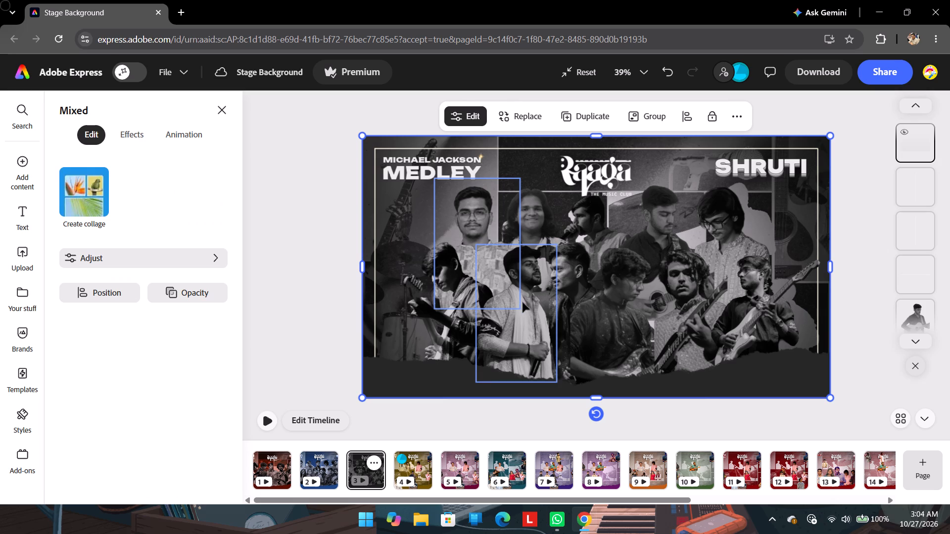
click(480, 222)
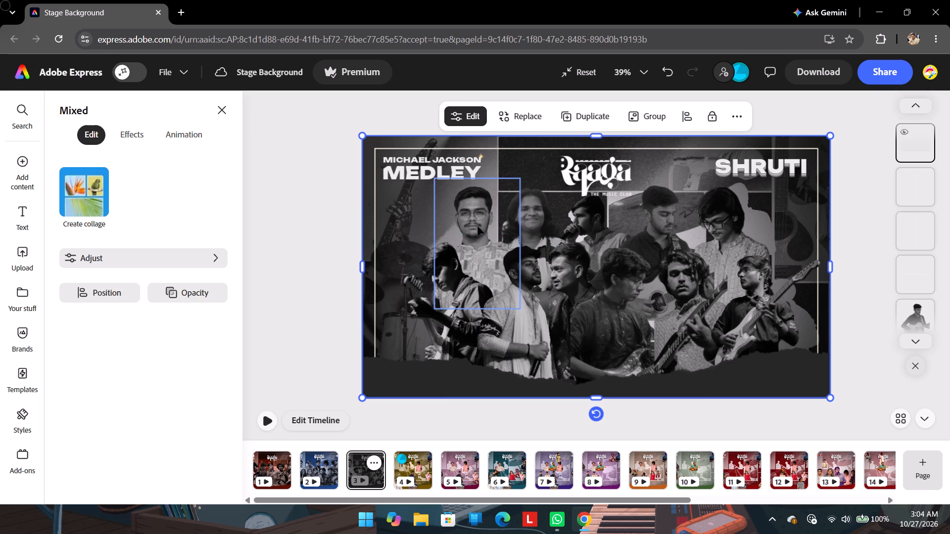
Shrink the bespectacled kurta performer at the right end of the back row and reposition him slightly lower and inward.
scroll(914, 281, up, 5)
scroll(922, 226, up, 2)
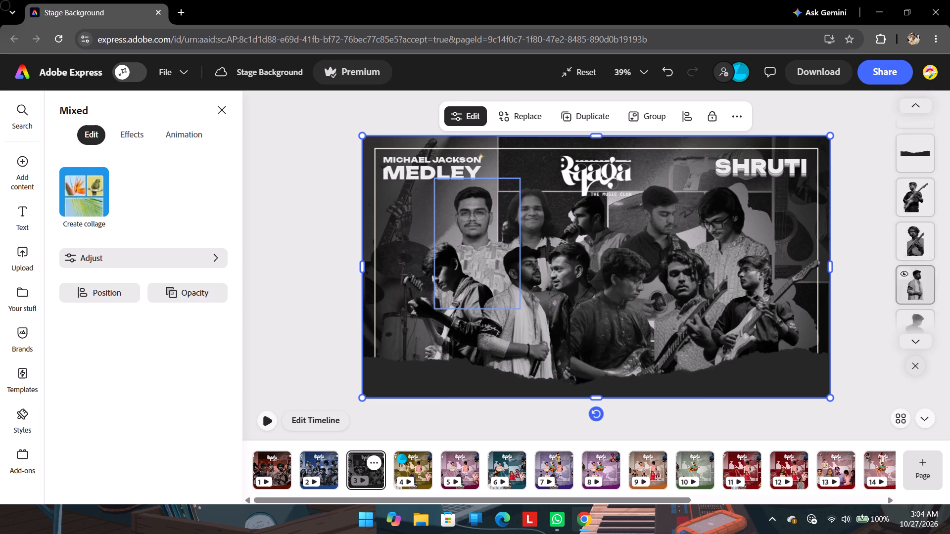
scroll(919, 232, down, 3)
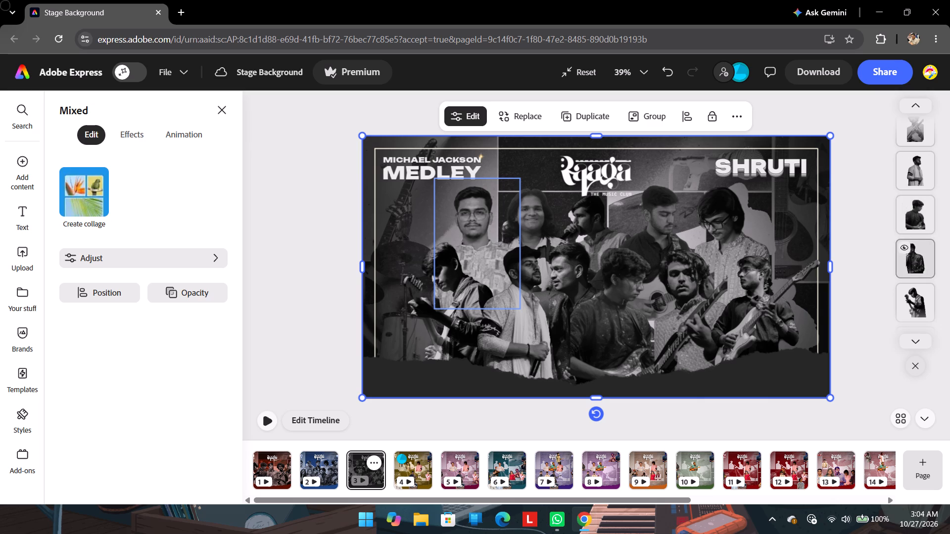
scroll(913, 270, down, 10)
scroll(907, 251, up, 2)
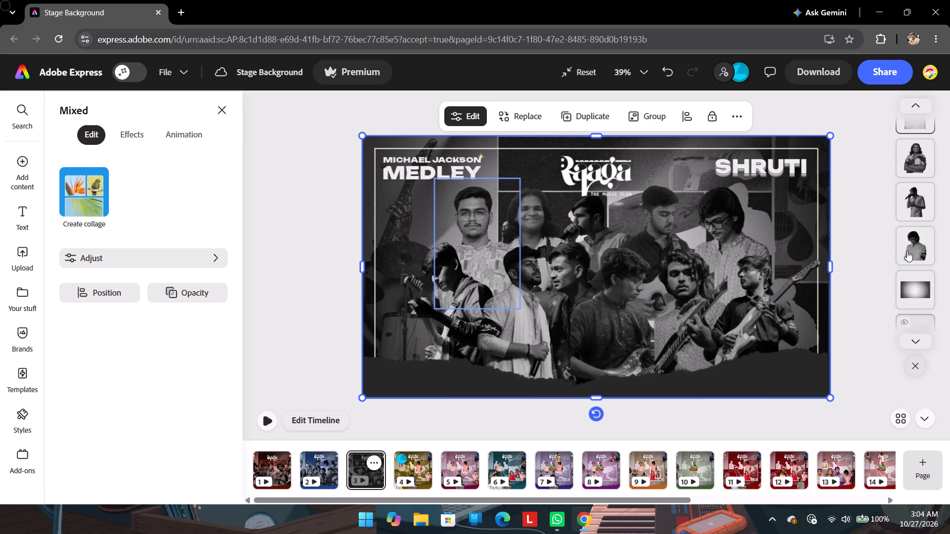
click(910, 252)
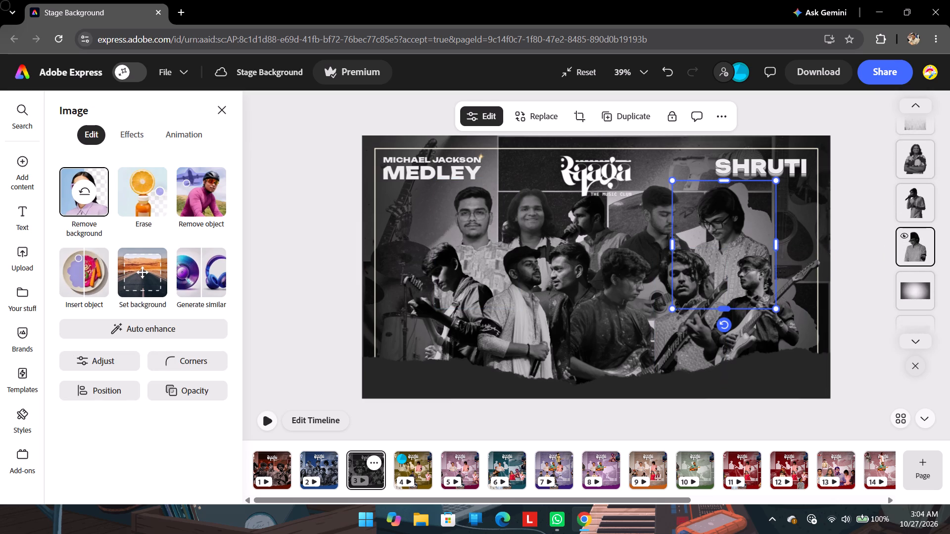
drag(674, 309, 691, 282)
drag(737, 242, 733, 243)
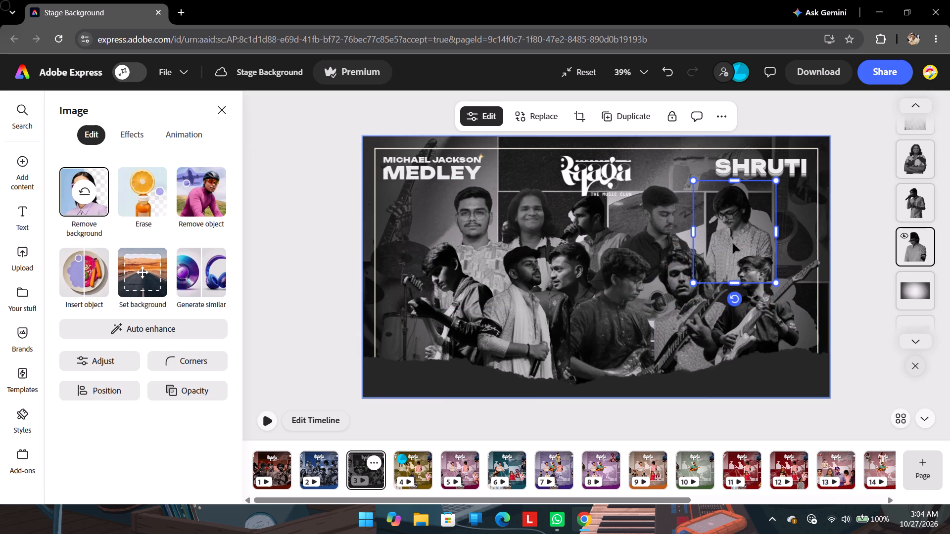
drag(733, 243, 727, 251)
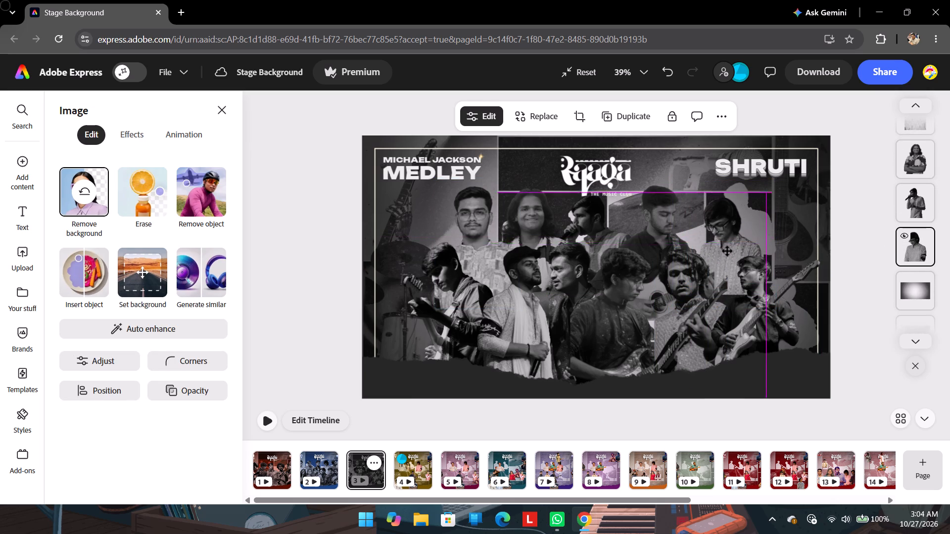
drag(727, 251, 729, 245)
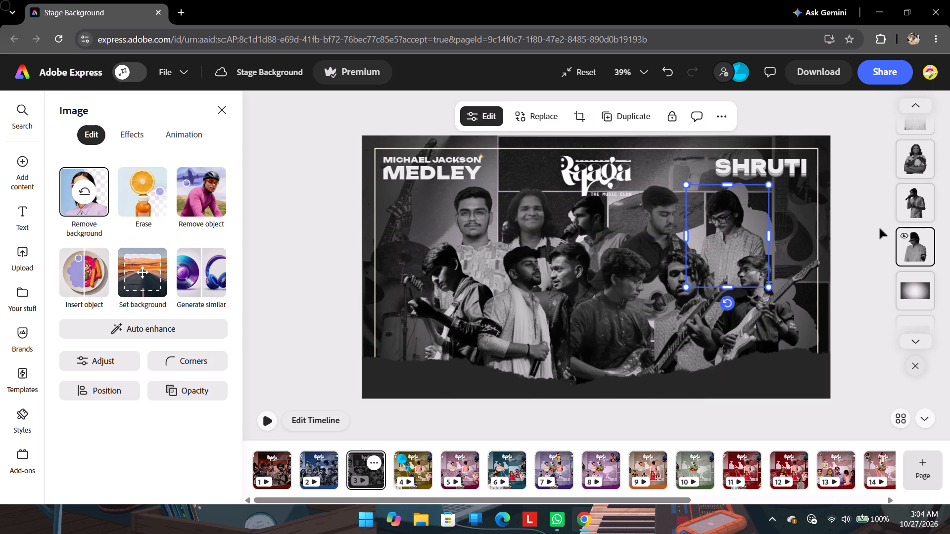
Move the back-row singer holding the microphone slightly toward the guitarist and shrink his cut-out.
click(910, 204)
drag(613, 229, 619, 222)
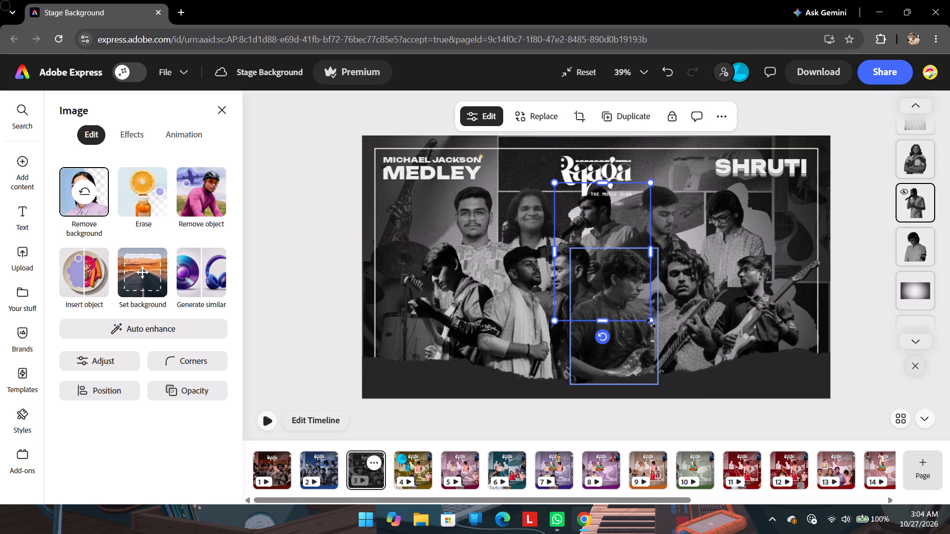
drag(650, 322, 629, 294)
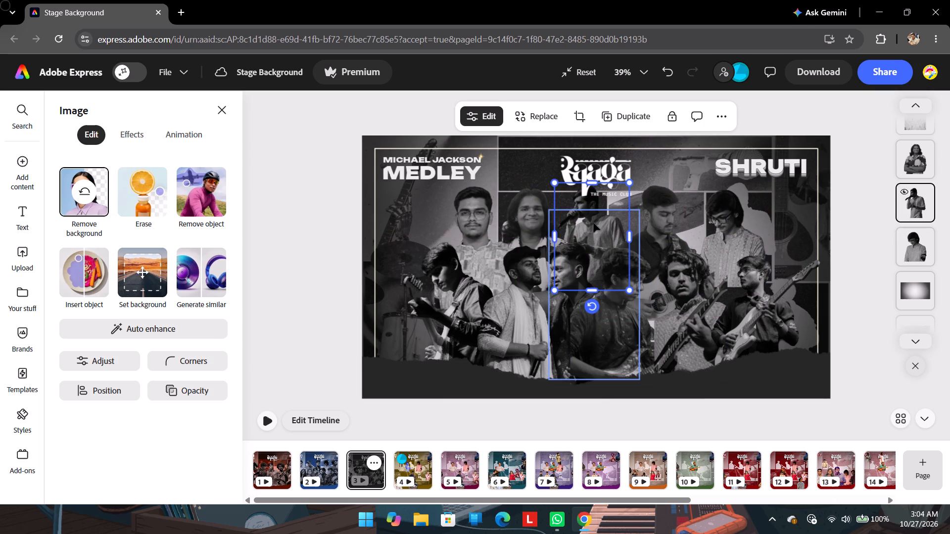
click(595, 224)
click(606, 204)
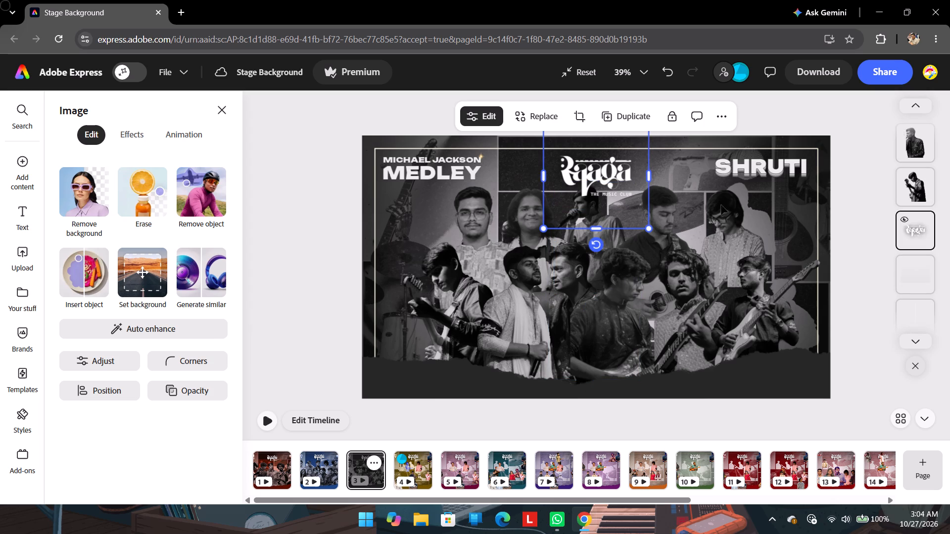
Shrink the bespectacled performer at the left end of the back row and lower him slightly below the MEDLEY title.
scroll(911, 208, down, 4)
click(917, 251)
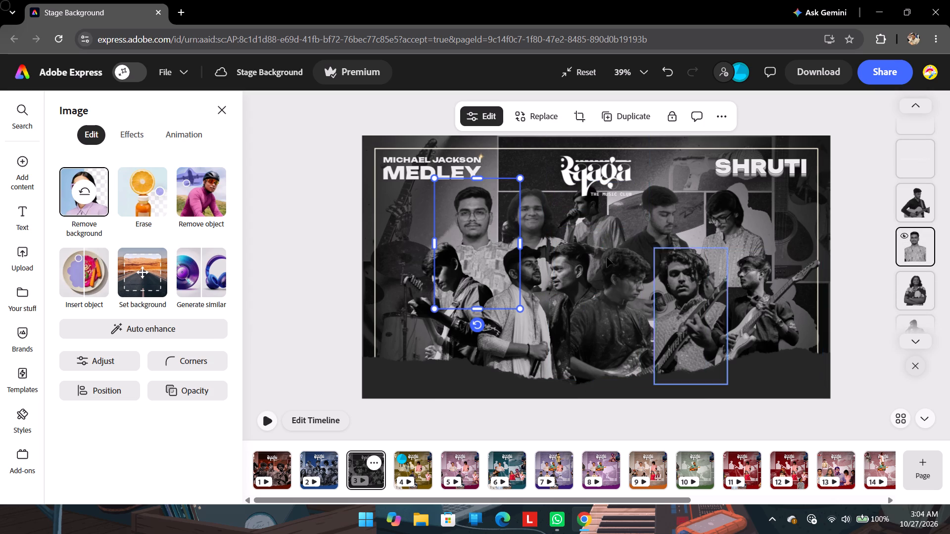
drag(520, 309, 493, 274)
drag(474, 215, 484, 224)
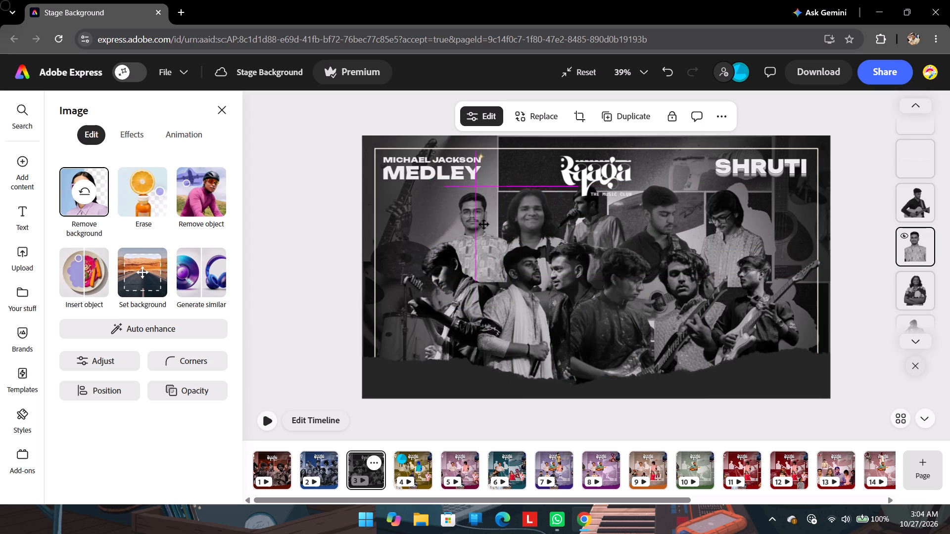
drag(484, 224, 478, 223)
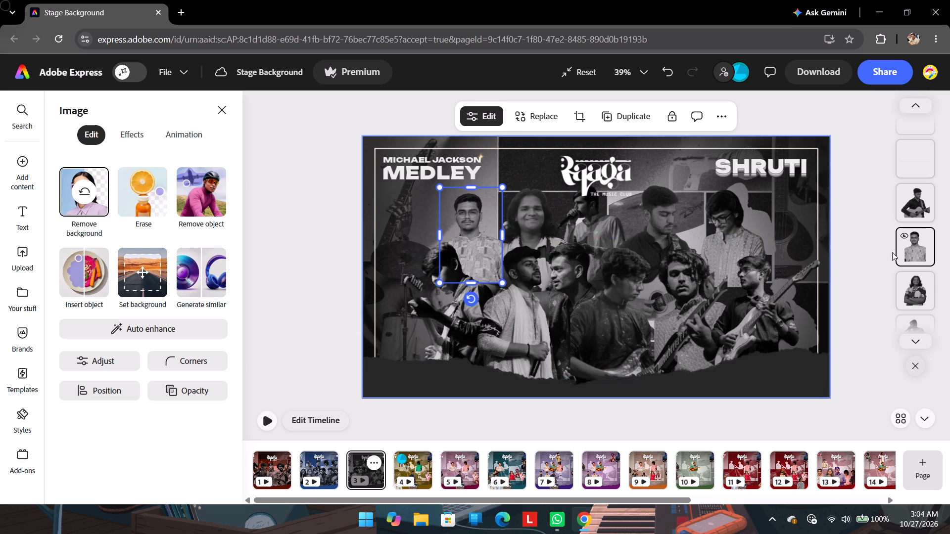
Shrink the long-haired back-row performer and set the cut-out between the left-end performer and the singer.
click(919, 290)
drag(581, 328, 570, 316)
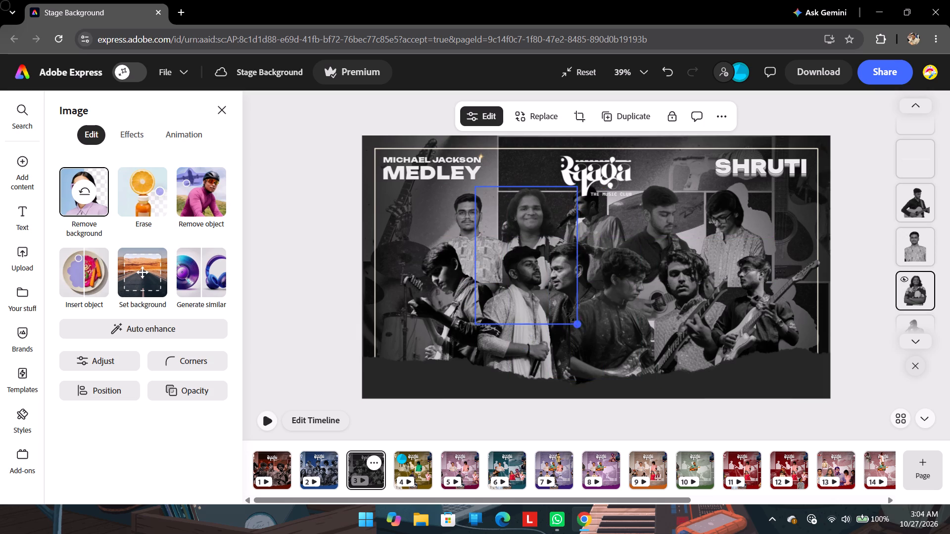
drag(570, 316, 555, 297)
drag(528, 224, 538, 227)
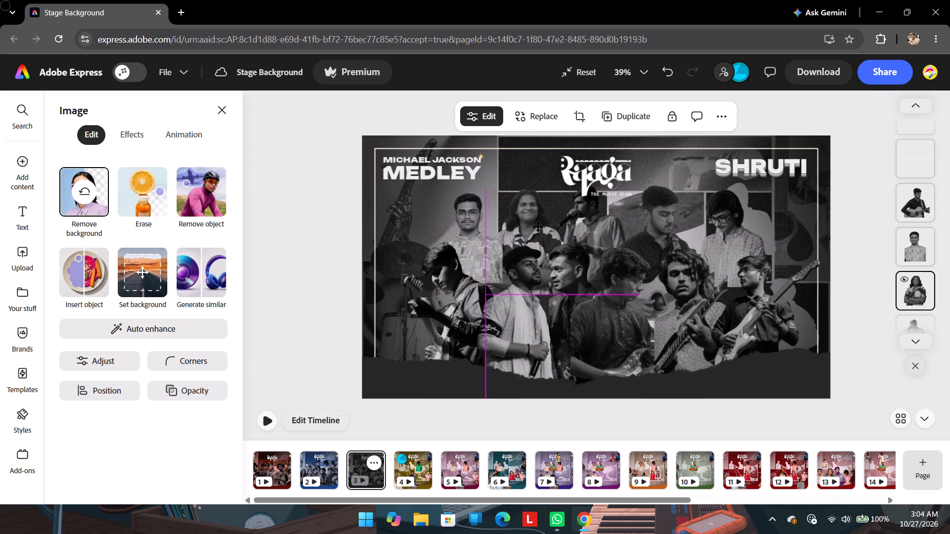
drag(538, 227, 538, 228)
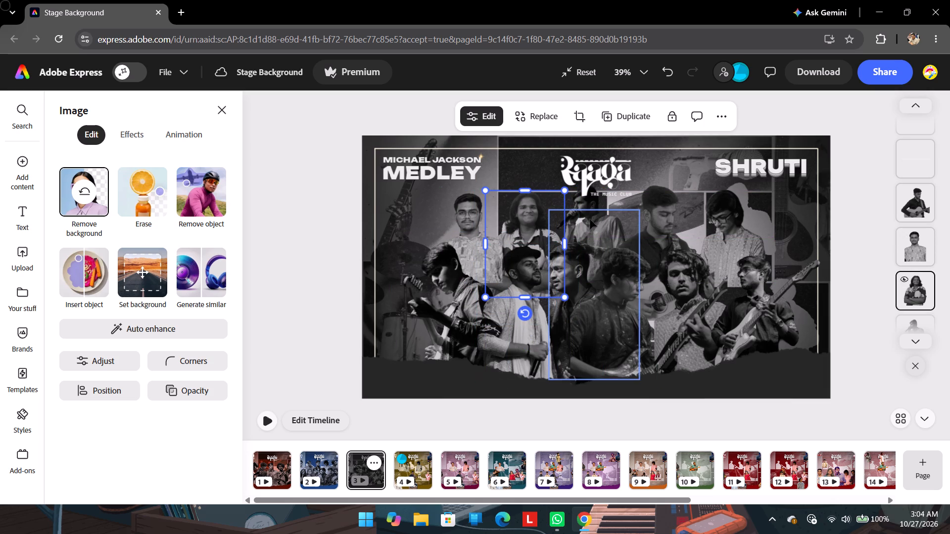
Shrink the back-row guitarist and raise him slightly between the singer and the bespectacled kurta performer.
click(912, 212)
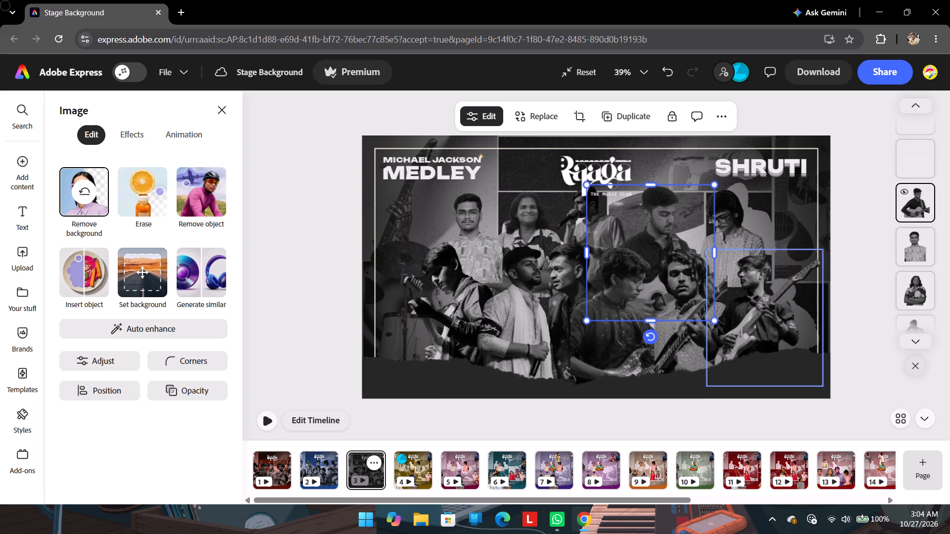
drag(716, 319, 687, 280)
drag(647, 235, 660, 235)
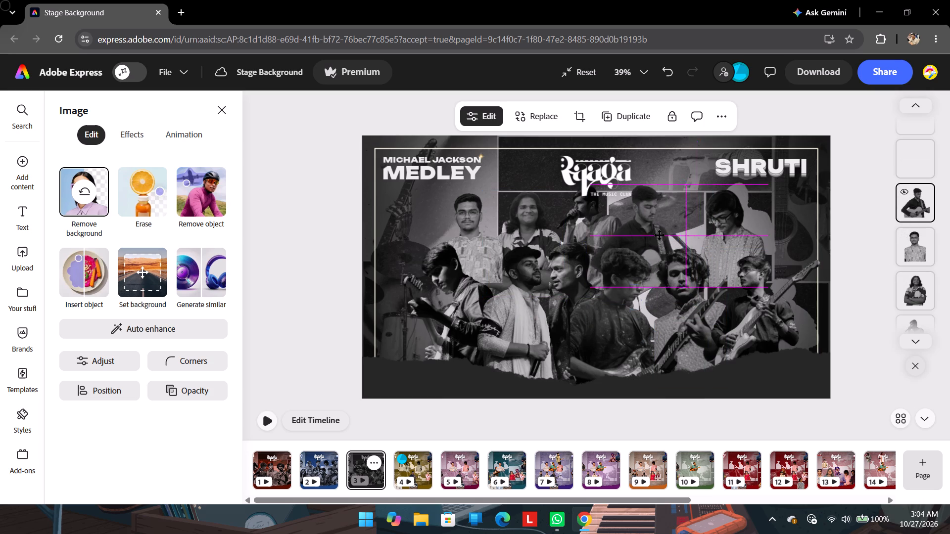
drag(660, 235, 662, 227)
Move the bespectacled kurta performer closer to the back-row guitarist and slightly upward.
scroll(905, 267, down, 1)
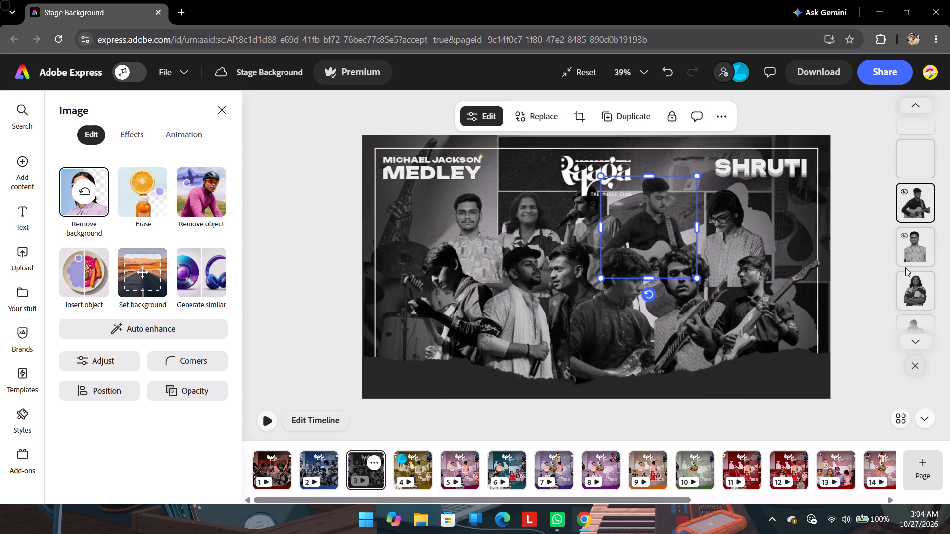
scroll(905, 267, down, 1)
click(915, 258)
drag(723, 244, 709, 239)
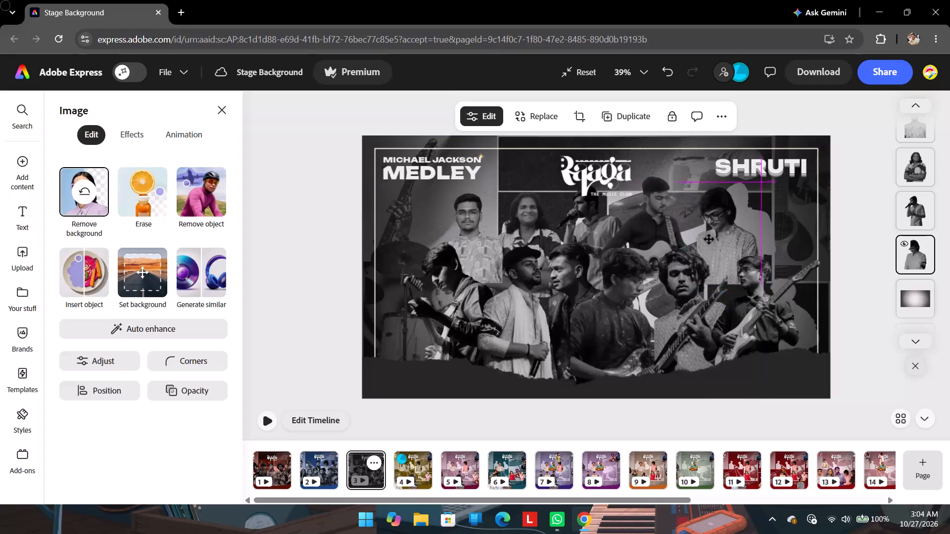
drag(709, 239, 710, 232)
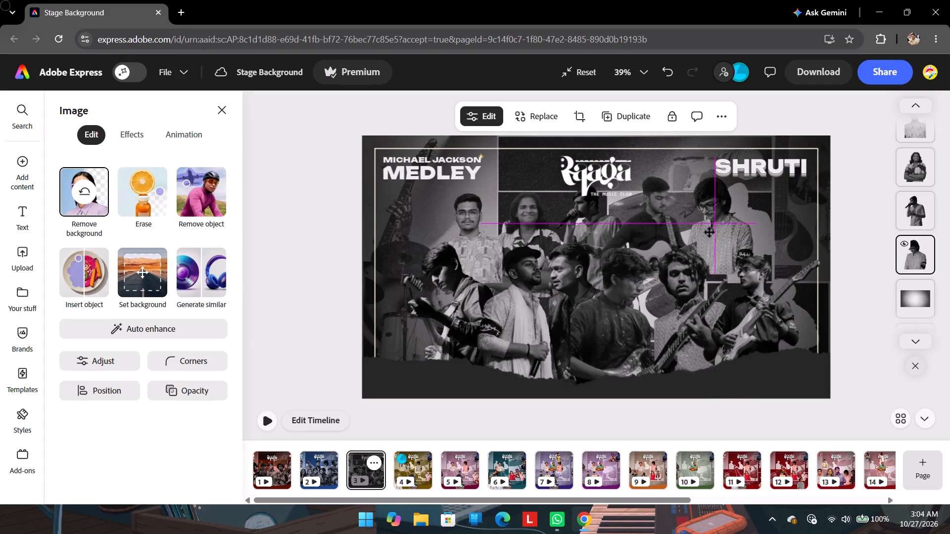
drag(710, 232, 707, 241)
scroll(912, 239, up, 1)
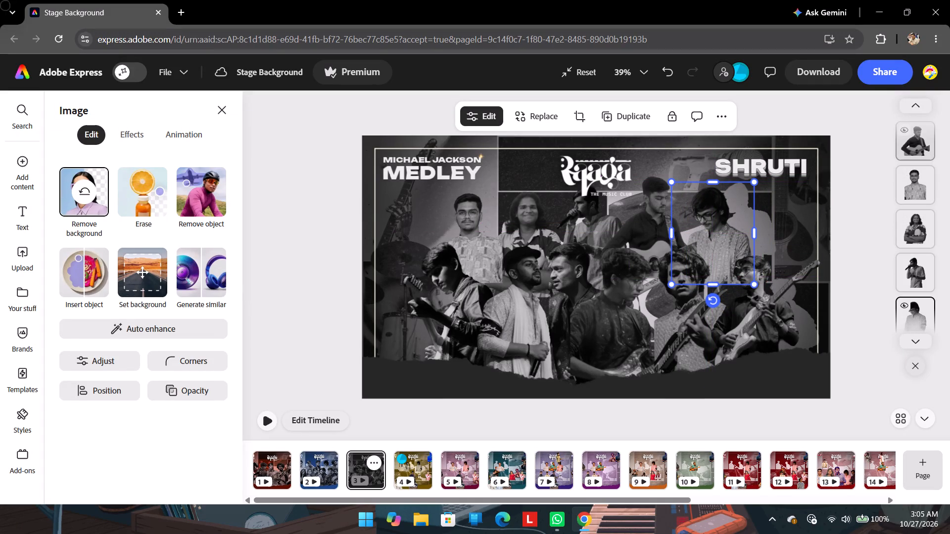
Lower the back-row guitarist slightly so he sits in line with the other back-row performers.
click(912, 152)
drag(660, 223, 660, 233)
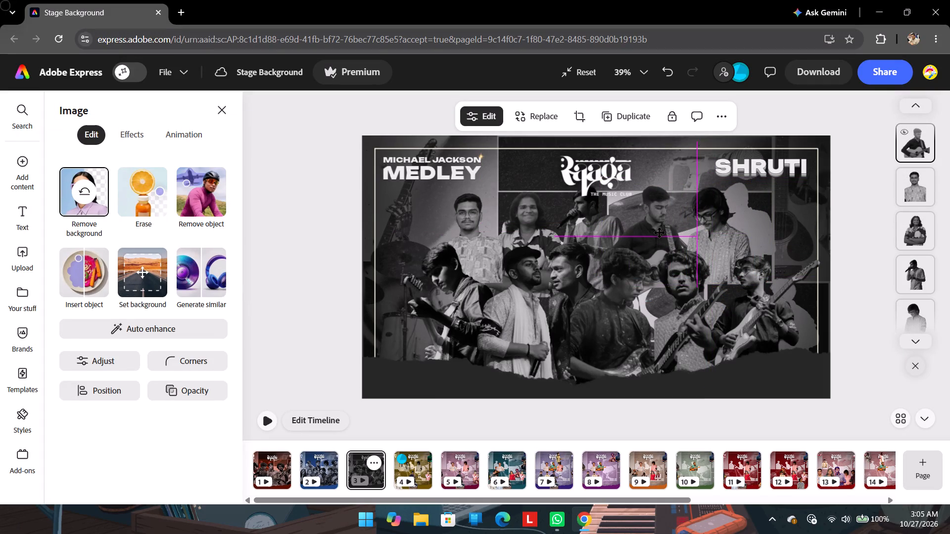
drag(660, 233, 660, 237)
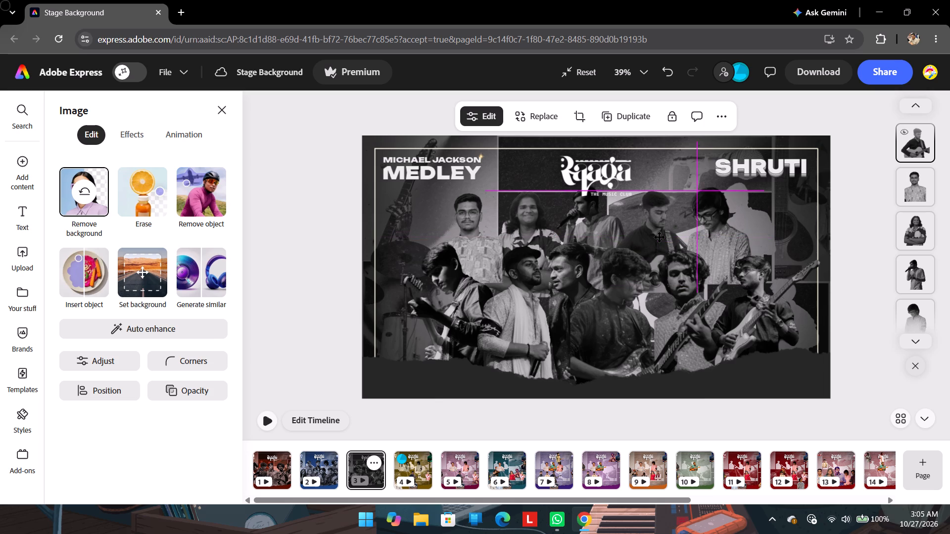
drag(660, 237, 660, 241)
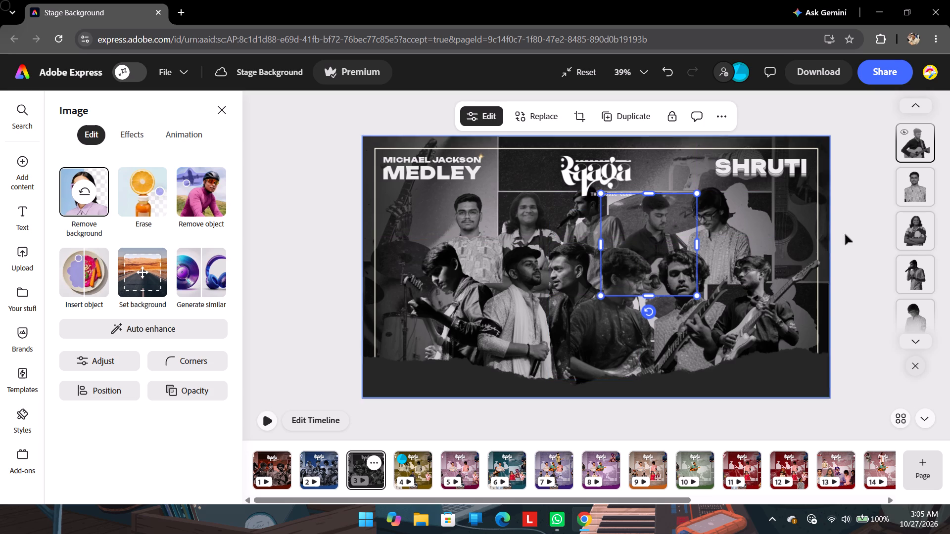
Lower the back-row singer with the microphone and shift him slightly towards the back-row guitarist.
click(909, 273)
drag(595, 226, 601, 232)
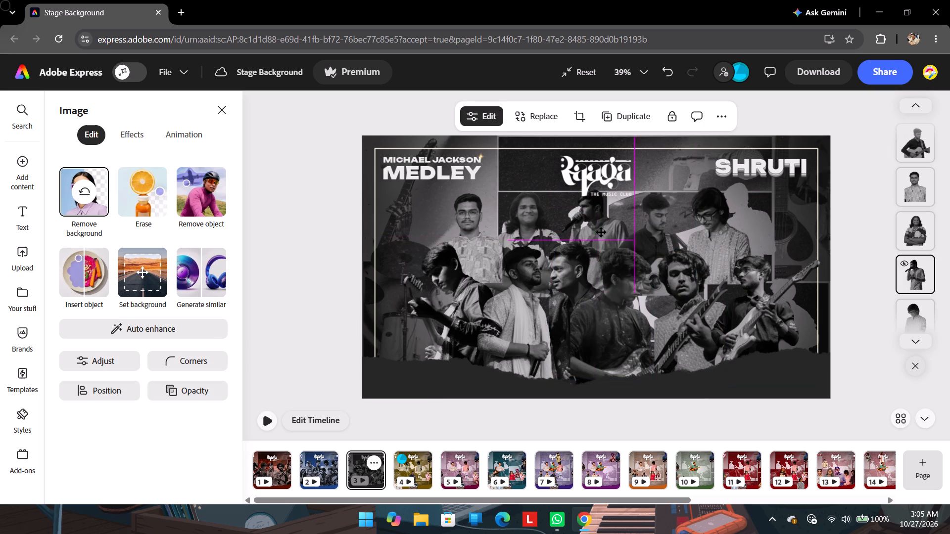
drag(601, 232, 599, 235)
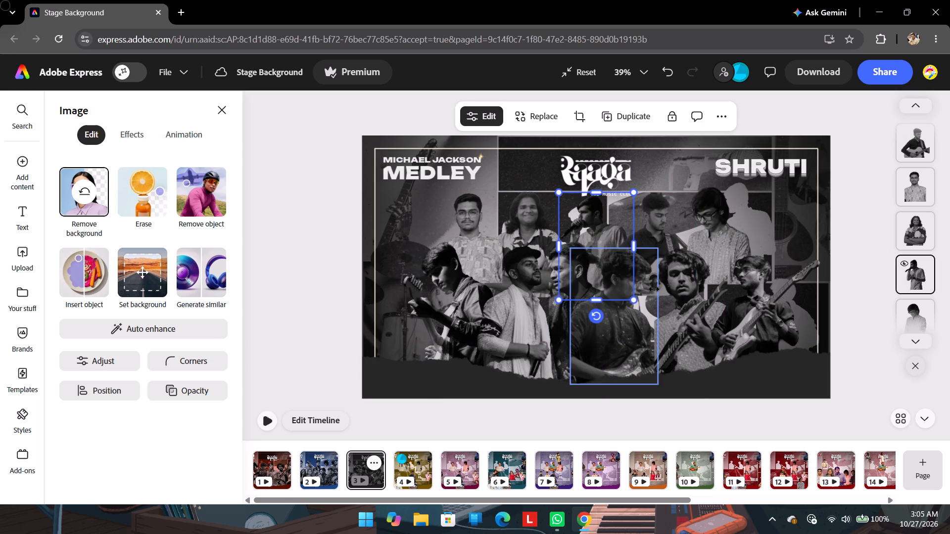
Lower the front row's dark-kurta performer, side-facing performer, capped singer and left-end guitarist slightly.
click(610, 318)
drag(610, 320, 610, 328)
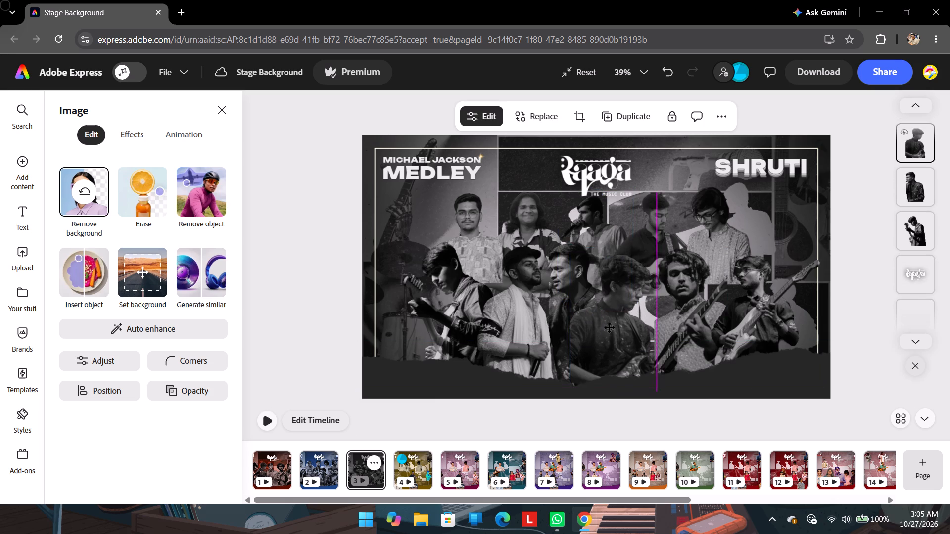
drag(610, 328, 610, 330)
drag(561, 301, 560, 310)
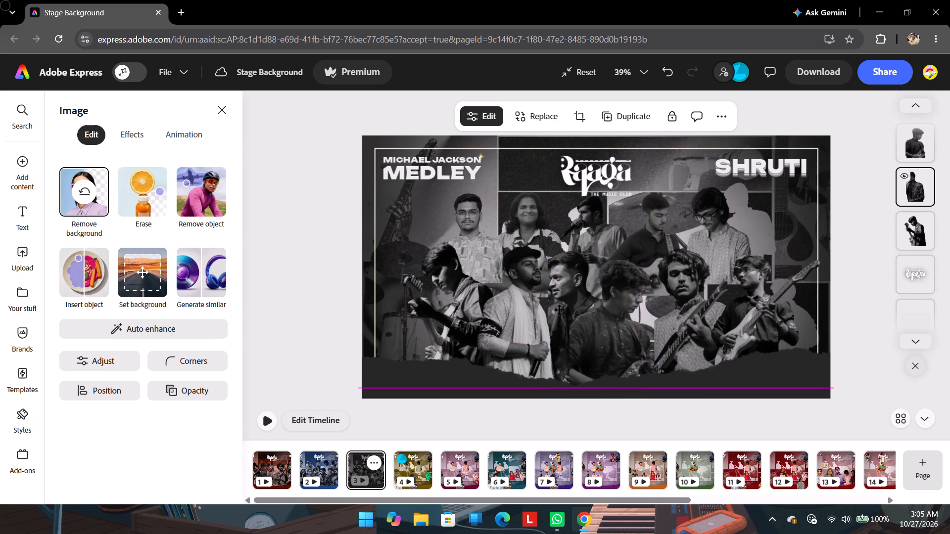
drag(560, 310, 559, 314)
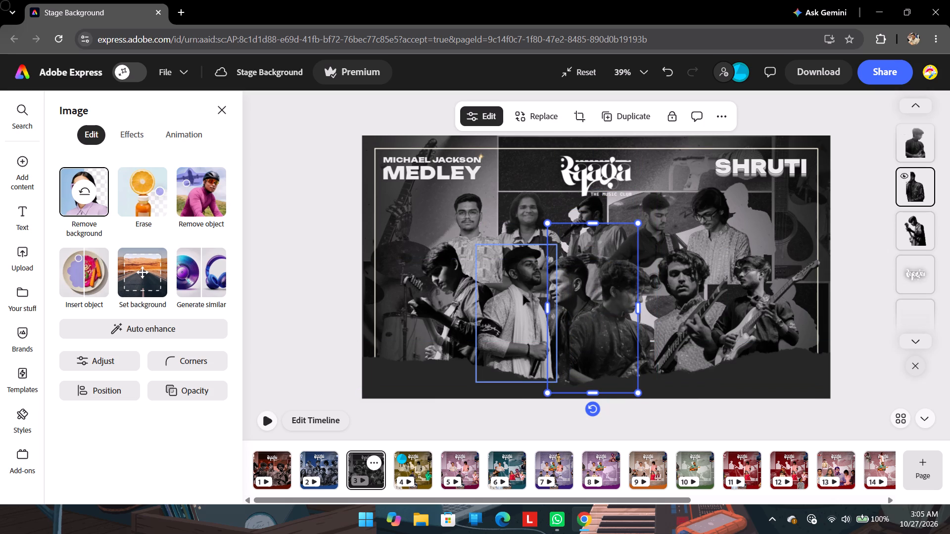
drag(520, 290, 518, 301)
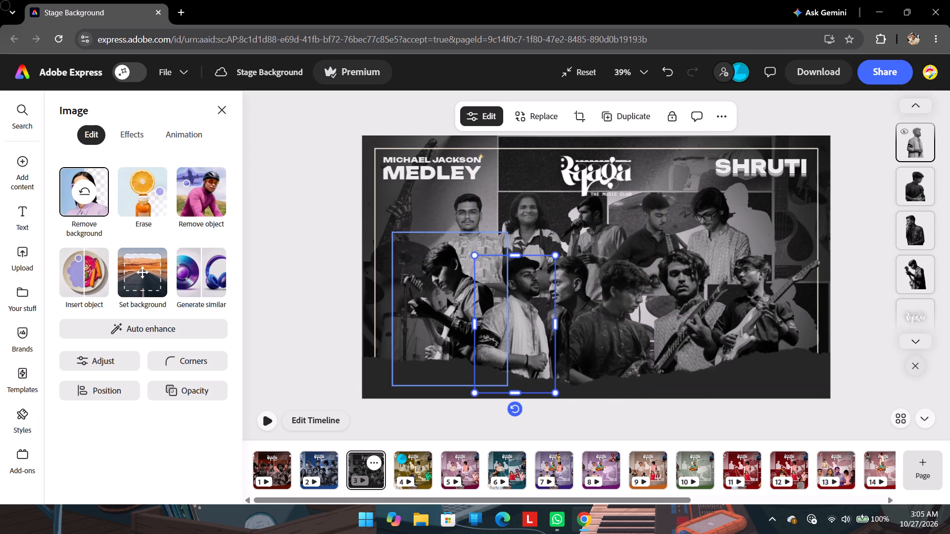
drag(446, 297, 445, 315)
Nudge the front-row dark-kurta performer and the curly-haired guitarist slightly towards the right-end guitarist.
drag(625, 288, 629, 284)
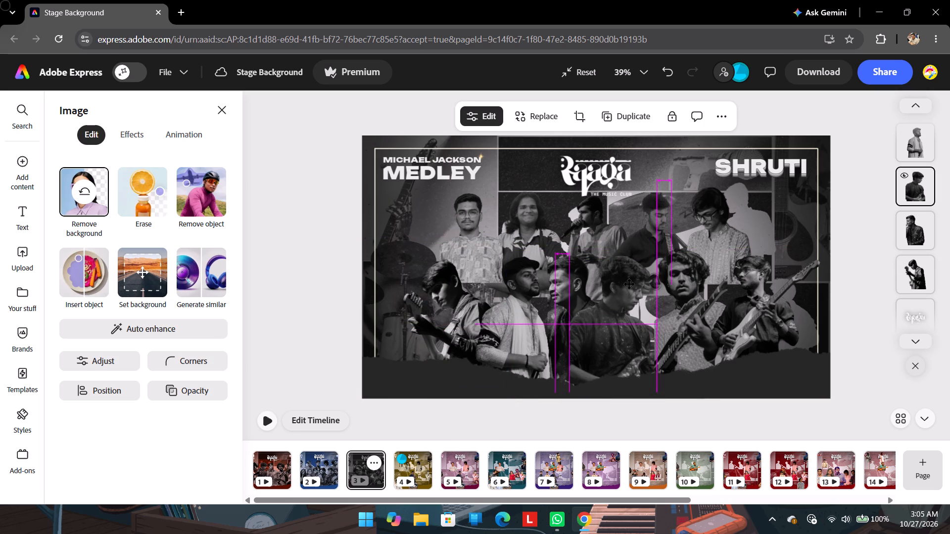
drag(629, 284, 630, 284)
drag(693, 277, 697, 279)
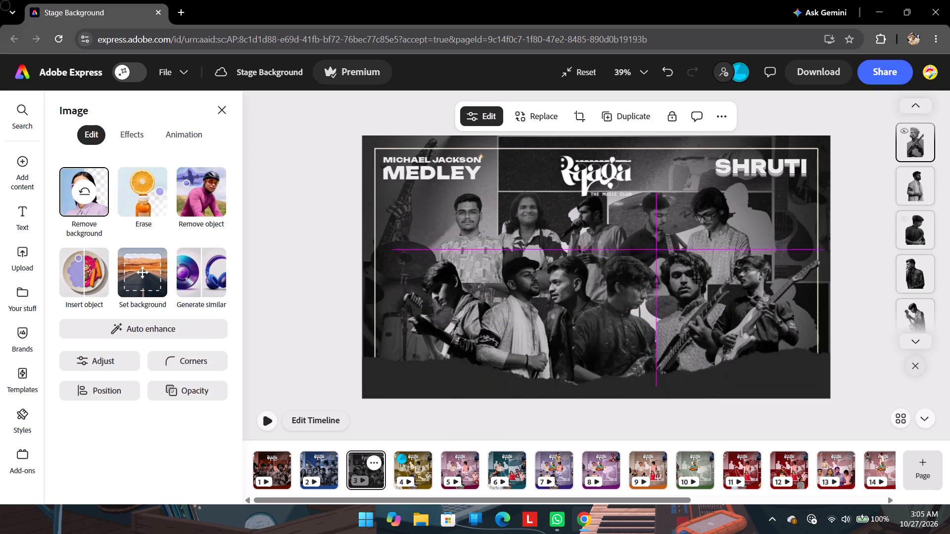
drag(697, 279, 698, 282)
click(761, 280)
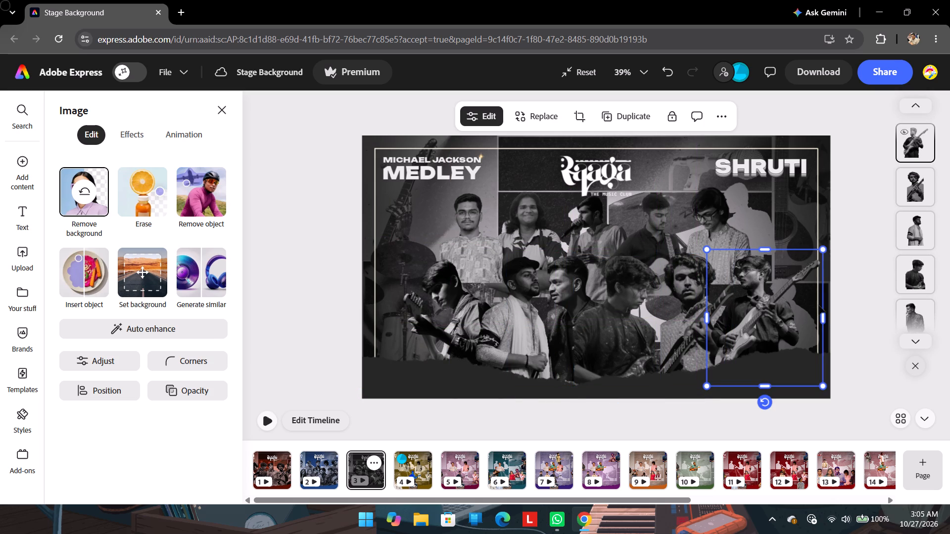
click(862, 297)
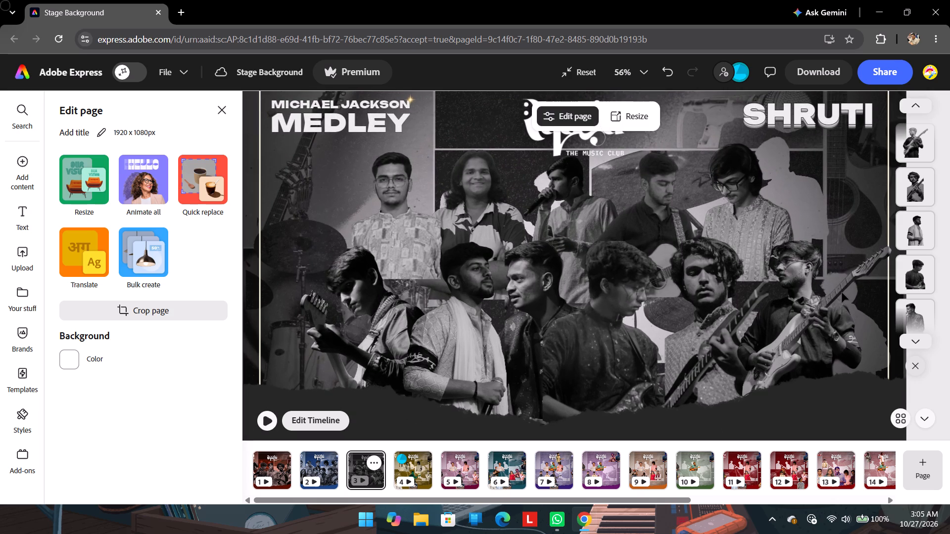
Swap the front-row positions of the side-facing performer and the capped singer, placing the side-facing performer beside the left-end guitarist.
scroll(842, 292, down, 1)
click(522, 259)
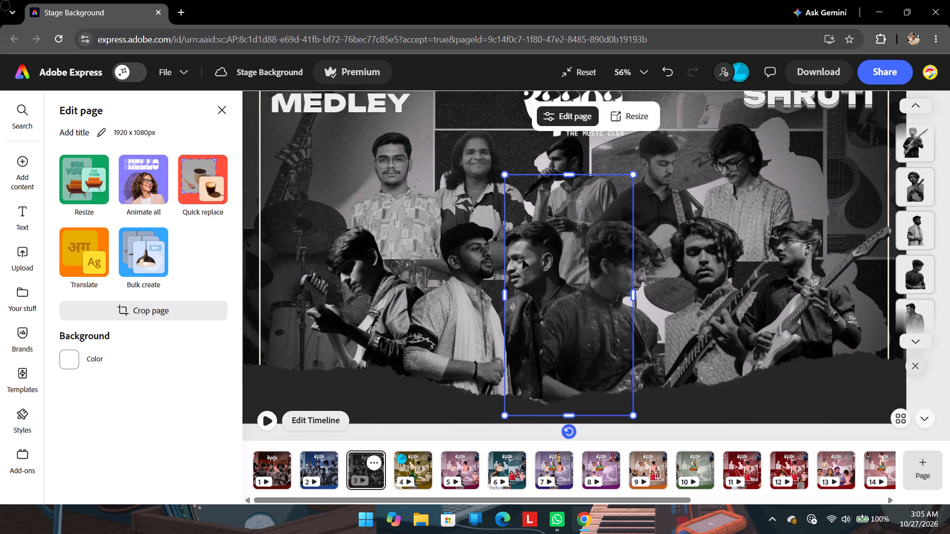
drag(522, 259, 406, 266)
drag(476, 252, 518, 250)
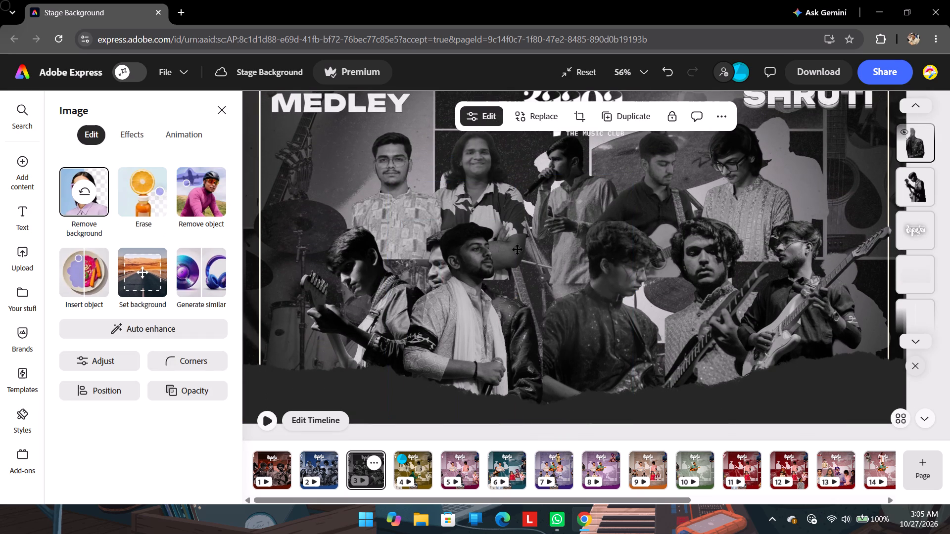
drag(518, 250, 472, 254)
click(485, 255)
drag(482, 262, 531, 255)
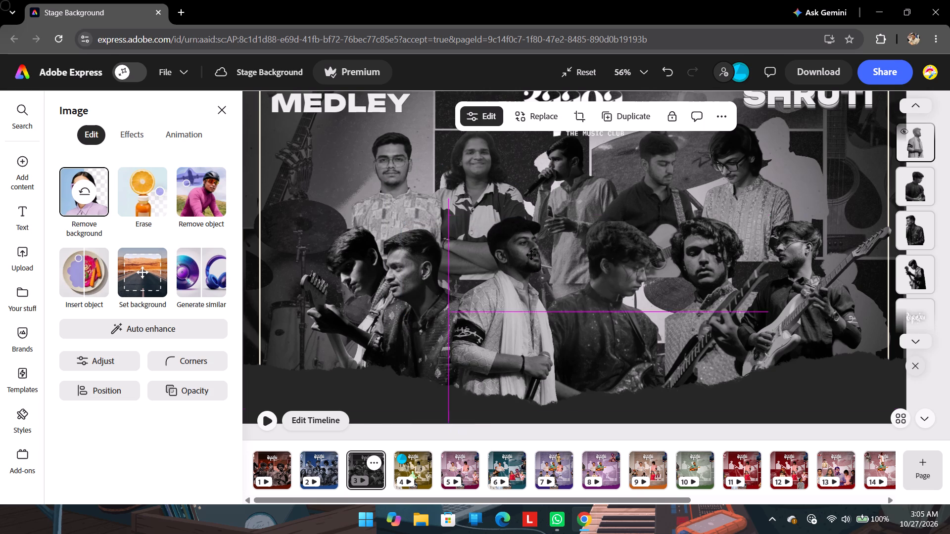
drag(531, 255, 546, 255)
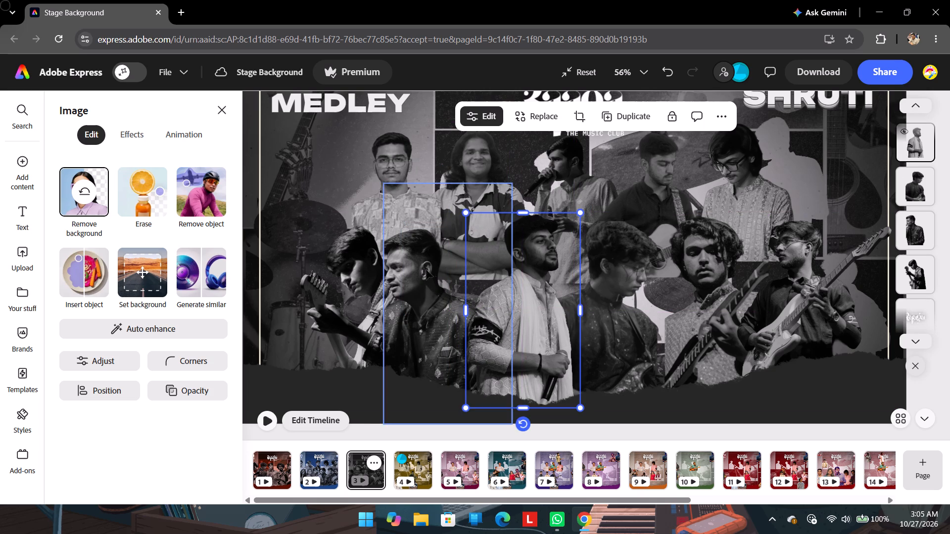
click(424, 265)
drag(412, 263, 456, 260)
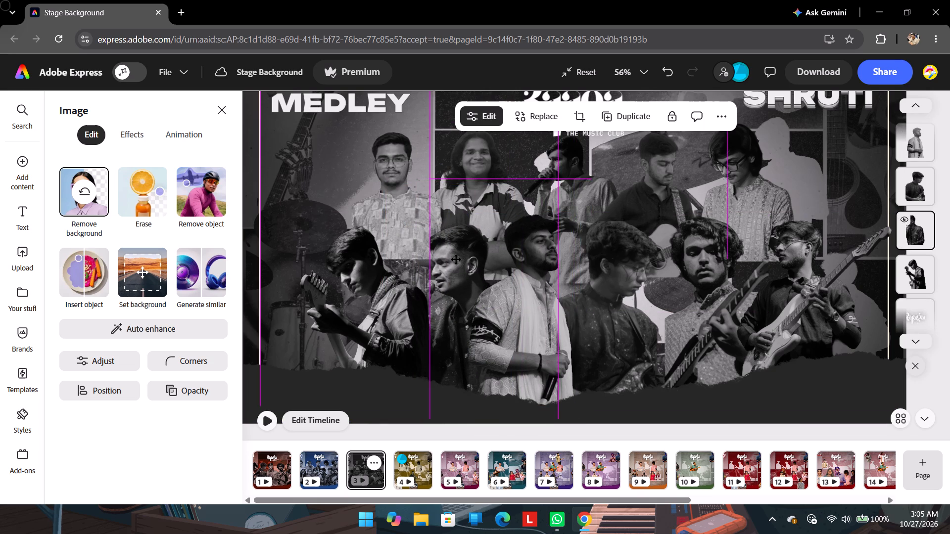
drag(456, 260, 458, 259)
Extend the lower crop edge of the bespectacled performer at the left end of the back row down behind the front row.
click(402, 247)
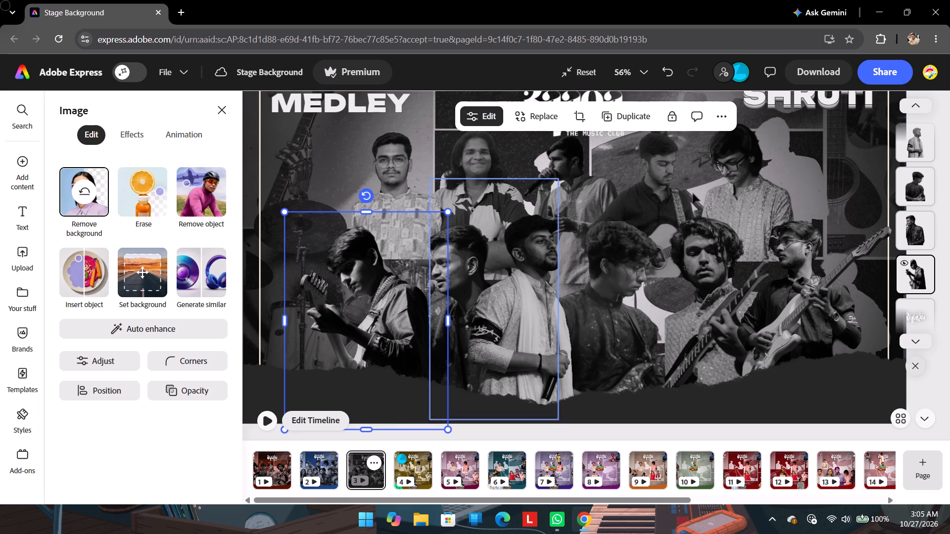
scroll(920, 259, down, 5)
click(917, 271)
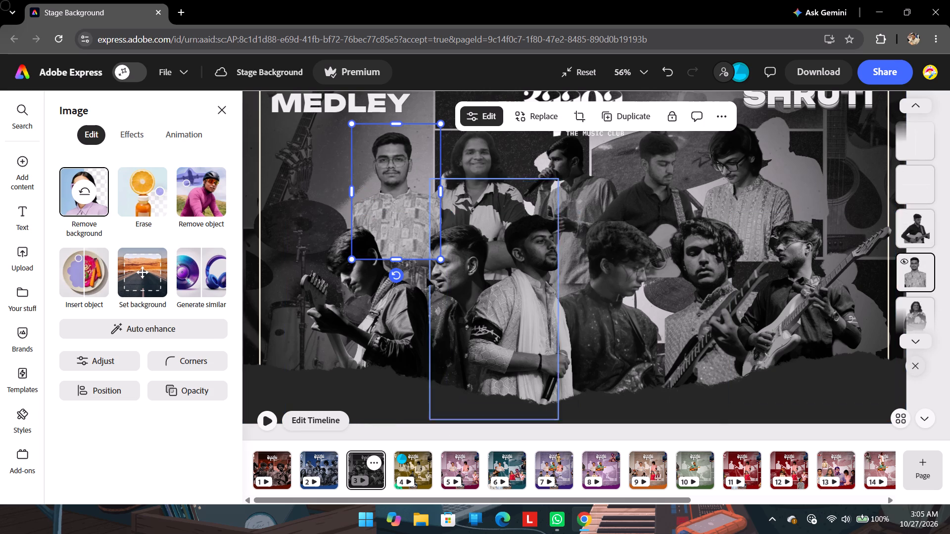
drag(402, 259, 396, 282)
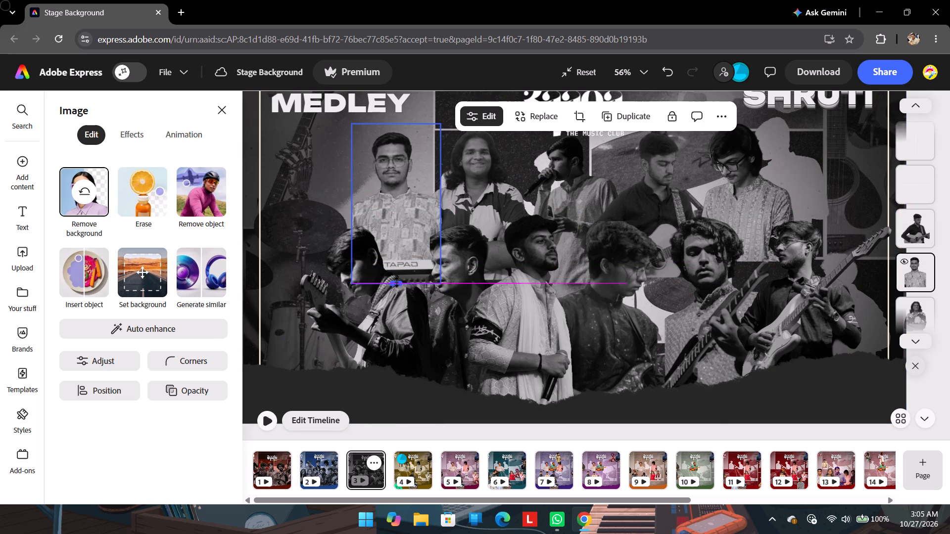
drag(396, 282, 397, 317)
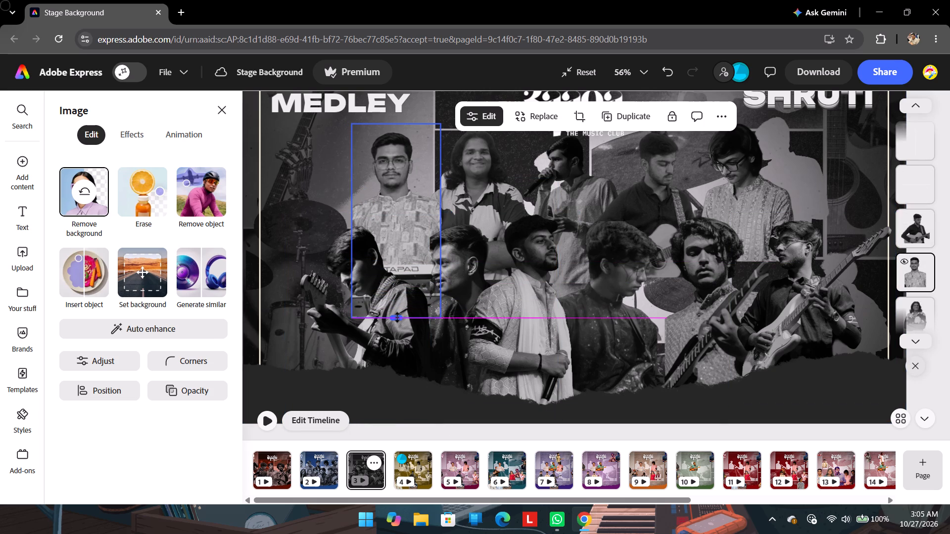
drag(397, 317, 397, 322)
click(216, 109)
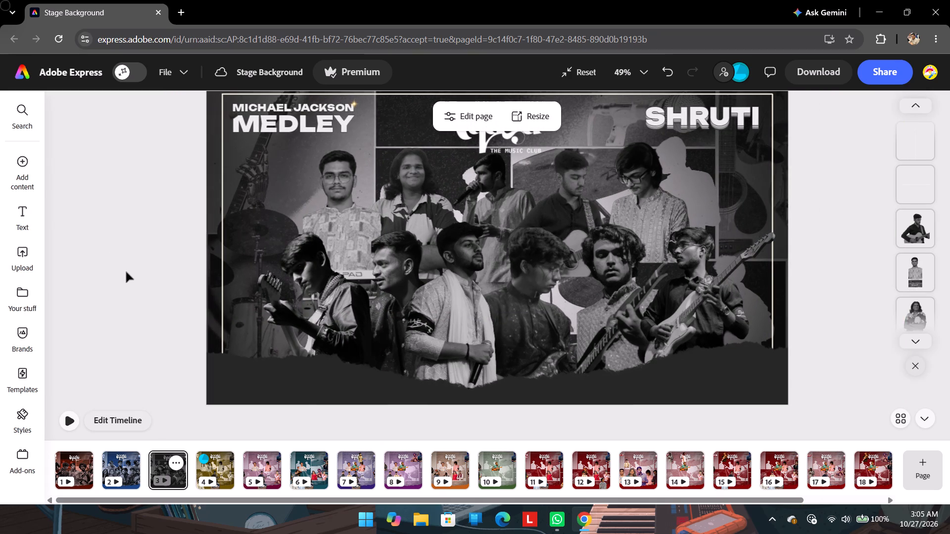
Enlarge the back-row guitarist slightly and shift him towards the bespectacled kurta performer.
scroll(126, 272, up, 1)
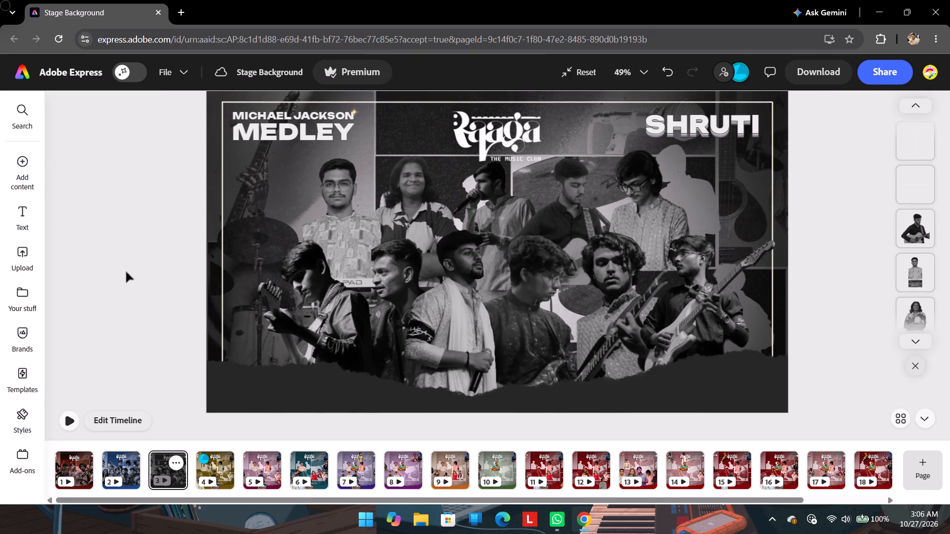
scroll(126, 272, up, 2)
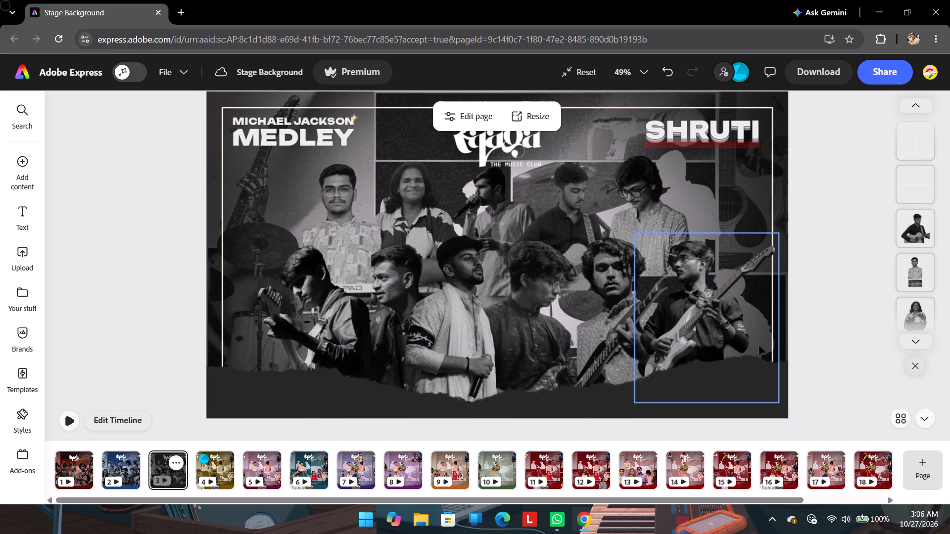
scroll(894, 298, down, 5)
scroll(911, 287, up, 4)
click(922, 168)
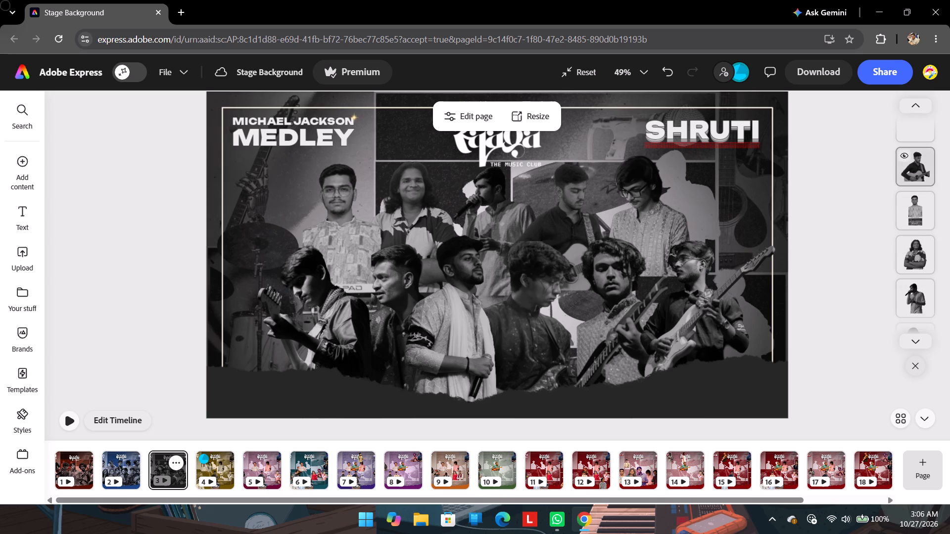
drag(501, 290, 481, 328)
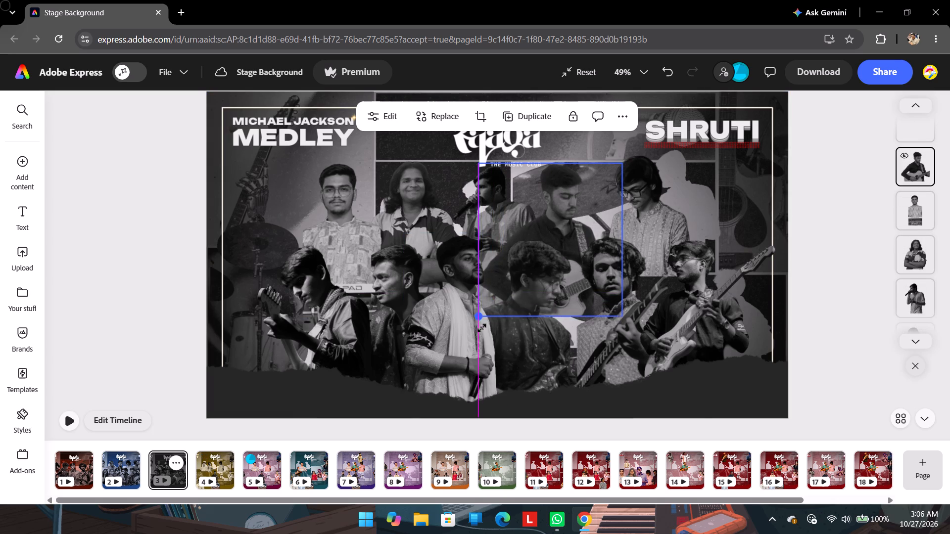
drag(481, 328, 480, 331)
drag(560, 210, 567, 208)
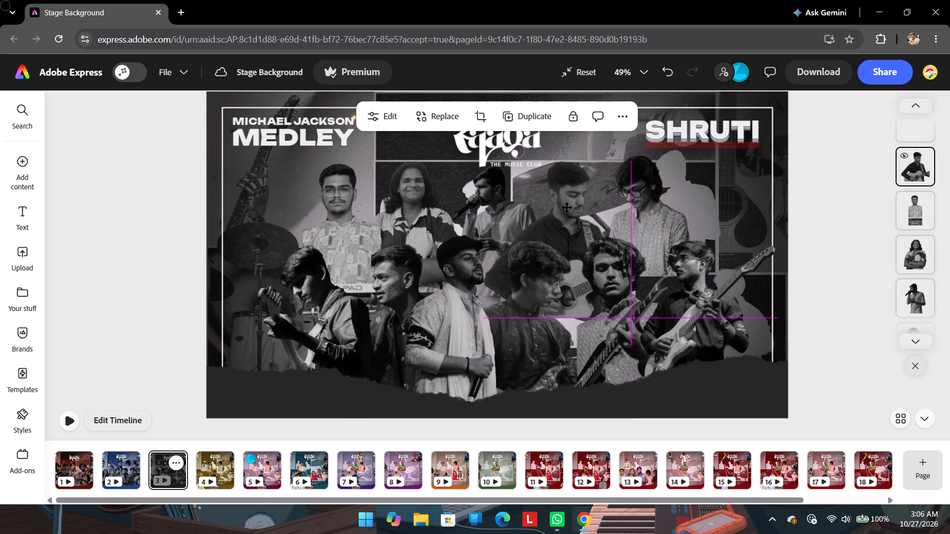
drag(567, 208, 567, 207)
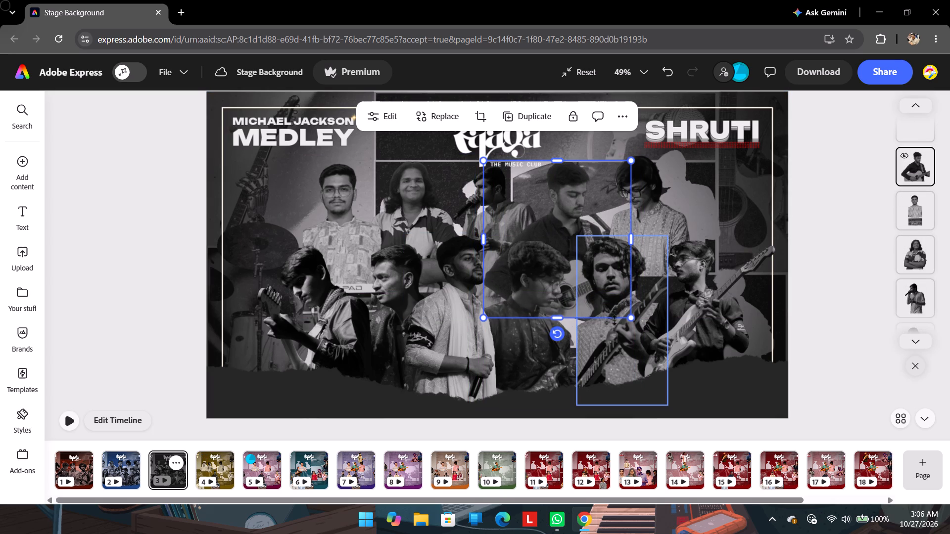
Send the back-row guitarist backward in the layer order so he is behind the singer.
key(ctrl+bracketleft)
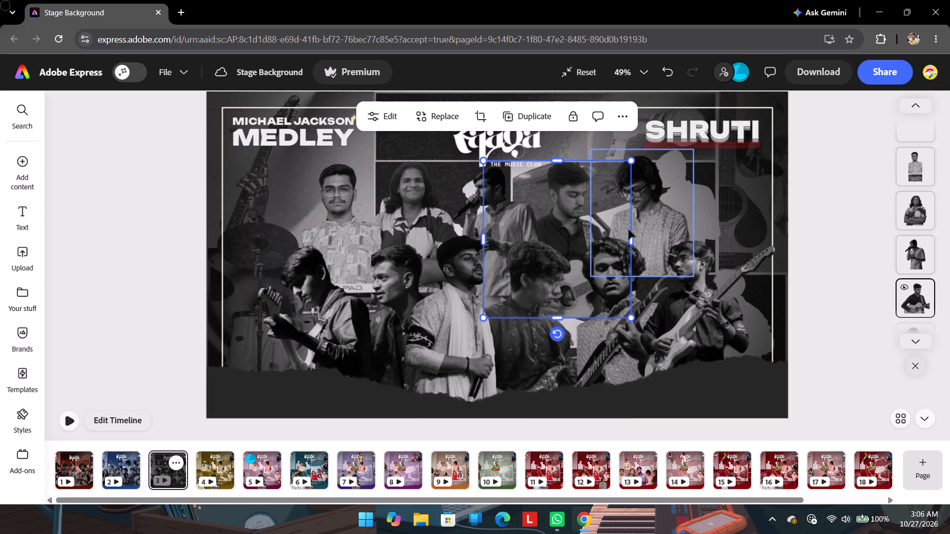
key(ctrl+bracketright)
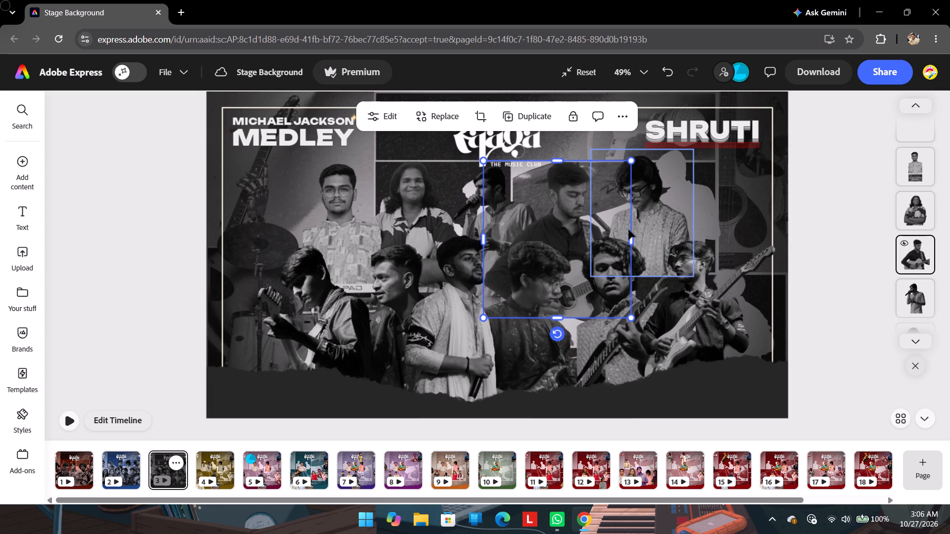
key(ctrl+bracketleft)
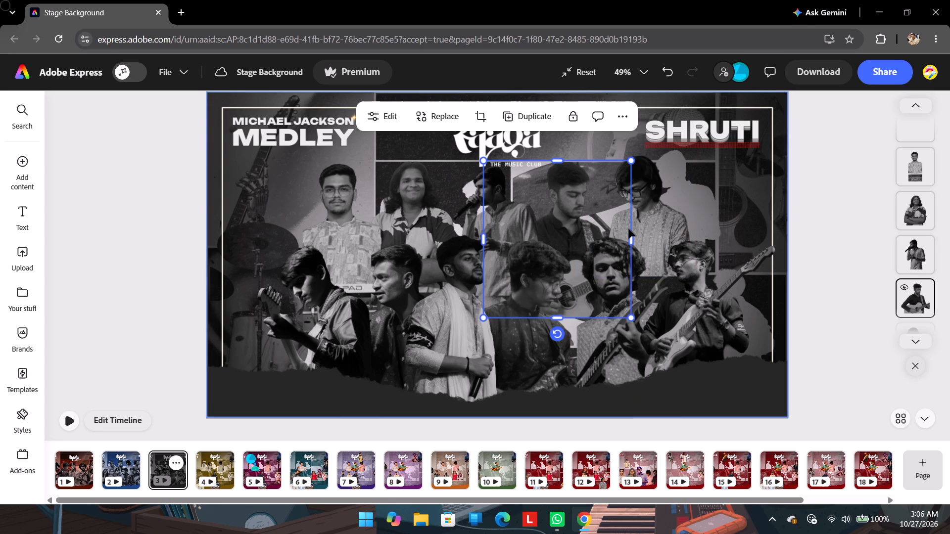
click(865, 276)
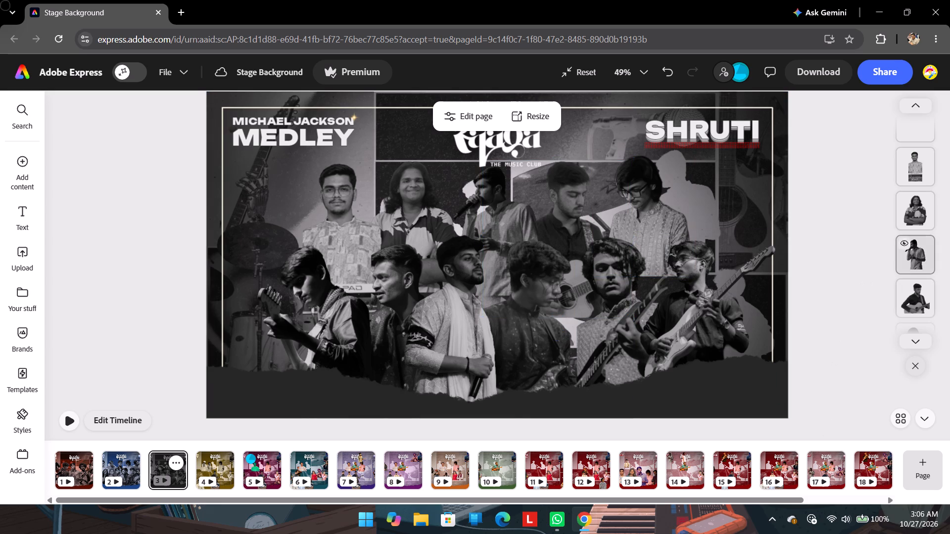
Send the bespectacled performer at the left end of the back row behind the long-haired performer.
click(914, 166)
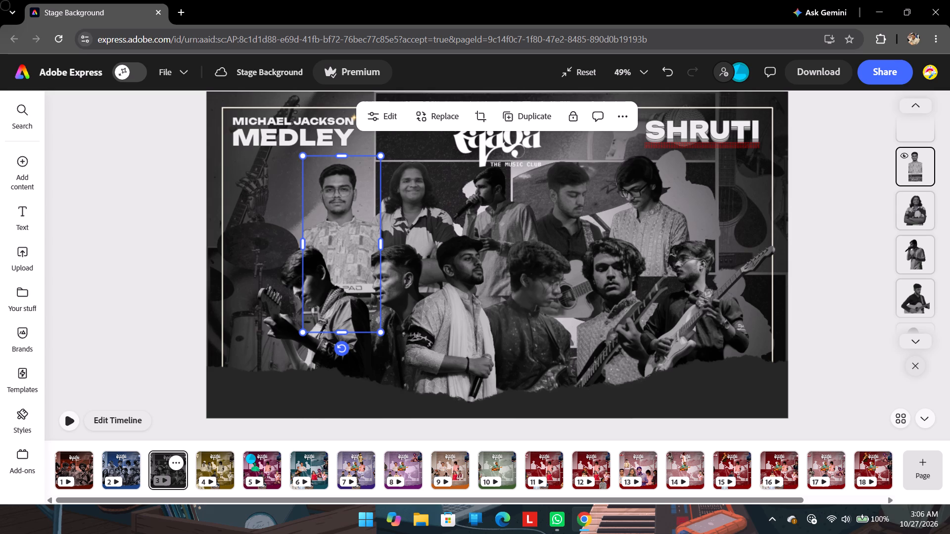
key(ctrl+bracketleft)
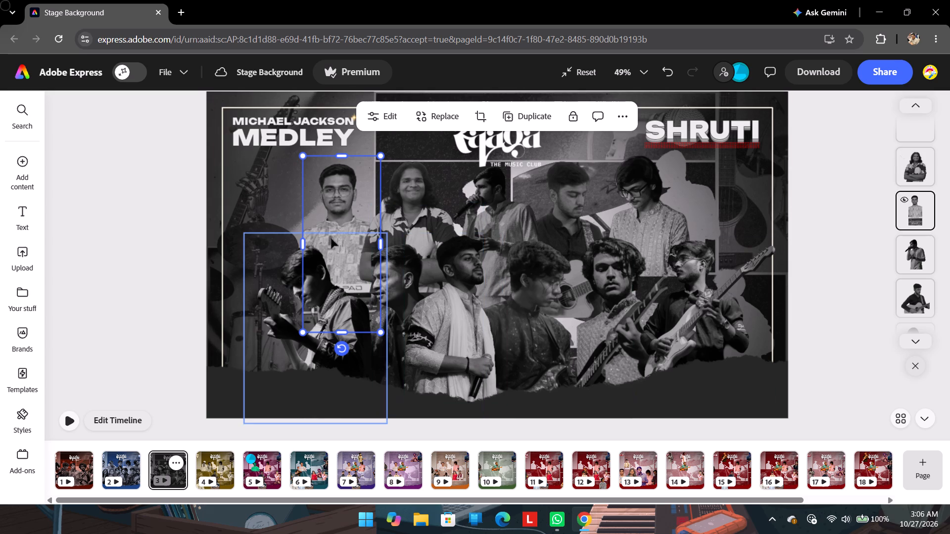
Raise the bespectacled performer at the left end of the back row slightly on the Michael Jackson Medley page.
drag(349, 218, 349, 213)
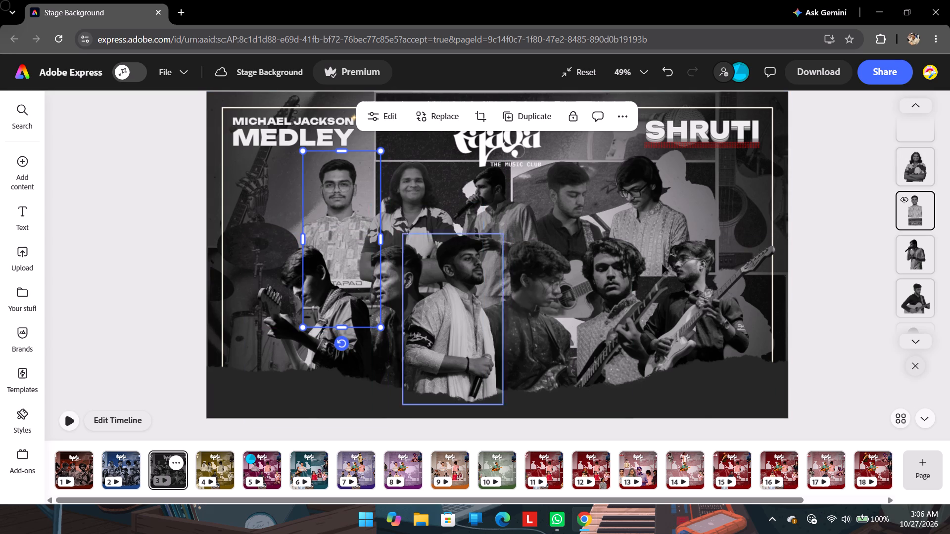
click(841, 295)
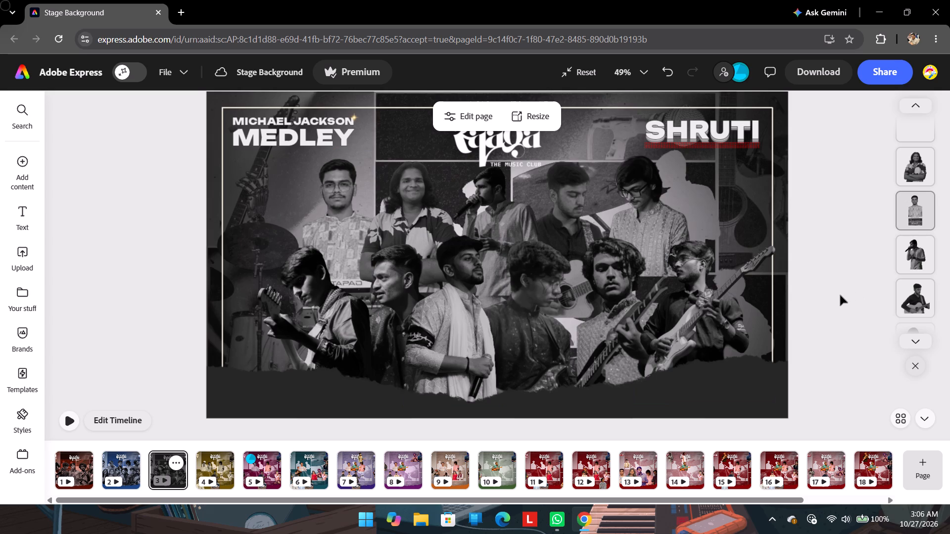
Review the Aigiri Nandini, AR Rahman Medley and Michael Jackson Medley layouts and look ahead to the Salim Sulaiman Medley page.
key(Left)
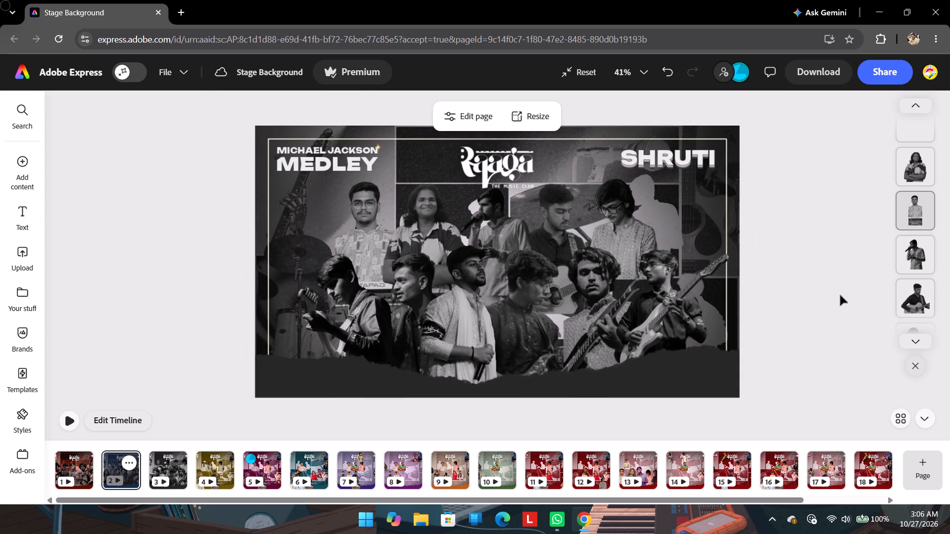
key(Left)
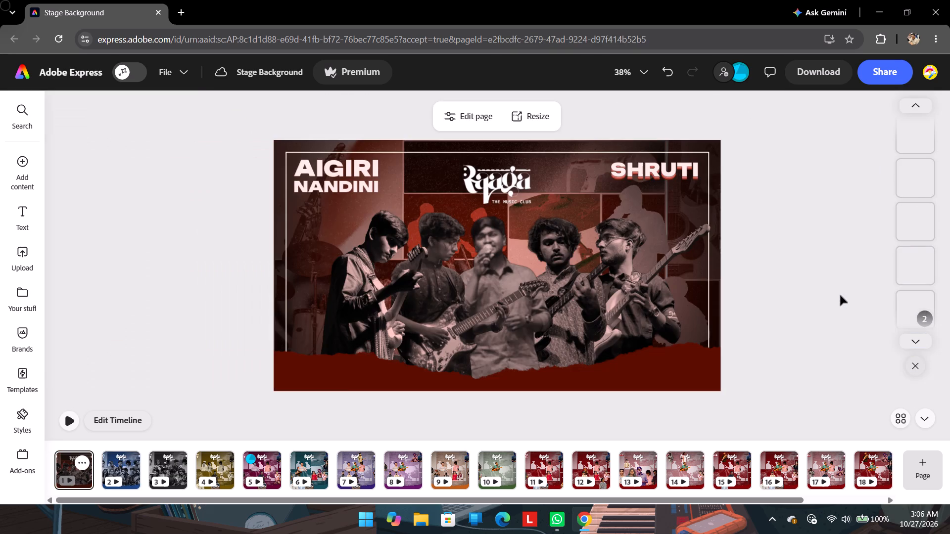
key(Right)
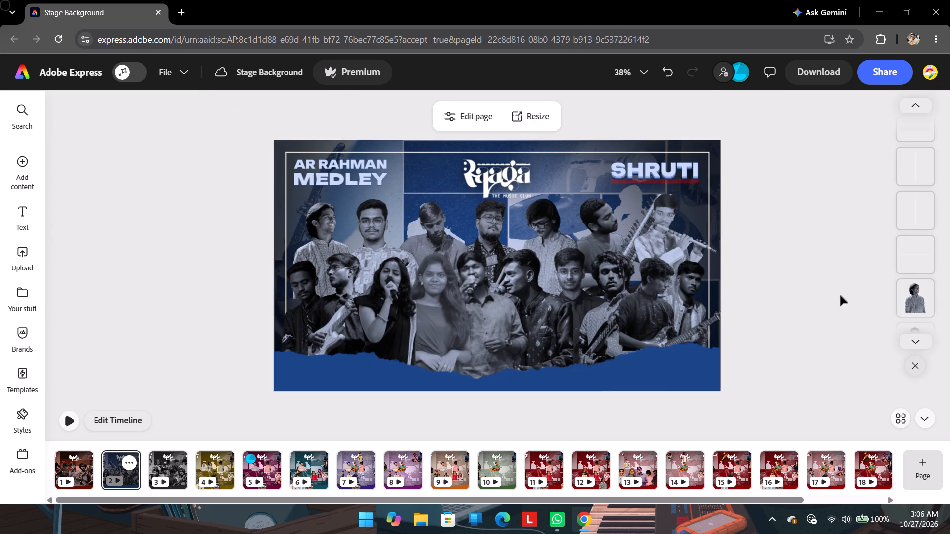
click(329, 225)
click(186, 228)
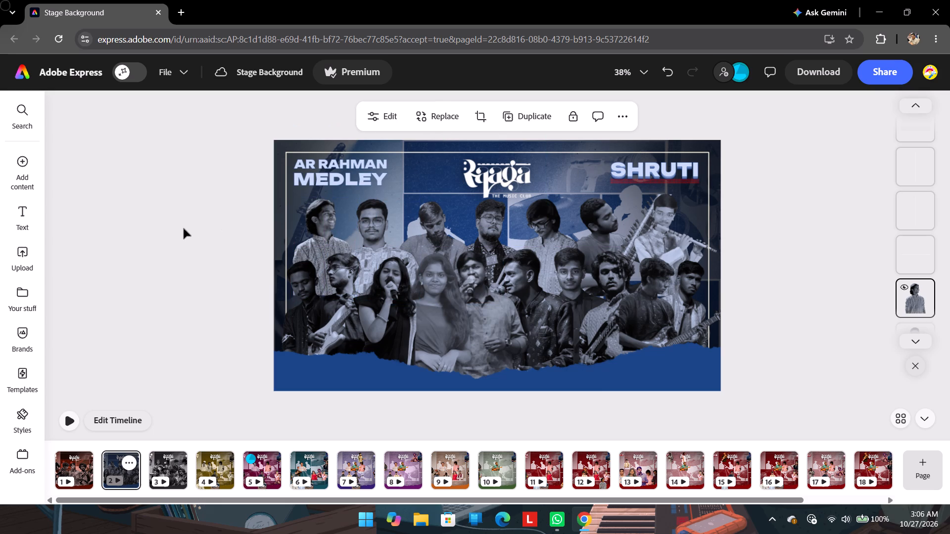
key(Right)
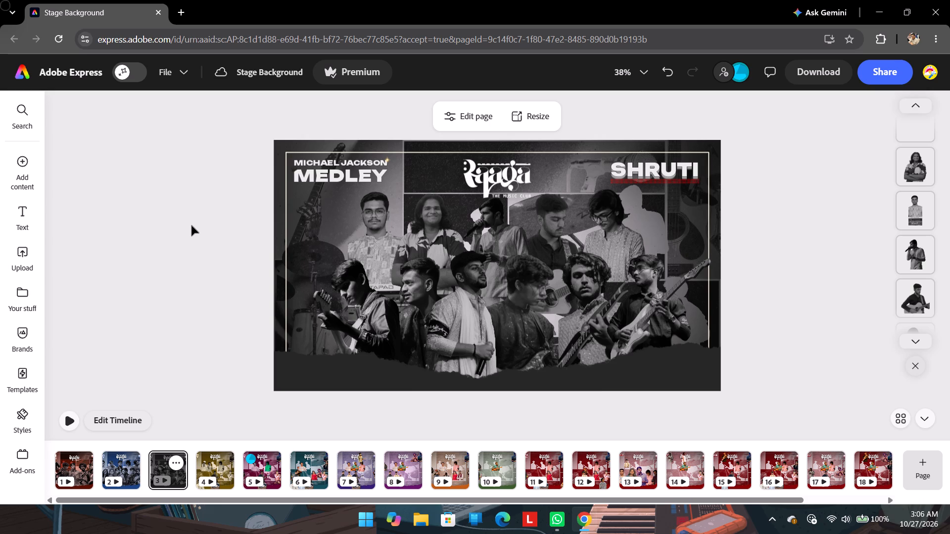
key(Right)
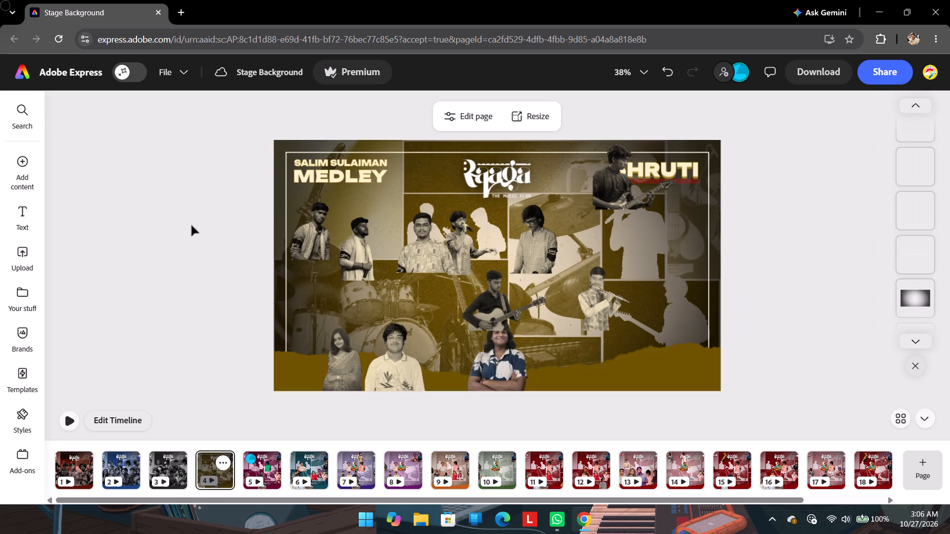
key(Right)
key(Left)
key(Left)
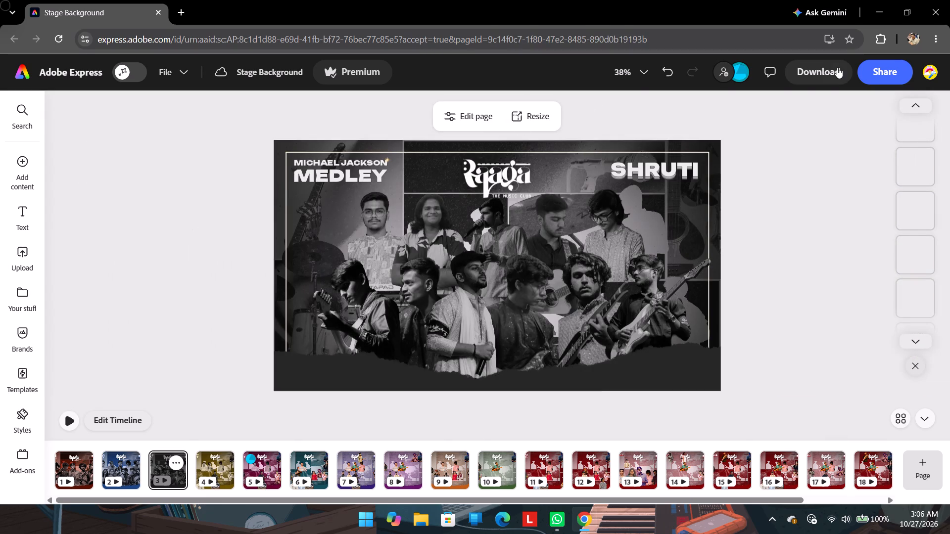
Check which page the collaborator is editing and compare the Shreya Ghoshal, Salim Sulaiman and Michael Jackson Medley pages.
click(745, 71)
click(713, 185)
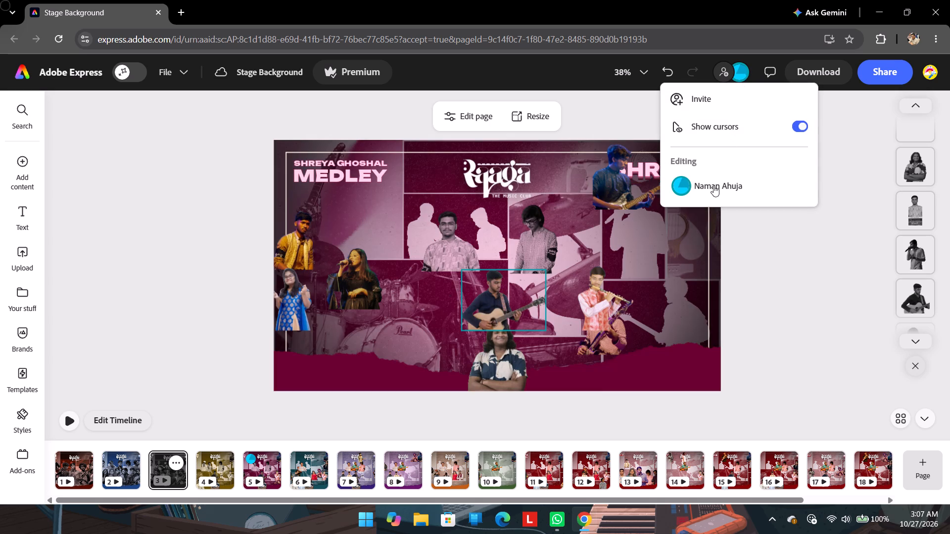
click(778, 307)
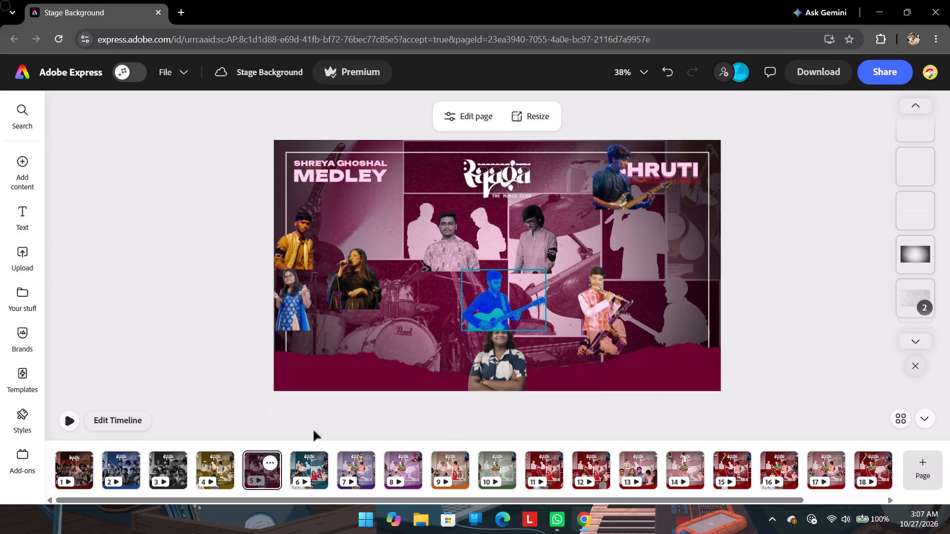
click(218, 471)
click(181, 474)
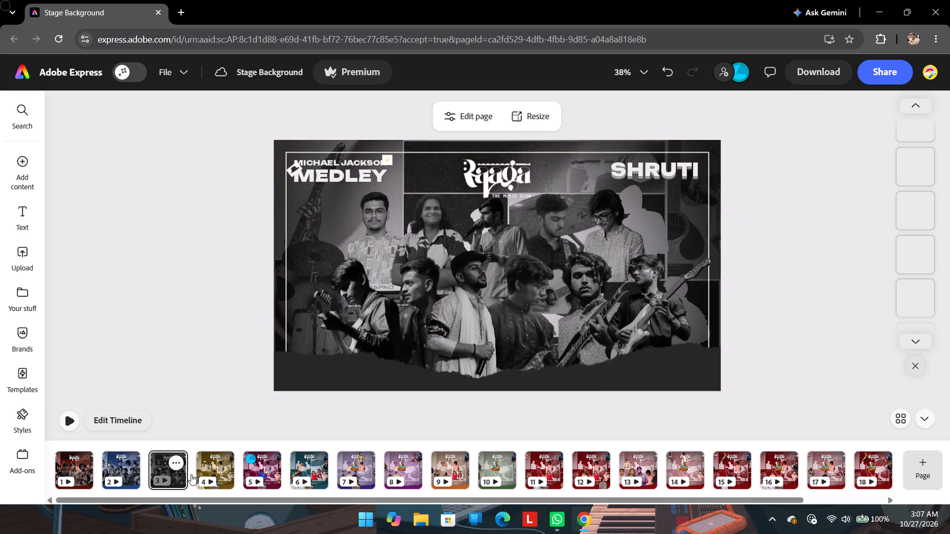
click(214, 479)
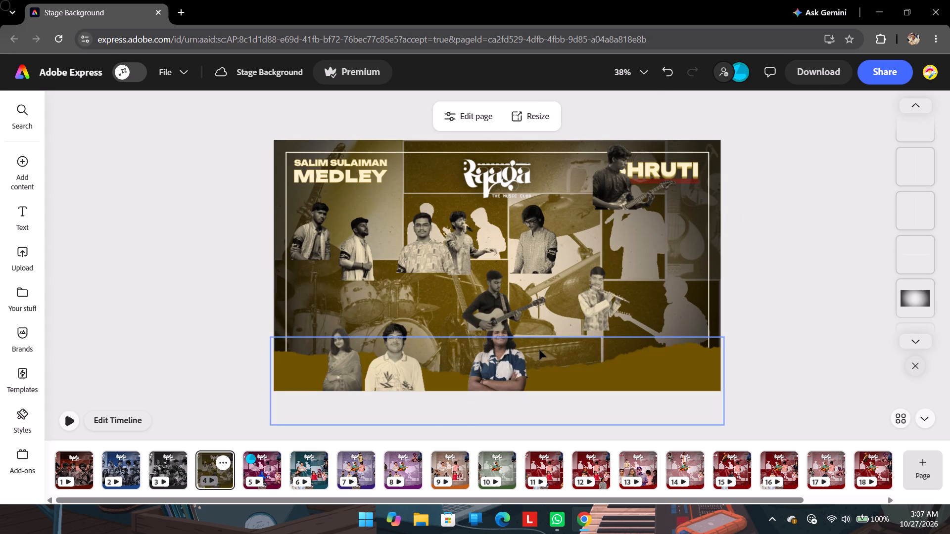
click(262, 470)
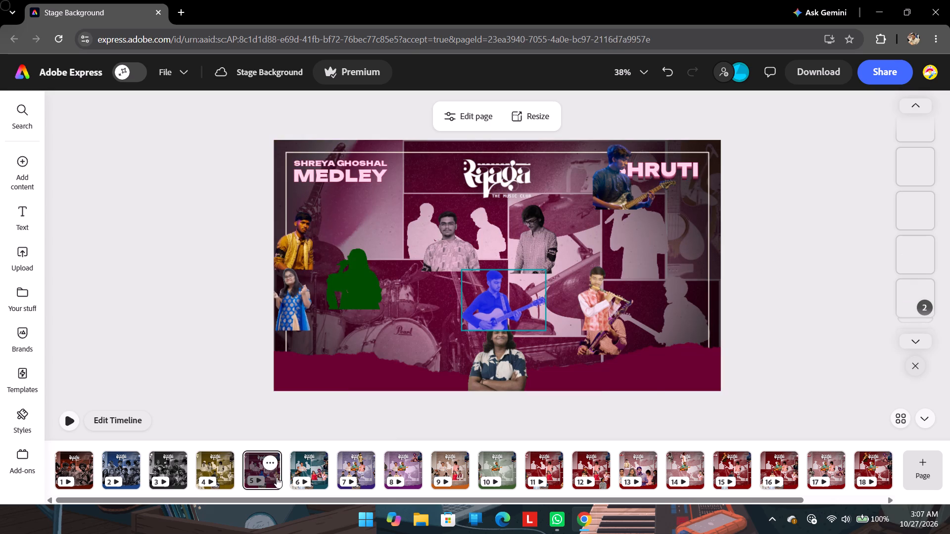
click(782, 478)
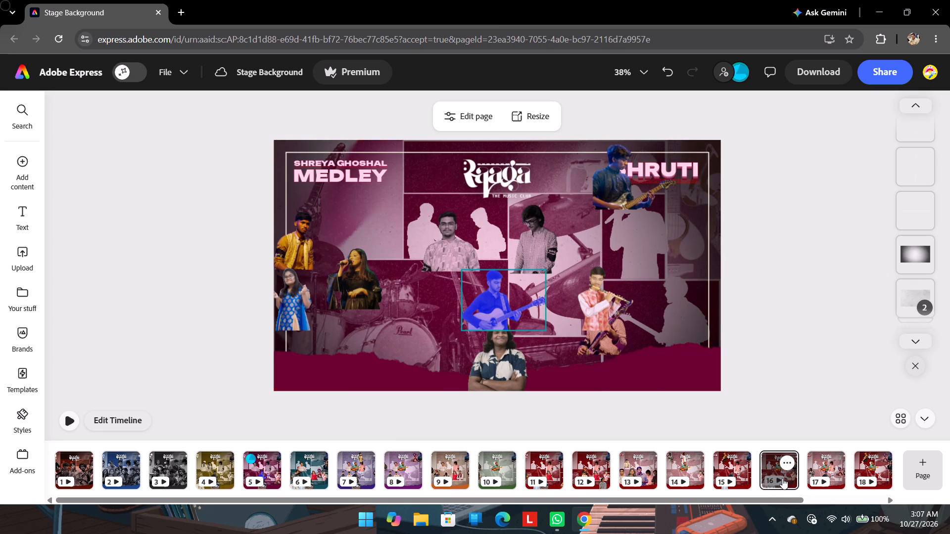
Look through the remaining song pages up to the performer cut-out sheet on page 20, returning to the Chuttamalle page.
click(651, 472)
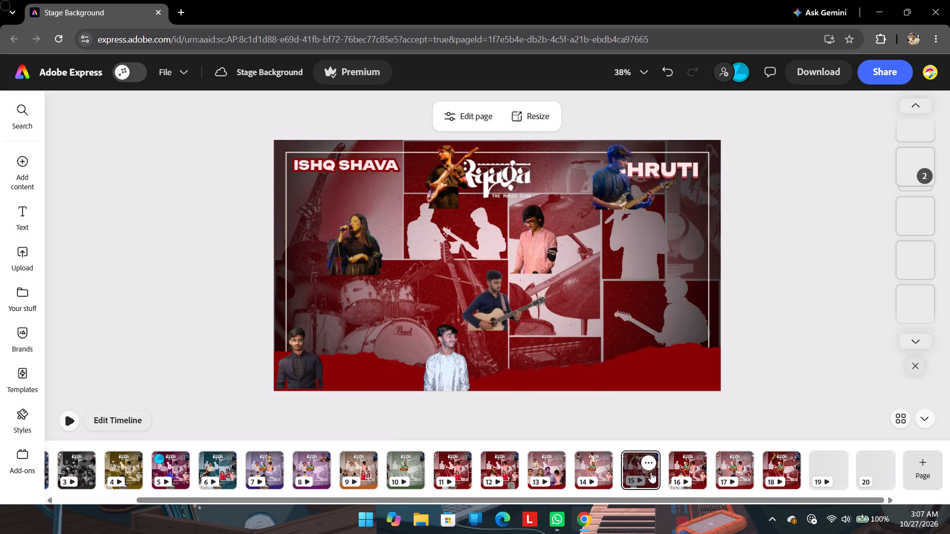
click(594, 479)
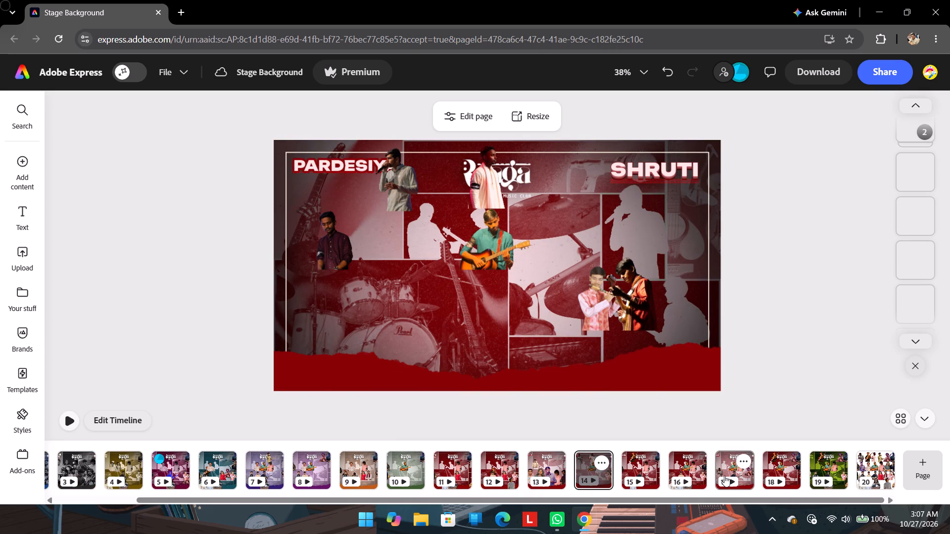
key(Right)
key(Right)
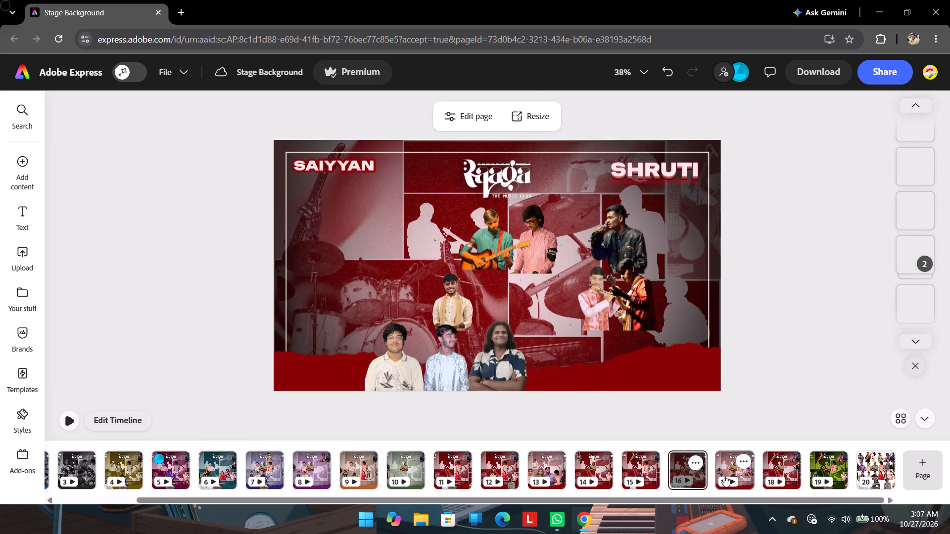
key(Right)
key(Right)
key(Right)
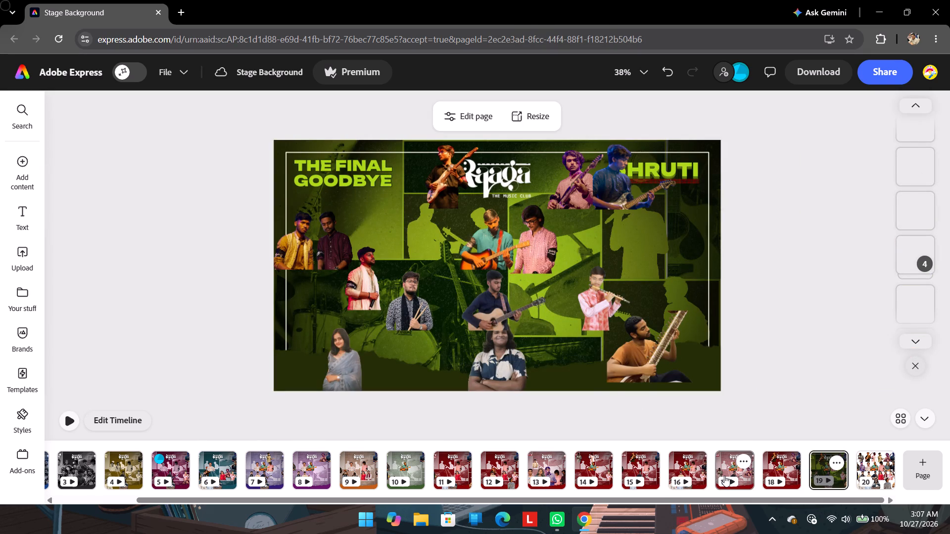
key(Right)
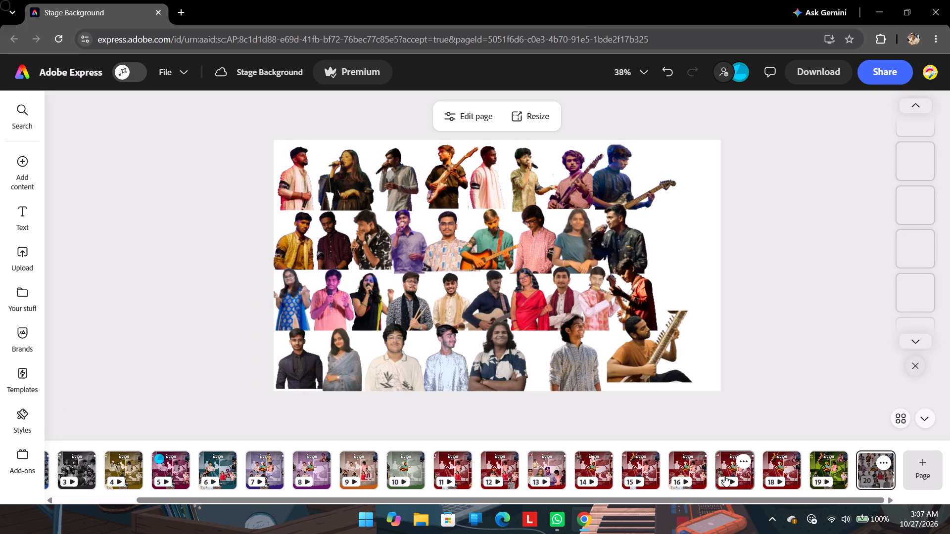
key(Left)
key(Left)
key(Left)
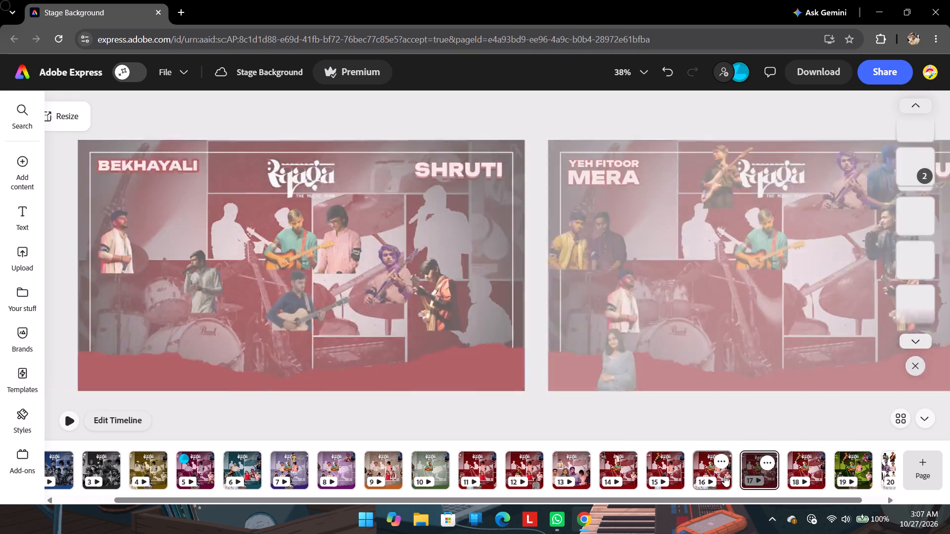
key(Left)
key(Left)
key(Left)
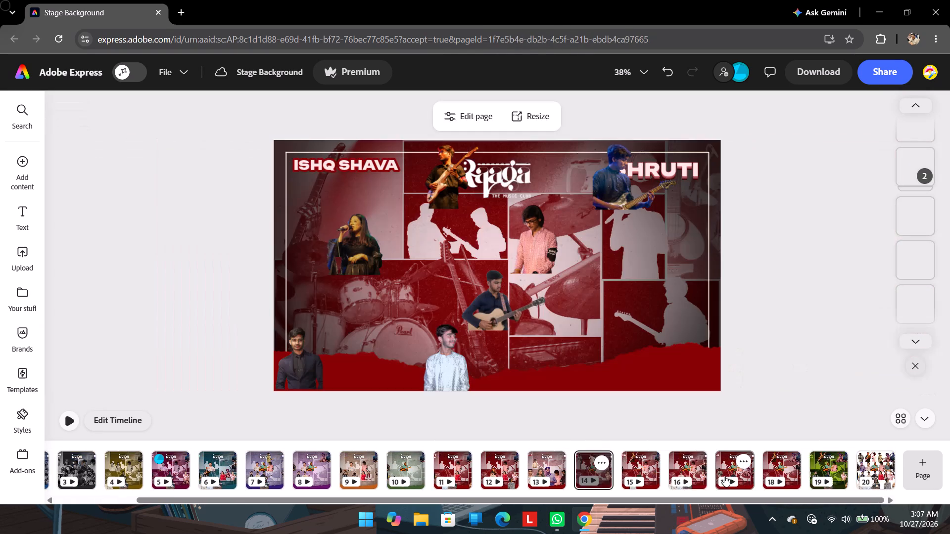
key(Left)
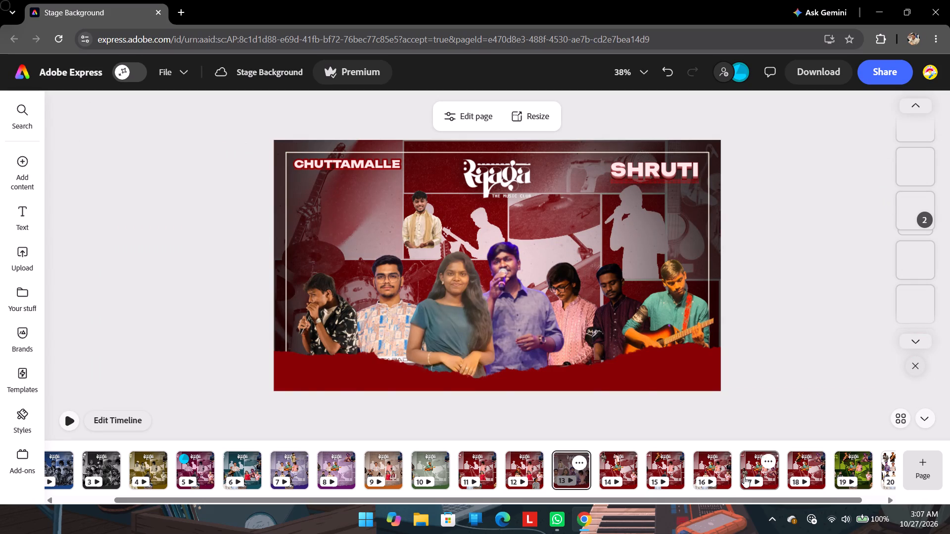
Move the bespectacled performer closer to the woman in teal and bring the floral-shirt performer in beside him on the Chuttamalle page.
drag(332, 319, 321, 319)
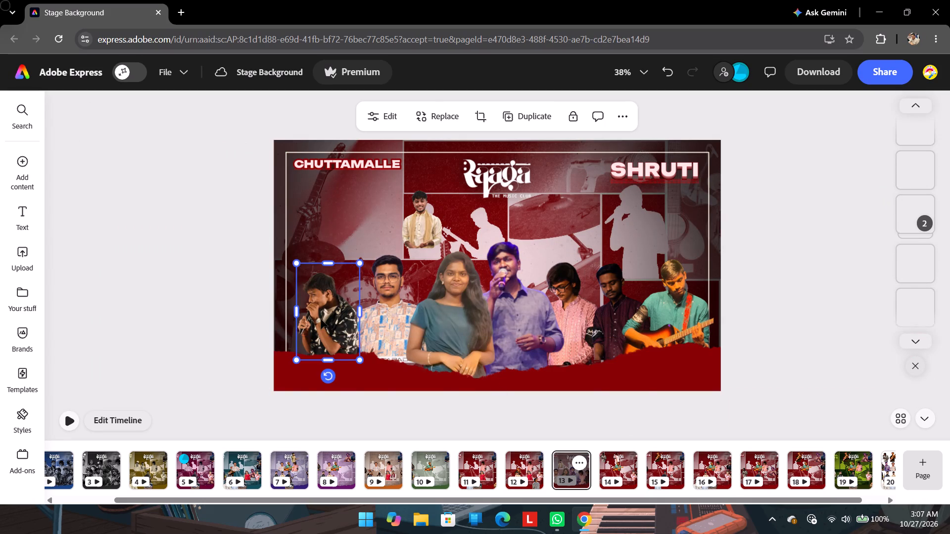
drag(321, 319, 317, 317)
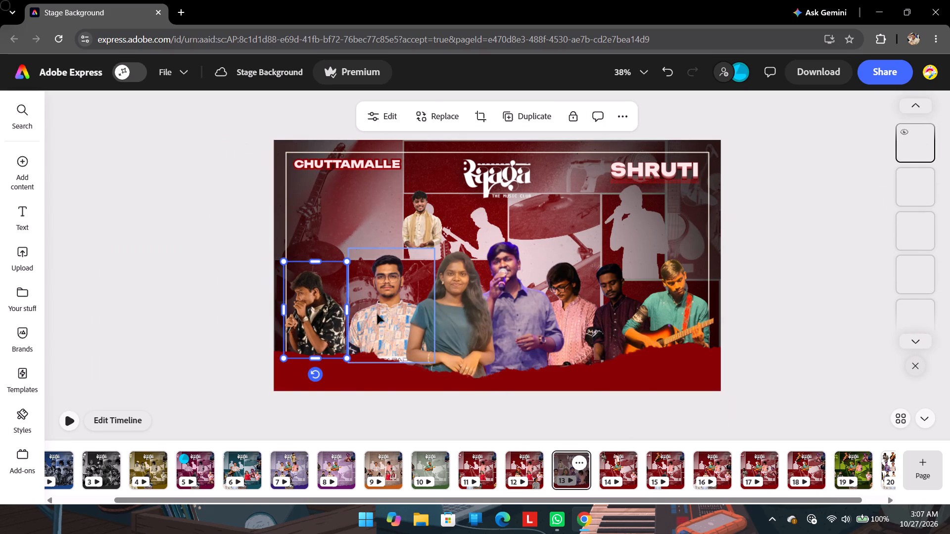
drag(379, 314, 397, 313)
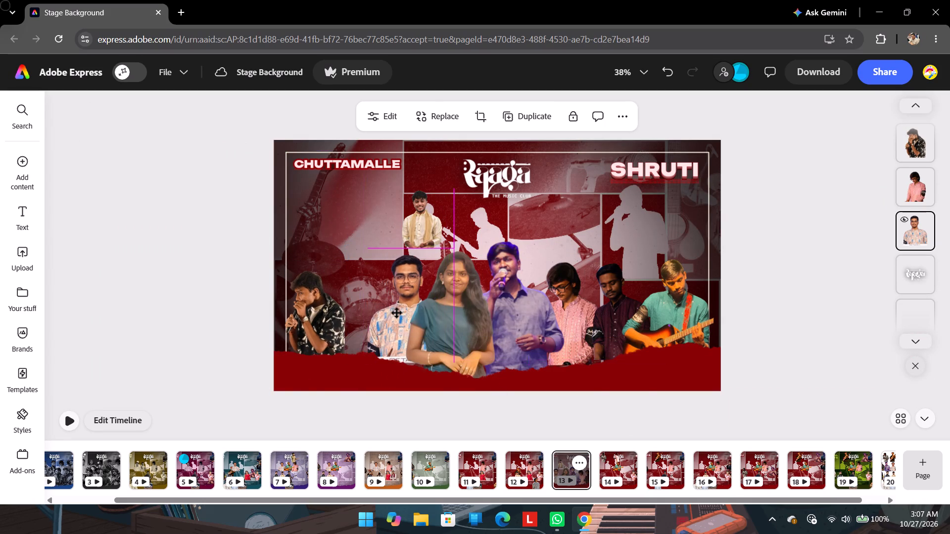
drag(397, 313, 398, 313)
drag(329, 325, 369, 320)
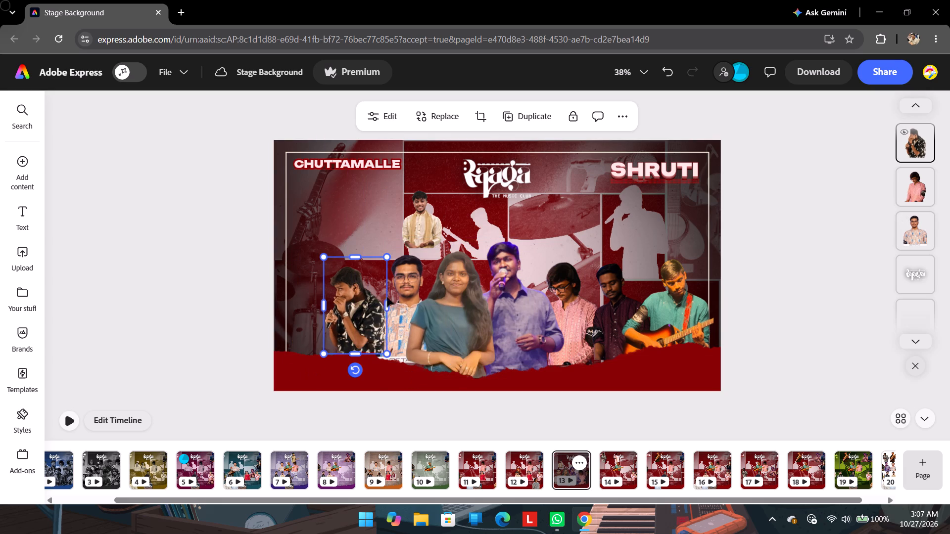
Move the performer with the cream scarf from the backdrop to the left end of the row and enlarge him.
drag(420, 221, 302, 327)
drag(328, 293, 357, 249)
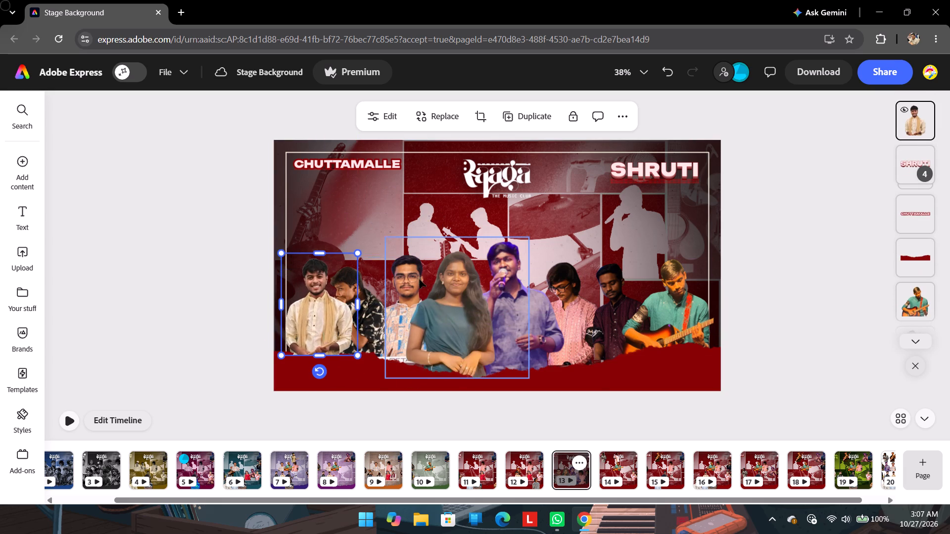
Lower the purple-shirt singer and shift him slightly away from the woman in teal.
drag(533, 310, 540, 322)
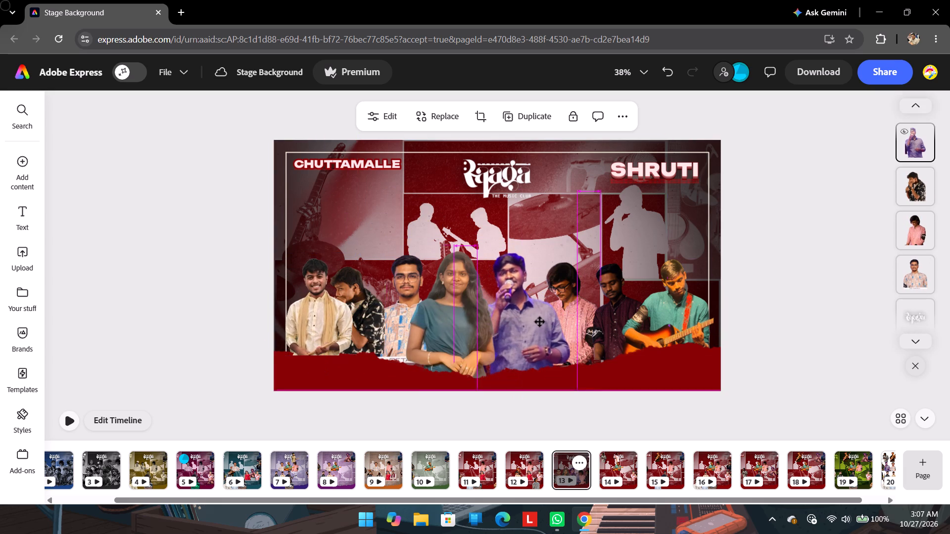
drag(540, 322, 536, 322)
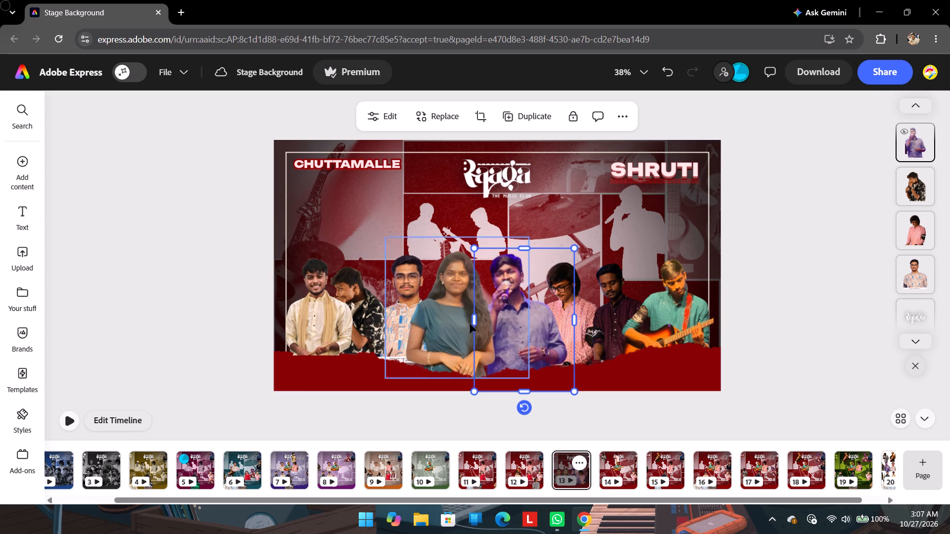
Crop the empty area off the left side of the cut-out of the woman in teal.
click(397, 290)
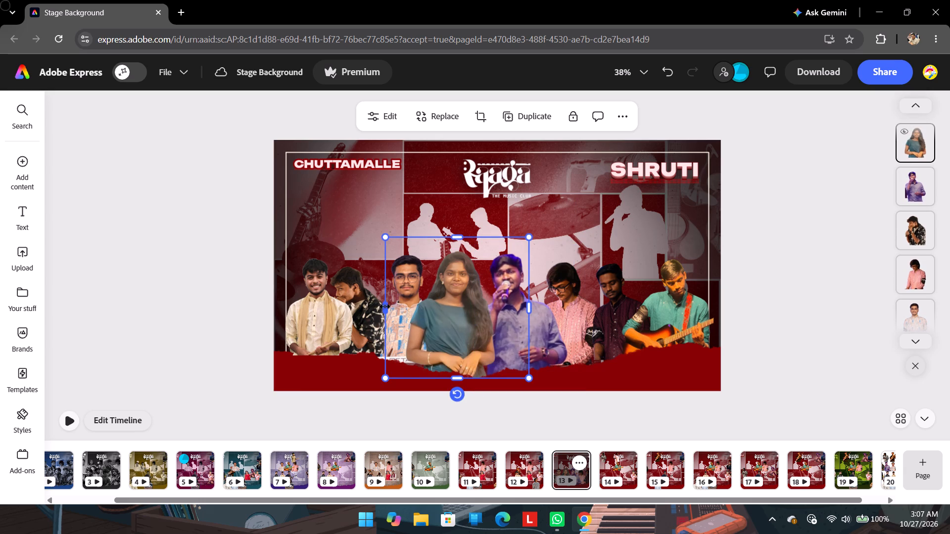
drag(384, 306, 411, 302)
click(217, 359)
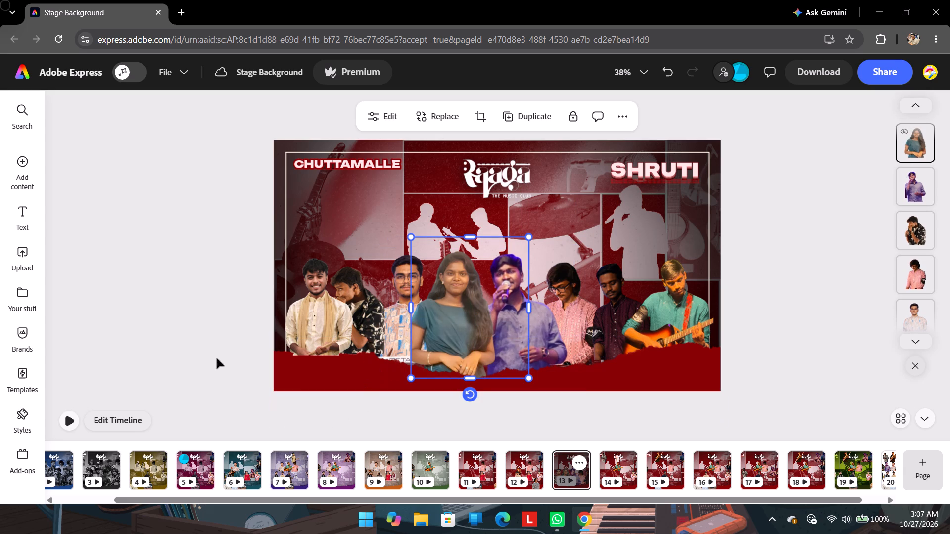
Enlarge the bespectacled performer beside the woman in teal and bring him forward in front of the floral-shirt performer.
click(398, 267)
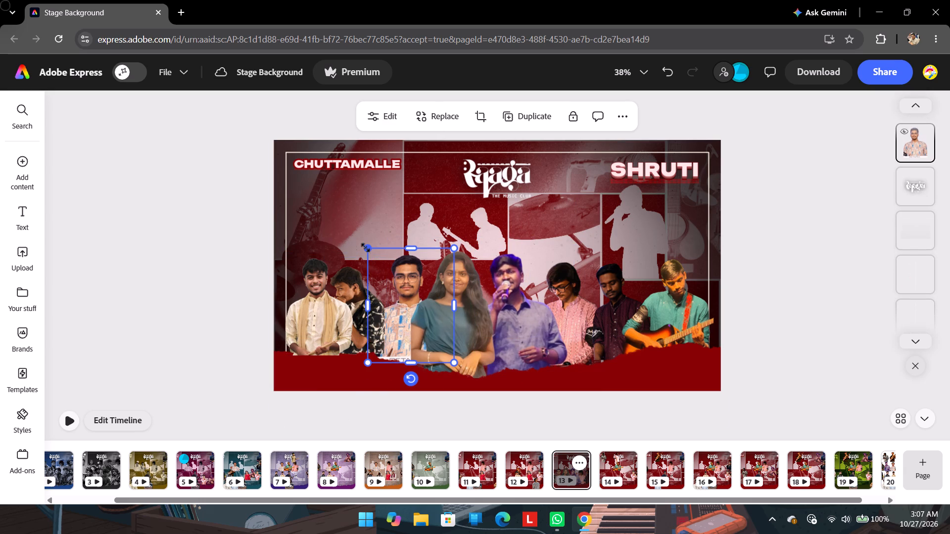
drag(365, 247, 349, 237)
click(400, 264)
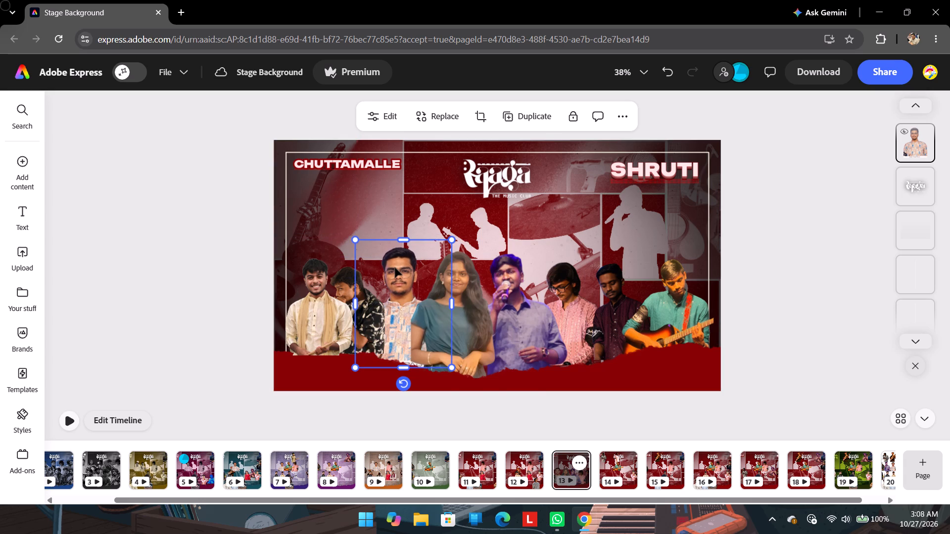
key(ctrl+bracketright)
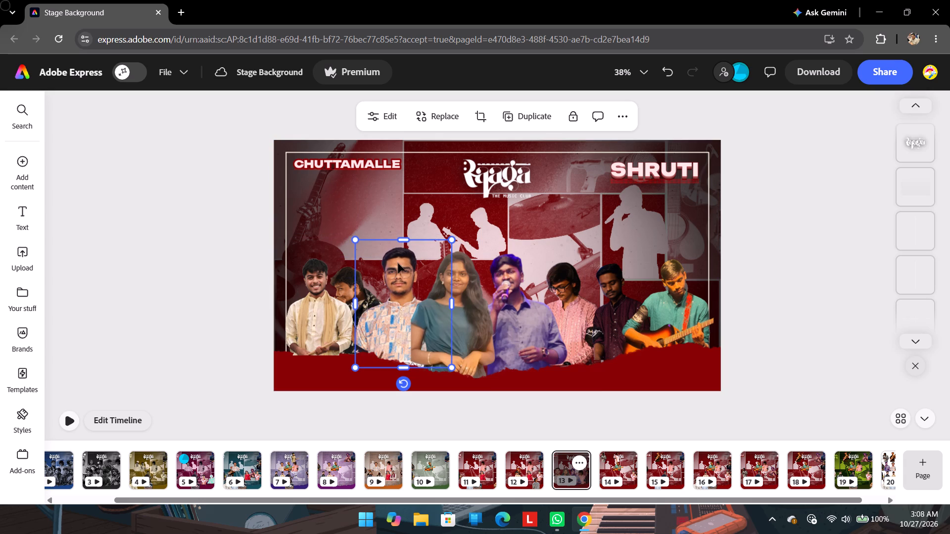
Move the performer with the cream scarf outward, away from the floral-shirt performer beside him.
click(344, 267)
drag(340, 269, 318, 268)
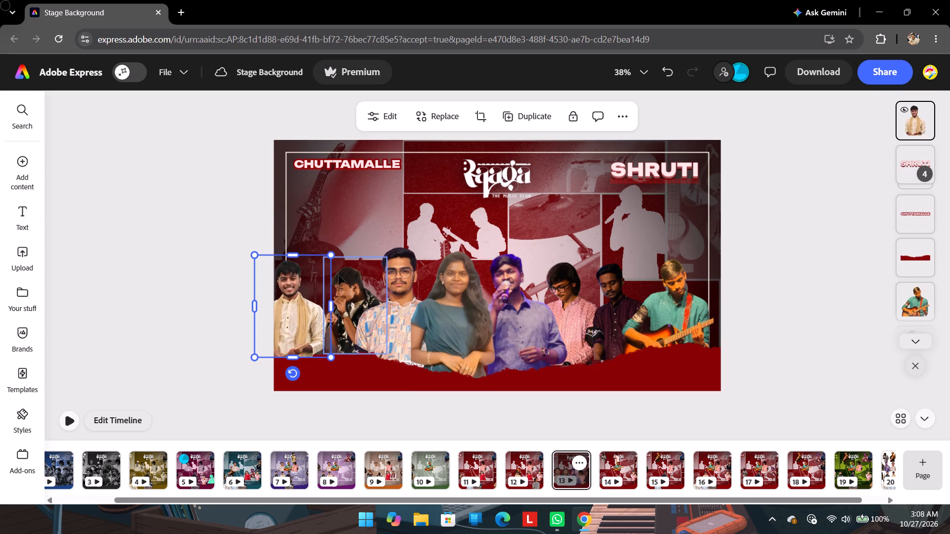
Bring the floral-shirt performer in front of the bespectacled performer and enlarge him.
click(341, 277)
key(ctrl+bracketright)
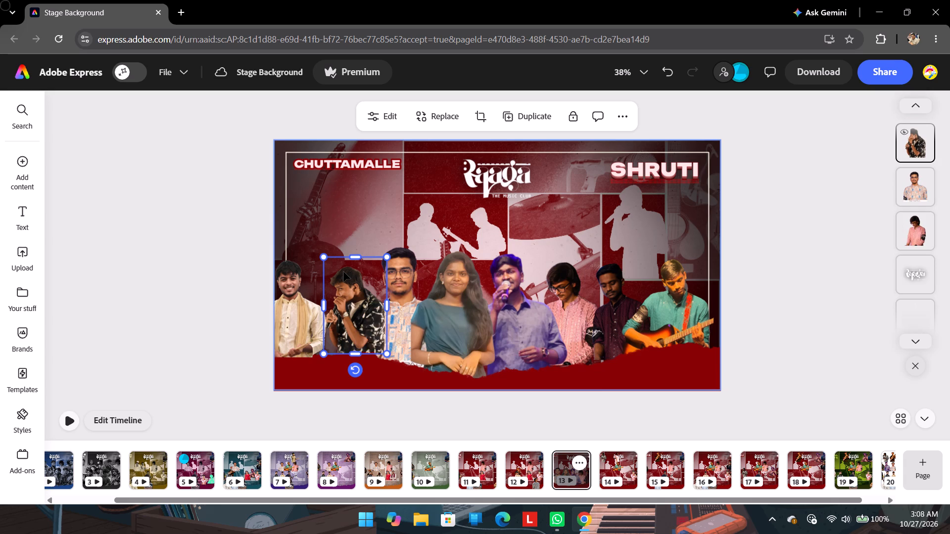
drag(325, 256, 310, 240)
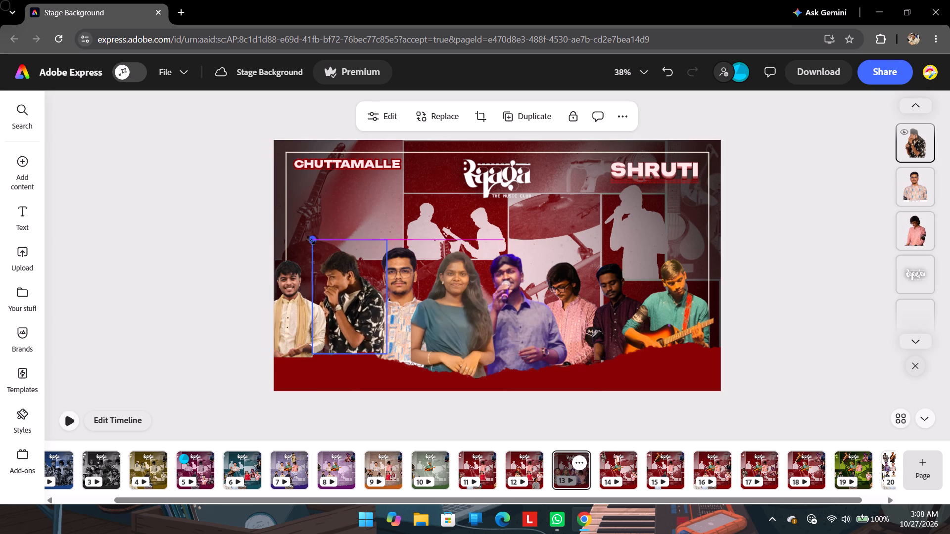
drag(310, 240, 309, 238)
click(347, 297)
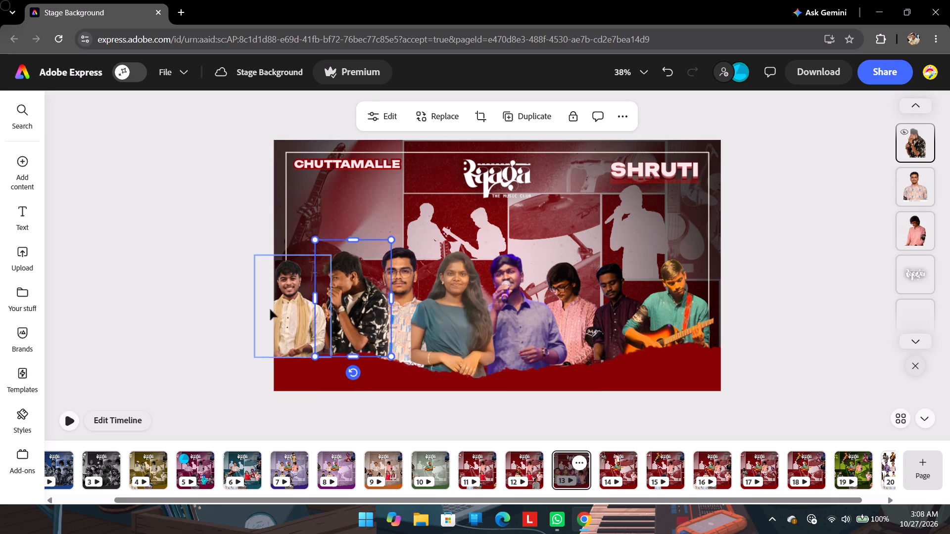
Shift the cream-scarf performer back toward the row, enlarge him slightly and send him behind the red torn-edge strip.
click(251, 310)
drag(292, 318, 301, 313)
drag(303, 311, 307, 312)
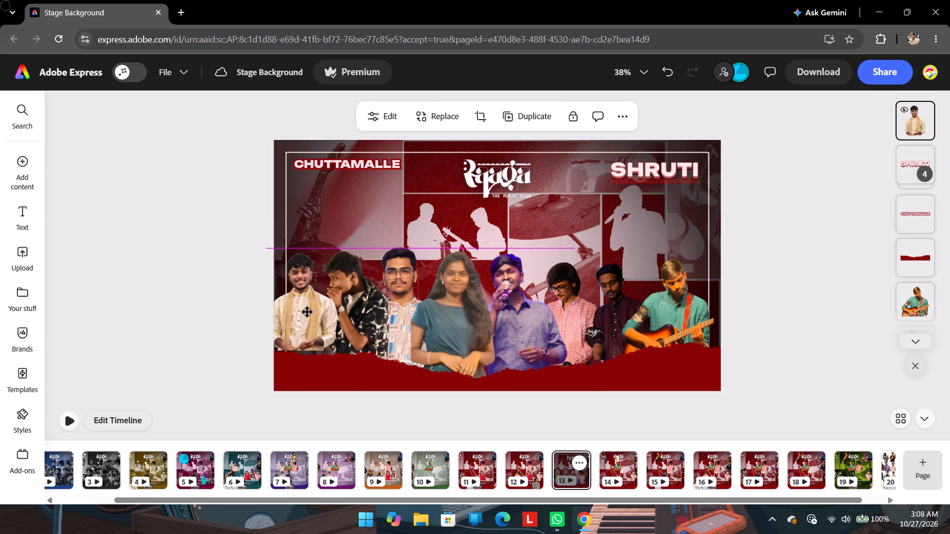
drag(307, 312, 308, 311)
drag(269, 350, 265, 358)
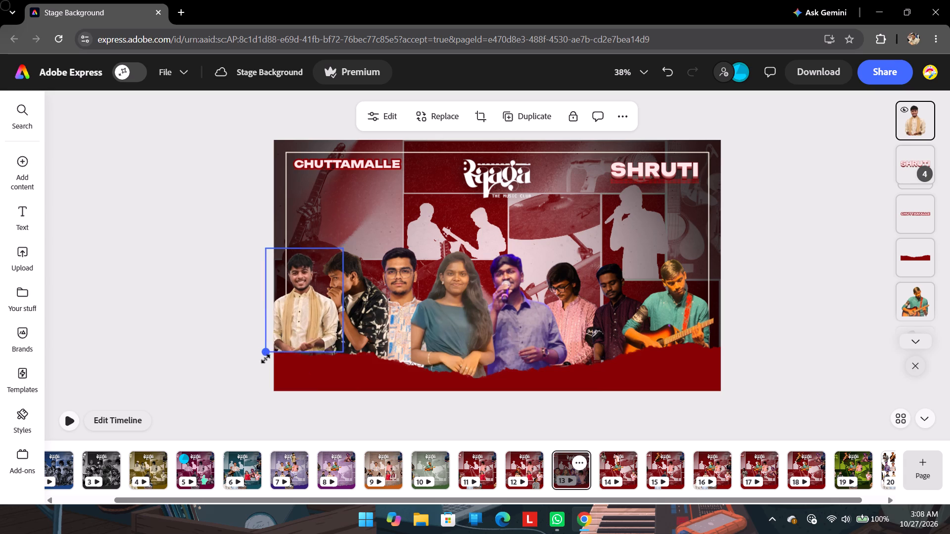
drag(265, 358, 262, 364)
drag(304, 343, 306, 338)
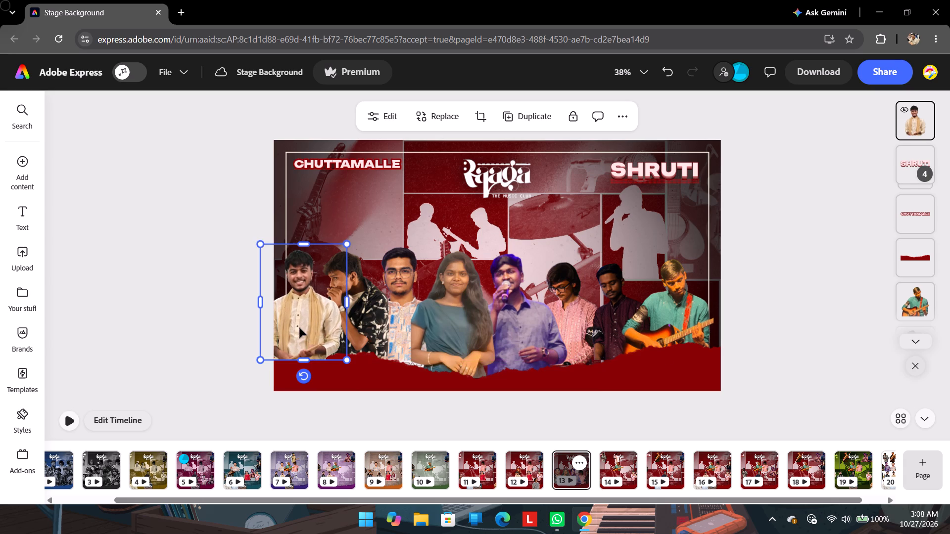
key(ctrl+bracketleft)
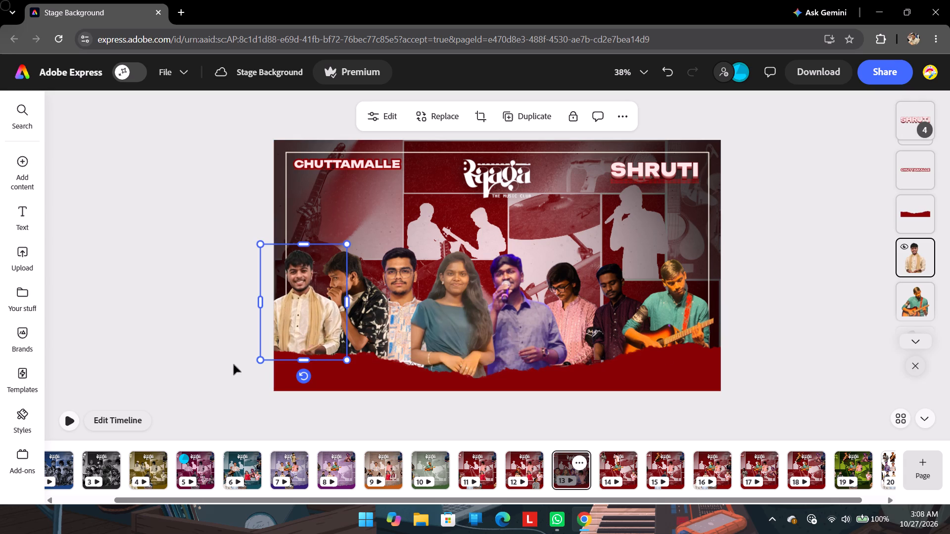
Bring the bespectacled performer forward in front of the floral-shirt performer.
click(171, 354)
click(402, 259)
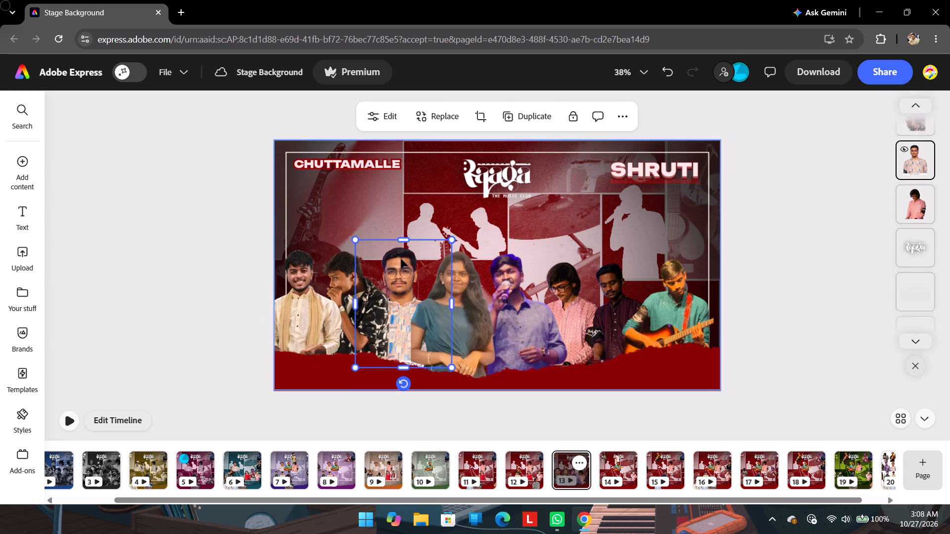
key(ctrl+bracketright)
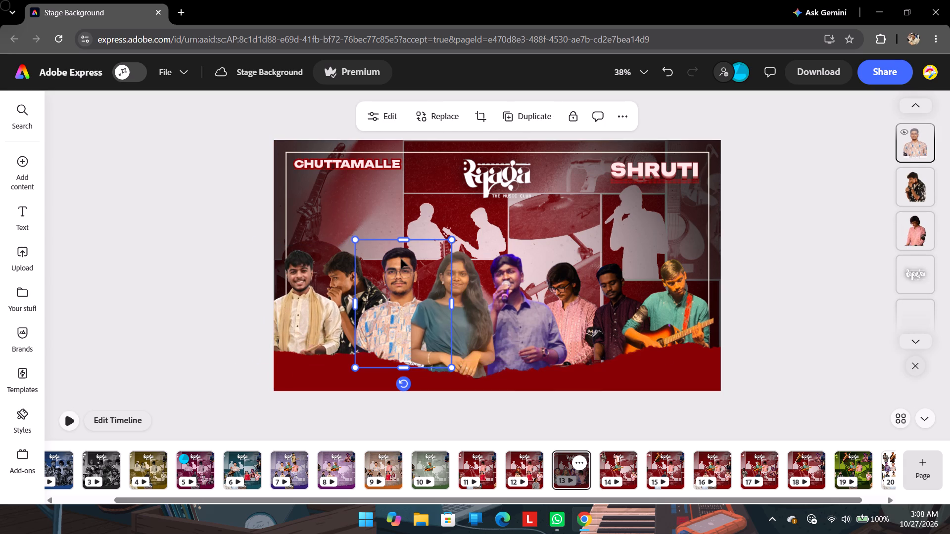
Send the cream-scarf performer back behind the floral-shirt performer.
click(313, 318)
key(ctrl+bracketleft)
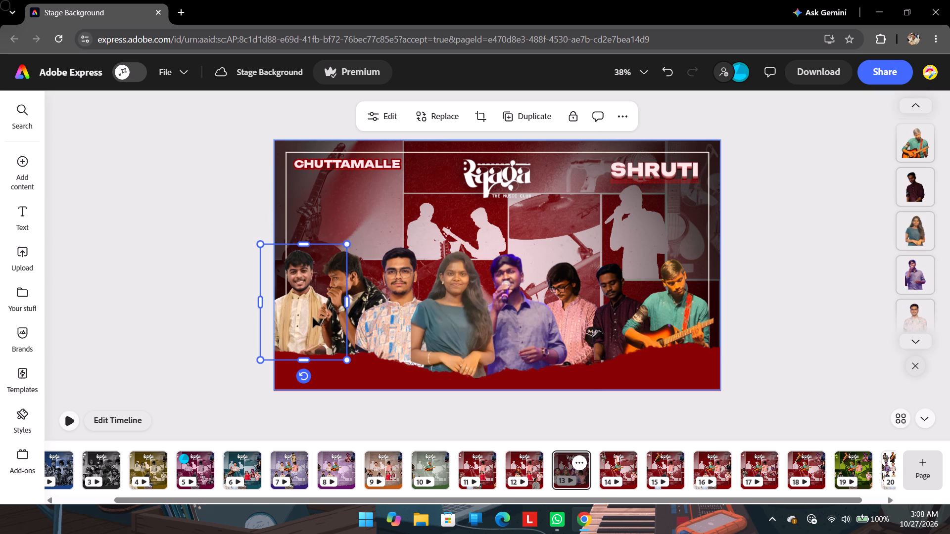
double_click(160, 310)
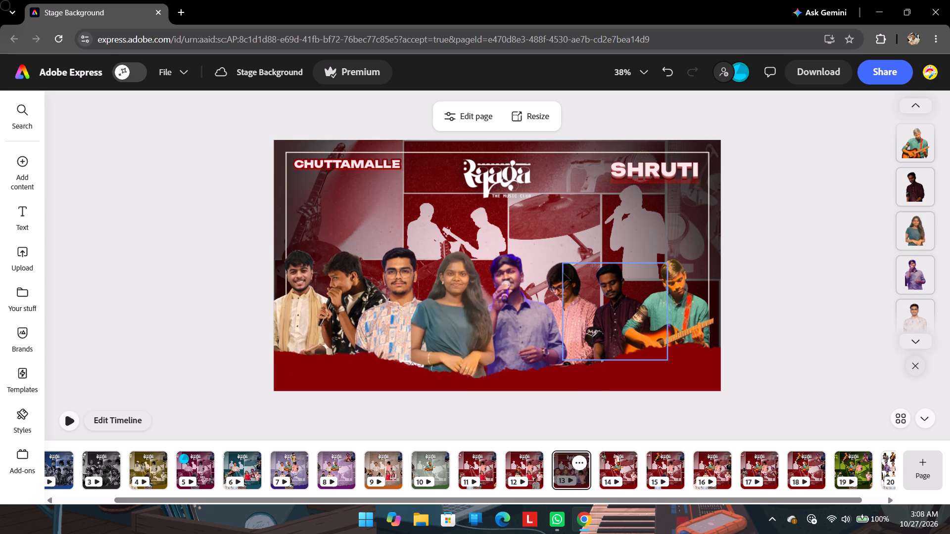
Crop the right side of the purple-shirt singer's cut-out.
click(600, 303)
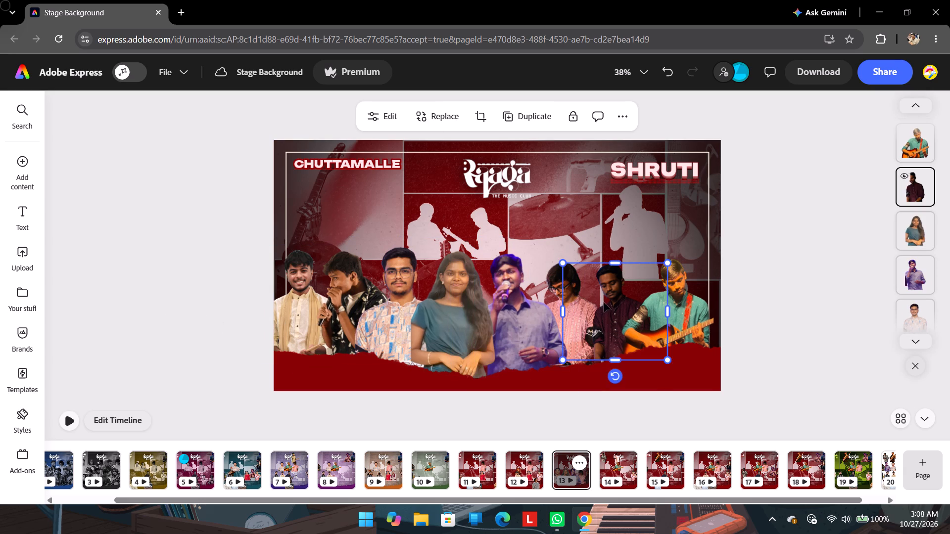
click(564, 292)
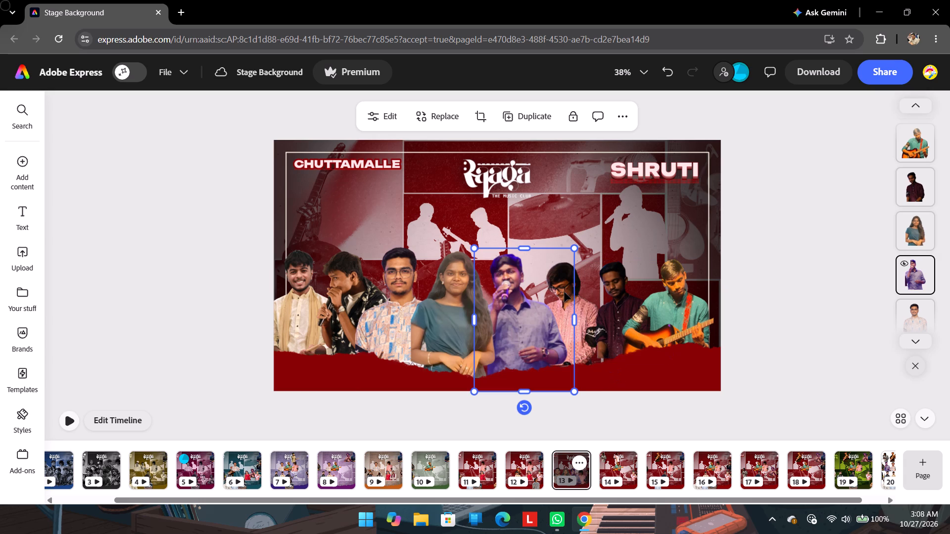
drag(576, 316, 561, 313)
click(786, 309)
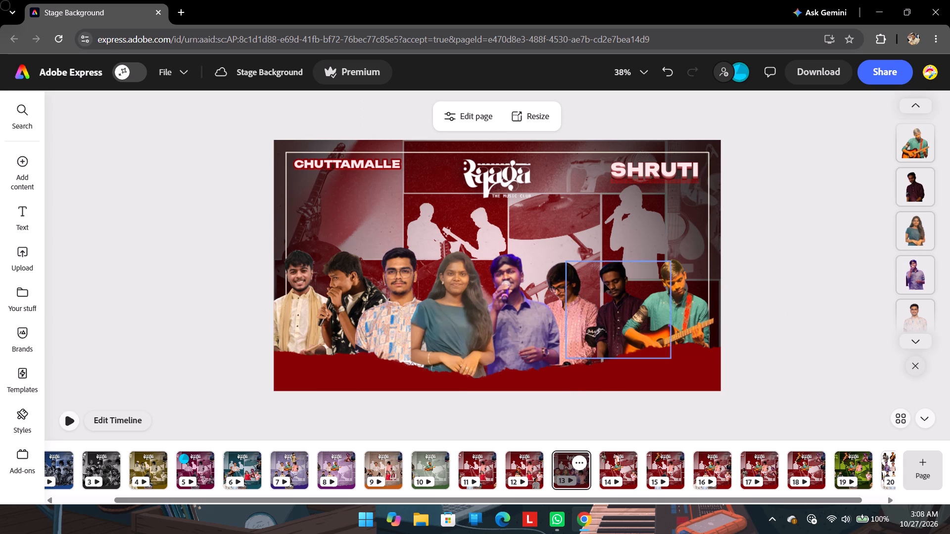
Enlarge the pink-shirt performer beside the purple-shirt singer.
click(563, 278)
drag(605, 260, 614, 252)
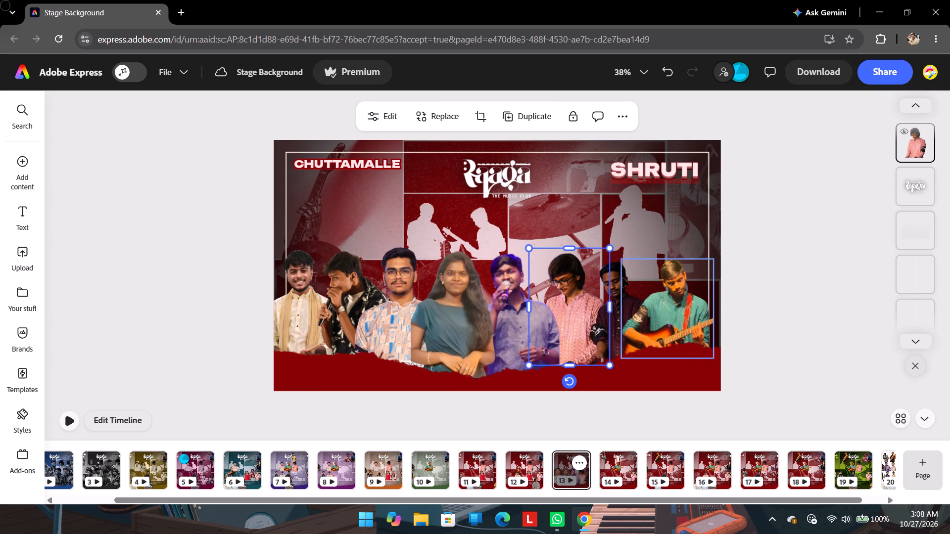
Enlarge the maroon-shirt performer standing between the pink-shirt performer and the guitarist.
click(617, 274)
drag(667, 261, 680, 247)
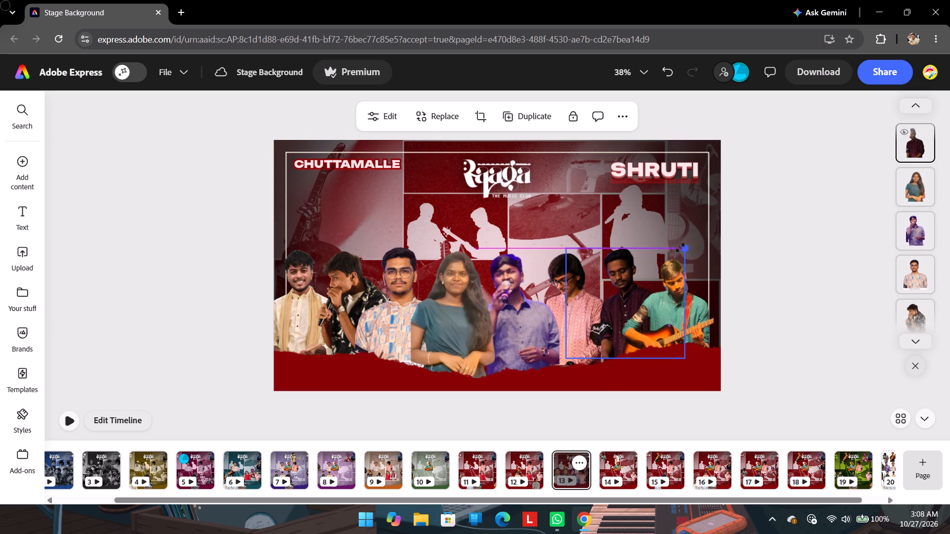
drag(680, 247, 679, 251)
click(837, 292)
Enlarge the guitarist so his head lines up with the rest of the row.
click(686, 299)
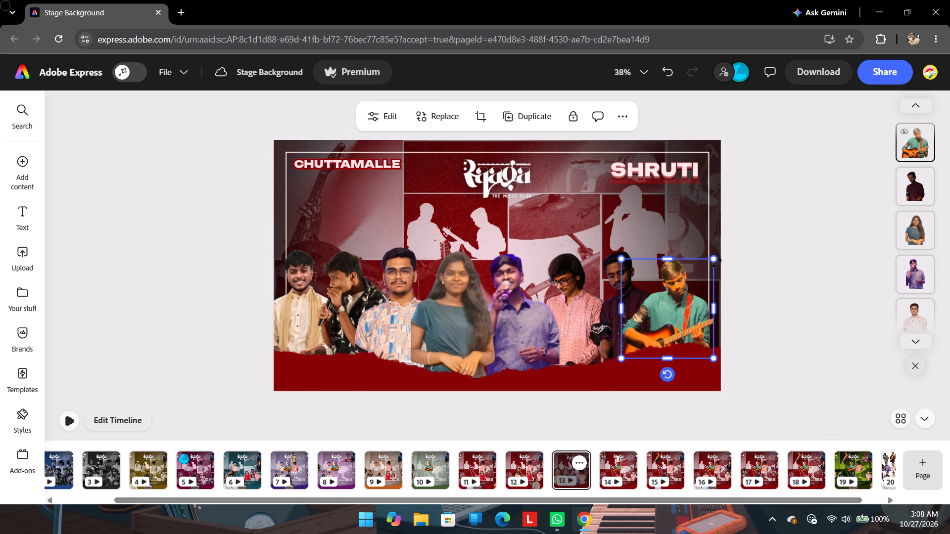
drag(715, 261, 723, 250)
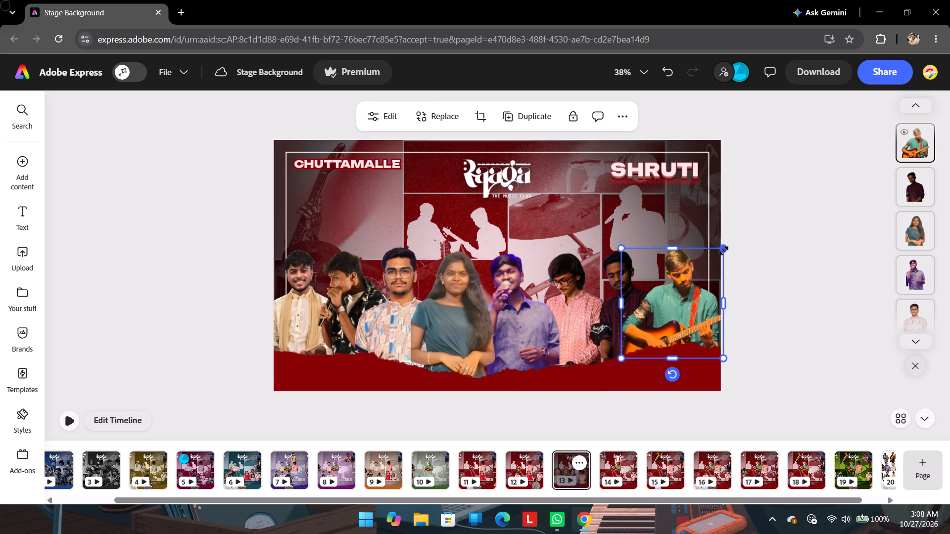
click(758, 268)
Shift the woman in teal slightly right and crop the empty area off the right side of her cut-out.
drag(461, 286, 471, 281)
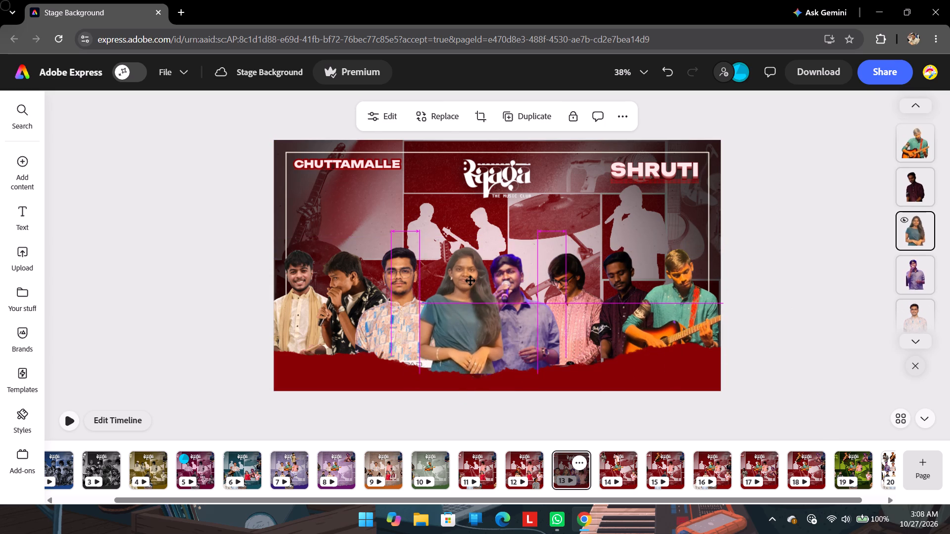
drag(471, 281, 470, 281)
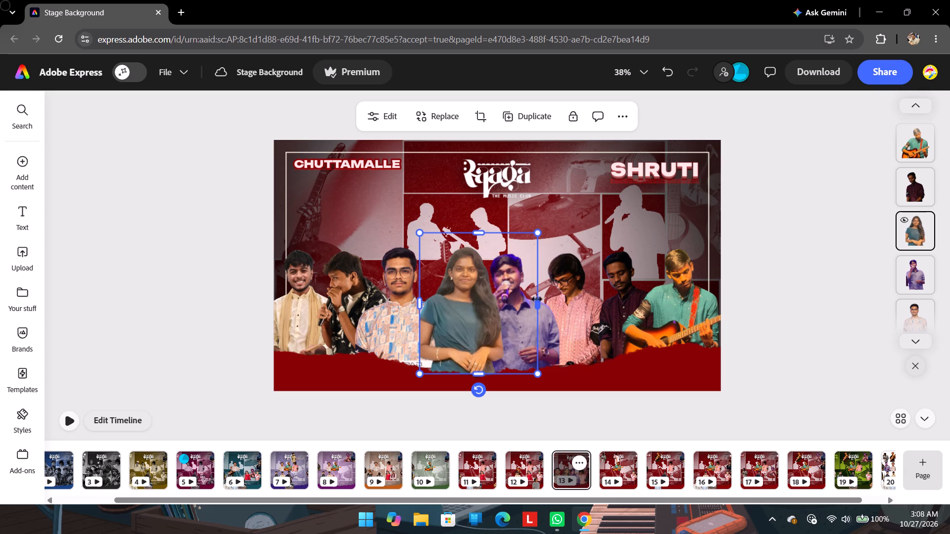
drag(537, 300, 505, 295)
drag(761, 276, 756, 276)
Move the purple-shirt singer slightly up and away from the woman in teal.
drag(524, 284, 531, 281)
click(795, 293)
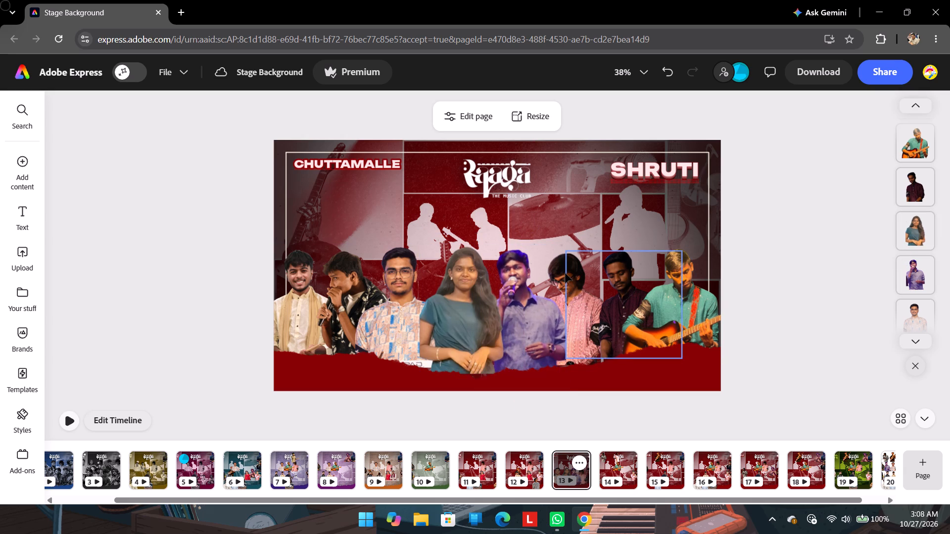
Crop the empty area off the left side of the maroon-shirt performer's cut-out.
click(573, 269)
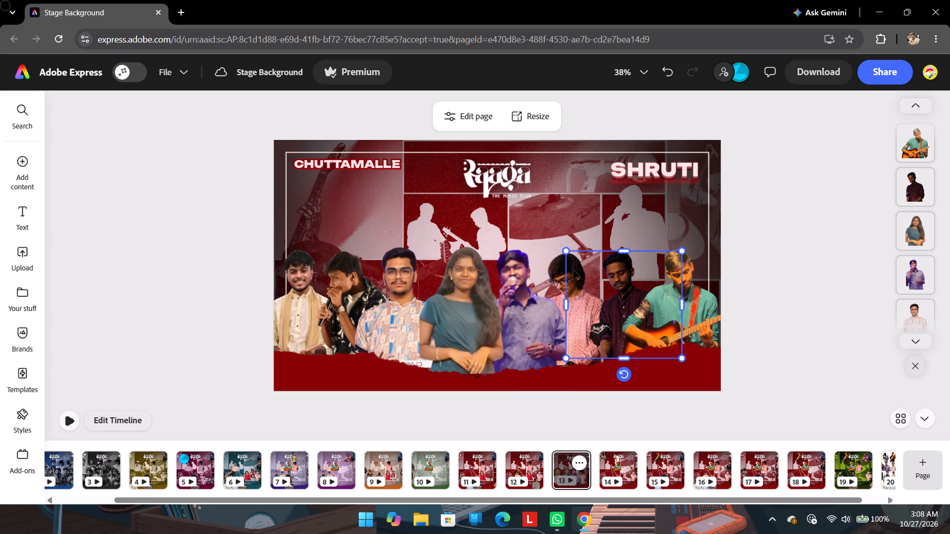
drag(566, 300, 583, 299)
drag(585, 299, 594, 296)
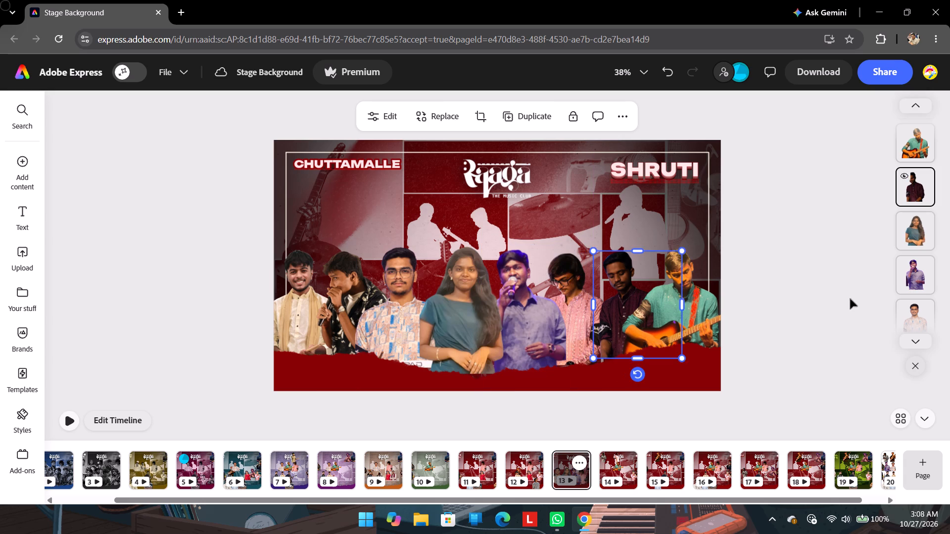
click(851, 299)
Shift the pink-shirt performer slightly right and up, closer to the maroon-shirt performer.
drag(576, 281, 586, 276)
drag(586, 275, 582, 276)
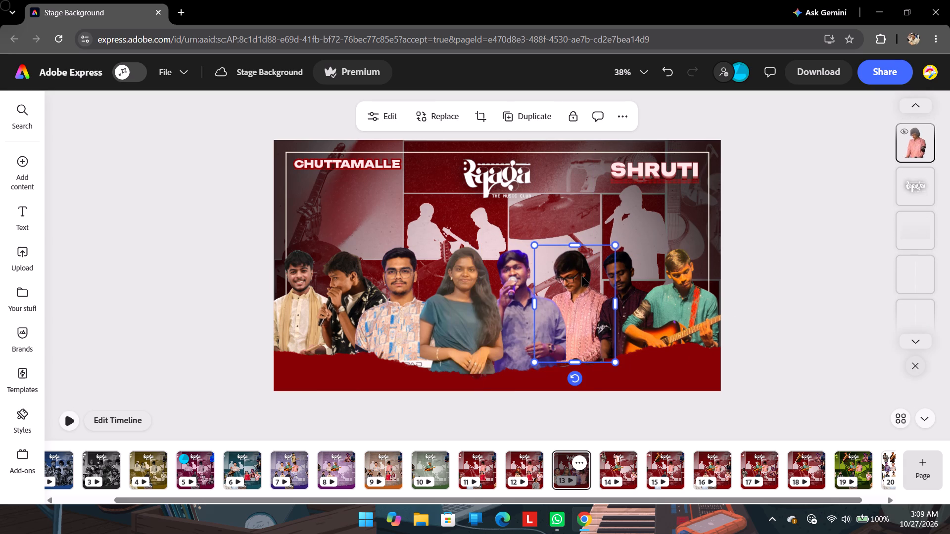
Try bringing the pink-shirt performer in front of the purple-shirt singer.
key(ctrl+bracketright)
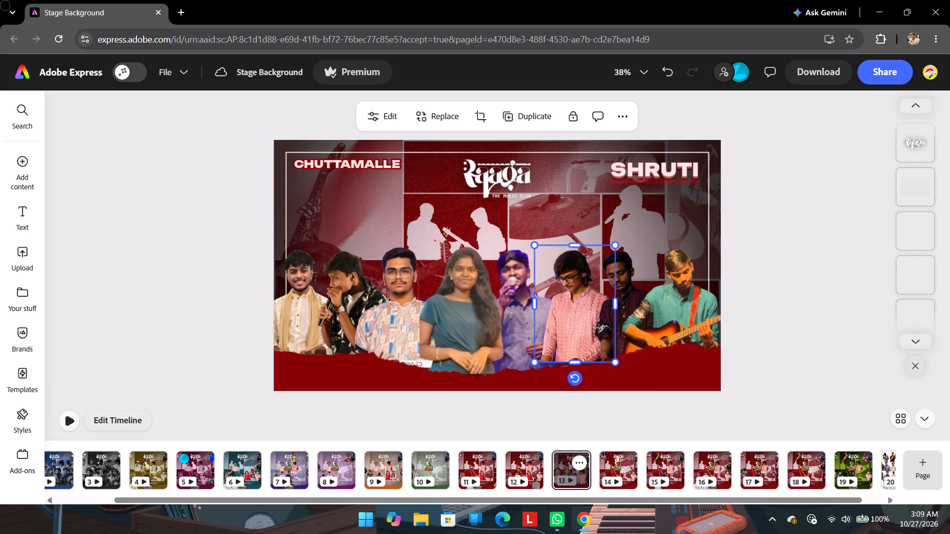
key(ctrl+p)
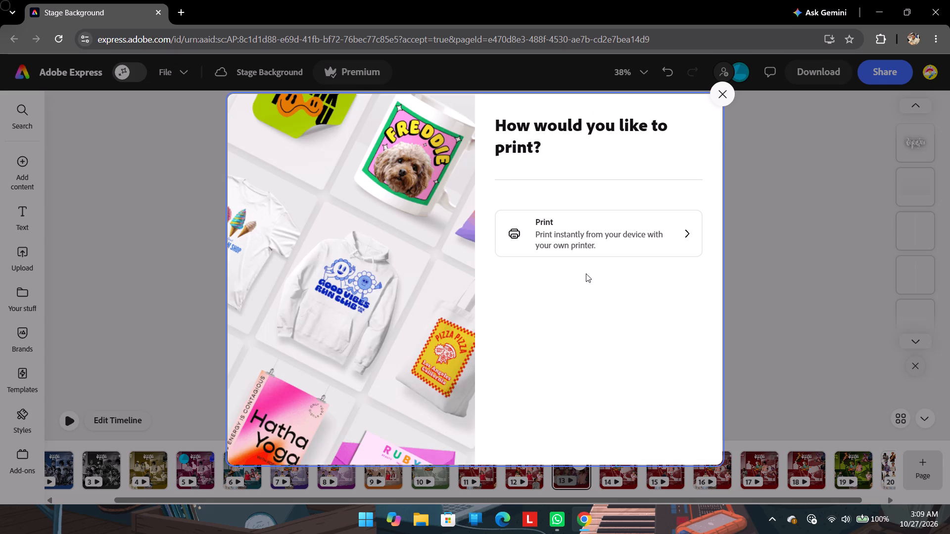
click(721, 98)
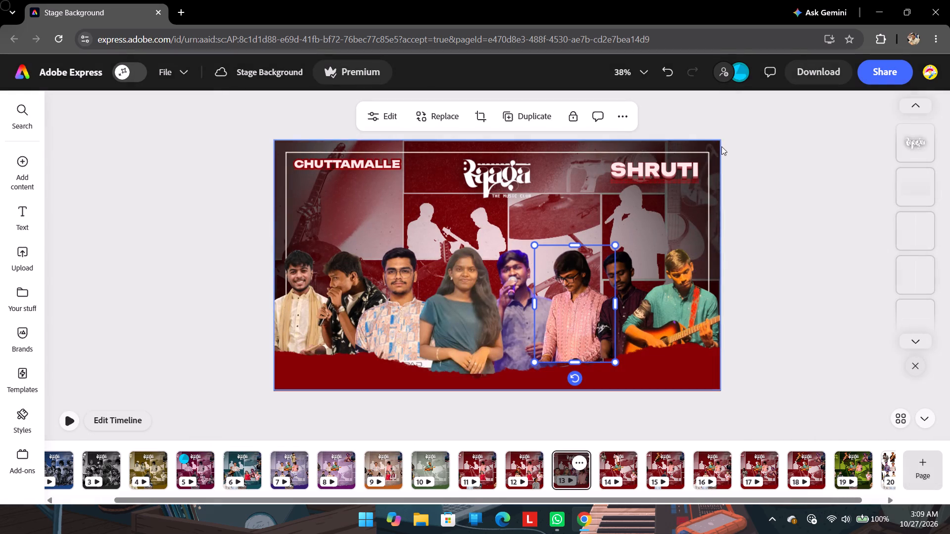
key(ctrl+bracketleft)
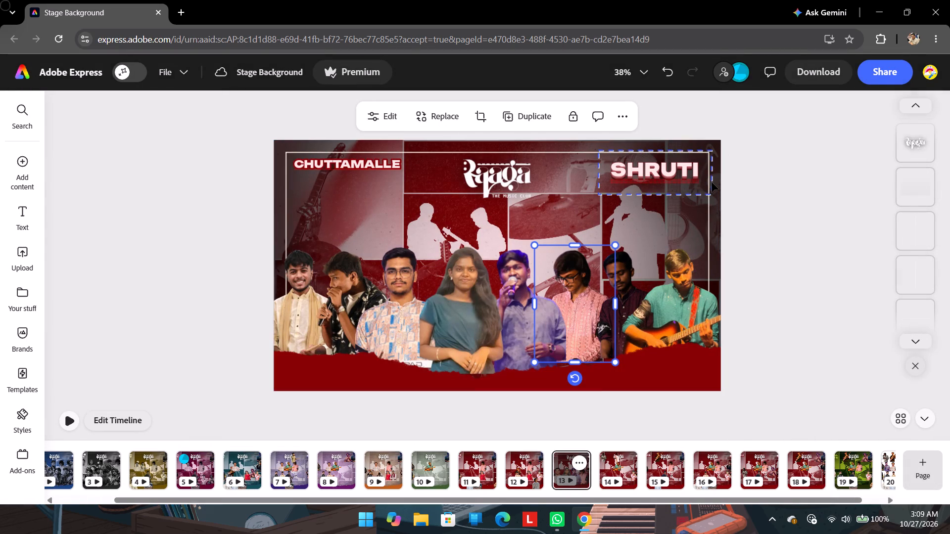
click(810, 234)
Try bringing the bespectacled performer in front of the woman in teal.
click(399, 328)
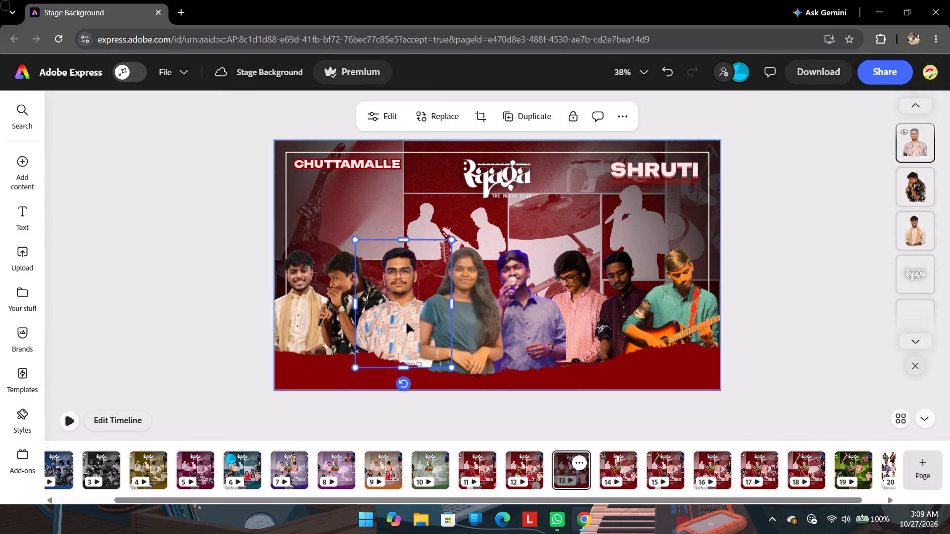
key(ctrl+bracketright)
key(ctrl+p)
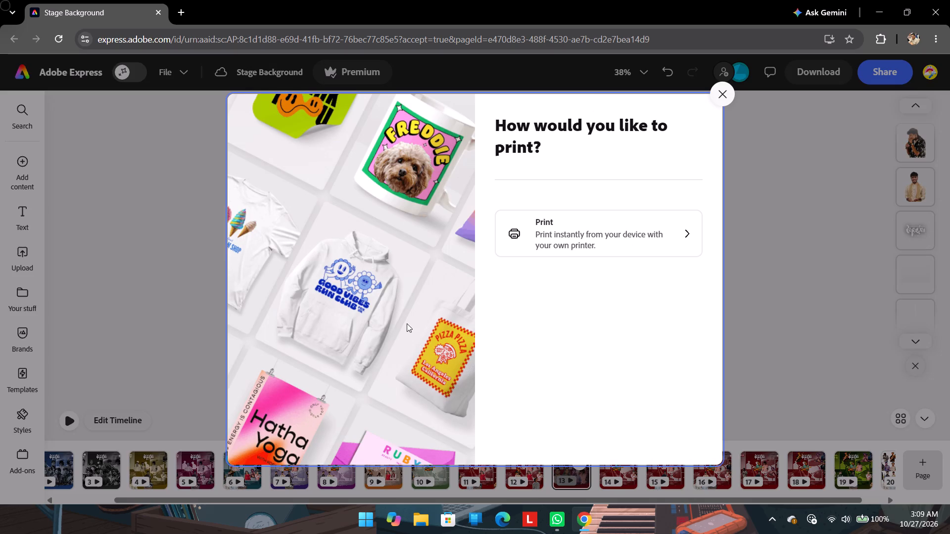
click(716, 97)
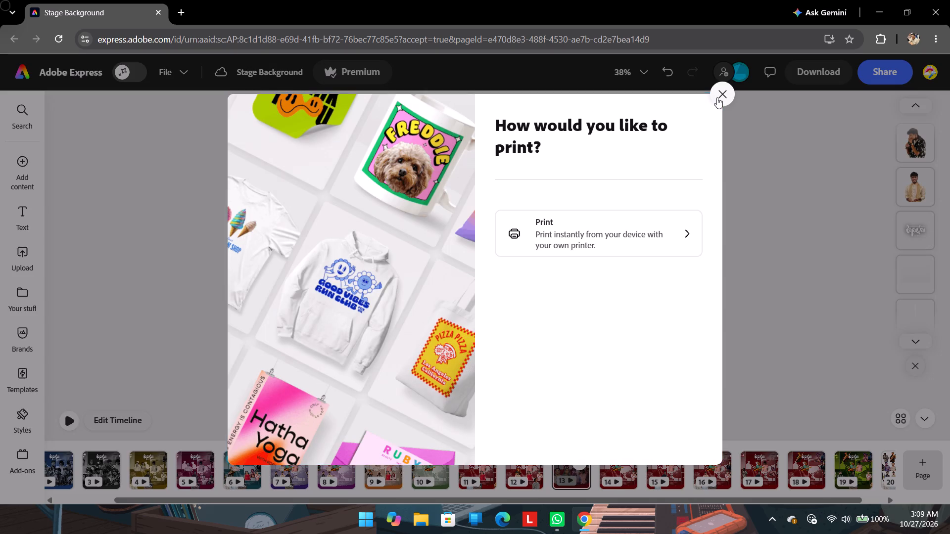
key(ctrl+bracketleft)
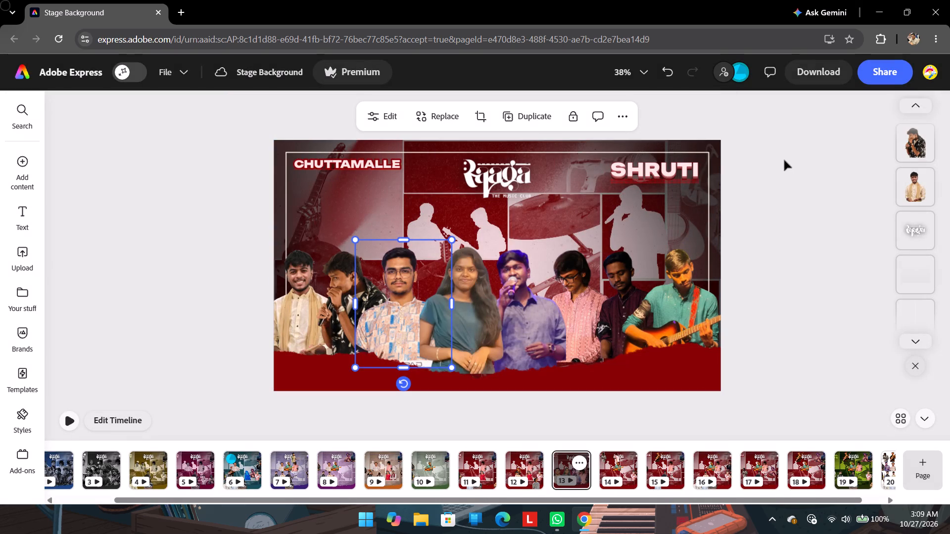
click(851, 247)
Extend the left side of the cut-out of the woman in teal slightly toward the bespectacled performer.
click(471, 299)
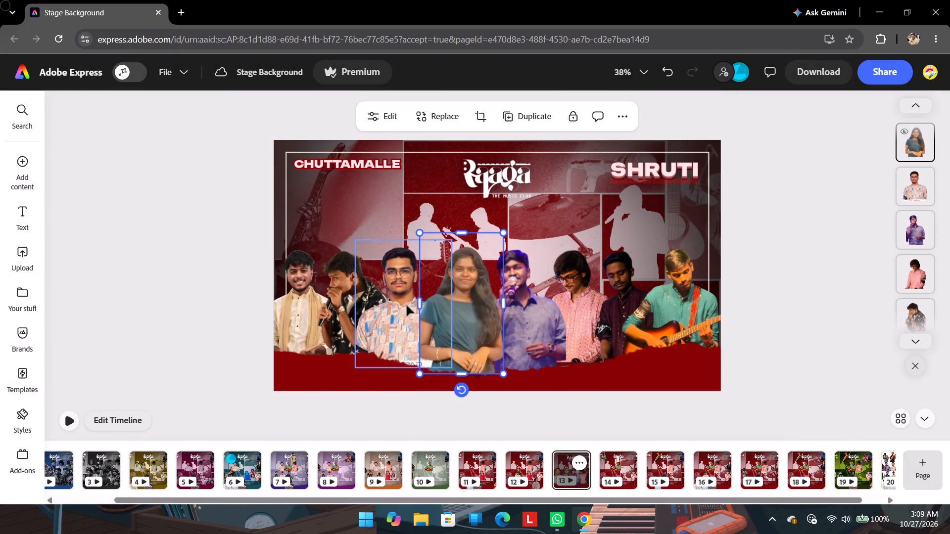
drag(419, 302, 414, 305)
click(871, 307)
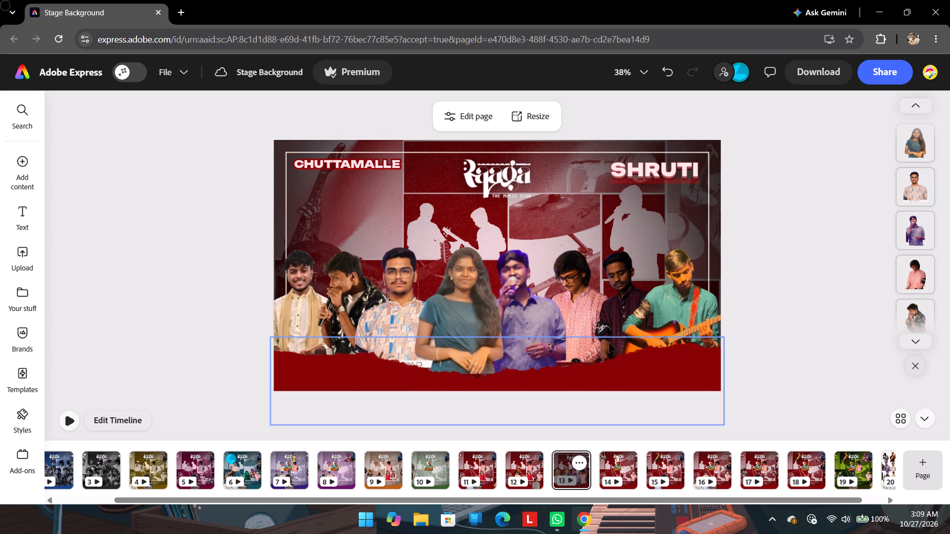
Extend the right side of the purple-shirt singer's cut-out slightly toward the pink-shirt performer.
click(537, 309)
drag(566, 316, 573, 314)
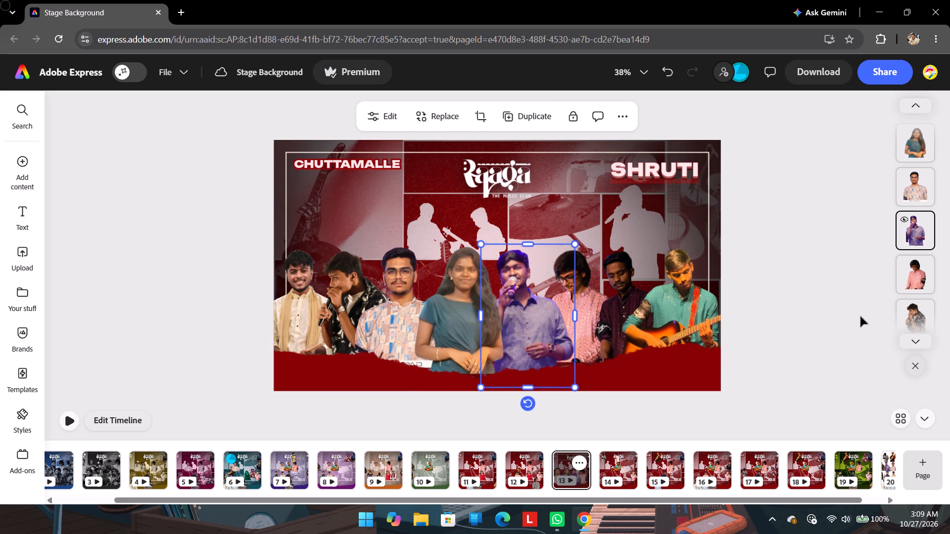
click(862, 316)
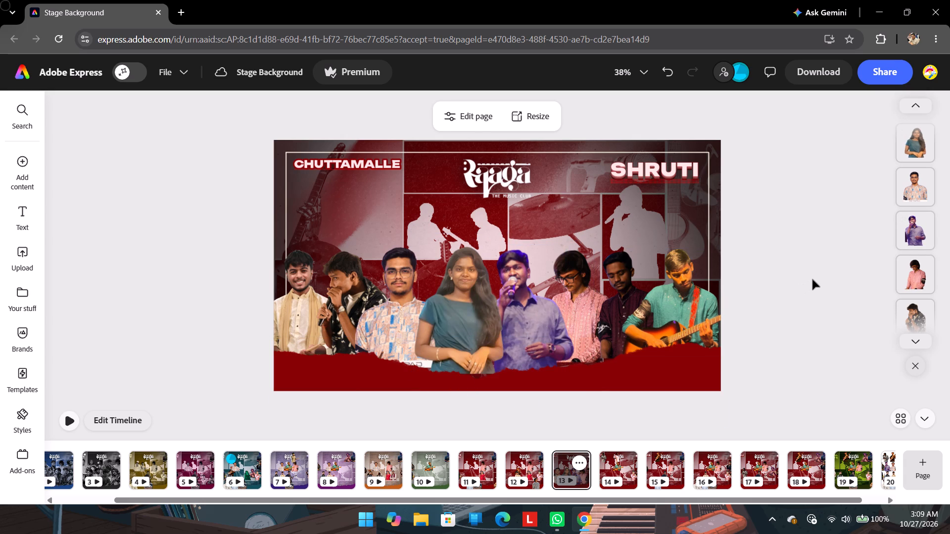
Select all eight performers on the Chuttamalle page and enlarge them together slightly beyond the page width.
drag(836, 285, 191, 307)
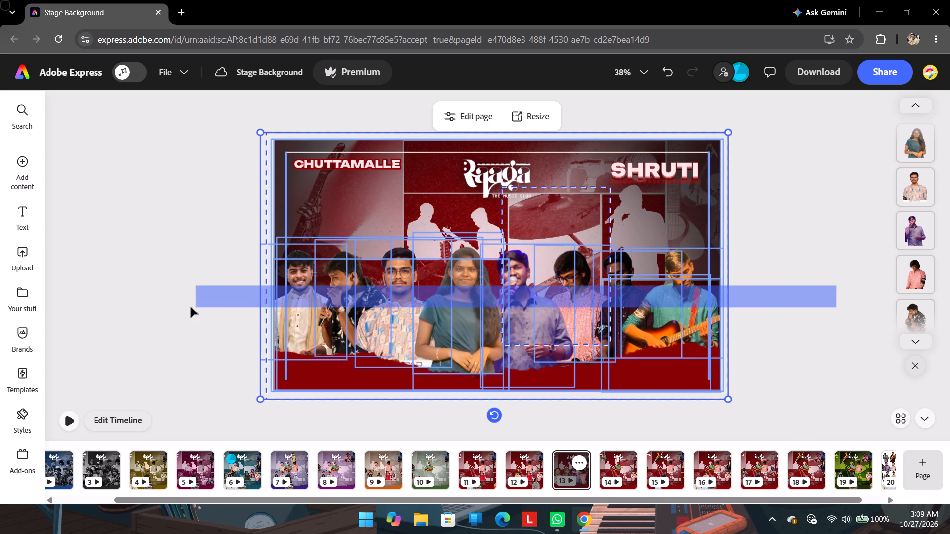
drag(191, 307, 861, 288)
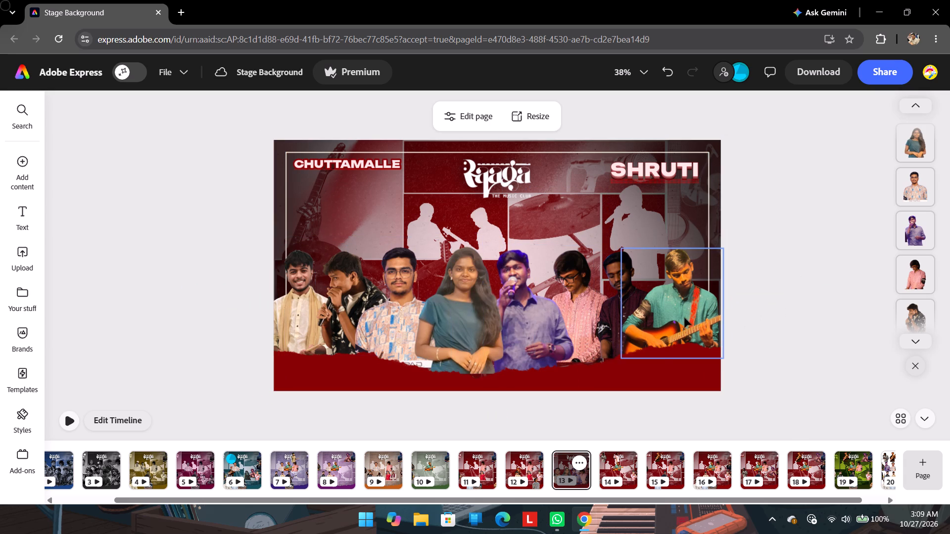
double_click(686, 310)
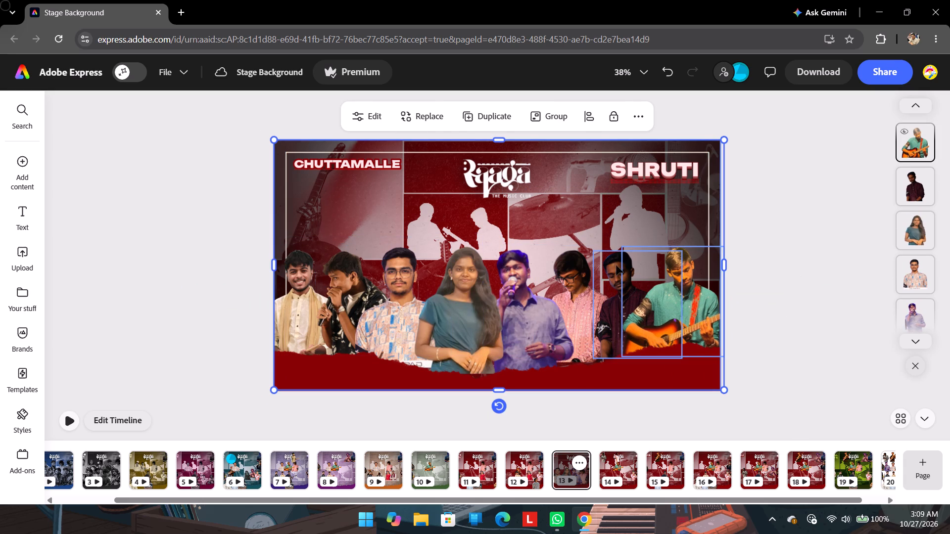
ctrl+click(616, 265)
ctrl+click(576, 272)
ctrl+click(582, 270)
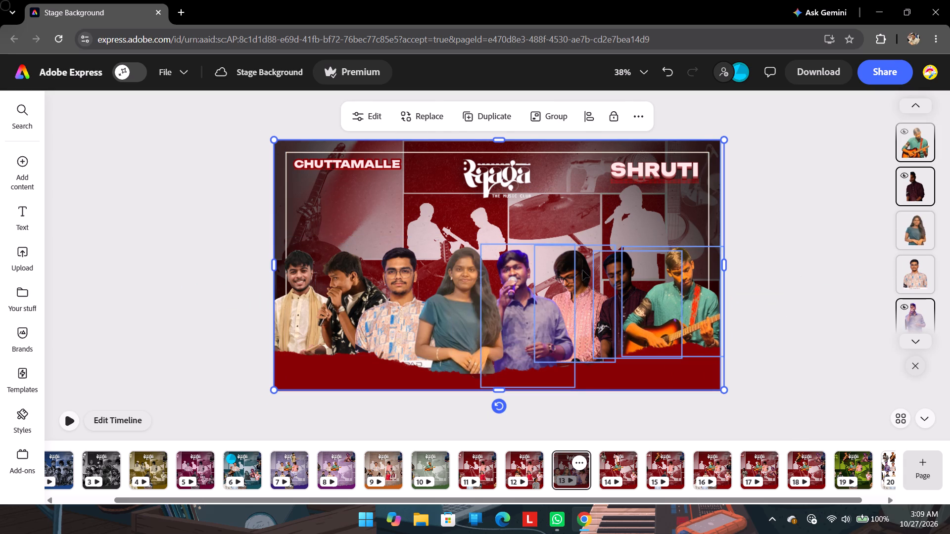
ctrl+click(469, 277)
ctrl+click(405, 283)
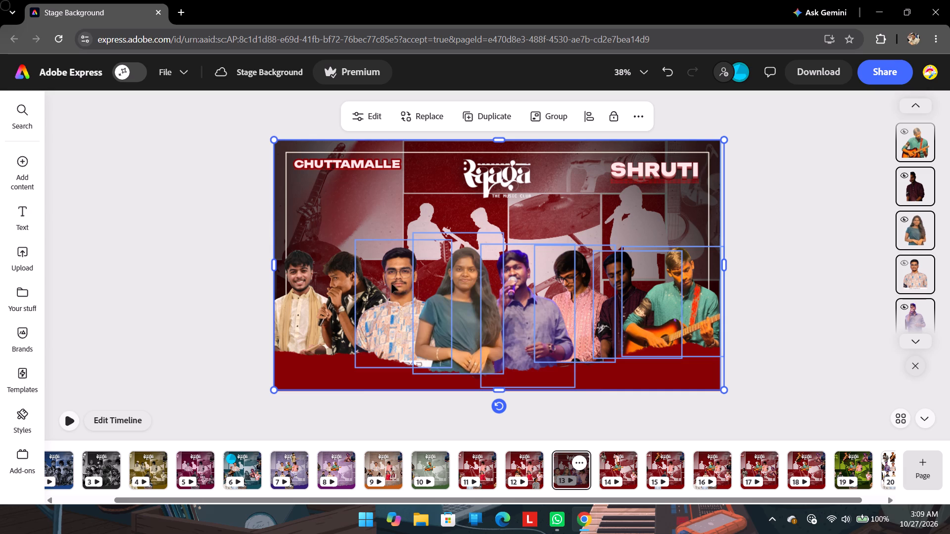
ctrl+click(351, 278)
ctrl+click(310, 279)
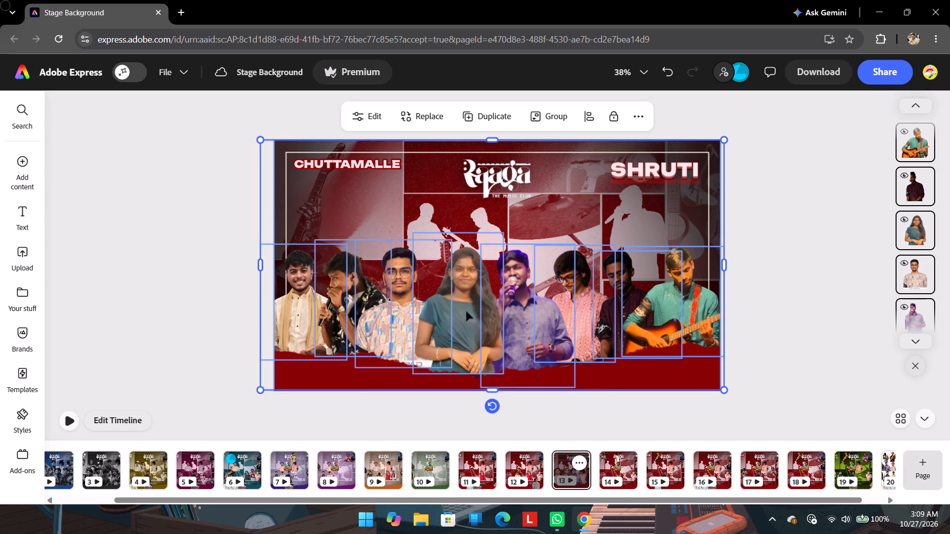
drag(495, 312, 500, 288)
drag(264, 364, 250, 401)
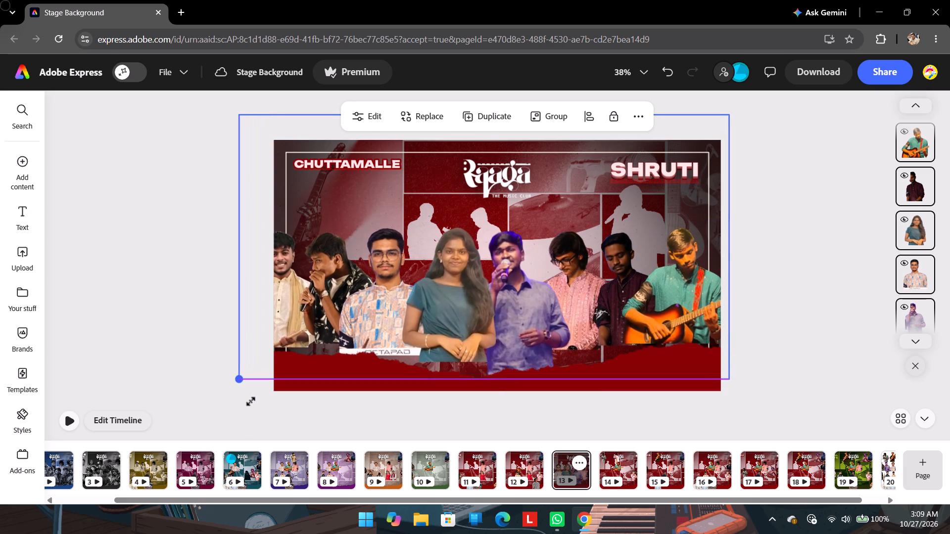
drag(250, 401, 248, 407)
Centre the enlarged performer row horizontally on the page, with its lower edges tucked behind the torn red strip.
drag(457, 298, 468, 304)
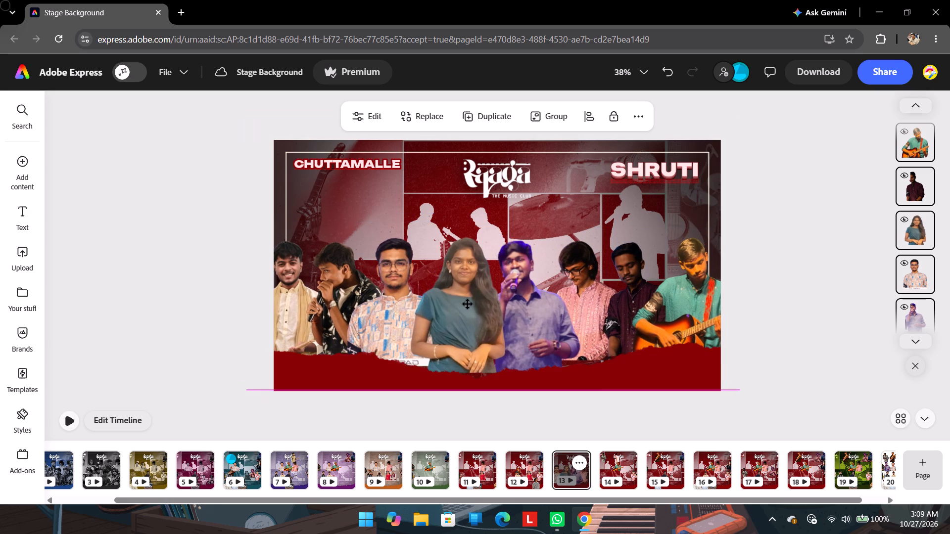
drag(468, 304, 471, 305)
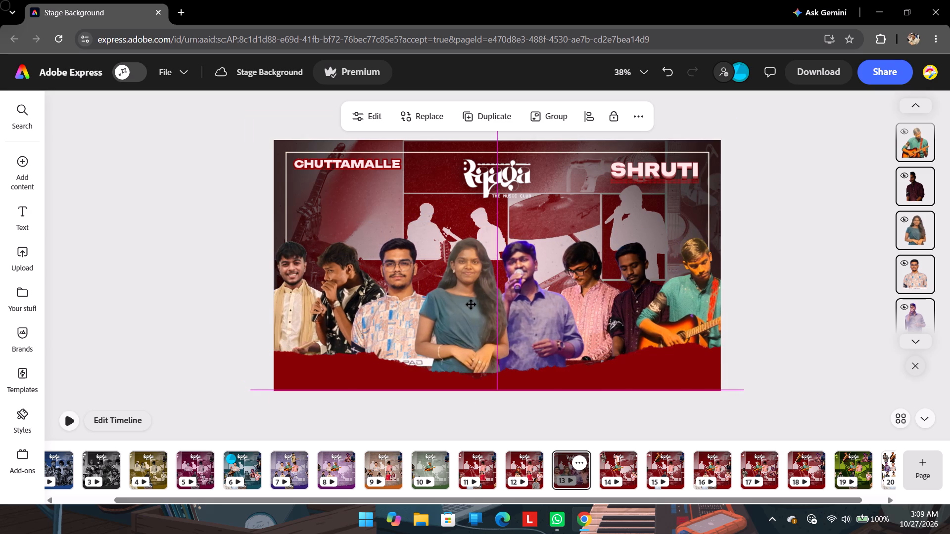
drag(471, 305, 472, 308)
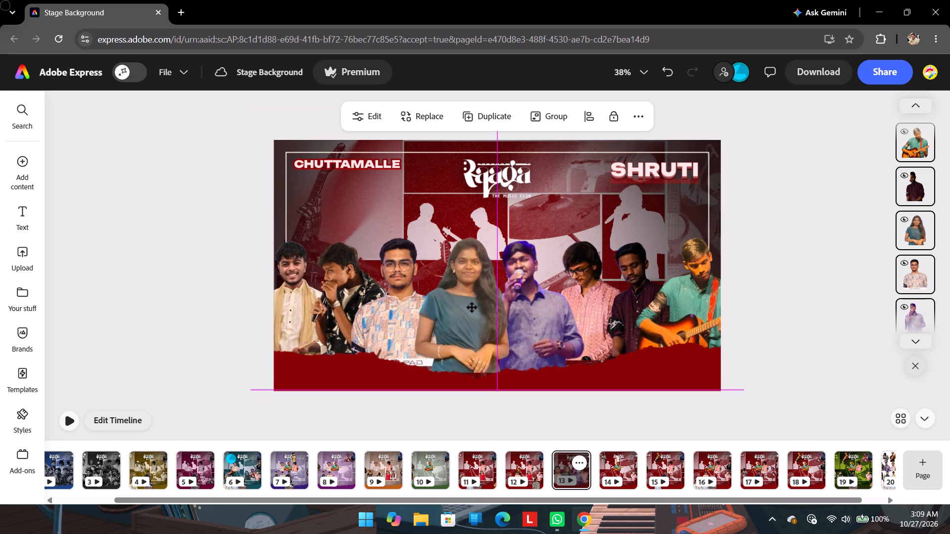
drag(472, 308, 473, 309)
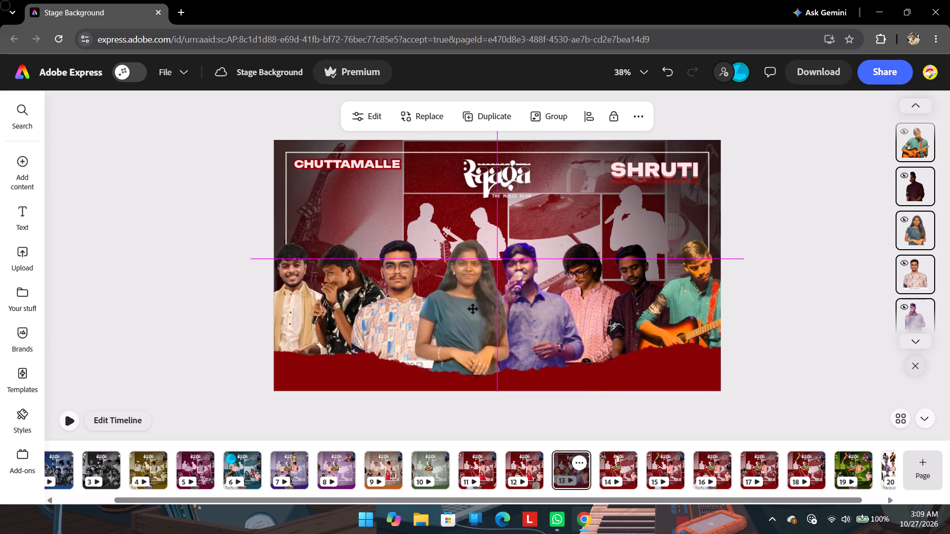
drag(473, 309, 474, 309)
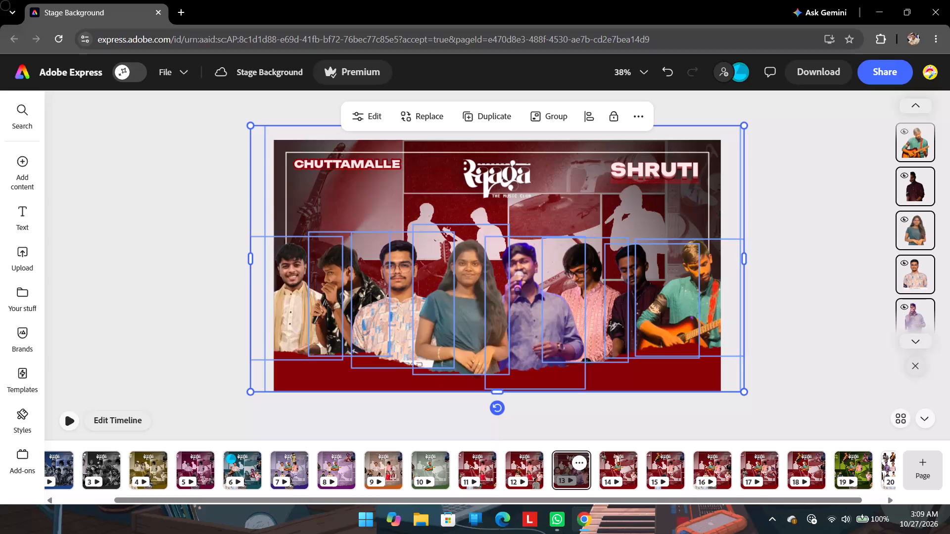
click(184, 278)
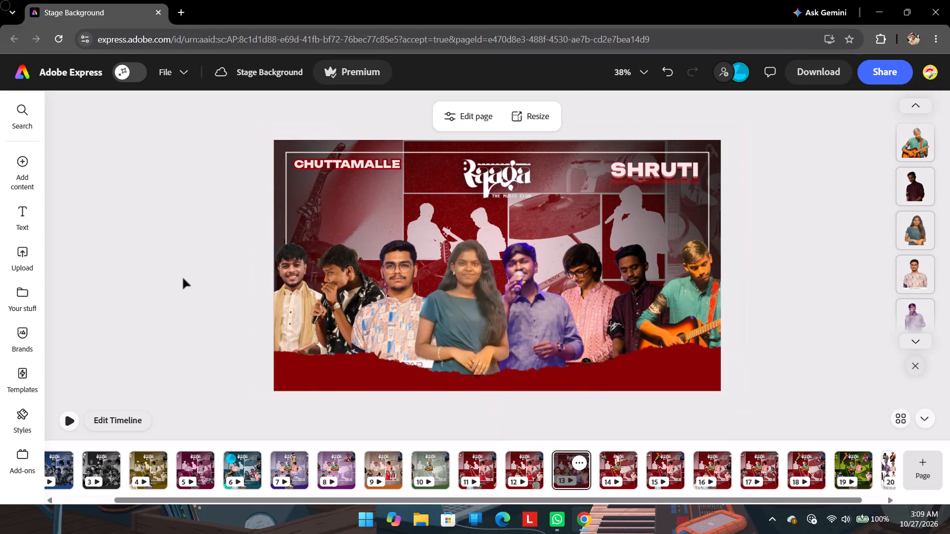
Review the performer layouts on the earlier pages back to Aigiri Nandini, ending on the Michael Jackson Medley page.
key(Left)
key(Left)
key(Left)
key(Left)
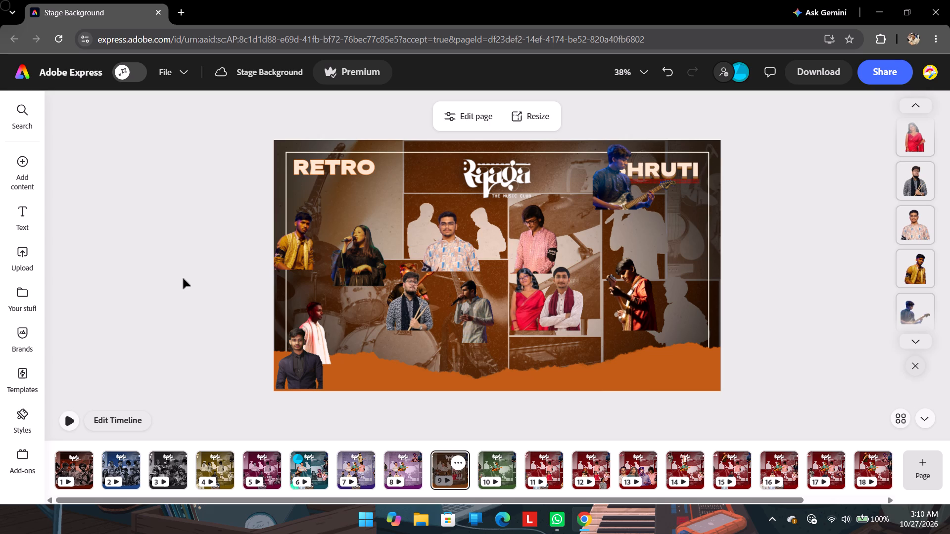
key(Left)
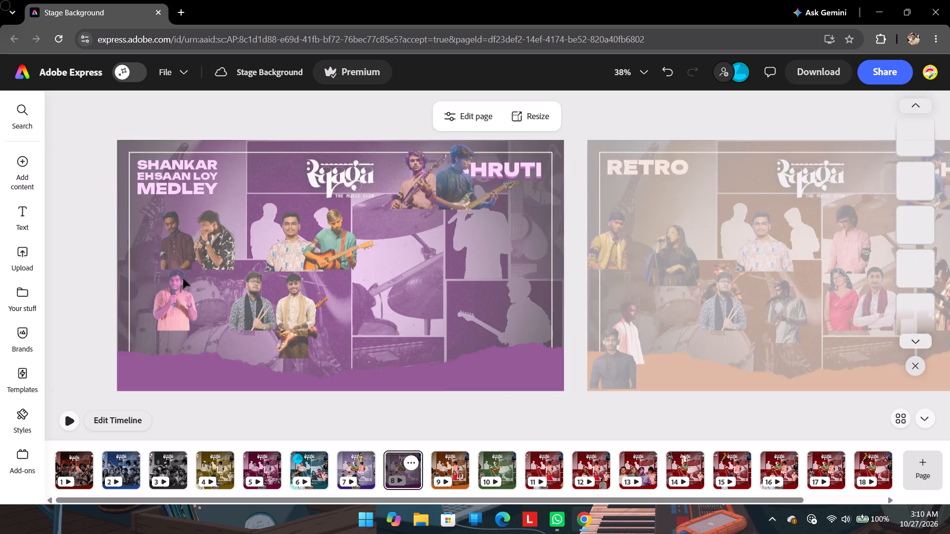
key(Left)
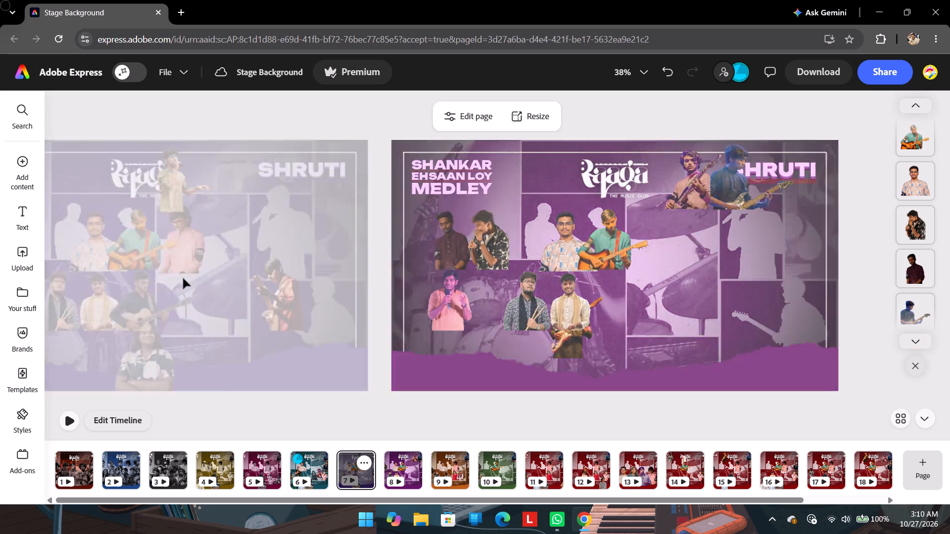
key(Left)
key(Left)
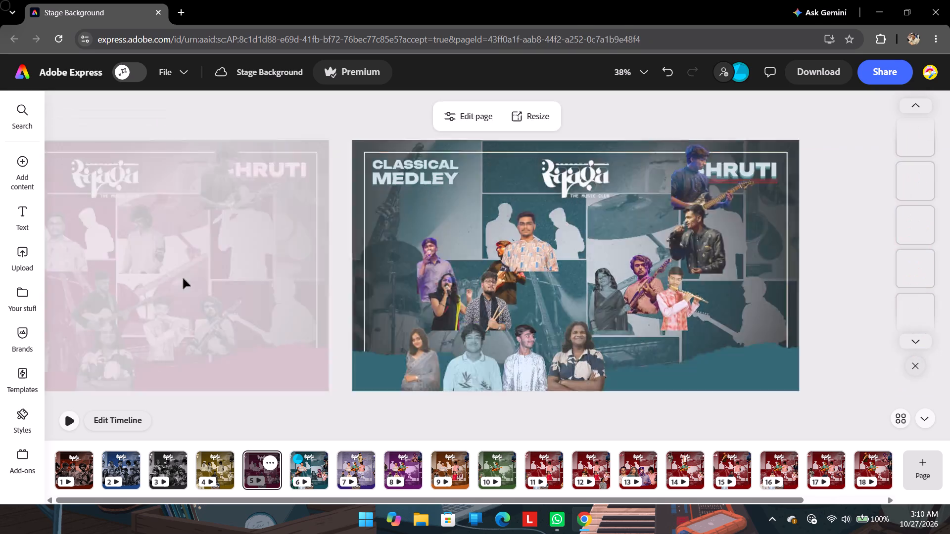
key(Left)
key(Left)
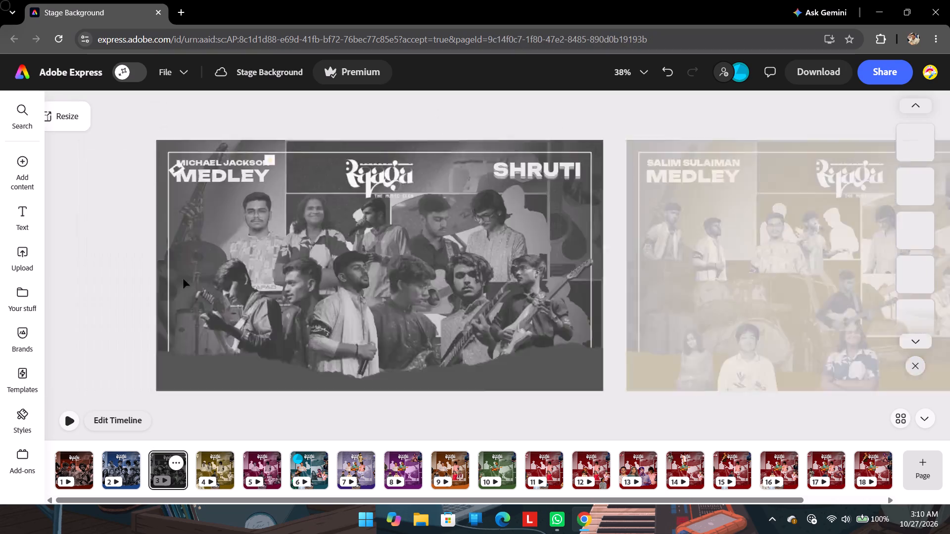
key(Left)
key(Left)
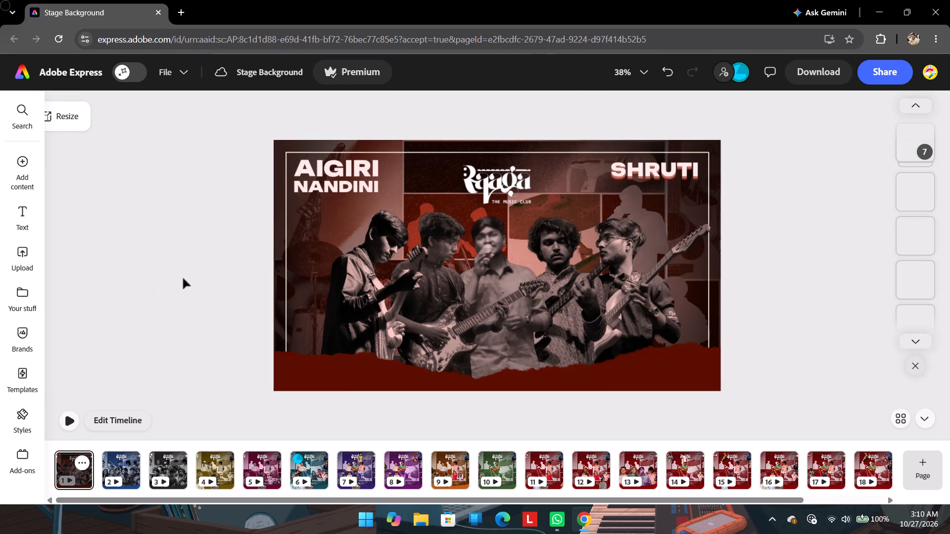
key(Right)
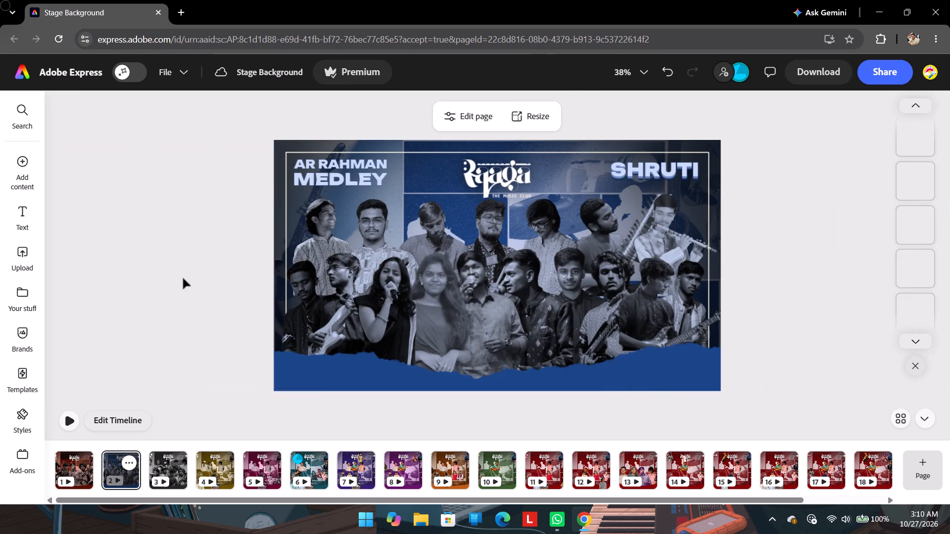
key(Right)
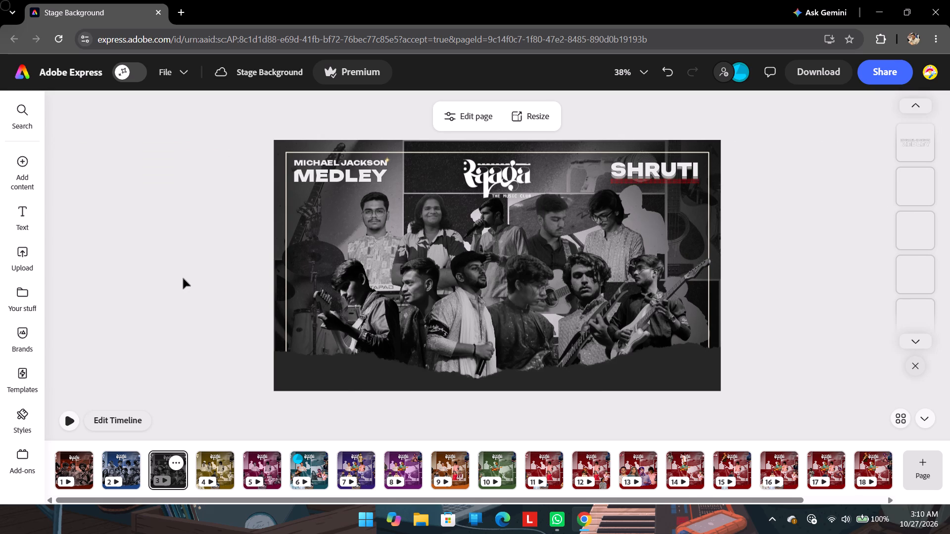
key(Right)
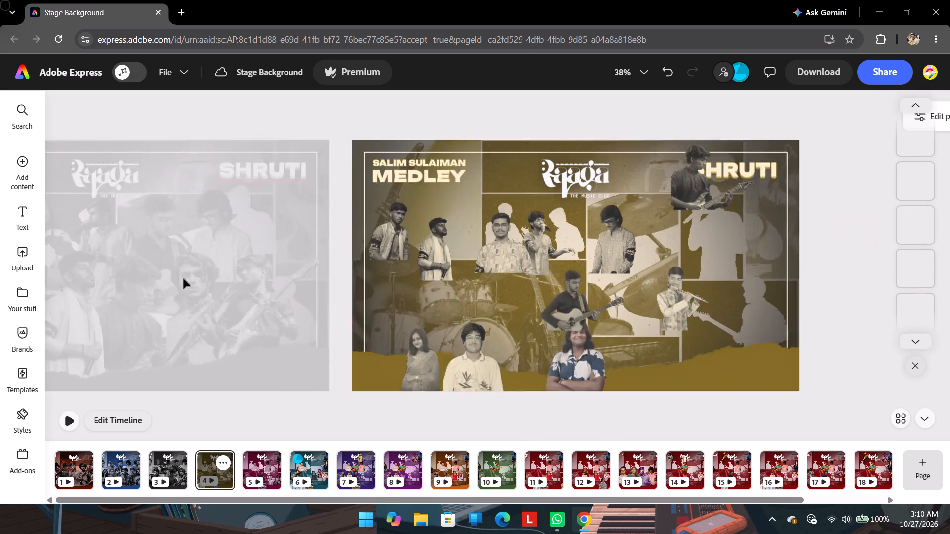
key(Left)
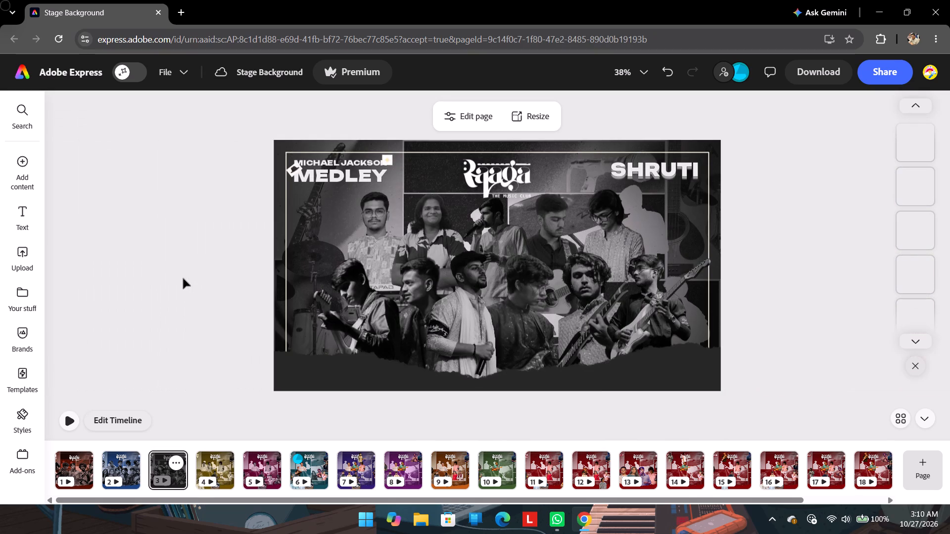
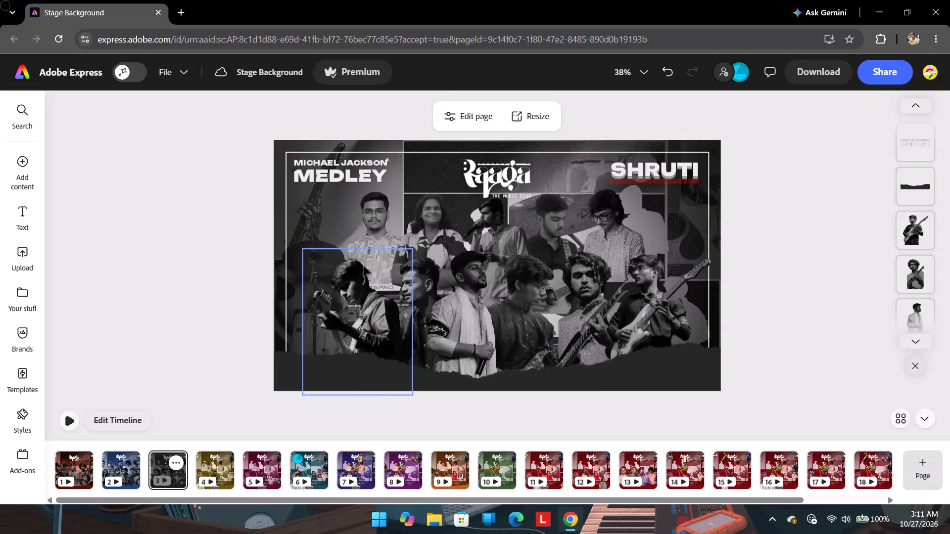
Extend the left side of the back-row cut-out of the bespectacled performer in the patterned shirt outward, below the MEDLEY title.
click(373, 214)
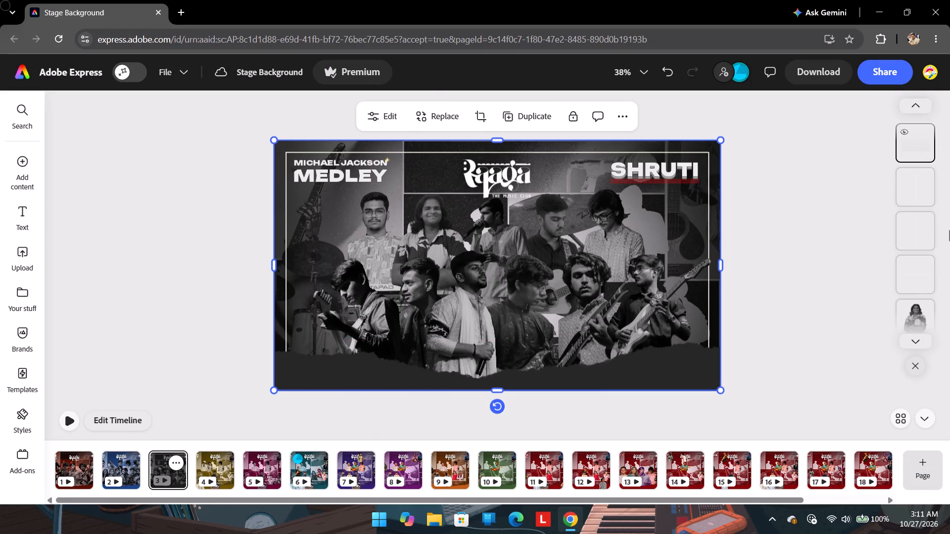
scroll(926, 252, down, 3)
click(914, 186)
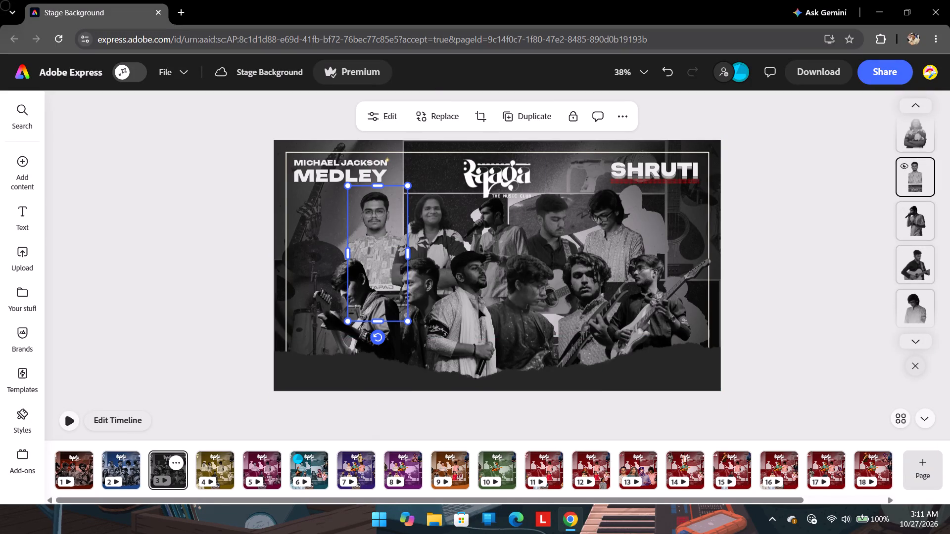
drag(347, 253, 338, 252)
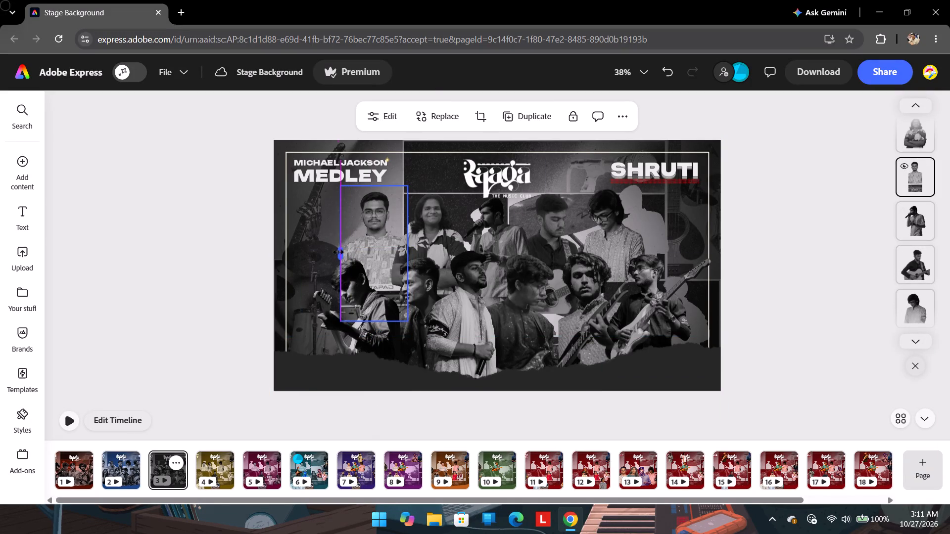
drag(338, 252, 330, 249)
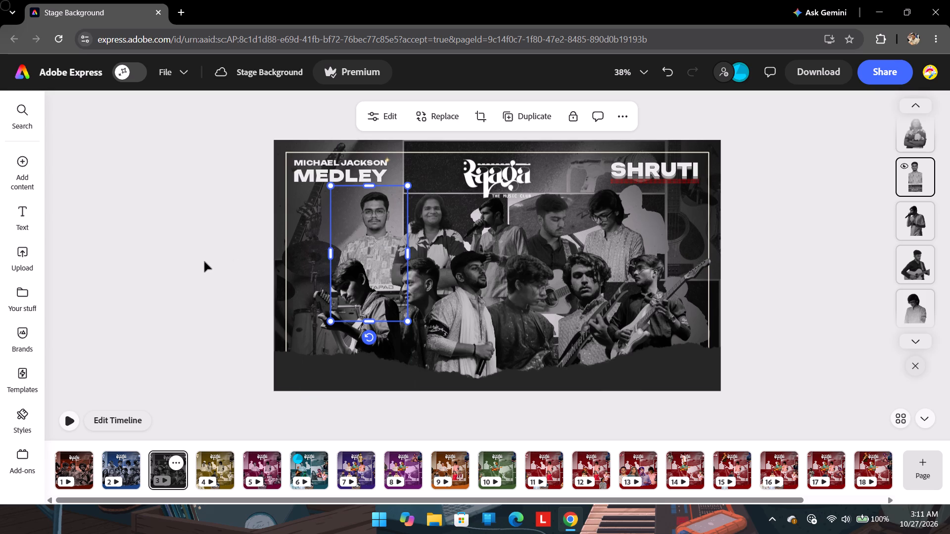
click(204, 262)
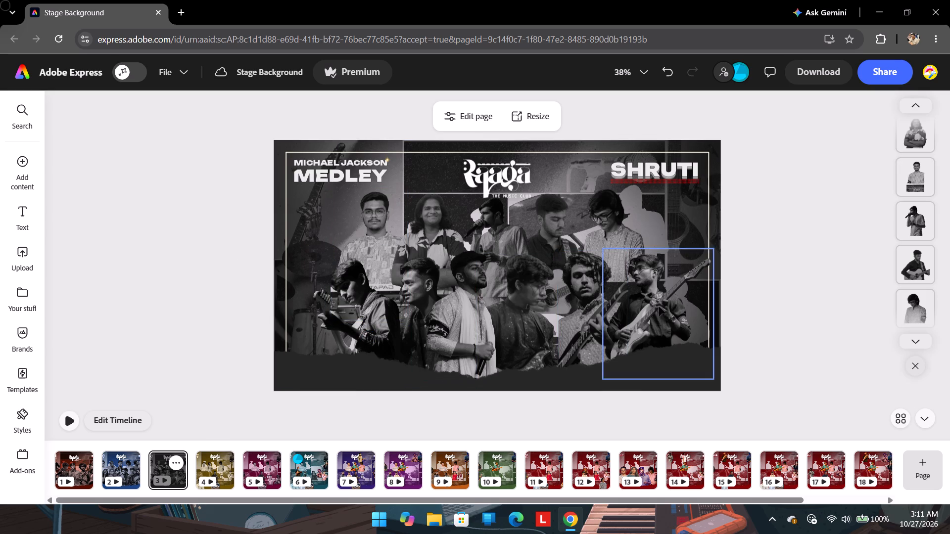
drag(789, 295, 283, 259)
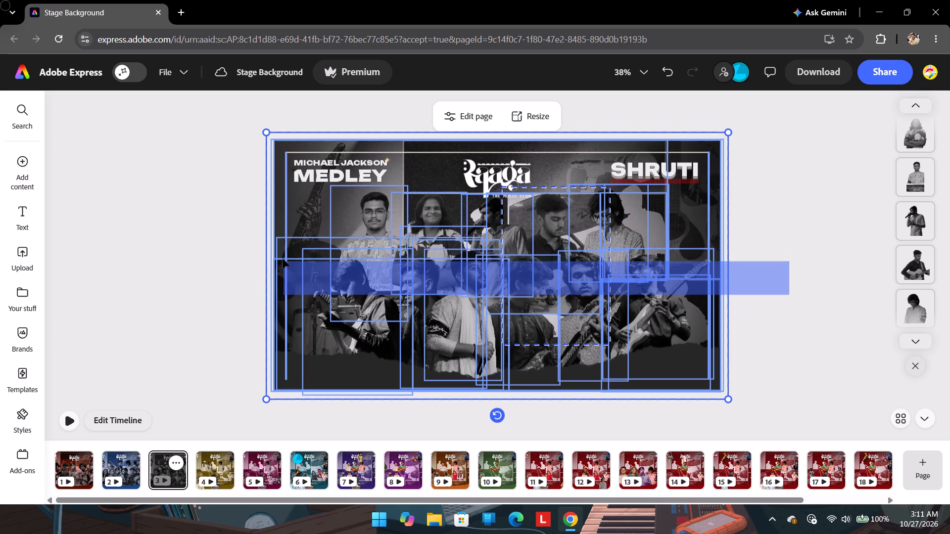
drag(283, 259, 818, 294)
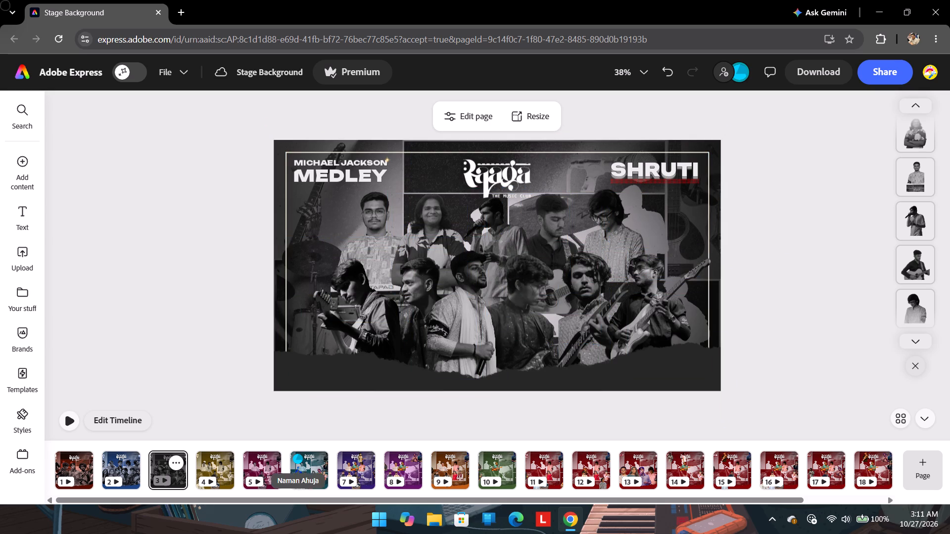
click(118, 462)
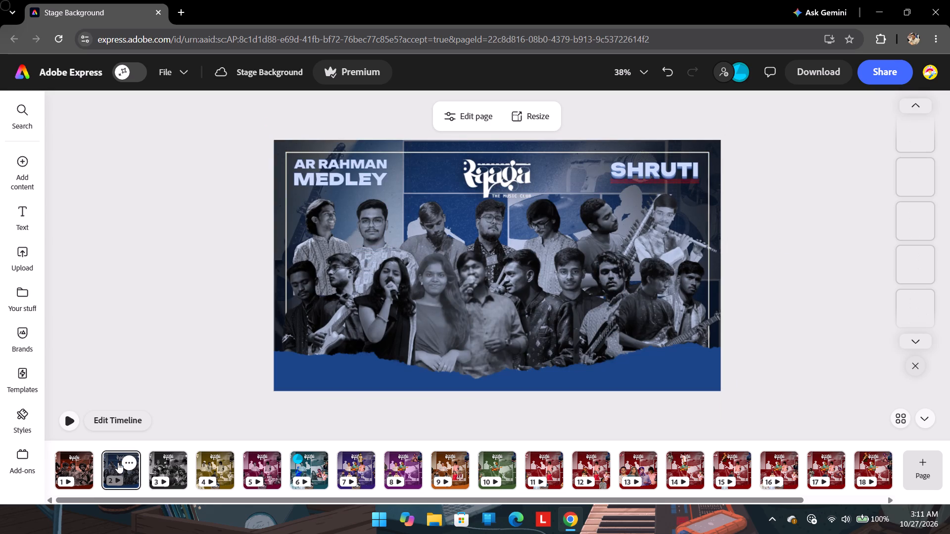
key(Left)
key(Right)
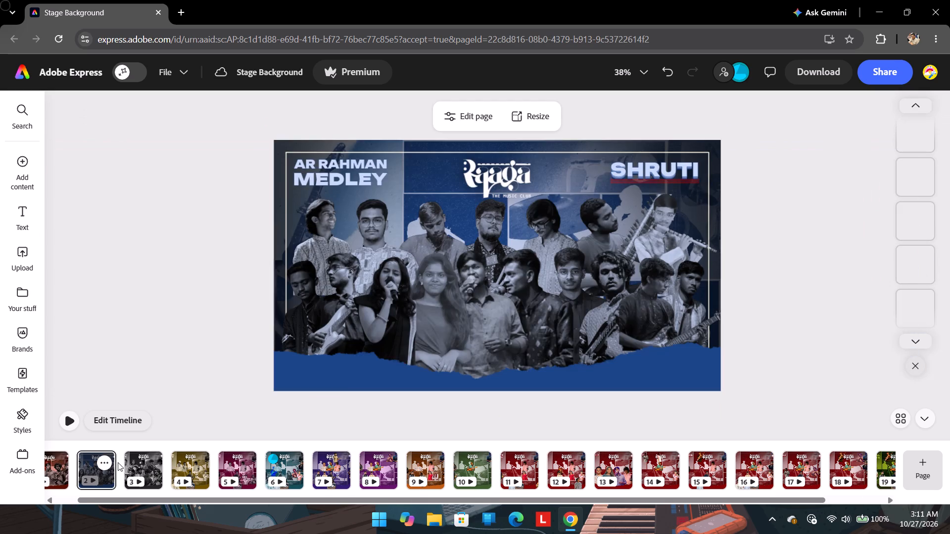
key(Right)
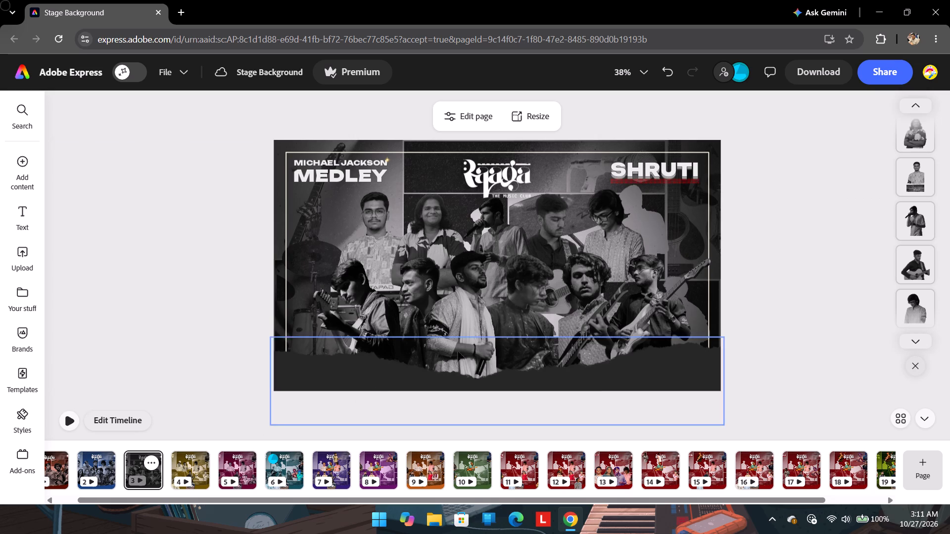
Bring the back-row singer with the microphone forward in the layer order to directly beneath the dark-shirted performer in the front row.
scroll(909, 260, up, 11)
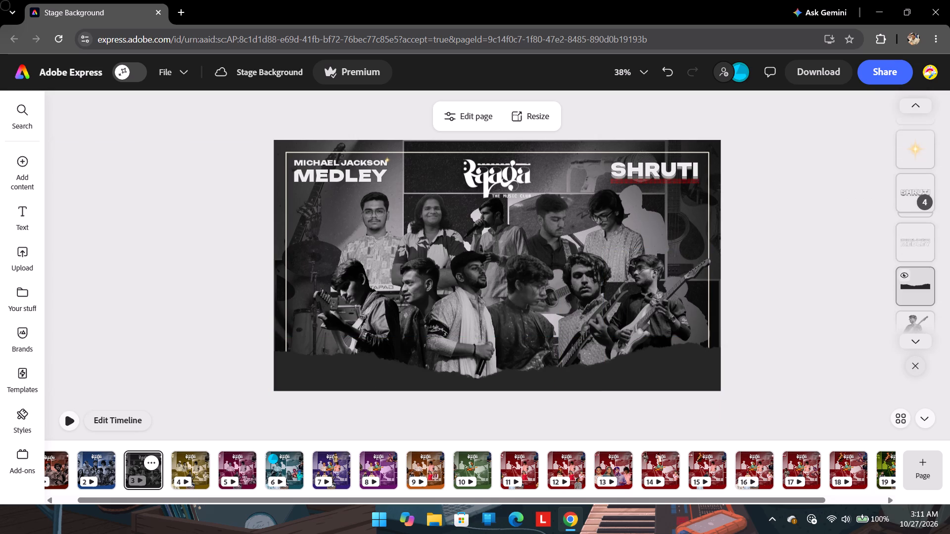
scroll(915, 260, down, 3)
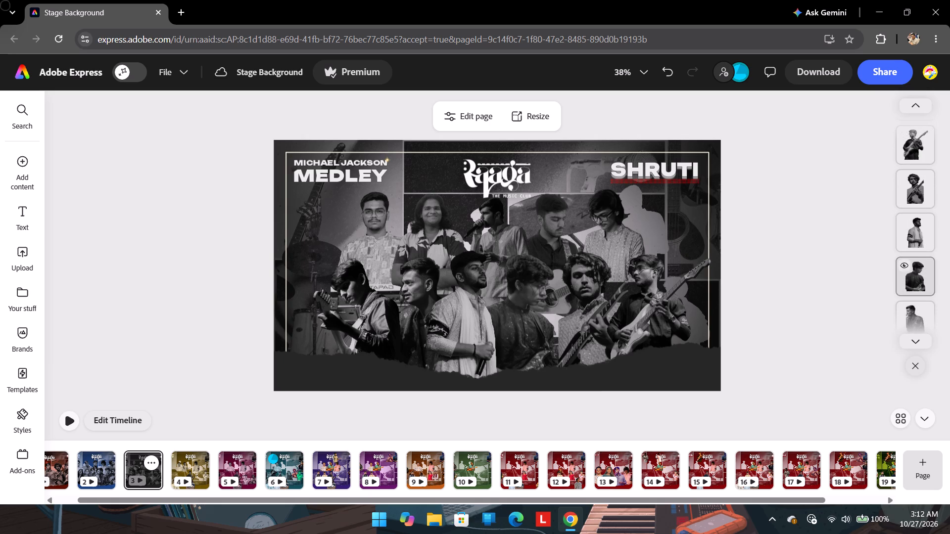
scroll(922, 293, down, 3)
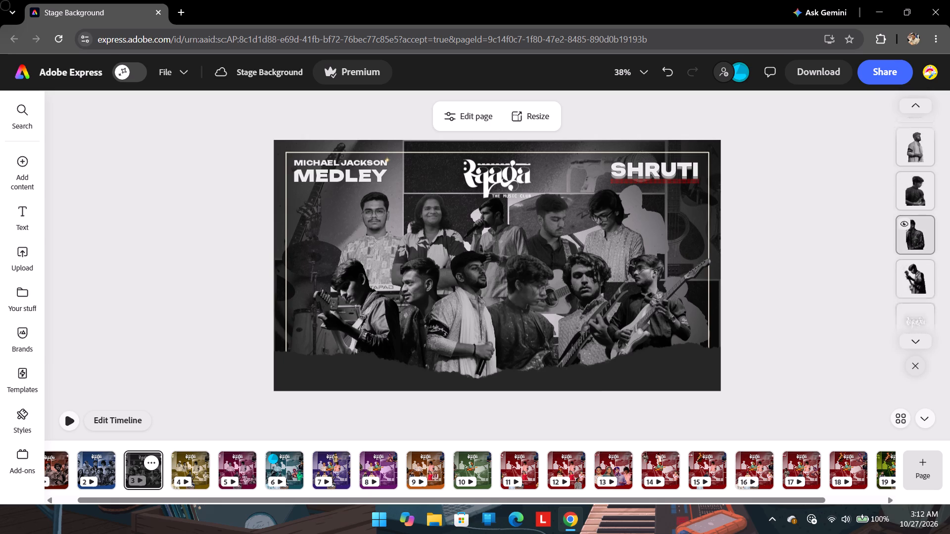
scroll(913, 269, down, 4)
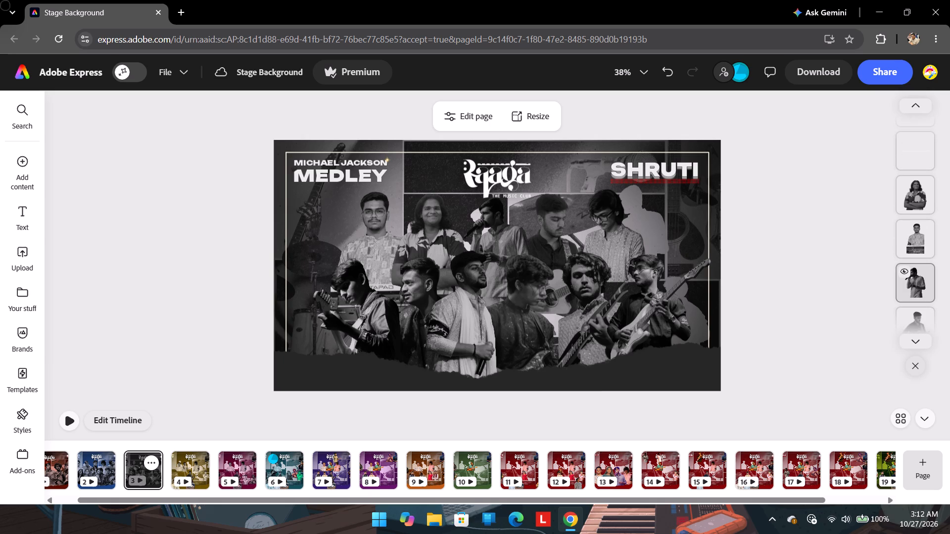
click(916, 278)
key(ctrl+bracketright)
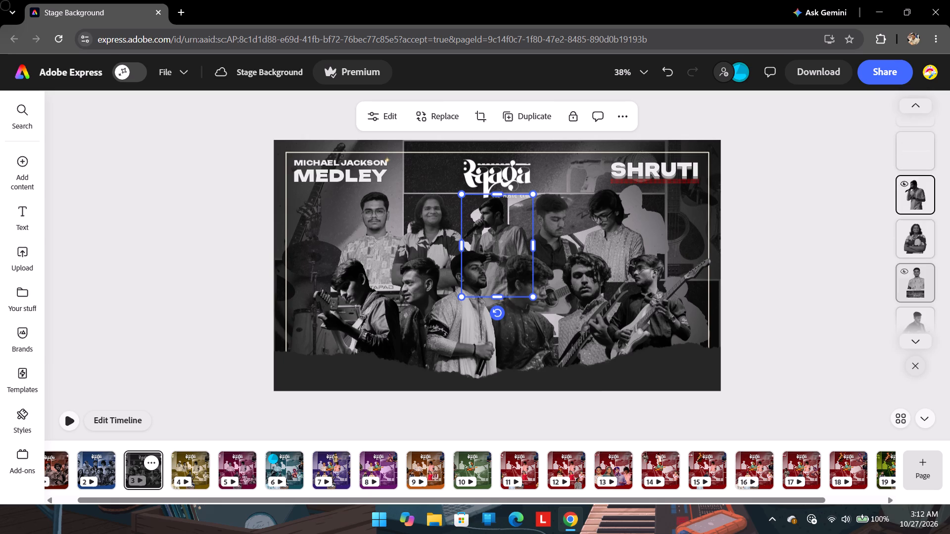
key(ctrl+bracketright)
key(ctrl+bracketright)
key(ctrl+bracketright)
key(ctrl+bracketright)
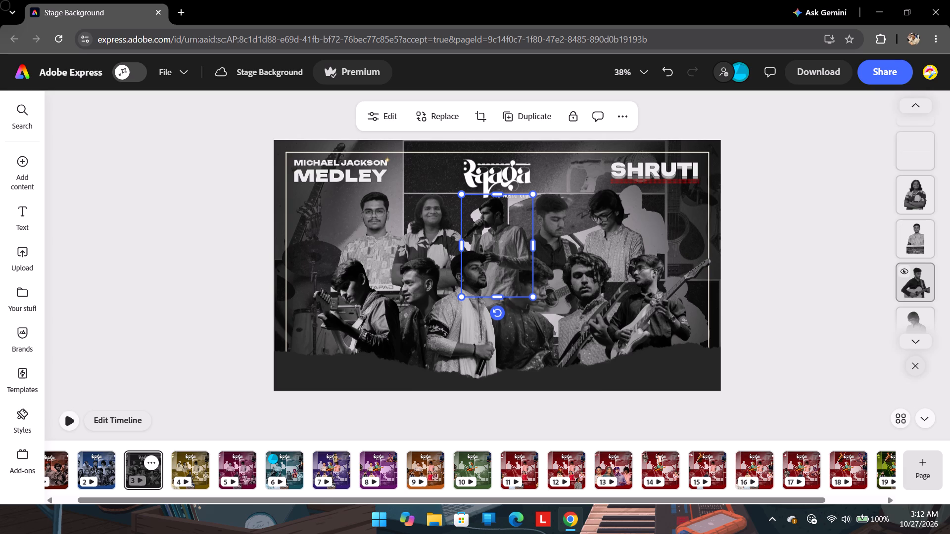
key(ctrl+bracketright)
key(ctrl+p)
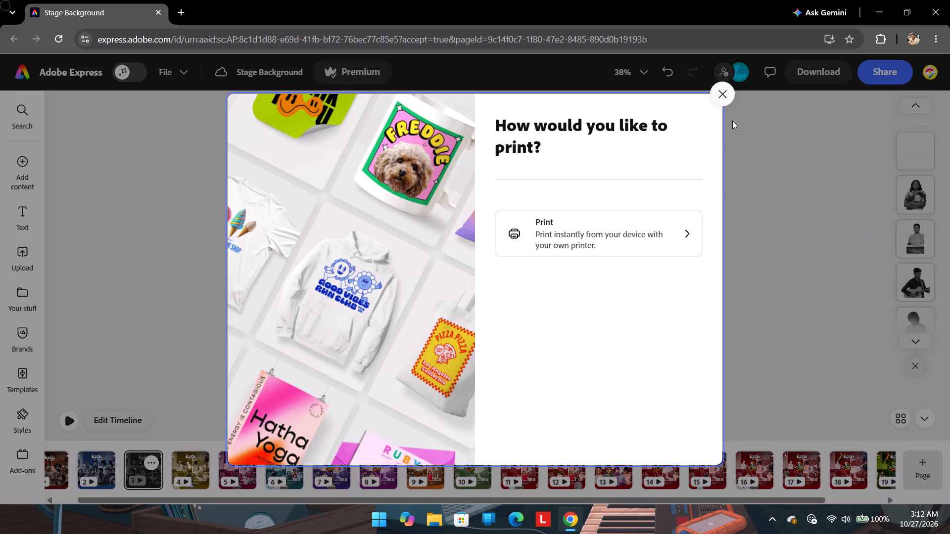
click(717, 89)
key(ctrl+bracketleft)
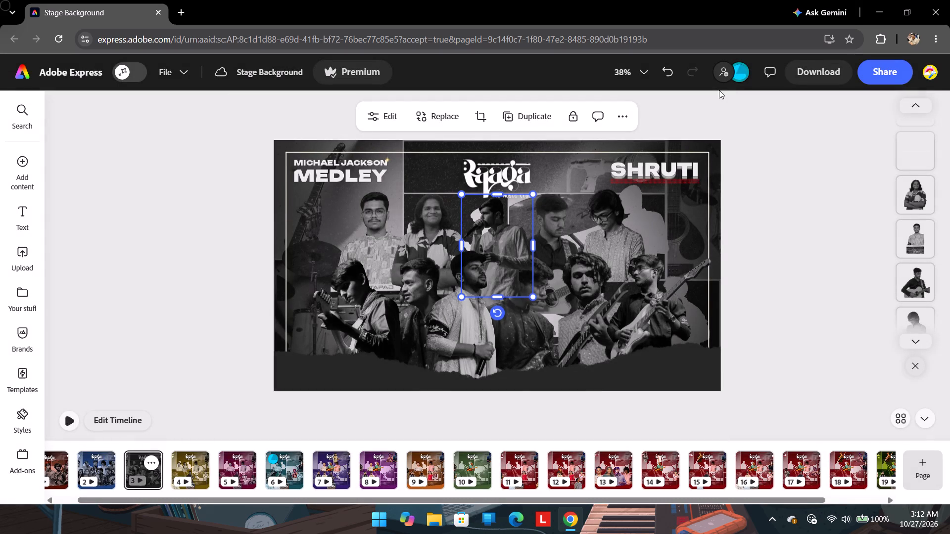
key(ctrl+bracketleft)
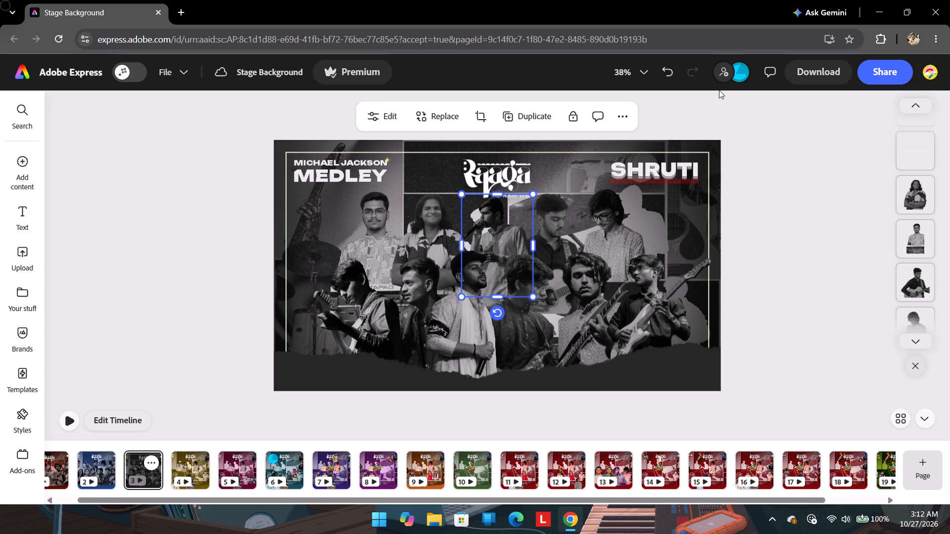
key(ctrl+bracketleft)
key(ctrl+bracketright)
click(878, 236)
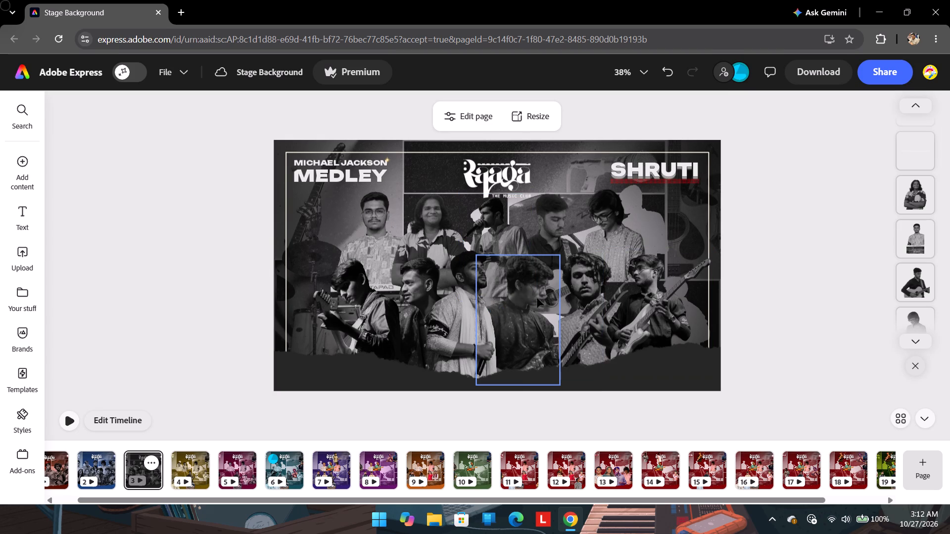
Enlarge the dark-shirted front-row performer slightly so the cut-out's top edge aligns with the neighbouring front-row cut-outs.
click(533, 289)
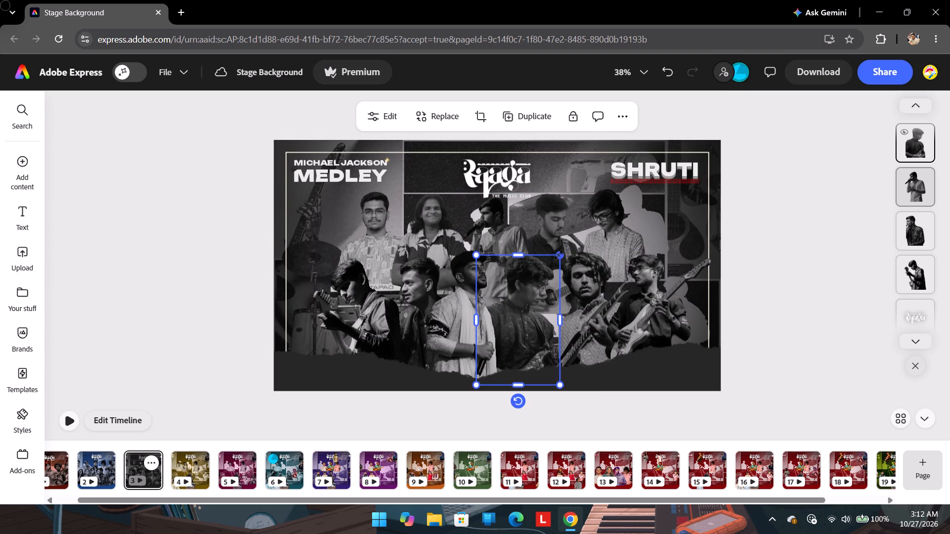
drag(561, 257, 564, 253)
click(565, 252)
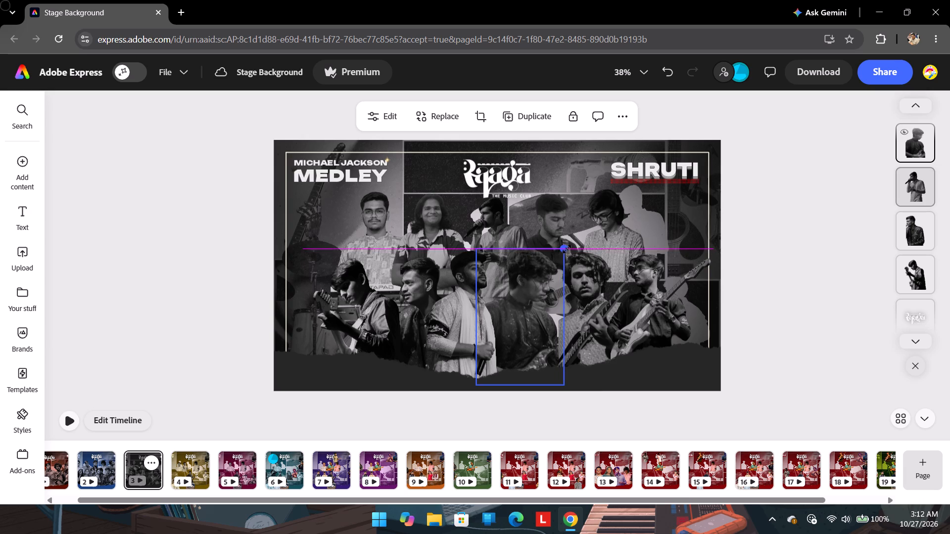
Send the capped performer with the scarf one layer back, behind the dark-shirted front-row performer.
click(452, 324)
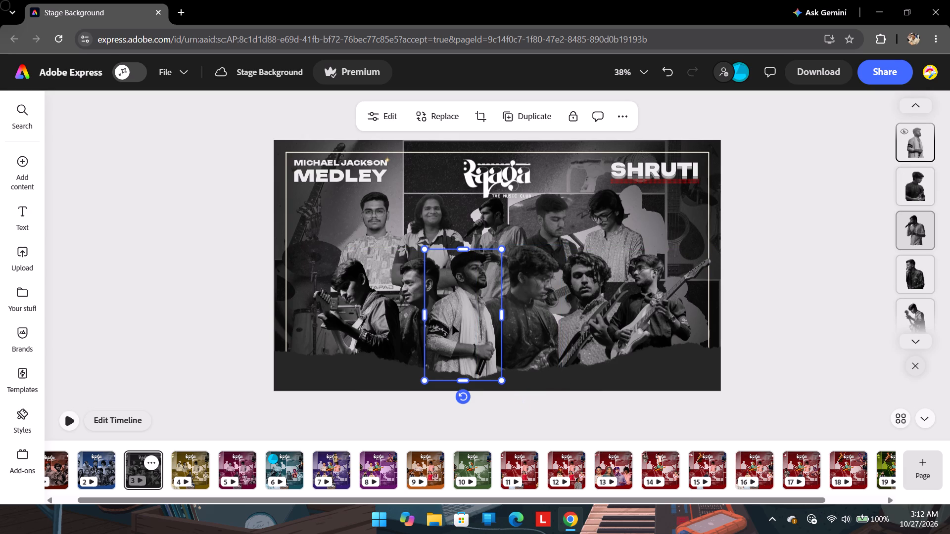
key(ctrl+bracketleft)
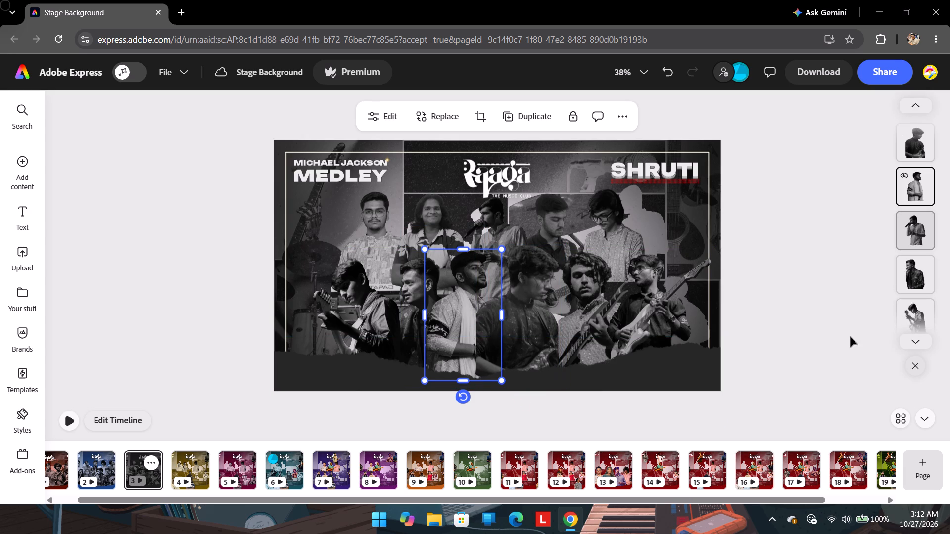
Shrink the dark-shirted front-row performer's cut-out slightly from its upper corner on the Michael Jackson Medley page.
click(850, 335)
click(516, 314)
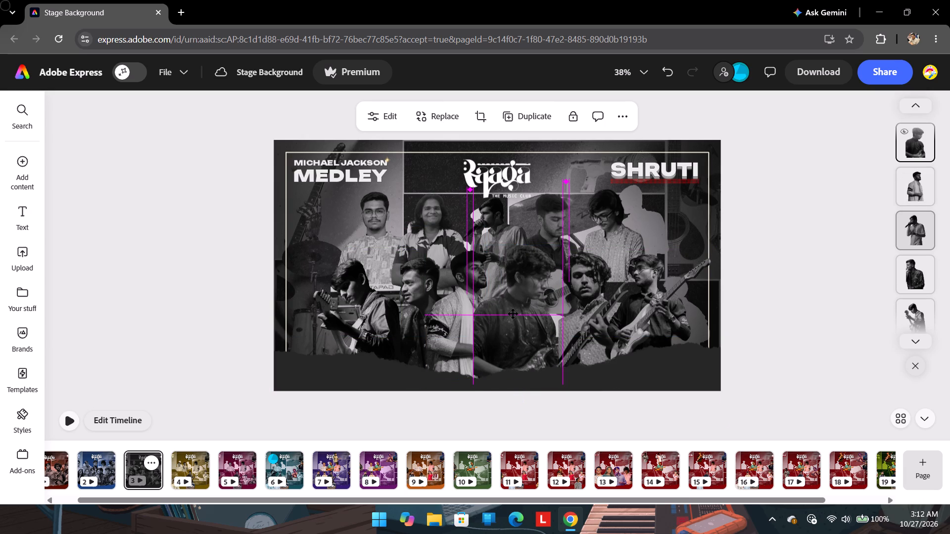
click(808, 307)
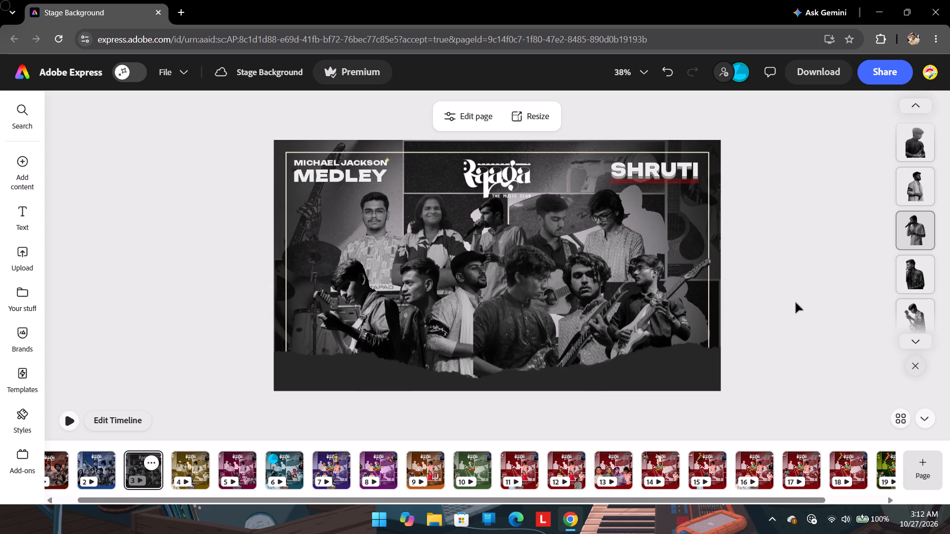
click(526, 302)
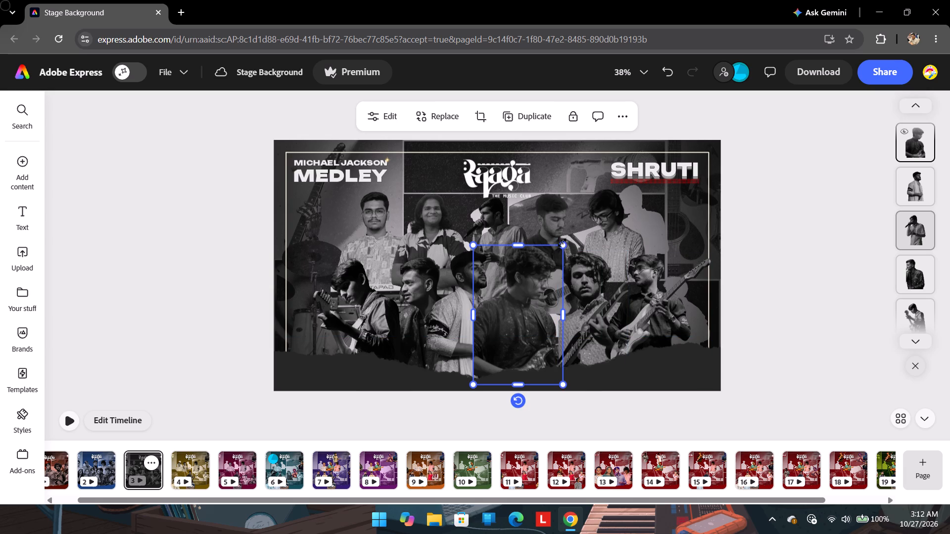
drag(562, 243, 558, 253)
click(814, 248)
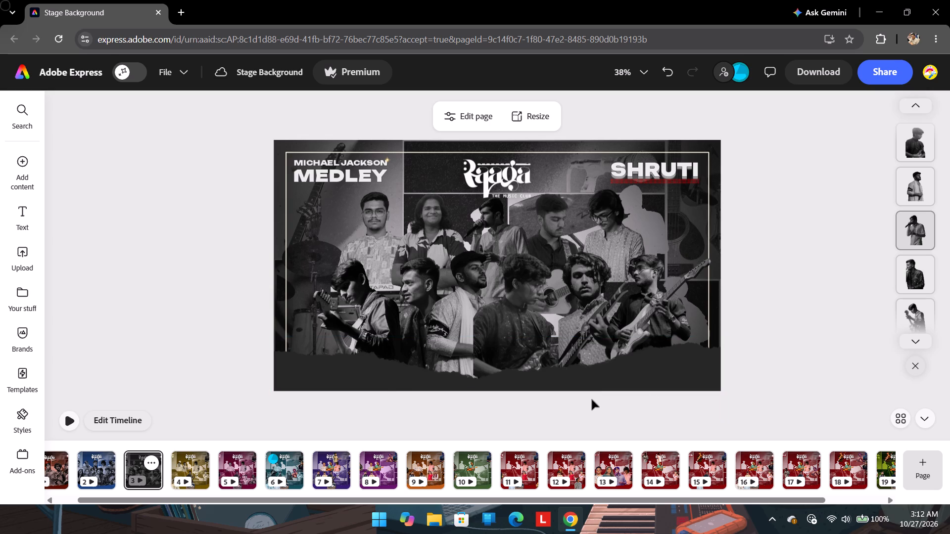
Look through the neighbouring medley pages, ending on the Classical Medley page.
key(Left)
key(Right)
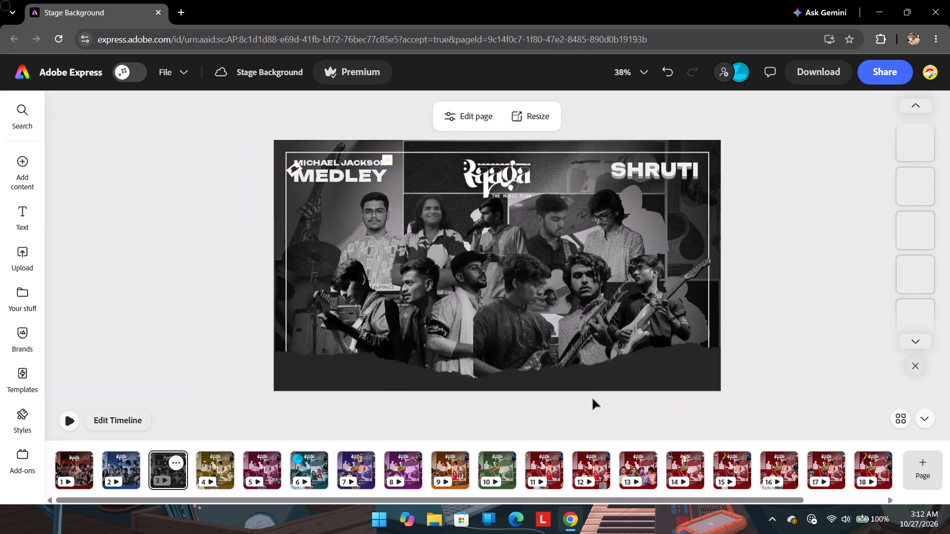
key(Right)
key(Right)
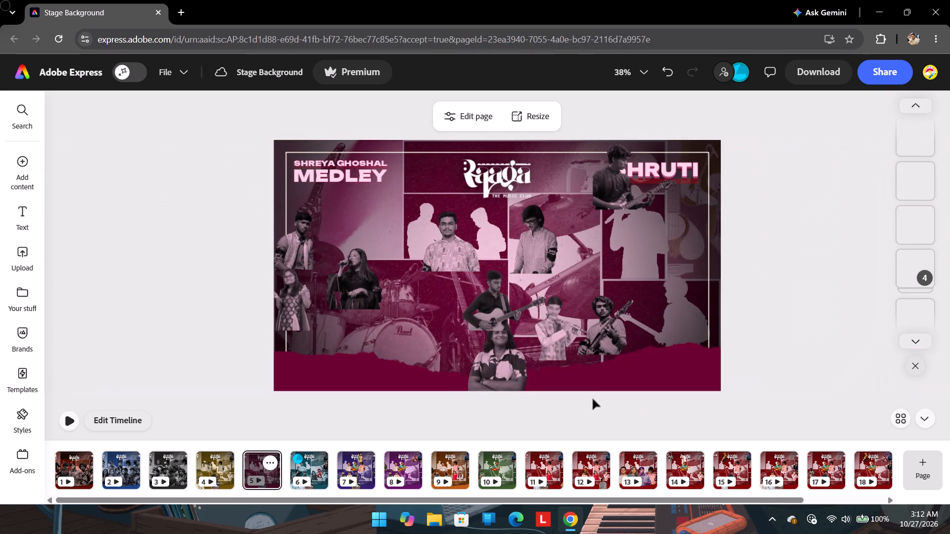
key(Right)
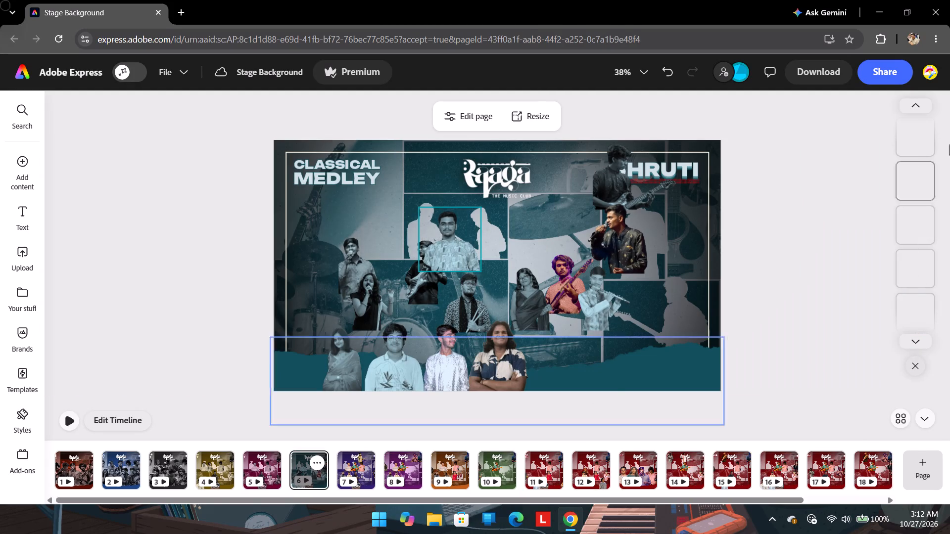
Close the browser window containing the Stage Background design.
click(948, 0)
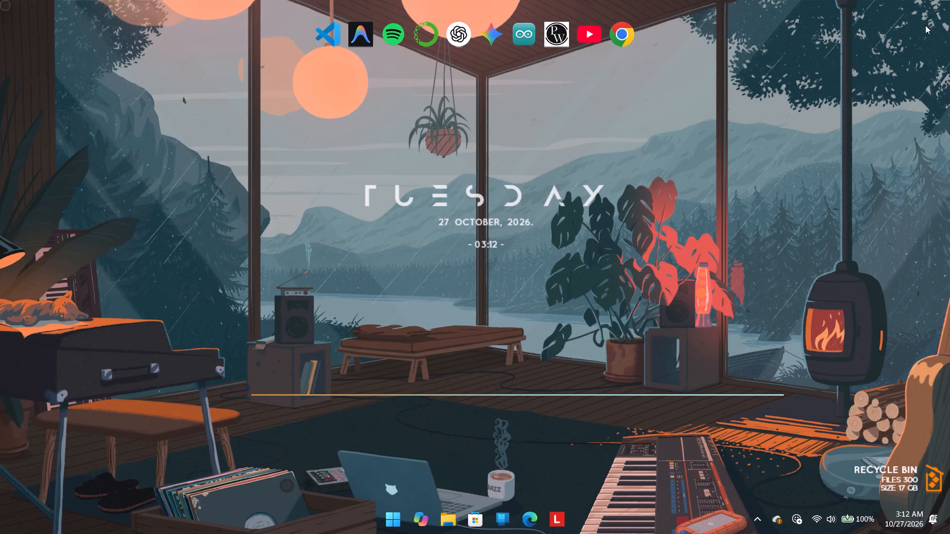
Search the computer's apps for WhatsApp with "wh".
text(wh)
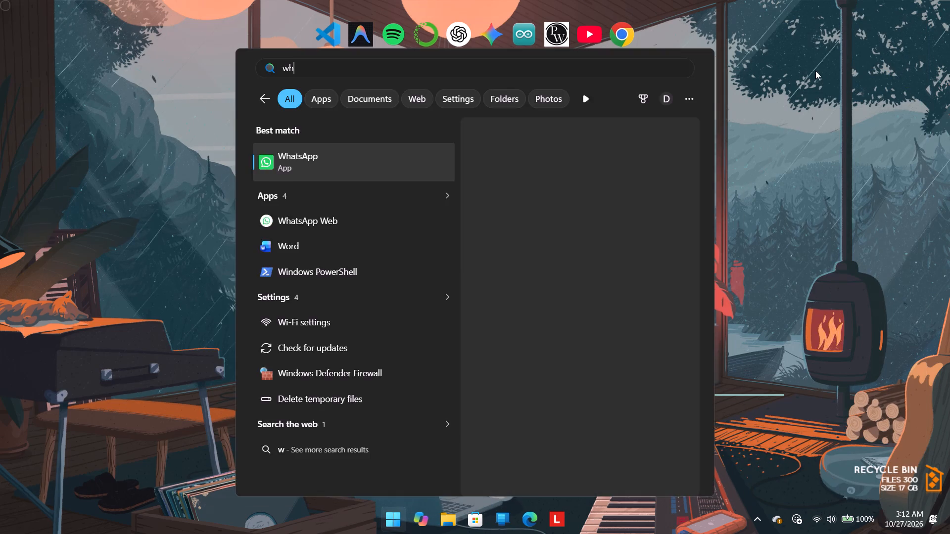